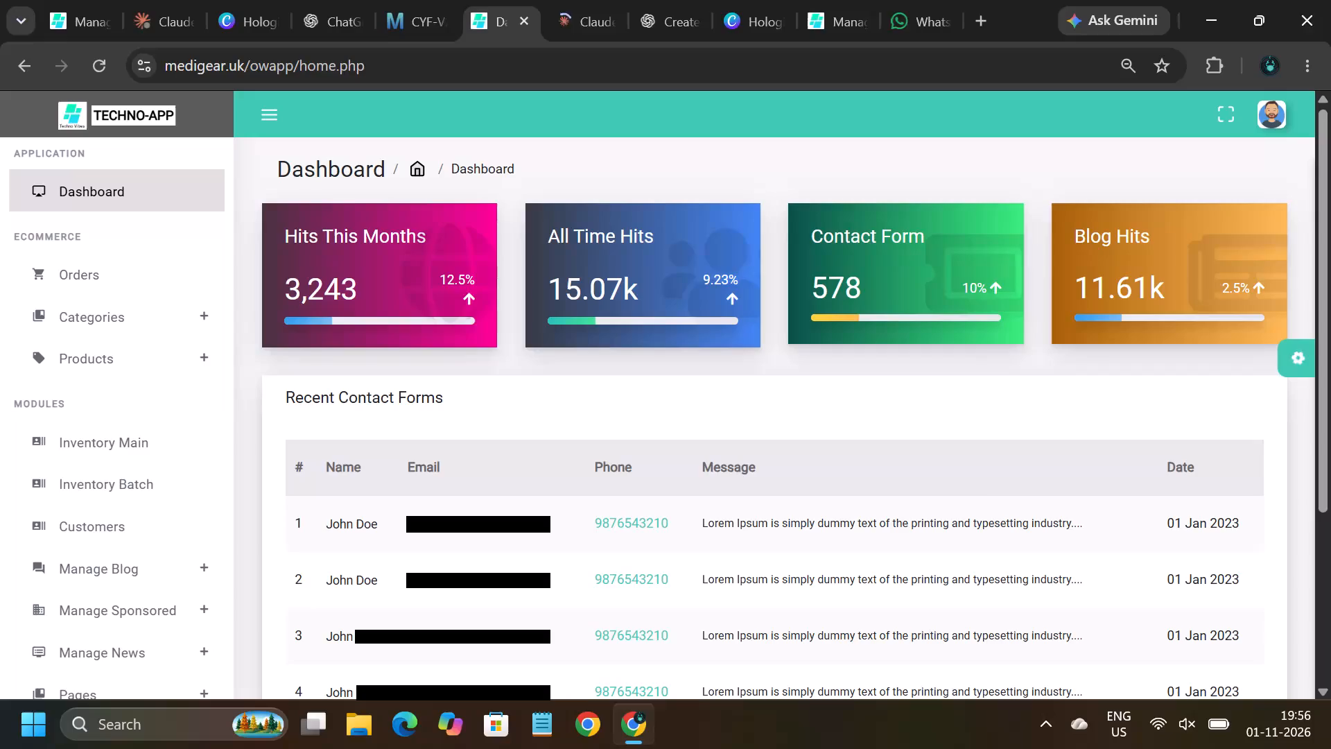
In the already open product management tab, reload the product list and search it for "web".
left_click(1298, 348)
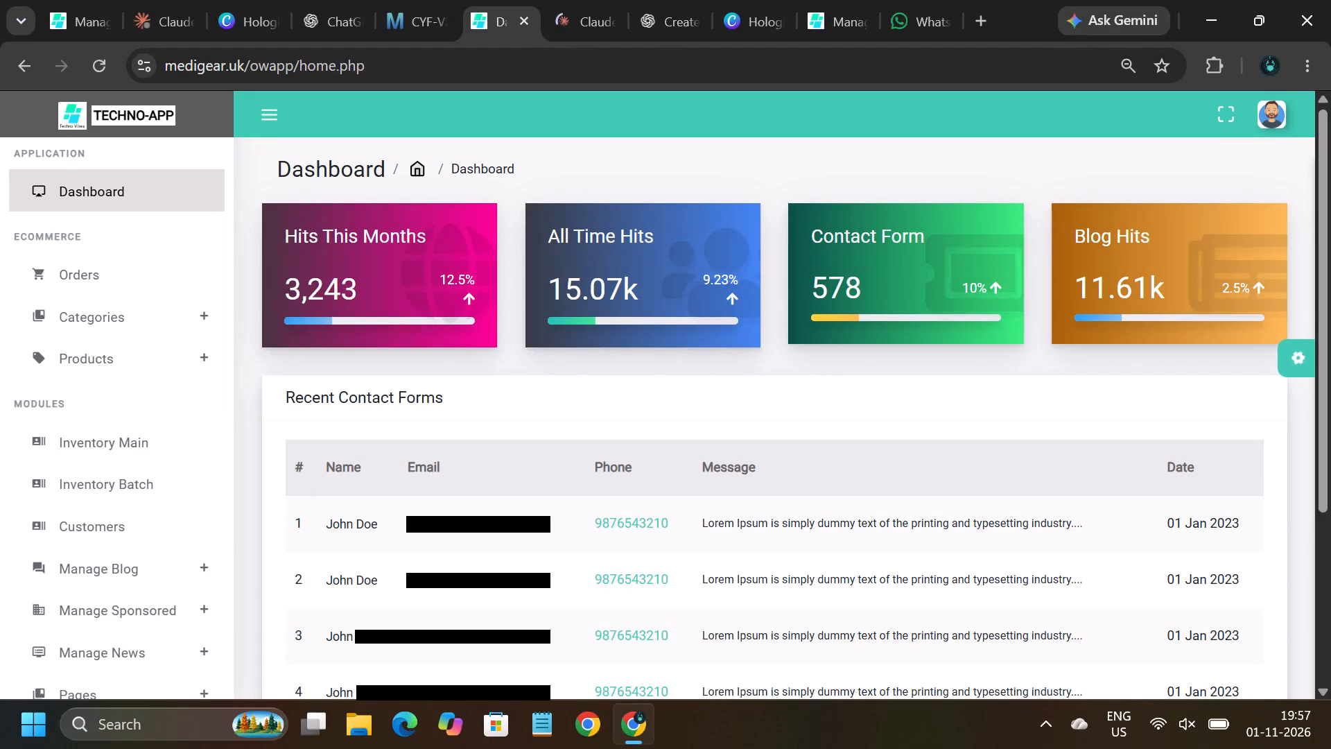
left_click(71, 17)
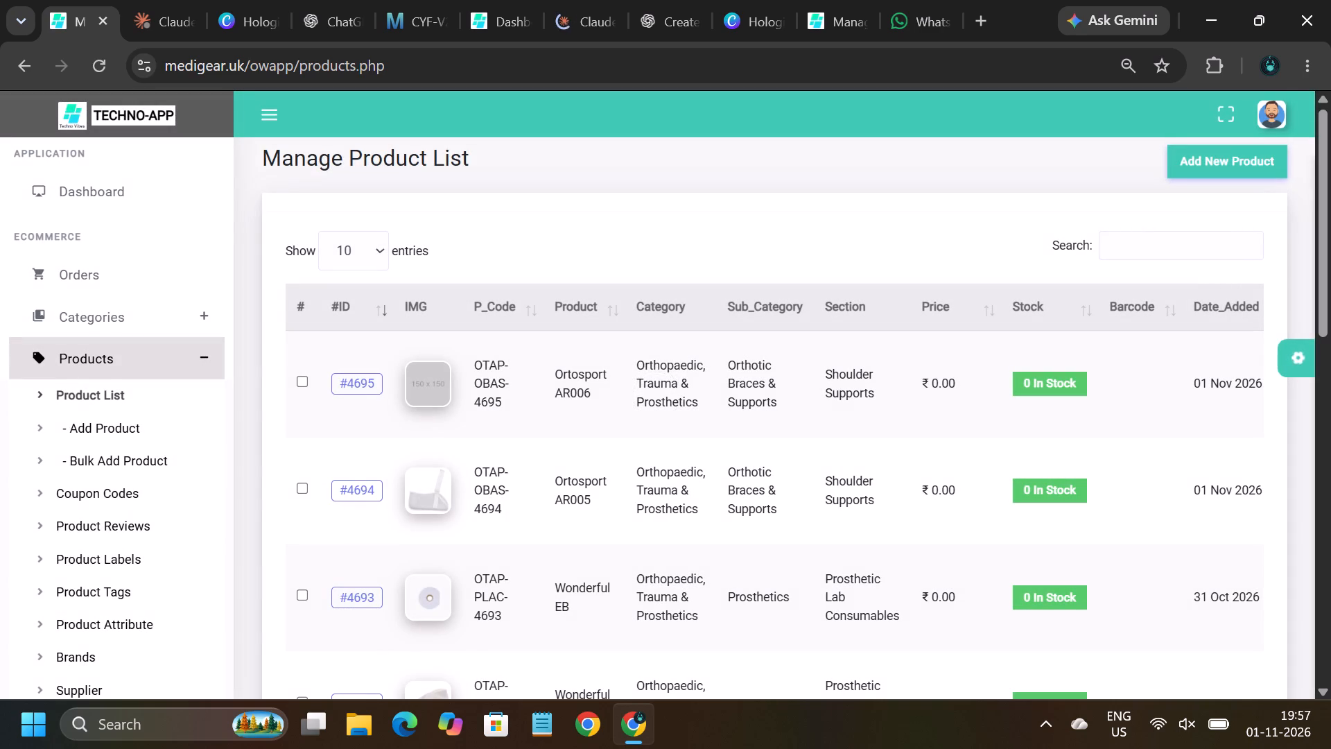
left_click(106, 394)
left_click(1133, 240)
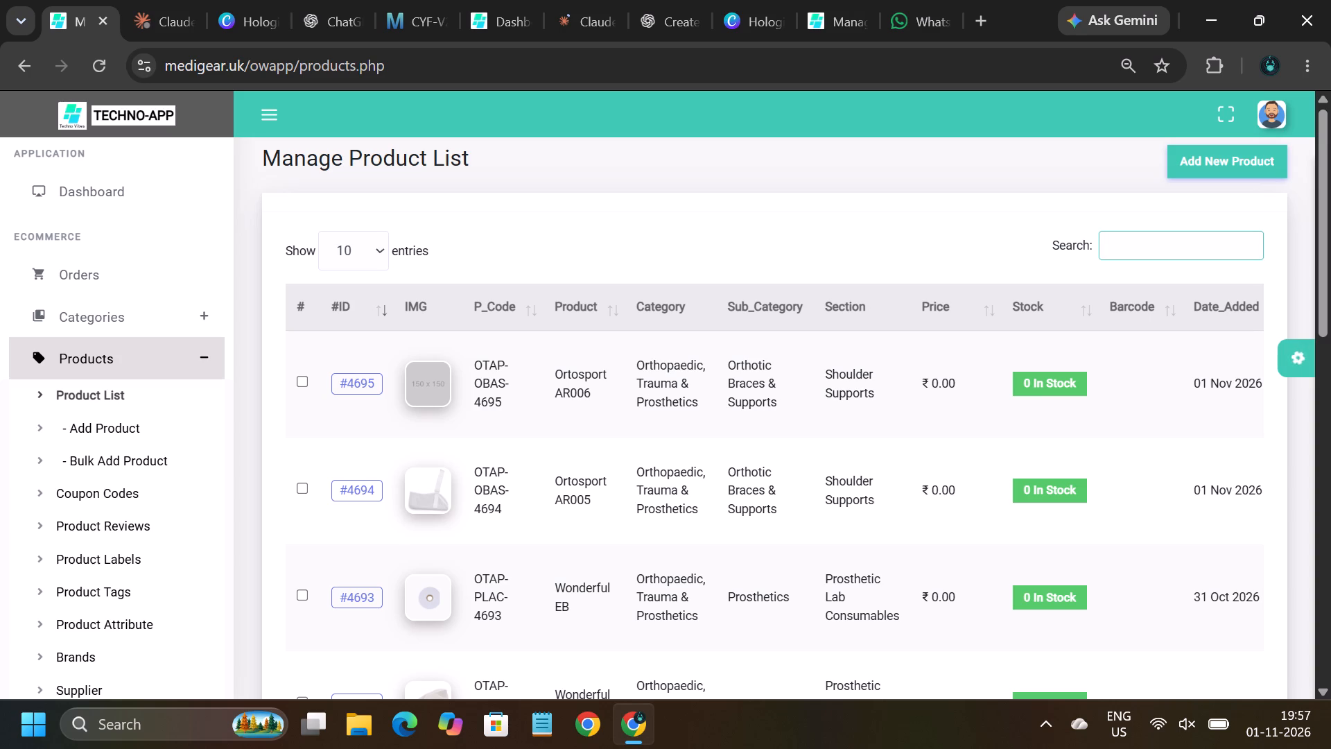
type("we")
key("b")
Page forward through the "web" search results to page 21 of the product list.
scroll(1113, 358, "down", 10)
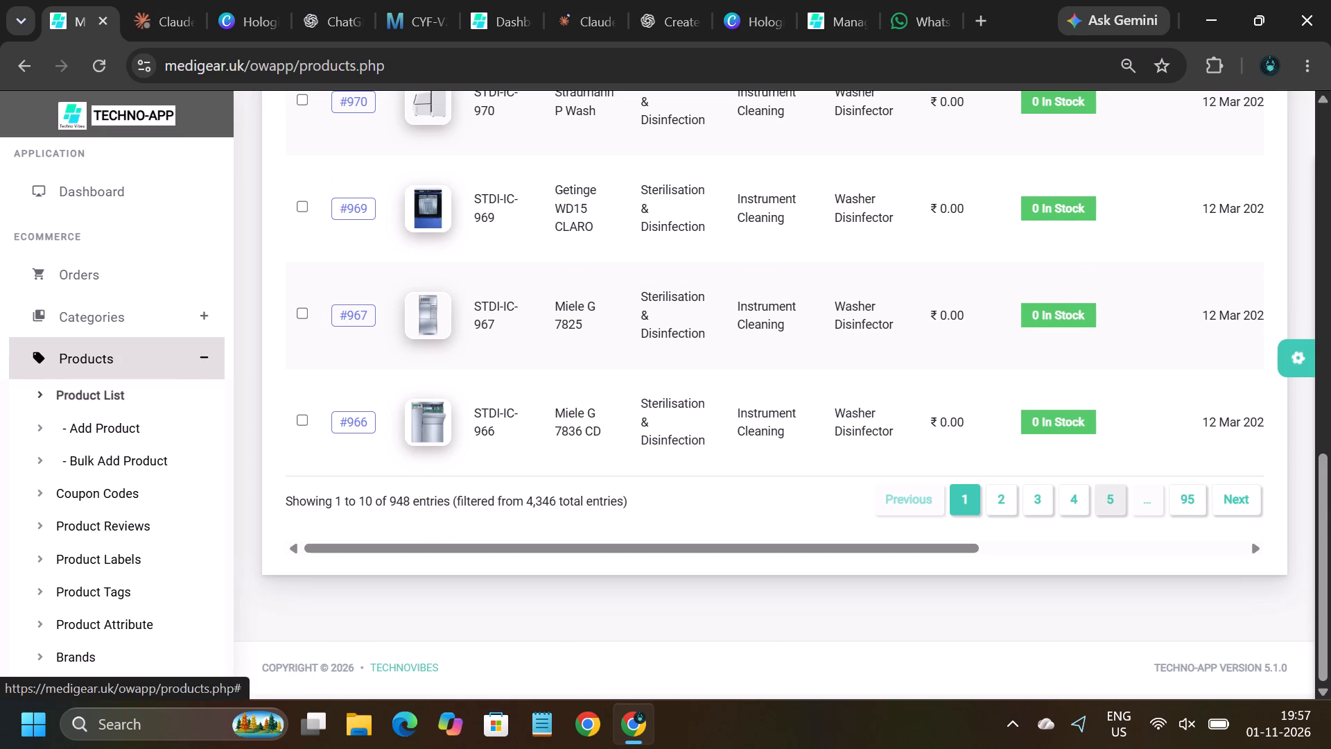
left_click(1107, 492)
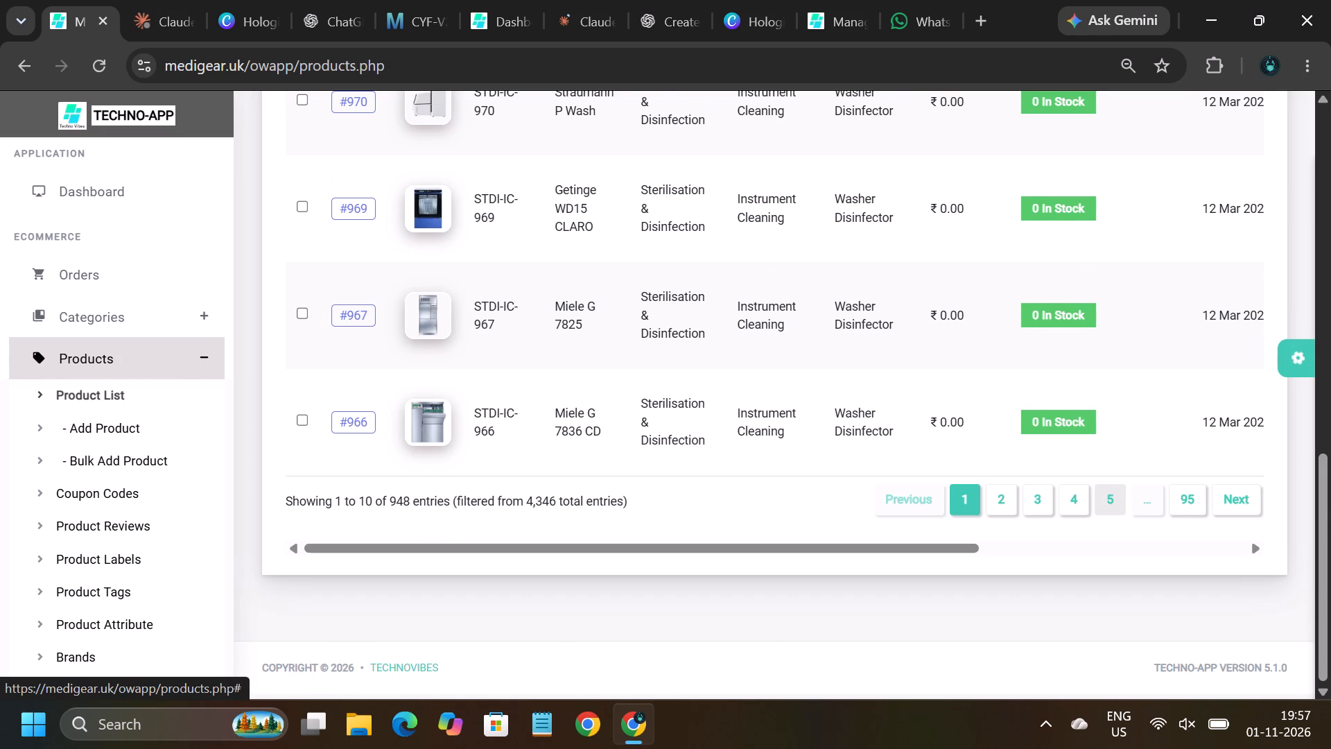
left_click(1107, 492)
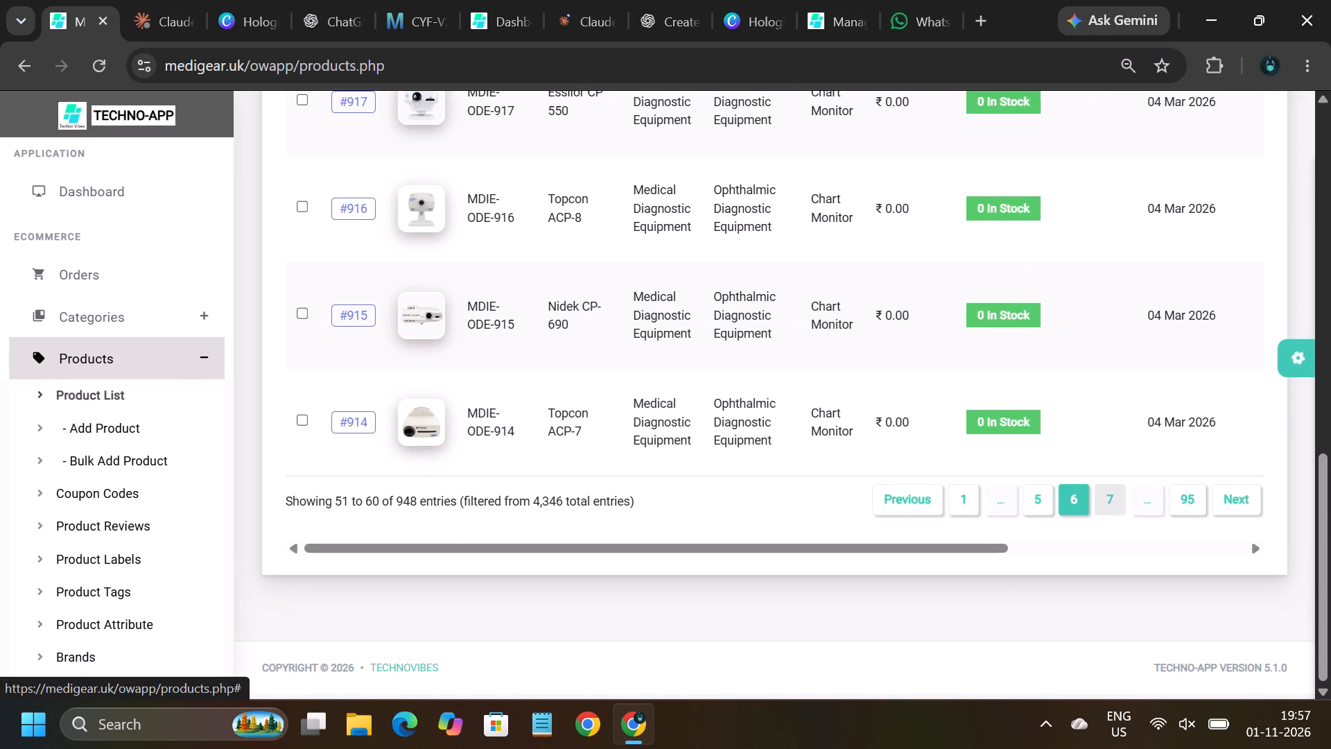
left_click(1107, 492)
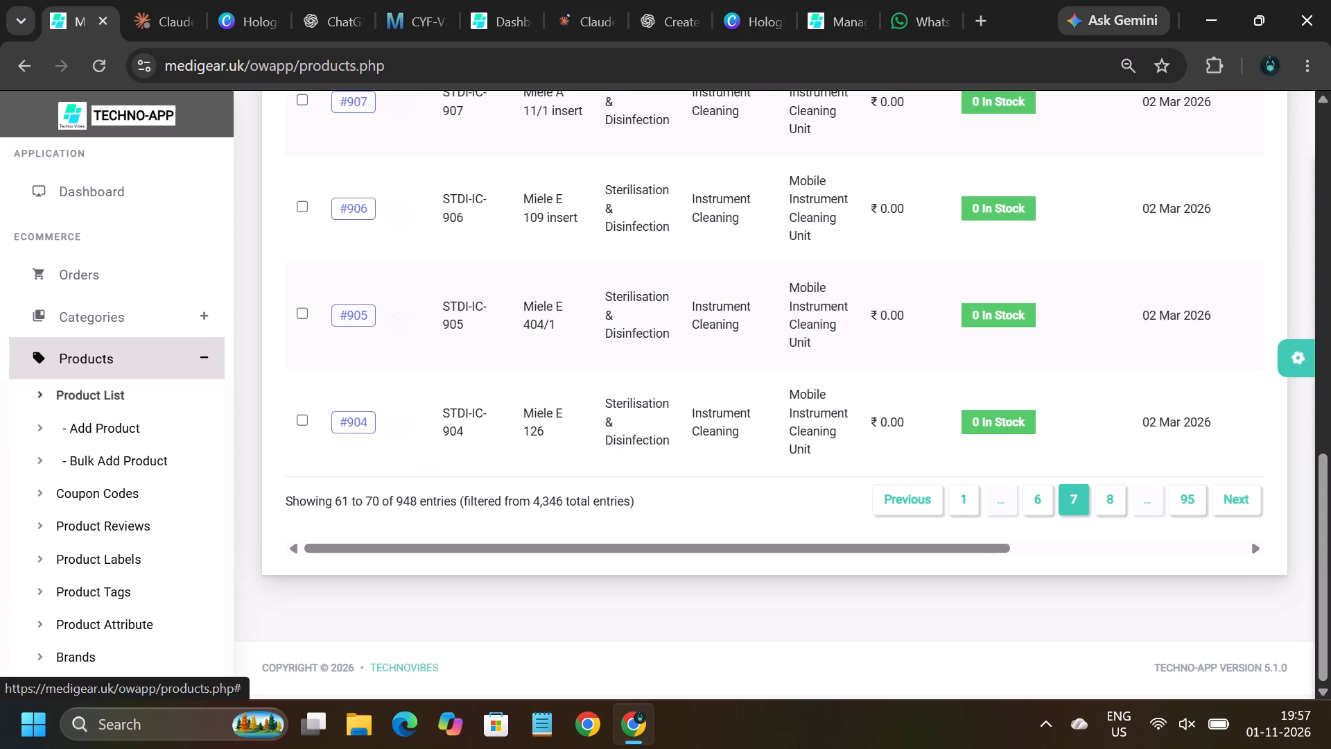
left_click(1107, 492)
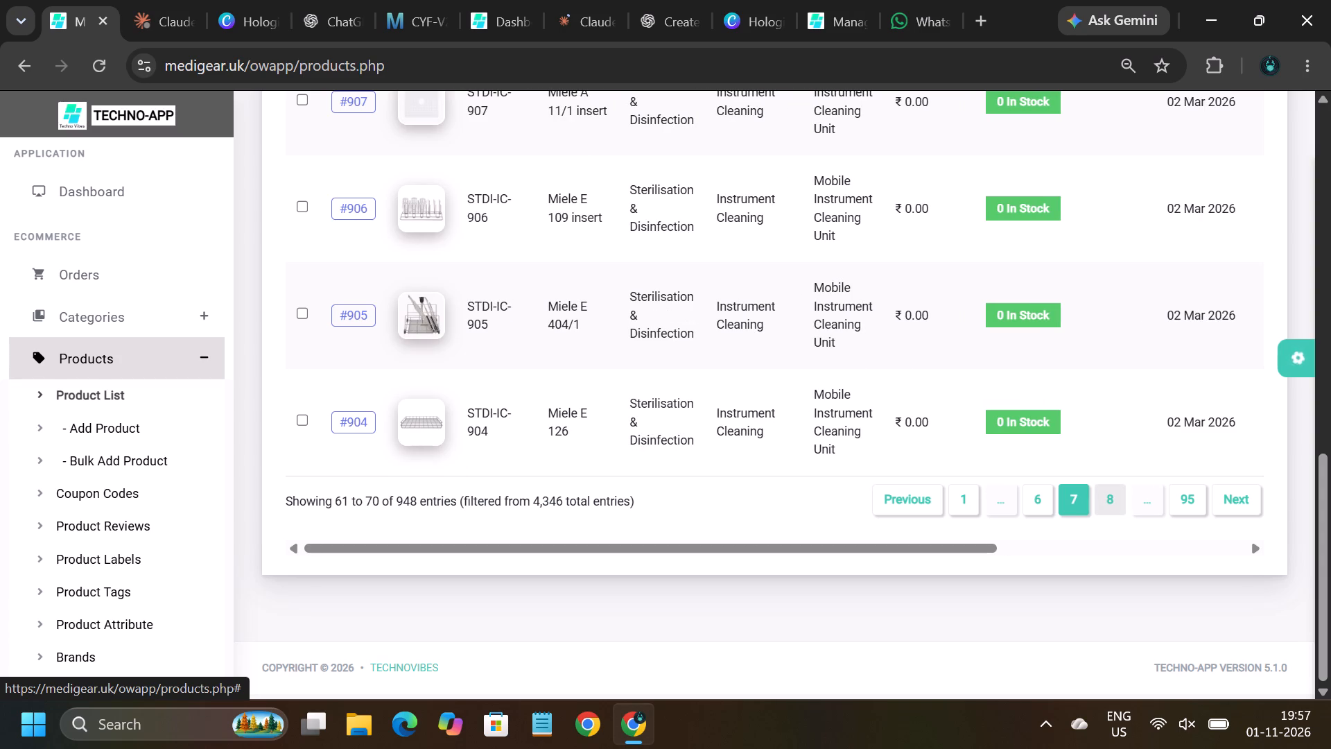
left_click(1107, 492)
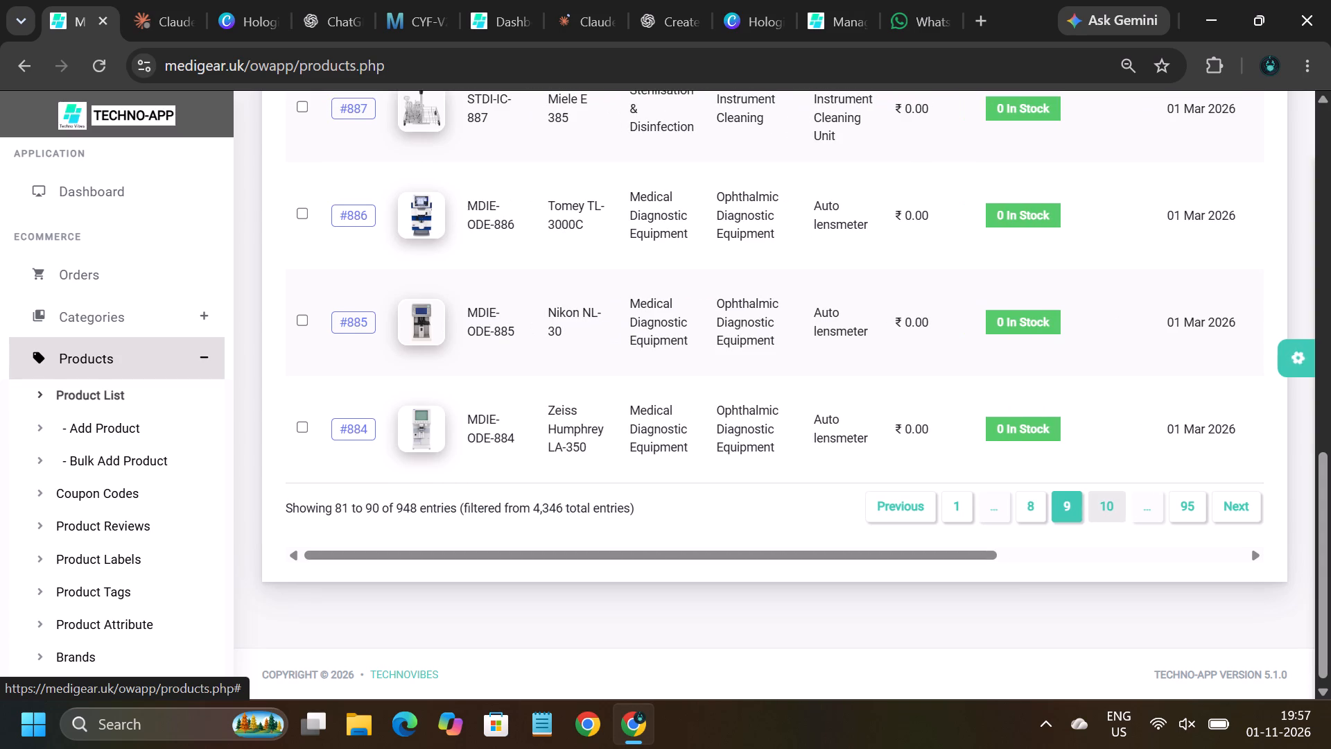
left_click(1107, 492)
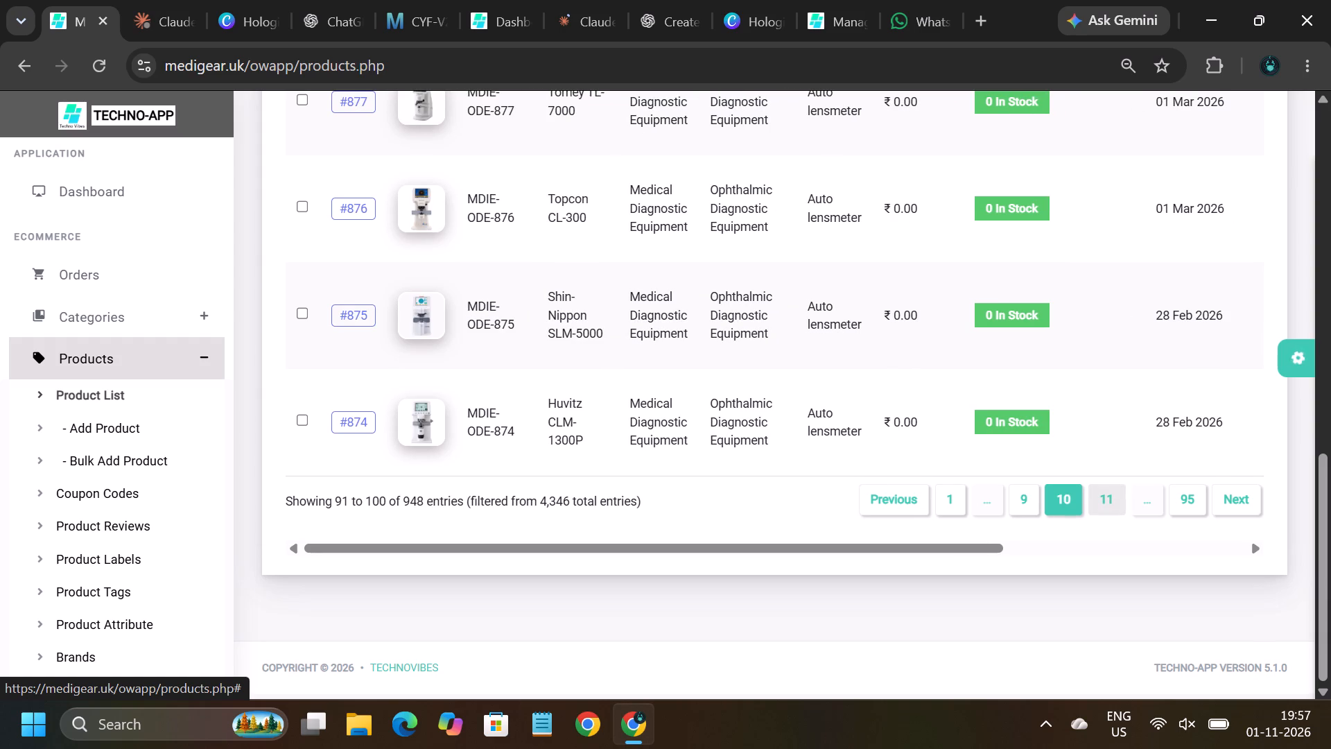
left_click(1107, 492)
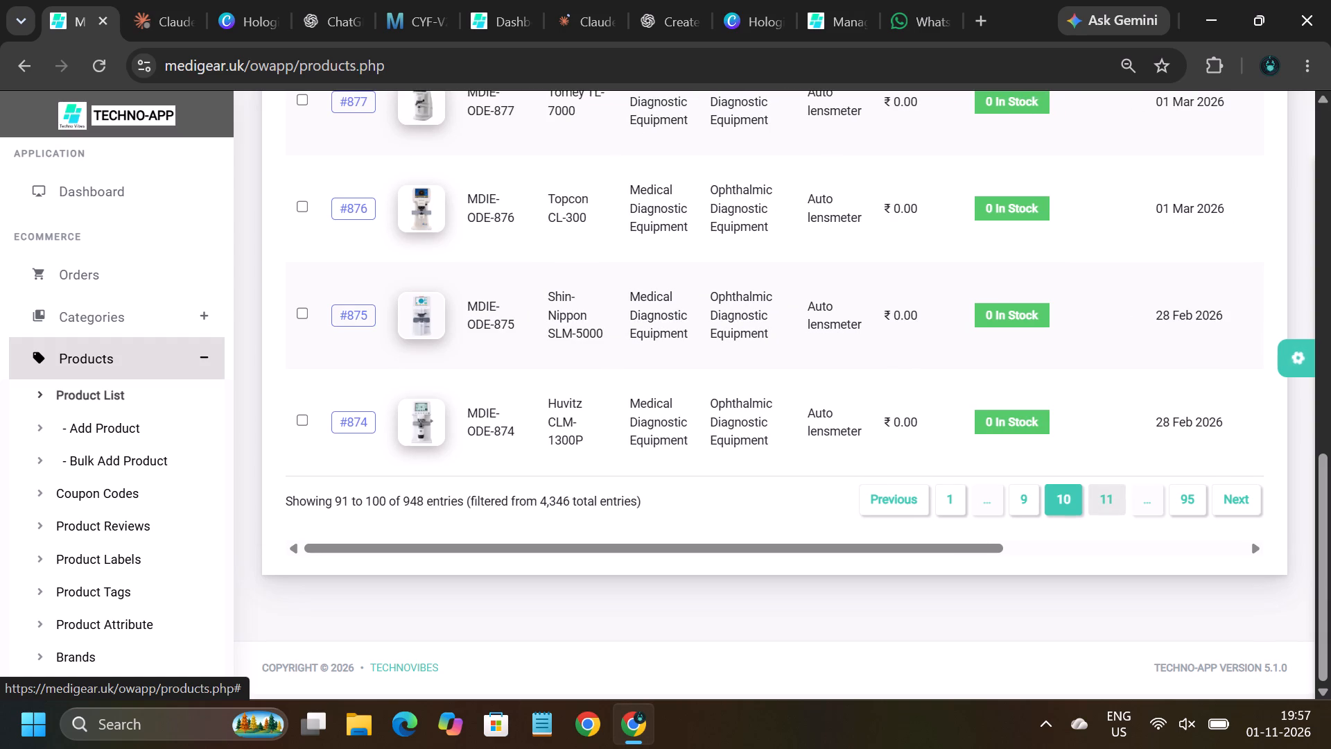
left_click(1107, 492)
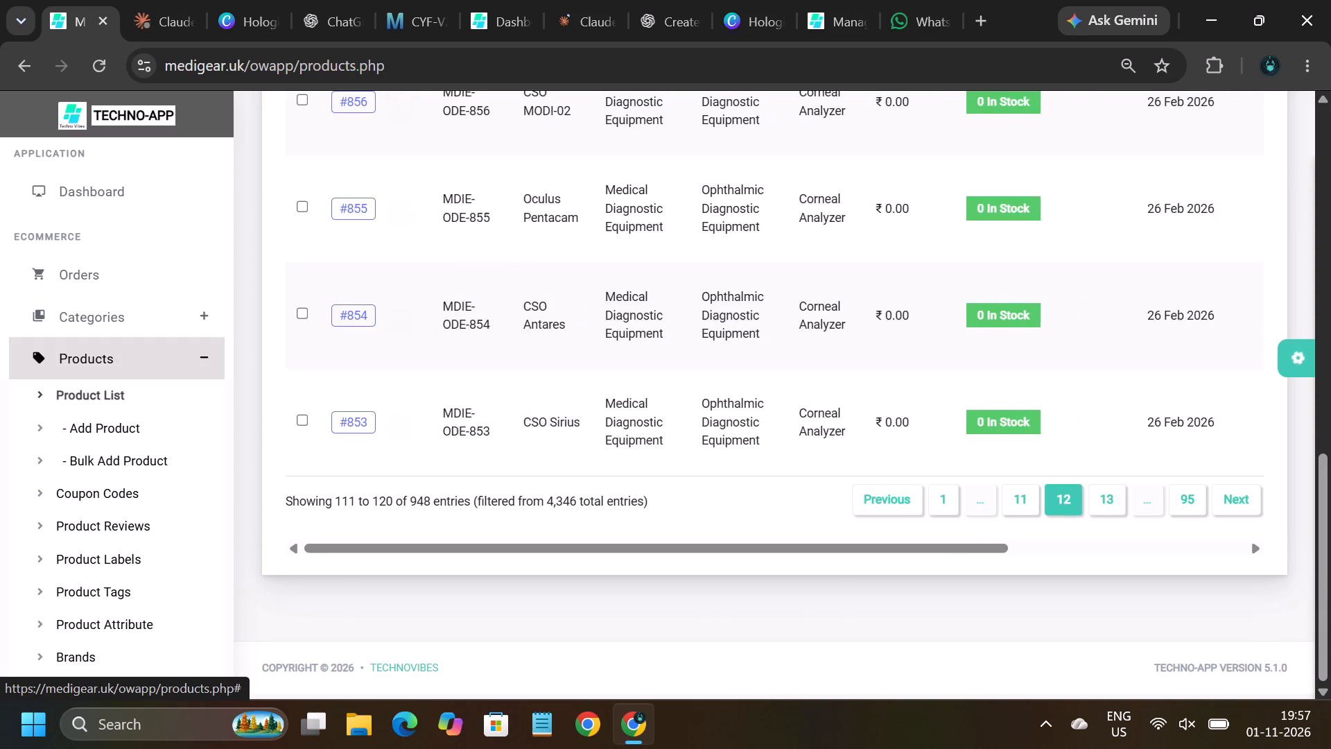
left_click(1107, 492)
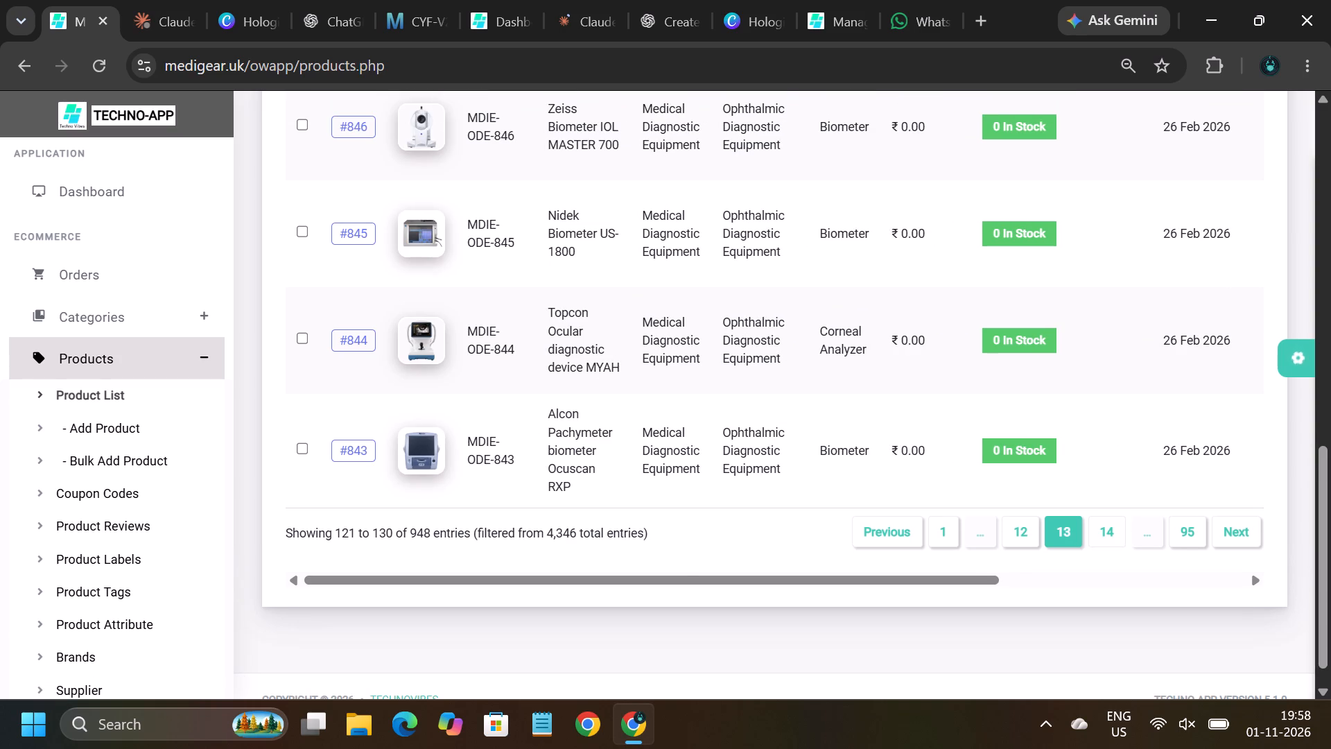
left_click(1110, 522)
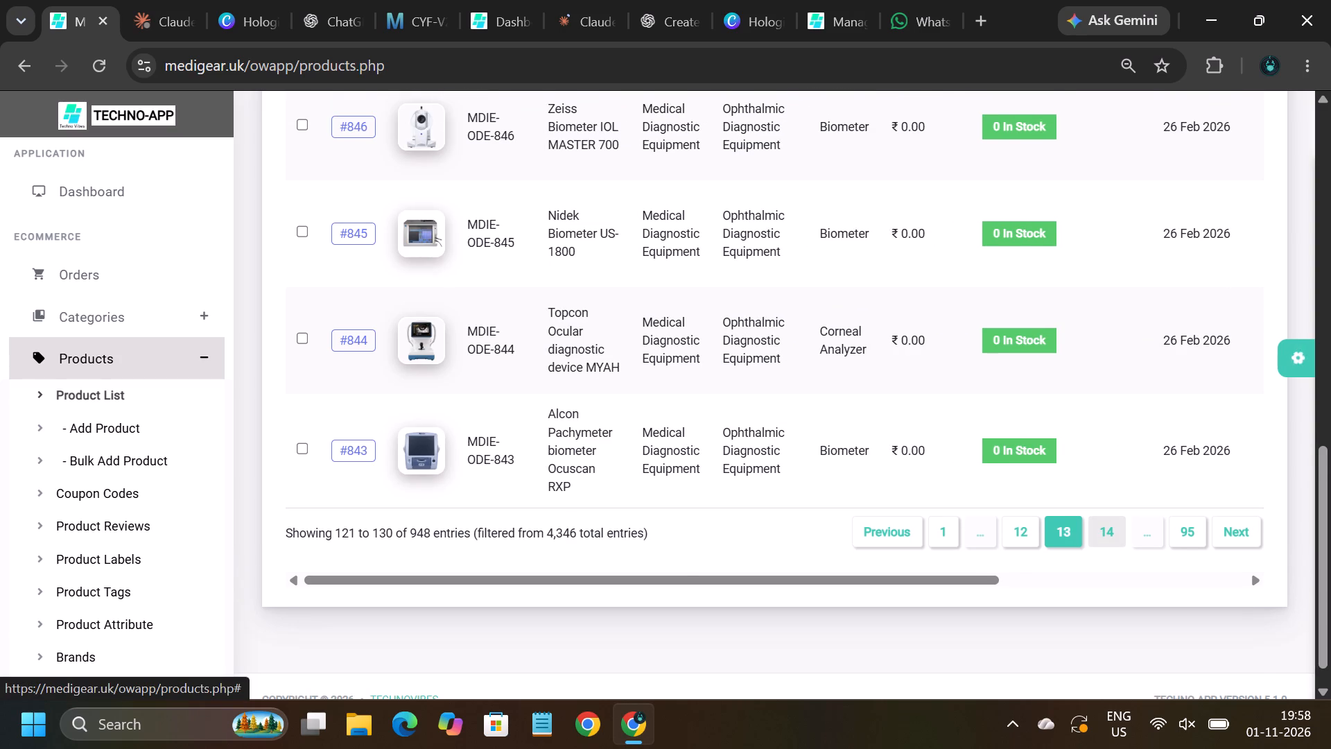
left_click(1106, 493)
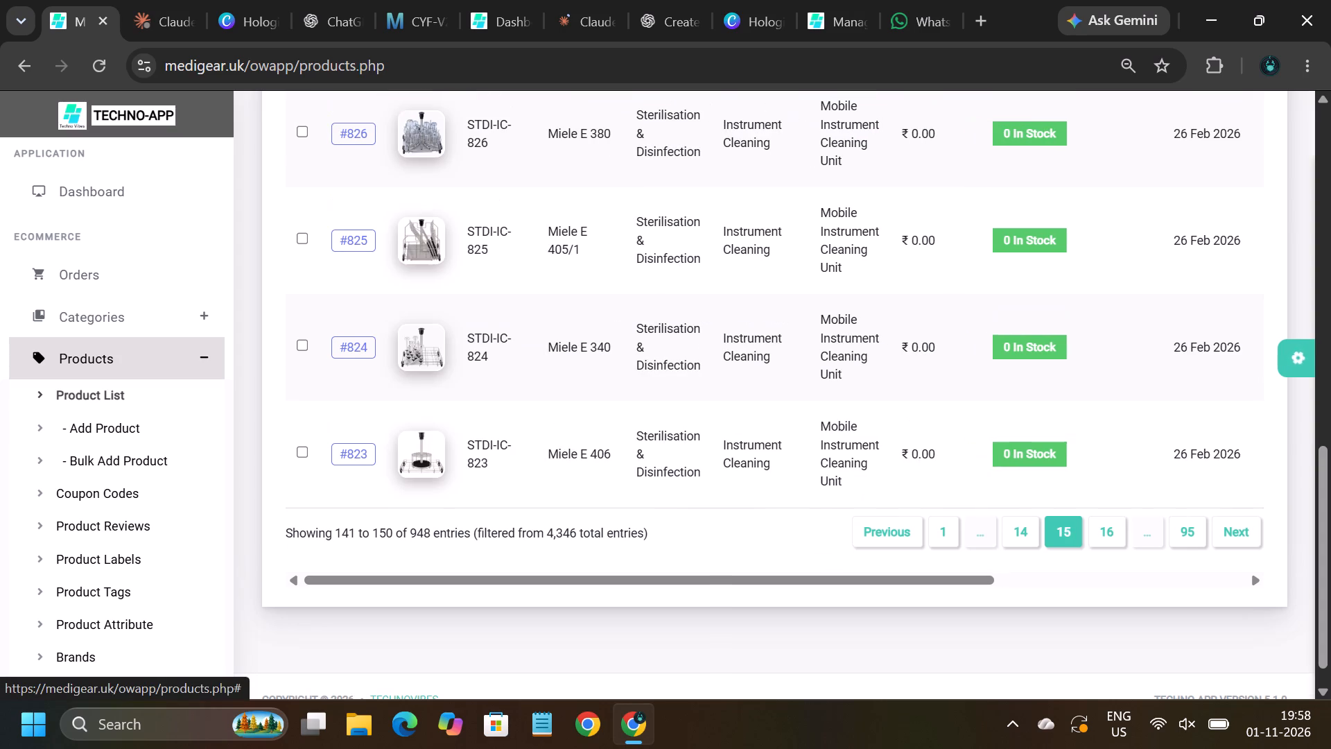
left_click(1108, 529)
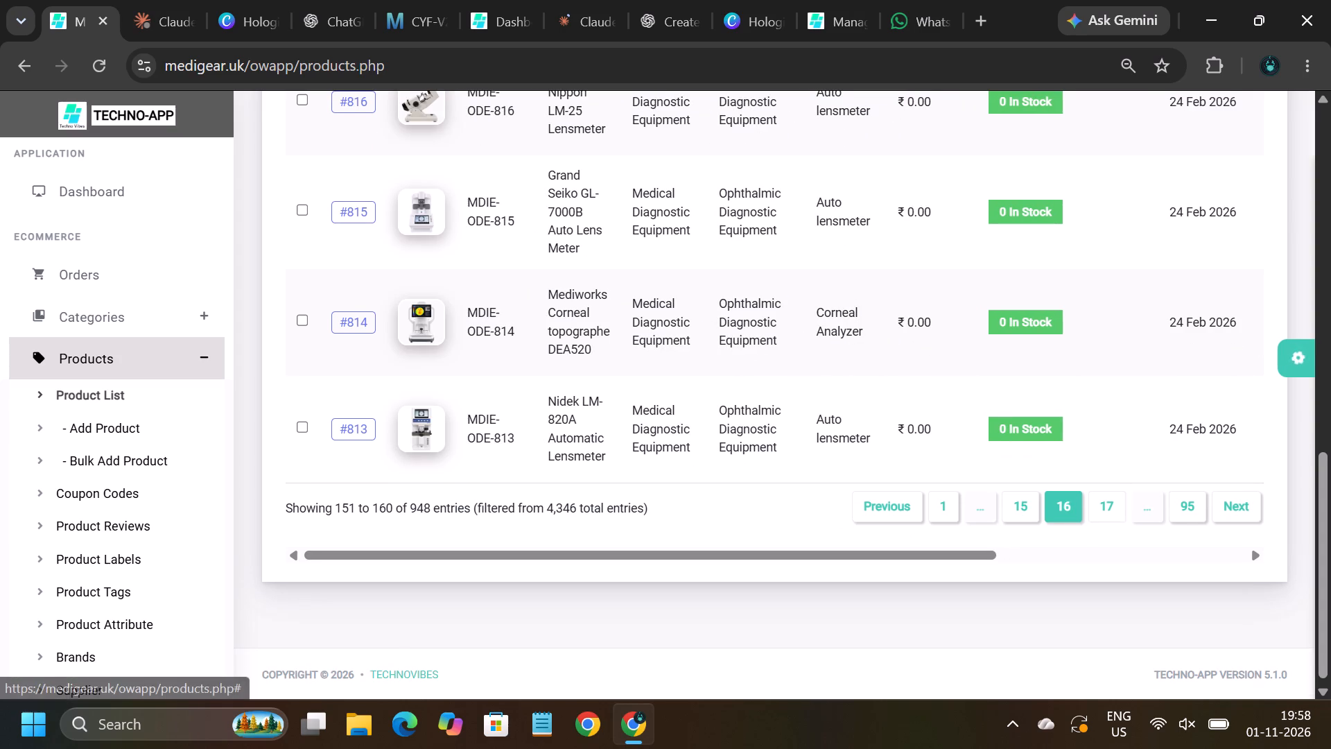
left_click(1104, 497)
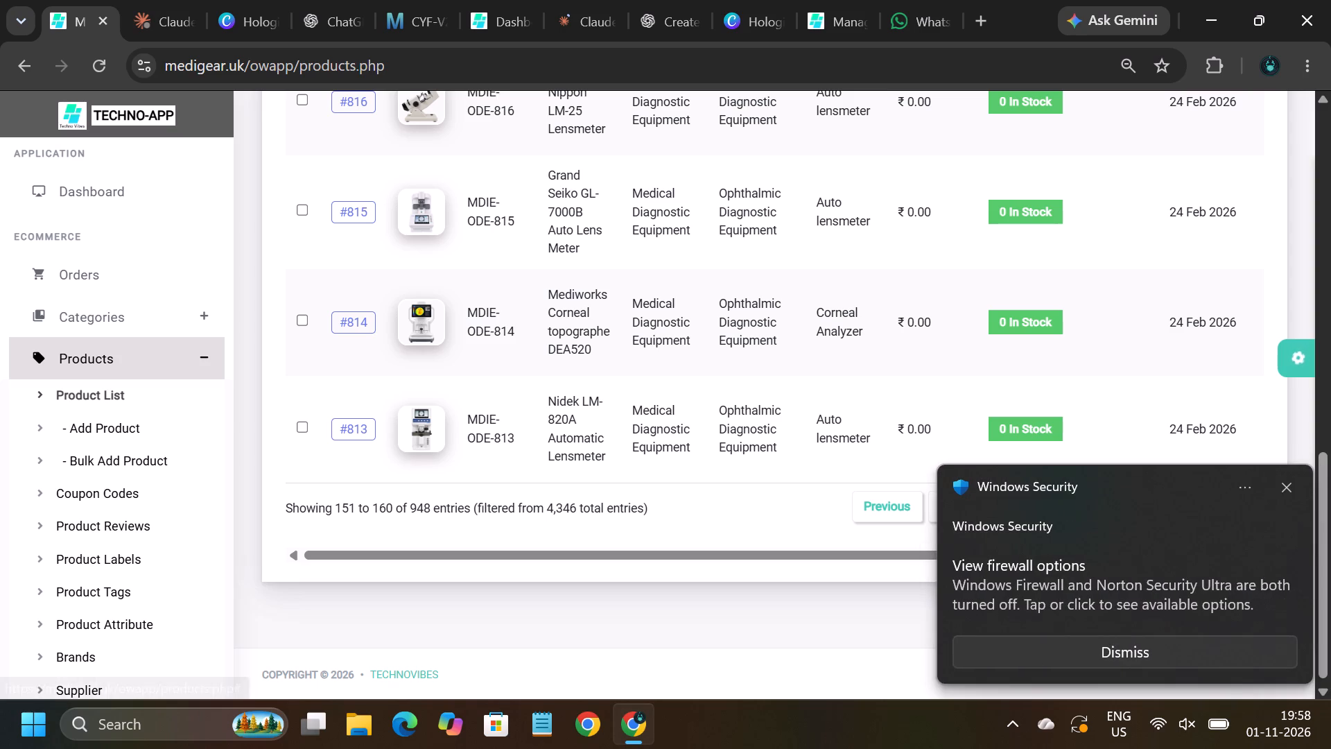
left_click(1286, 492)
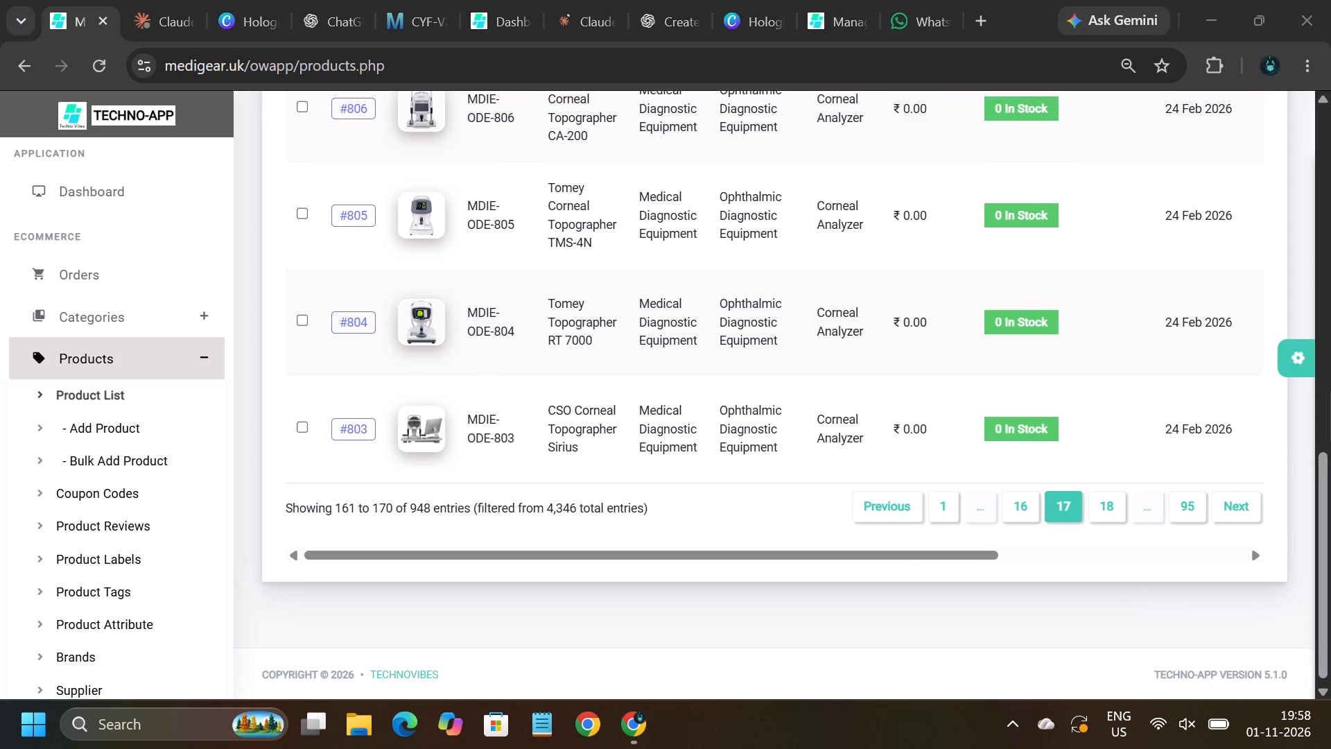
left_click(1117, 508)
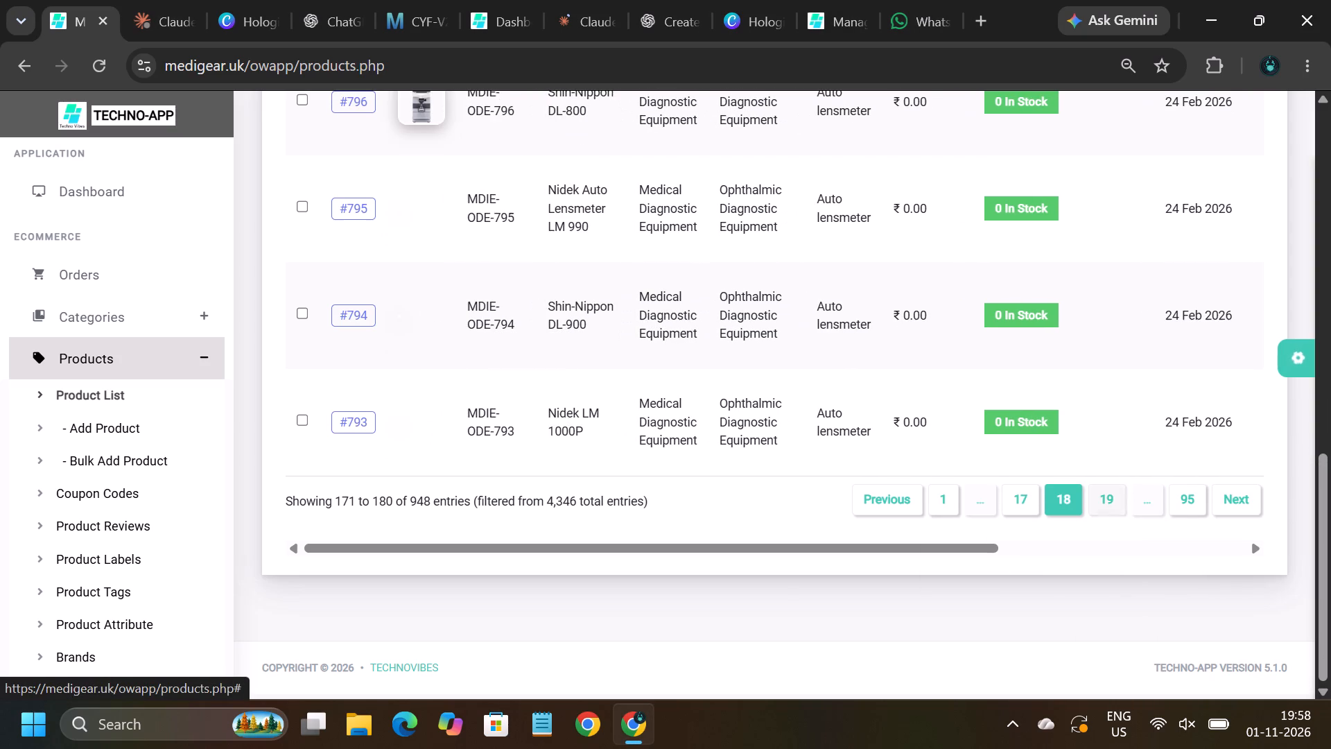
left_click(1104, 493)
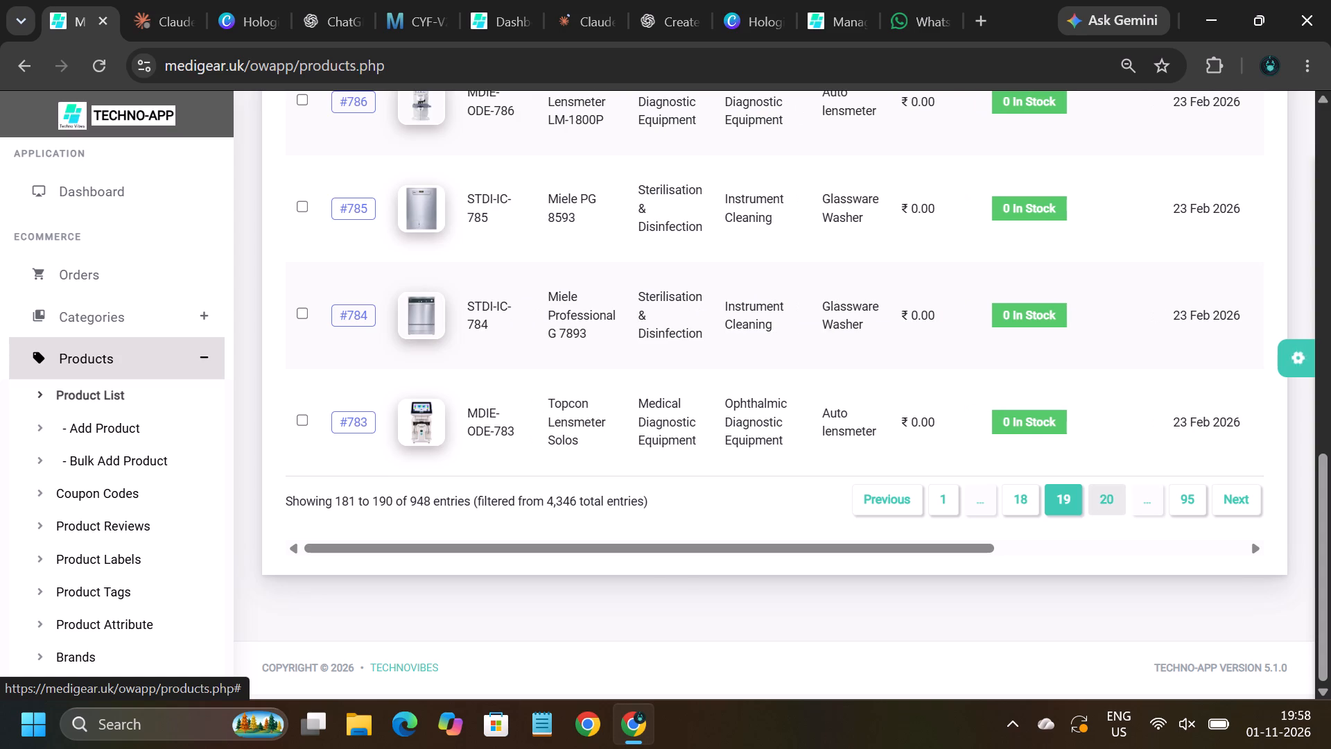
left_click(1104, 493)
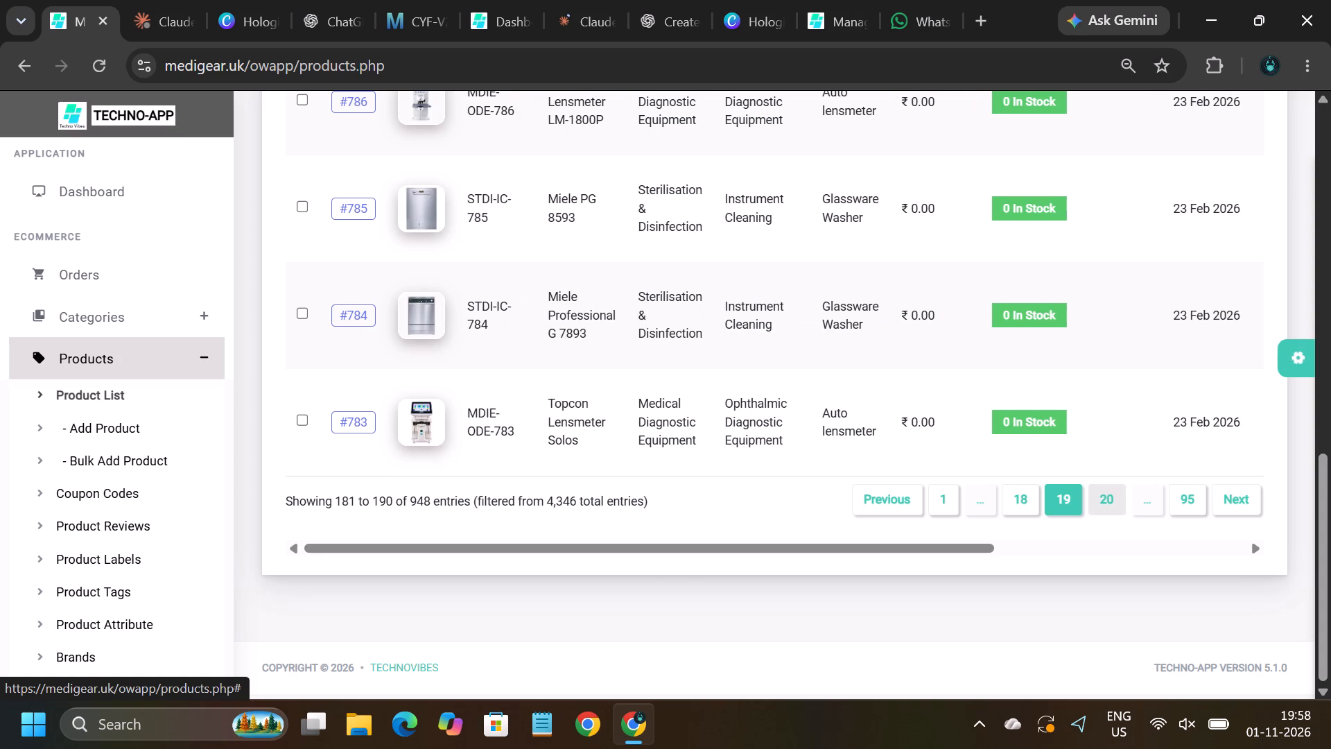
left_click(1104, 493)
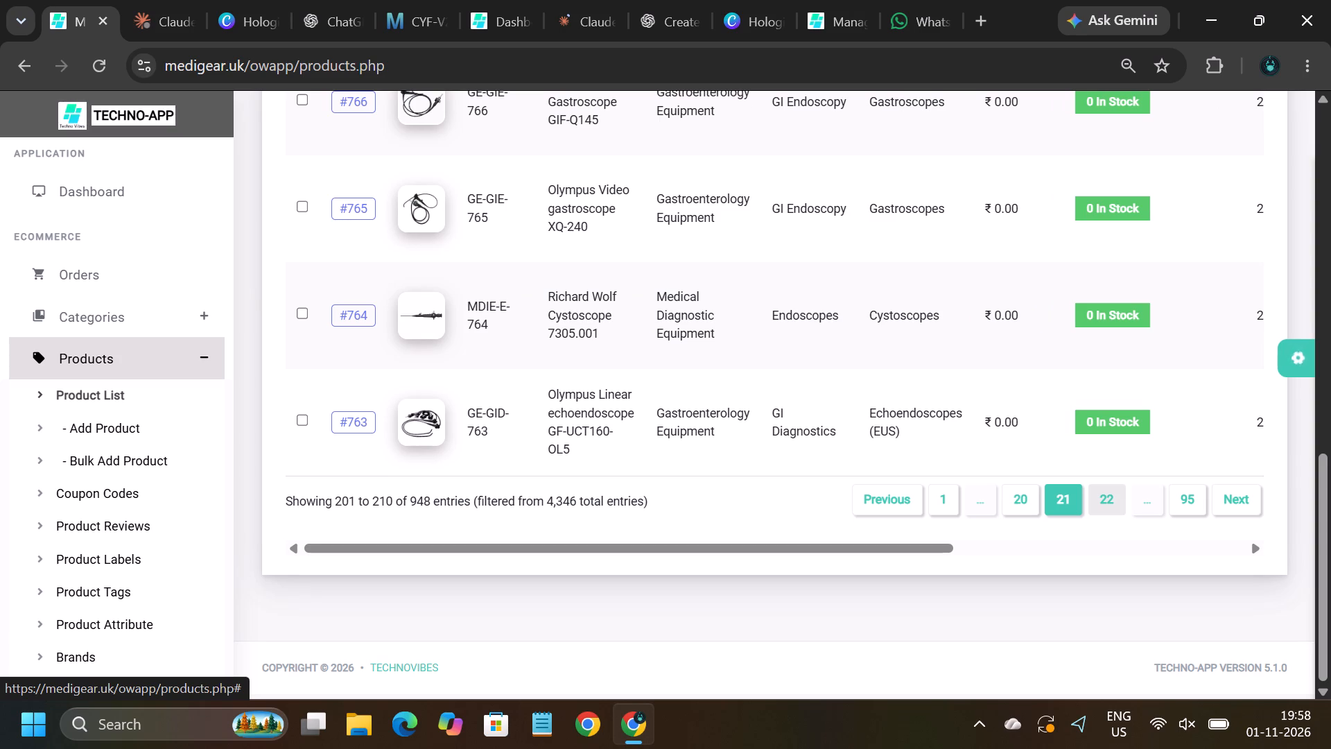
left_click(1027, 495)
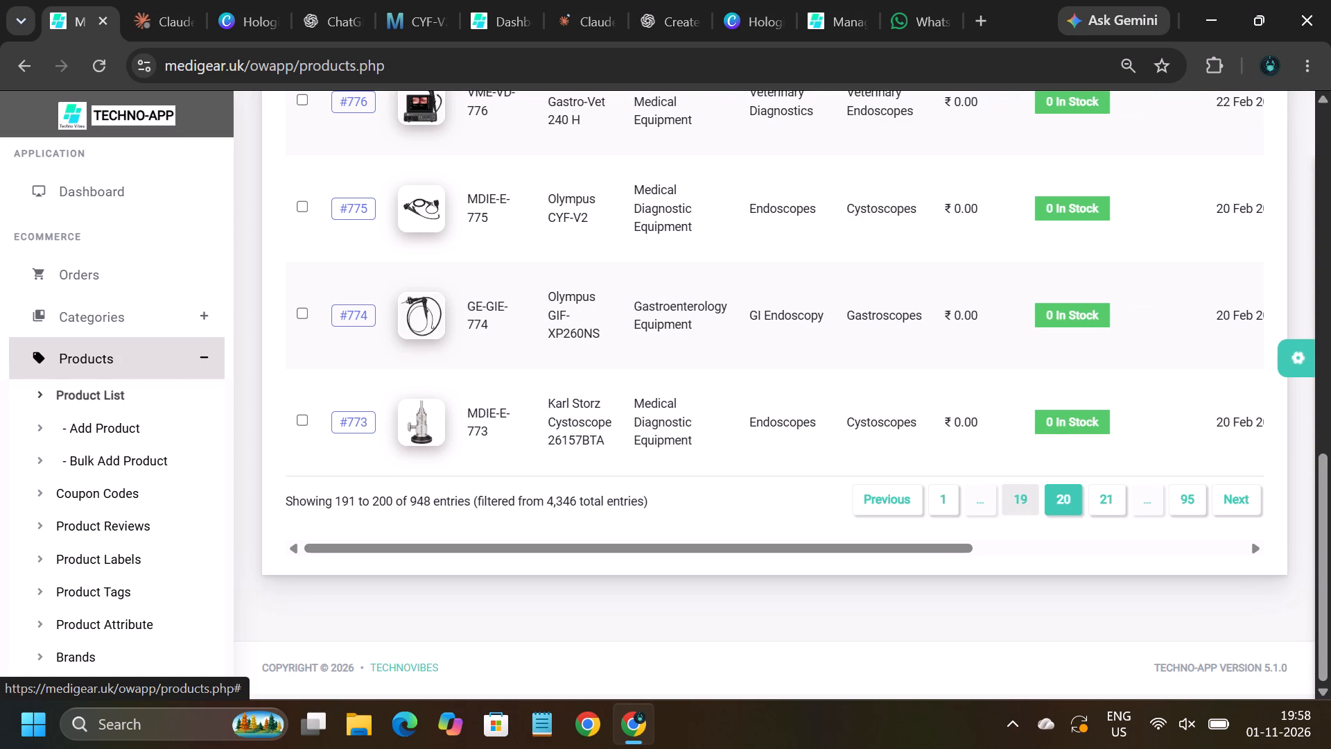
left_click(1096, 499)
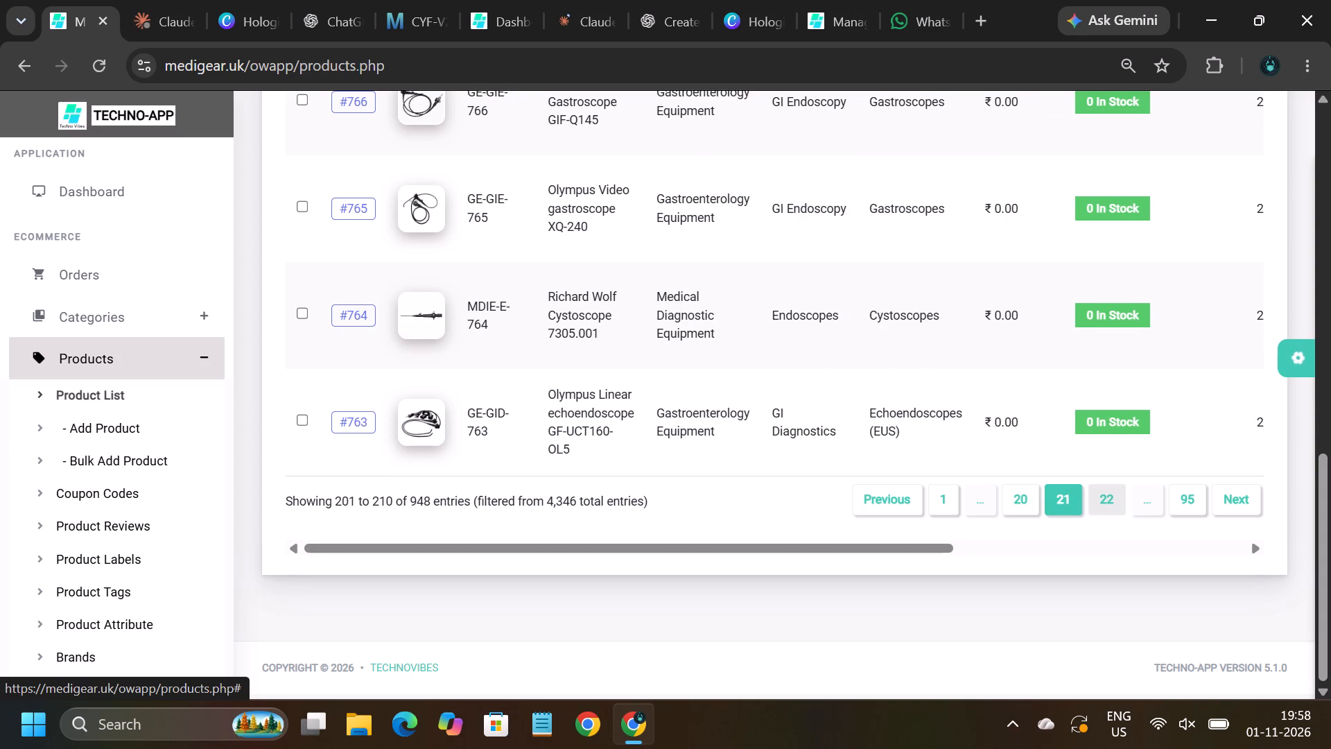
Examine the gastroscope, cystoscope and echoendoscope entries on page 21 of the filtered product list.
scroll(1077, 385, "up", 5)
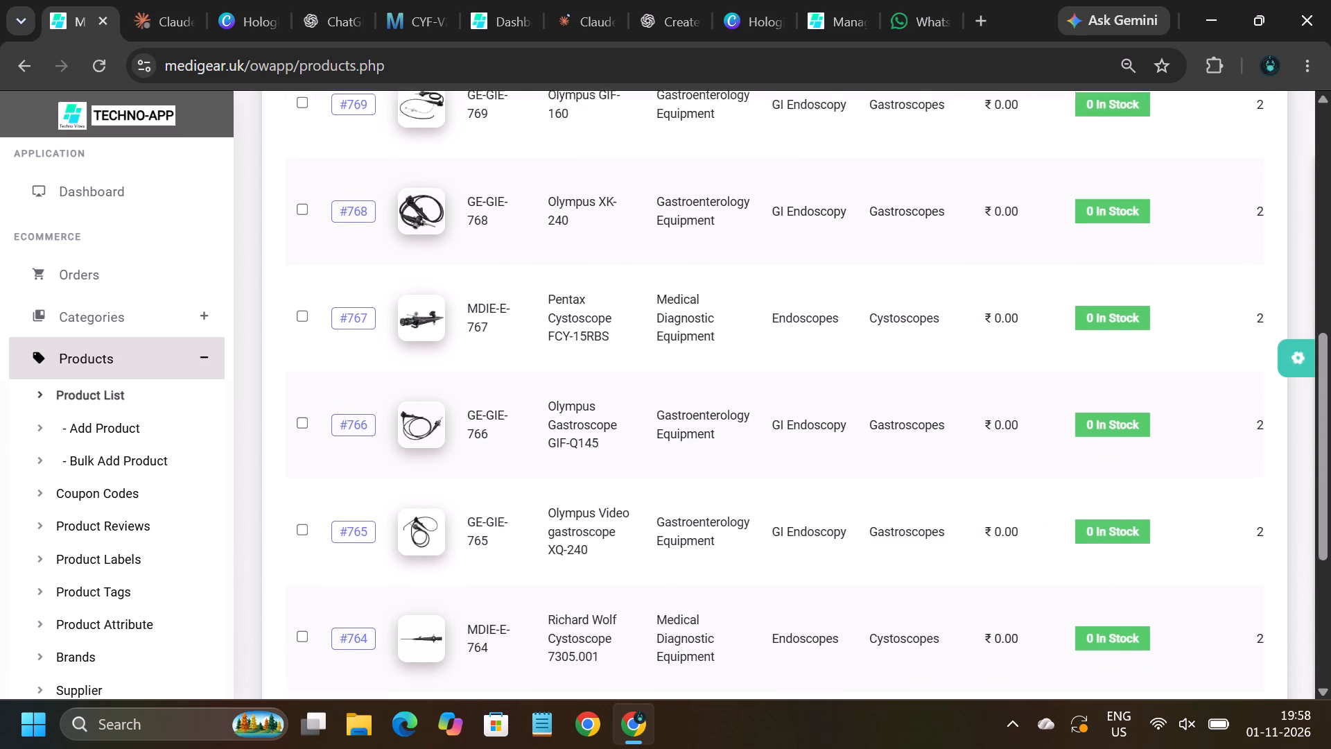
scroll(1077, 385, "up", 1)
scroll(1077, 385, "down", 4)
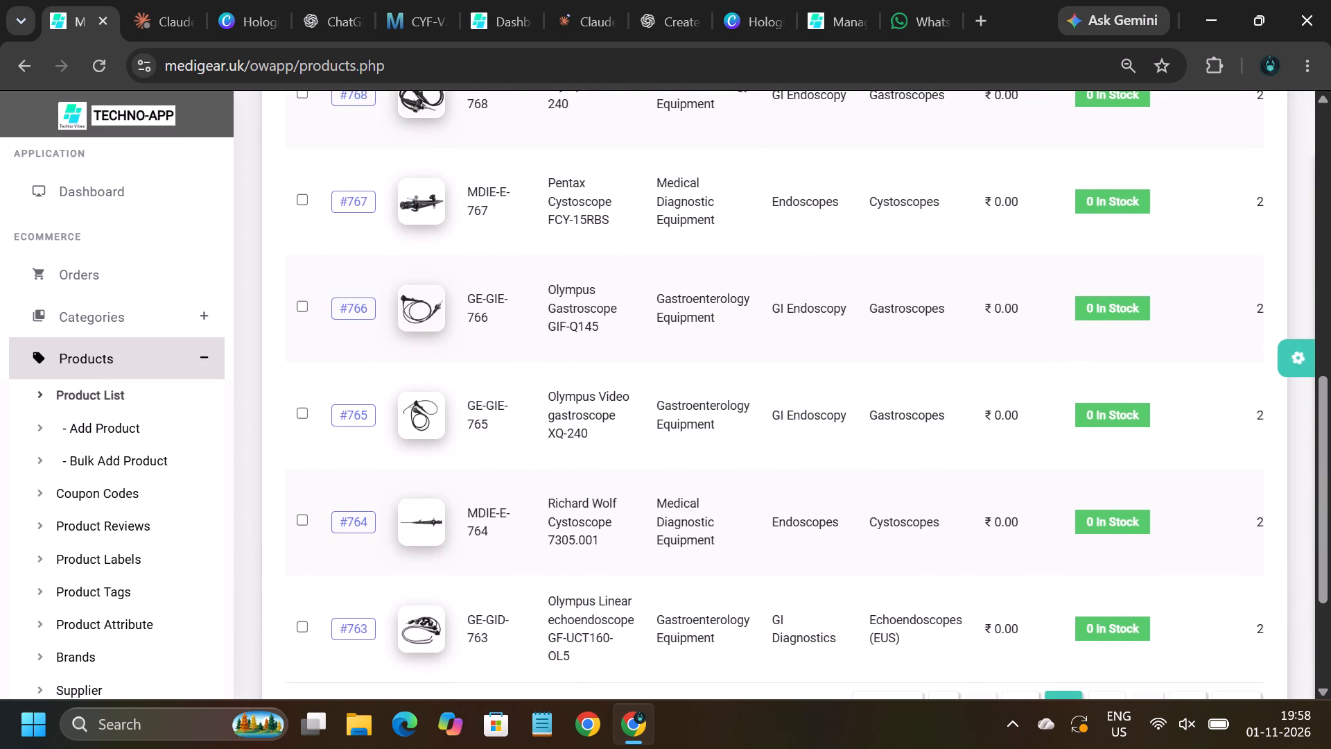
scroll(1077, 385, "down", 2)
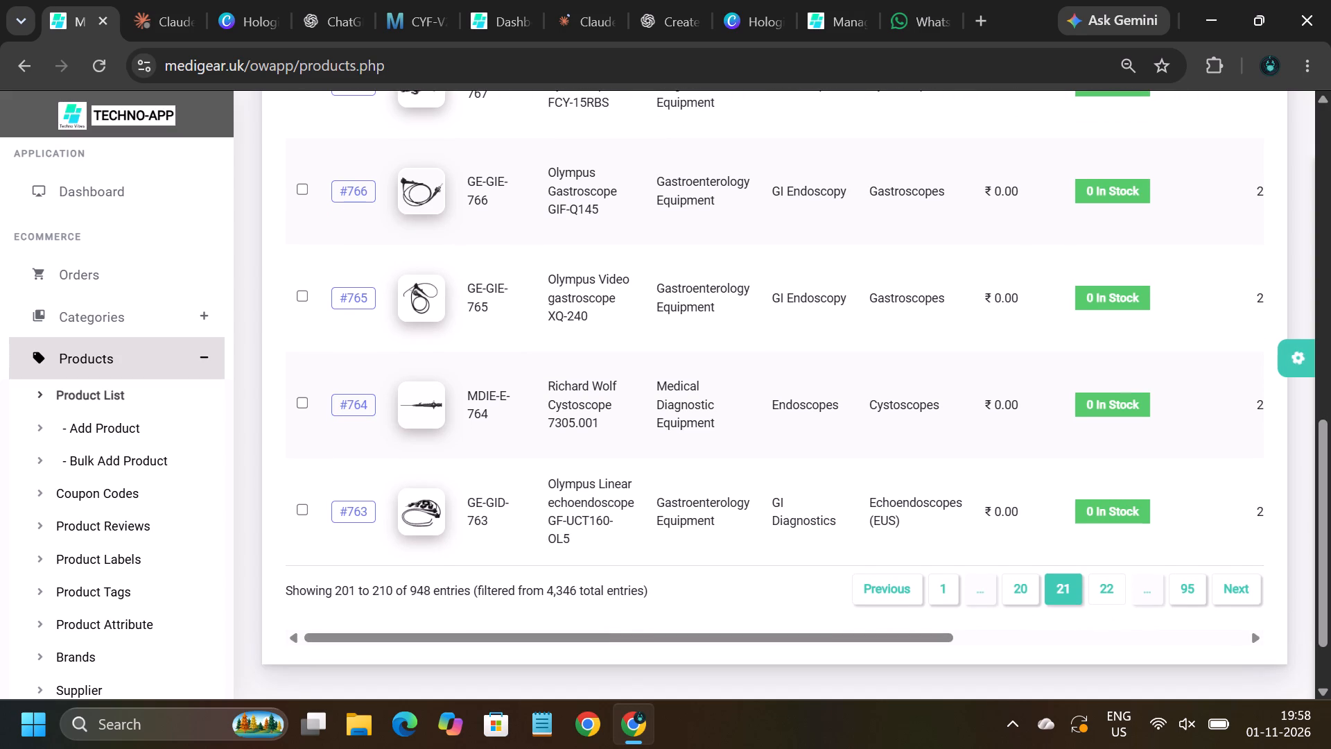
scroll(1077, 385, "up", 2)
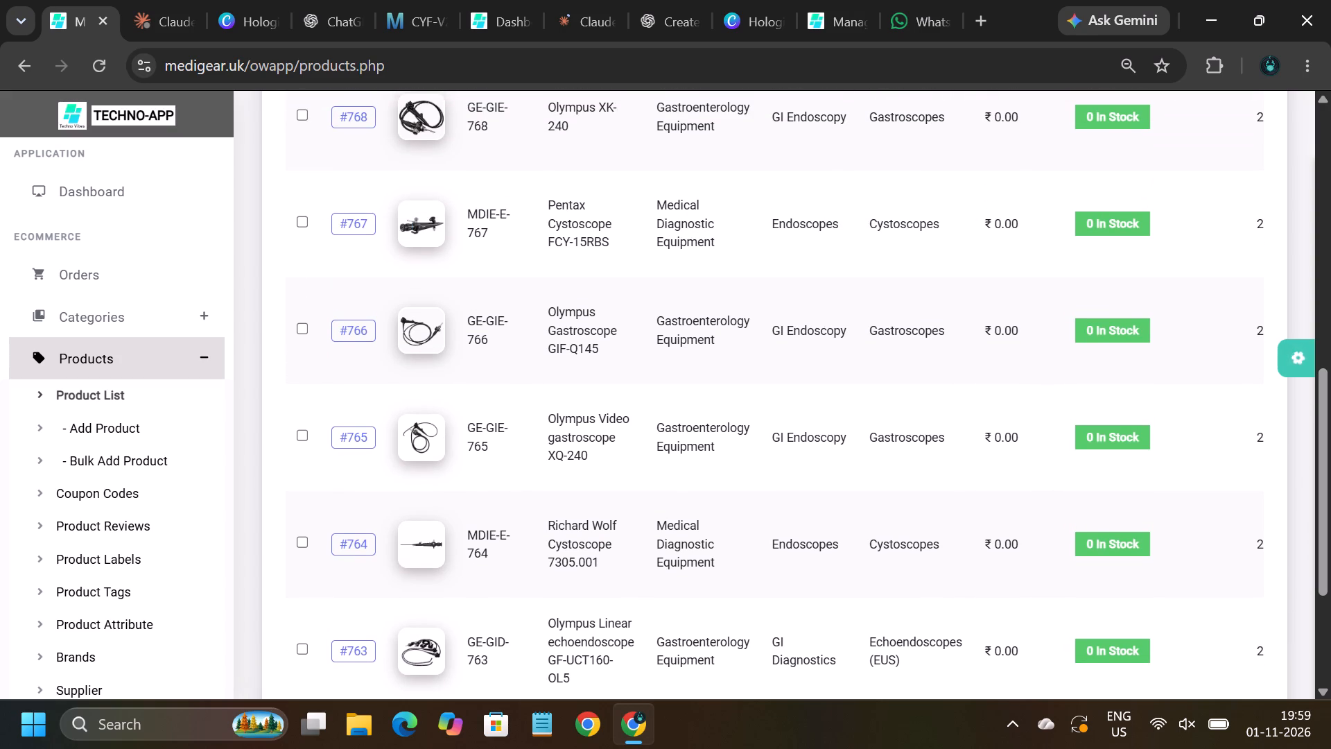
left_click_drag(867, 403, 646, 196)
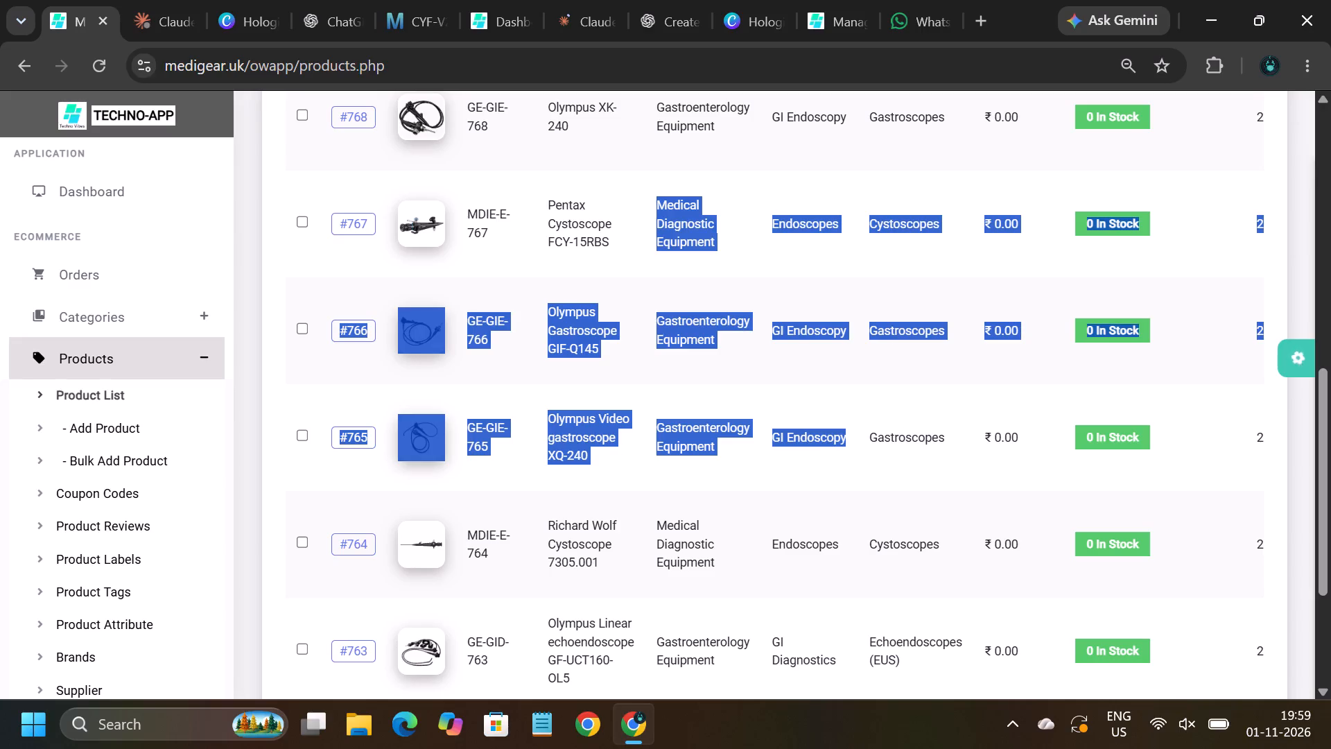
Open a second copy of the product list in the browser tab showing the admin dashboard.
left_click(492, 16)
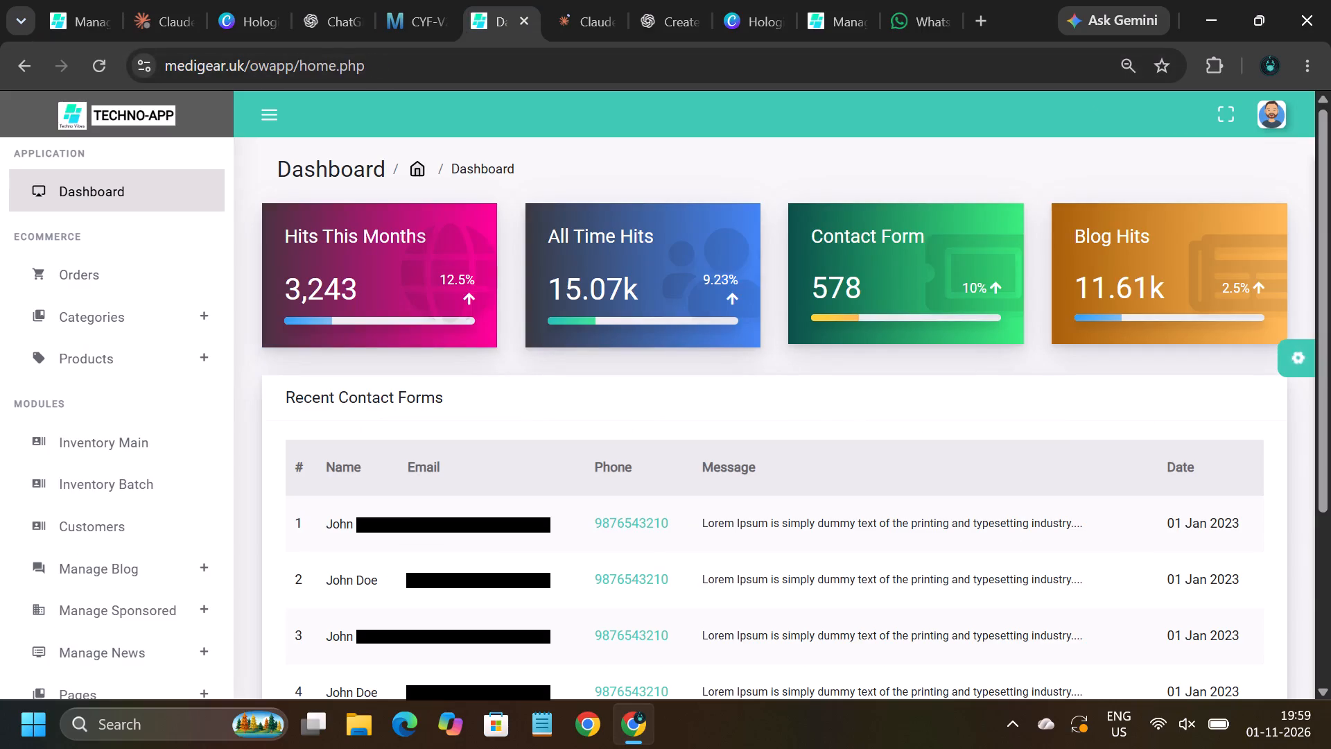
left_click(150, 355)
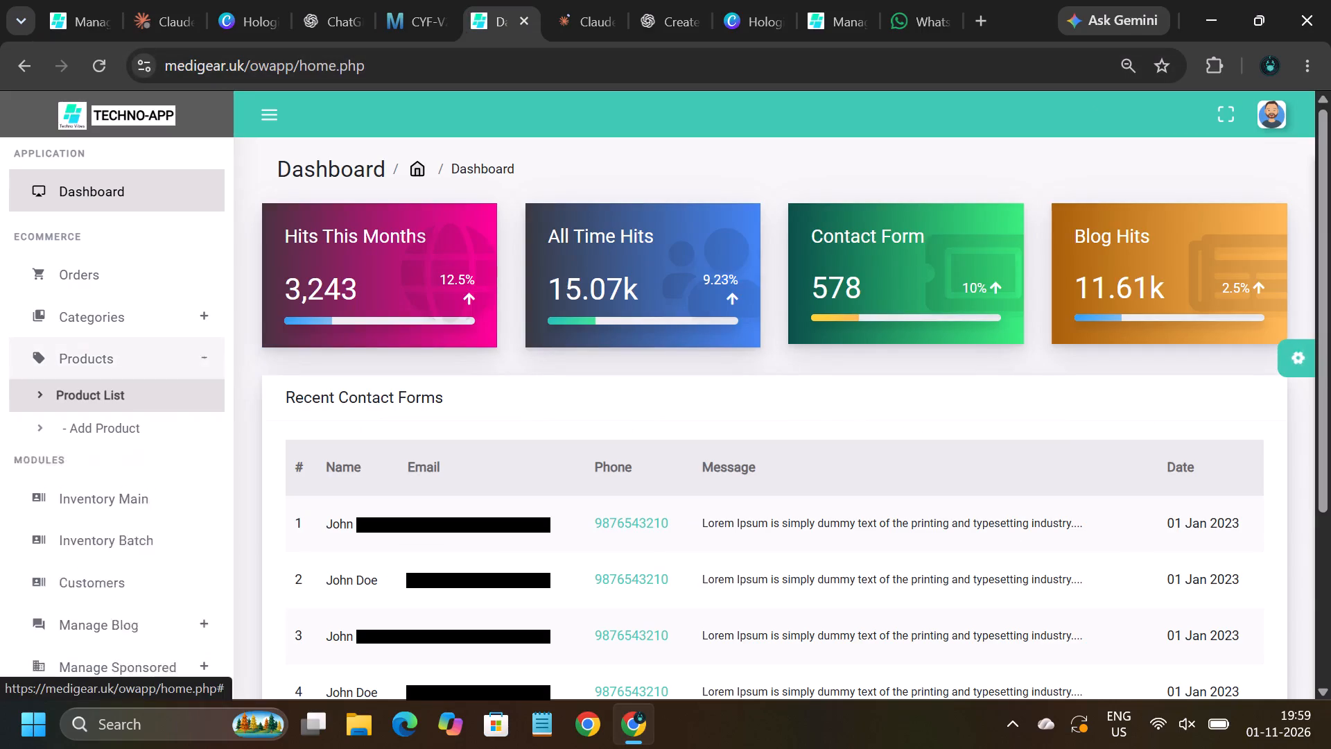
left_click(125, 402)
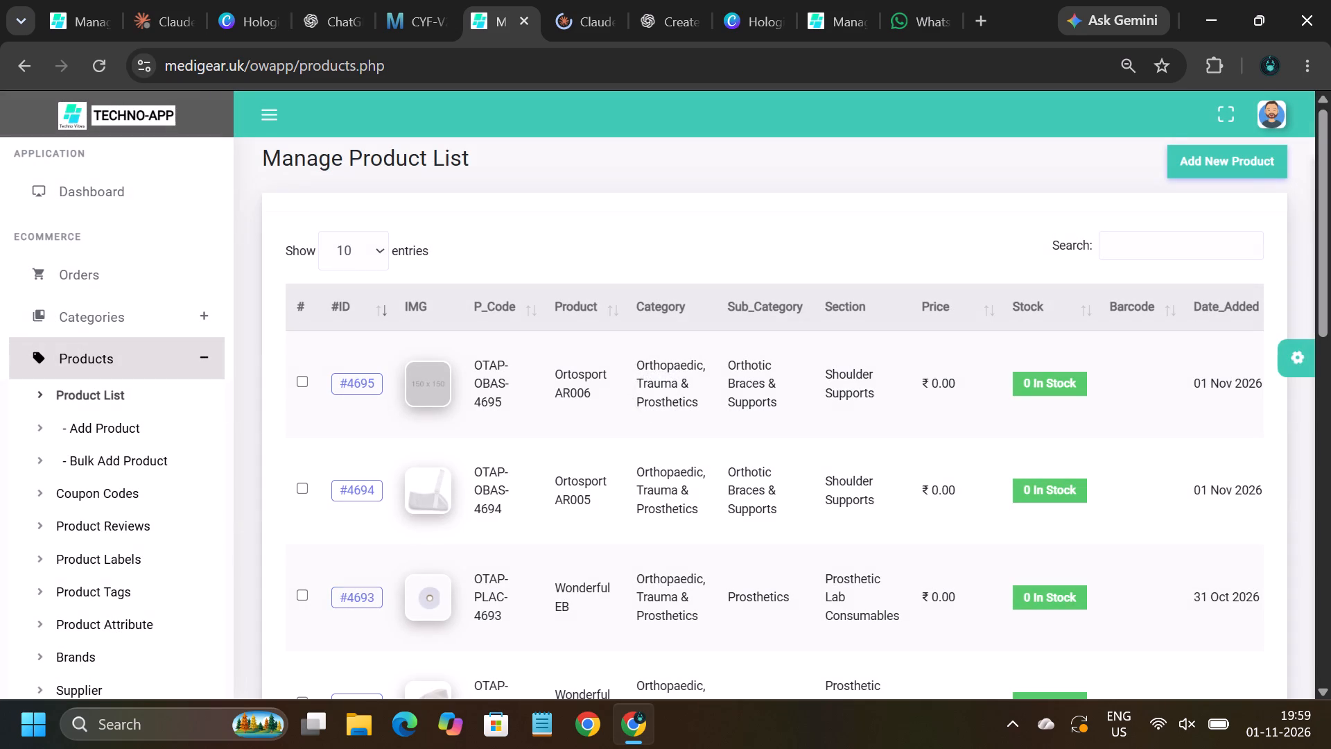
Copy the product name Olympus Gastroscope GIF-Q145 from page 21 of the filtered list and search for it in the second product list.
left_click(82, 24)
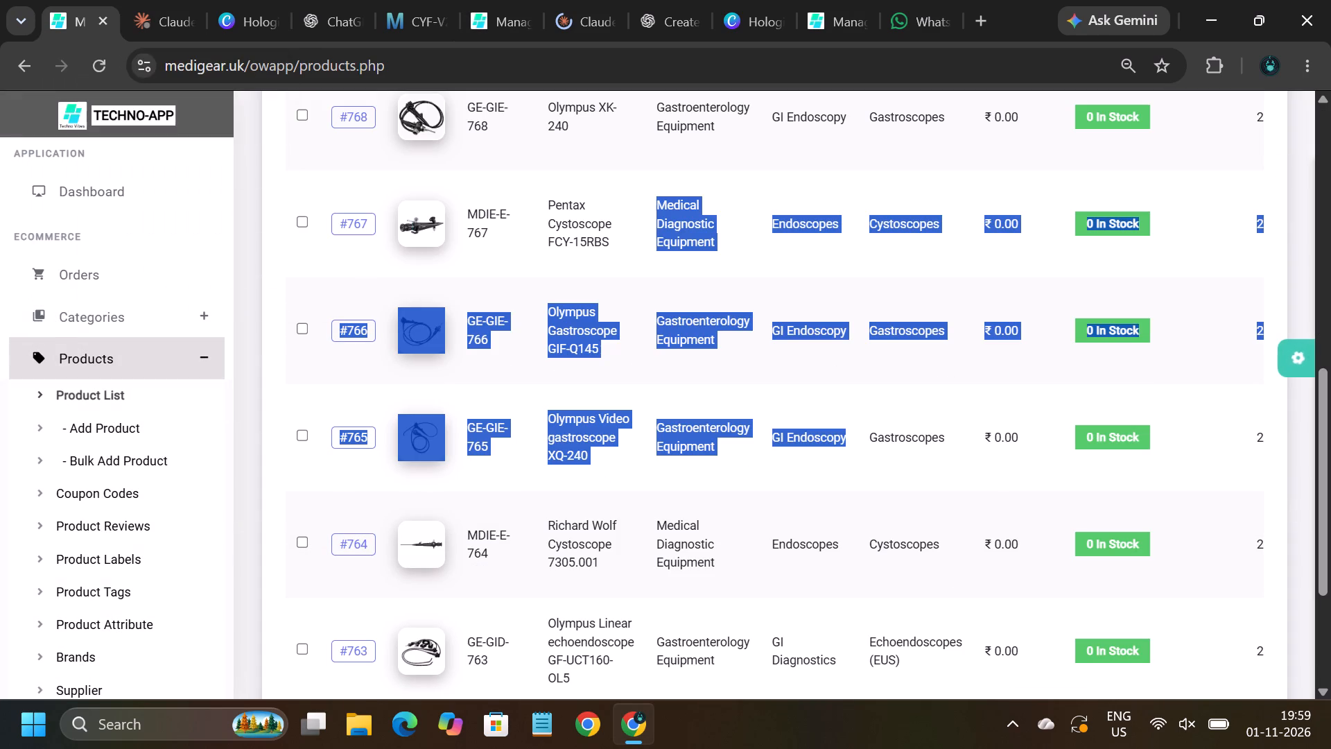
left_click(389, 281)
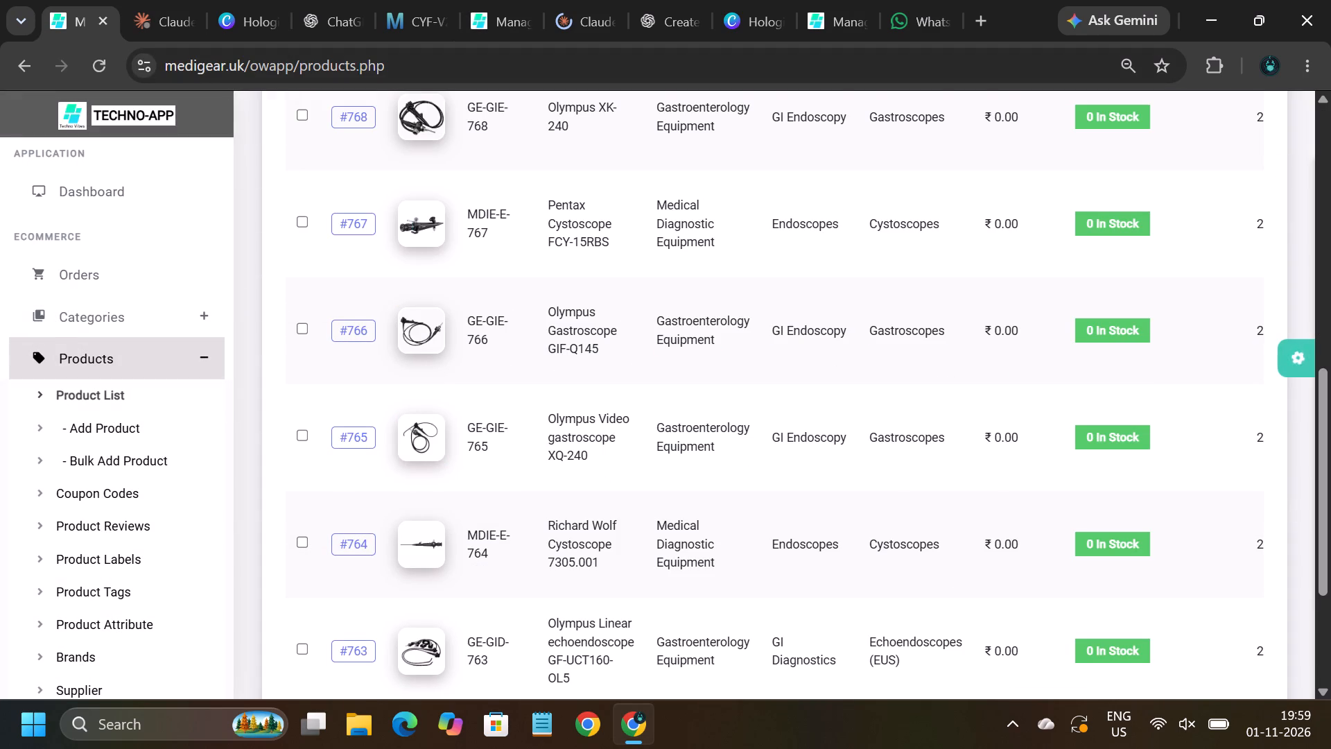
scroll(625, 491, "down", 2)
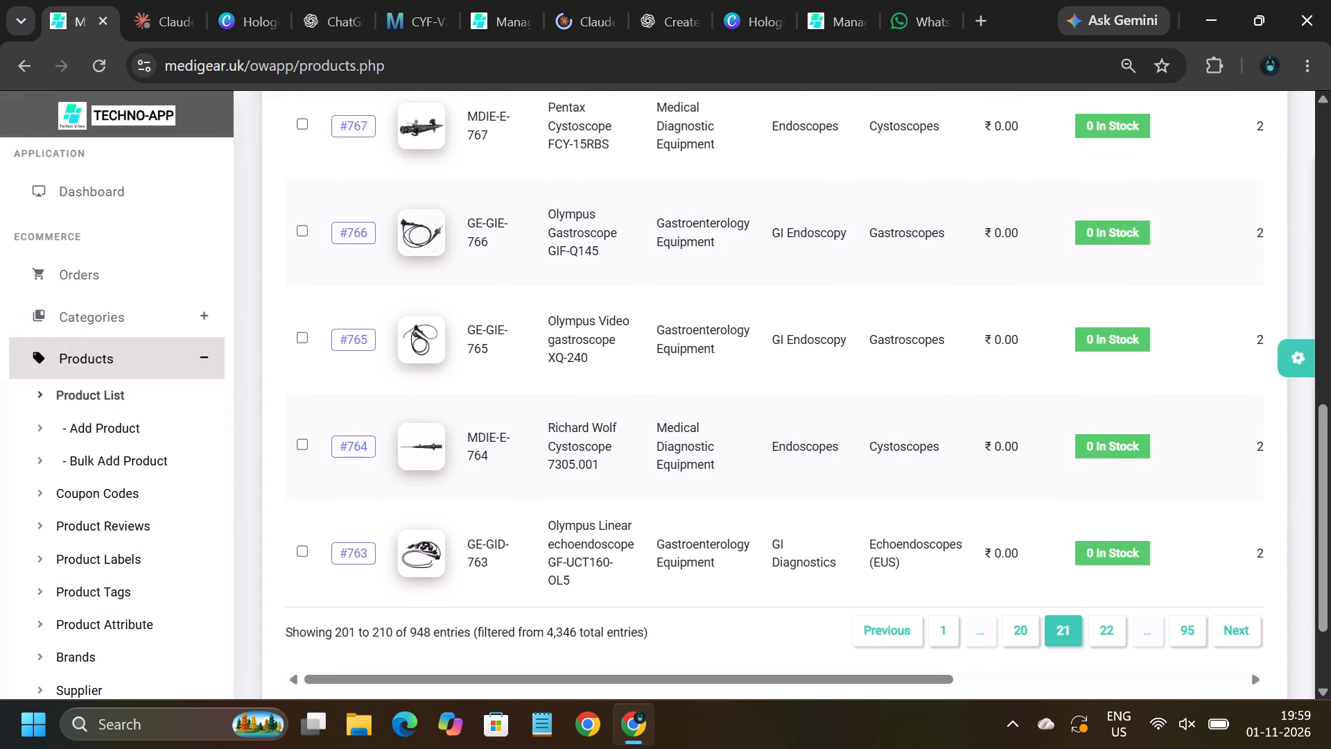
scroll(625, 491, "up", 1)
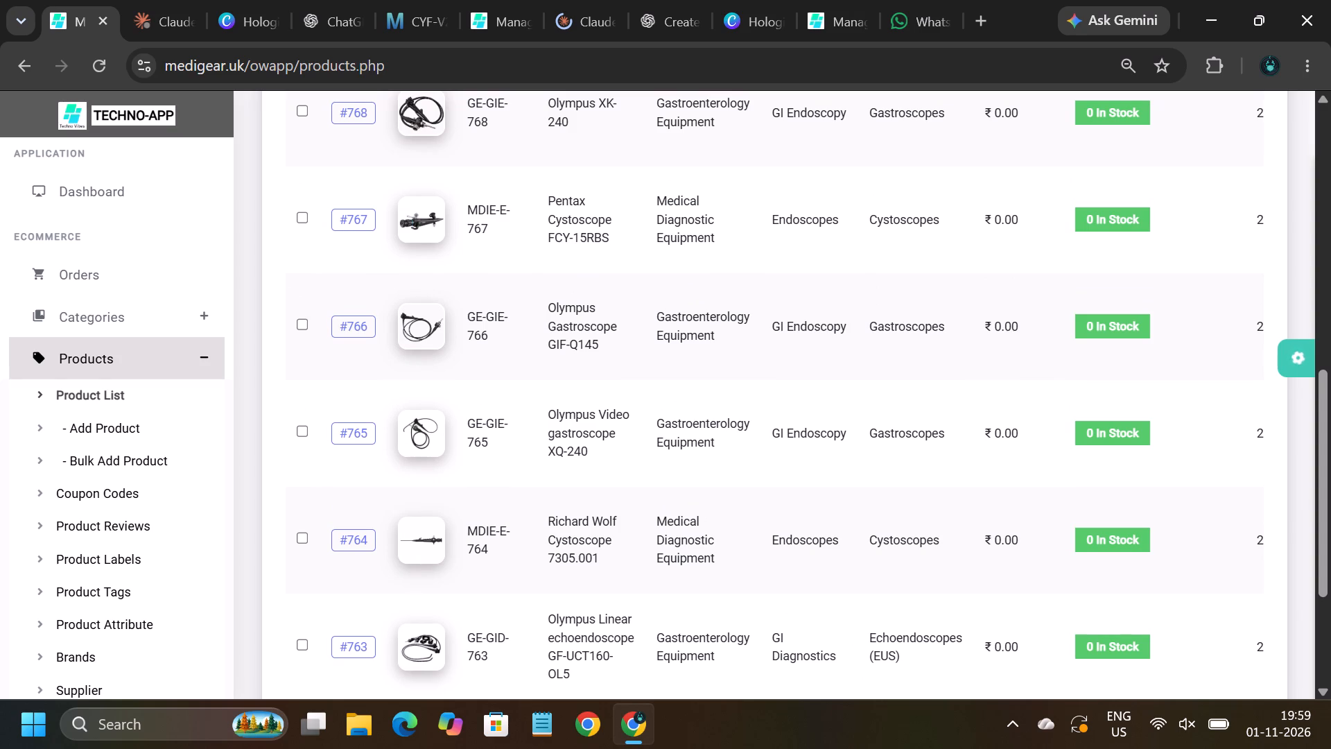
left_click_drag(602, 343, 544, 301)
key("ctrl+c")
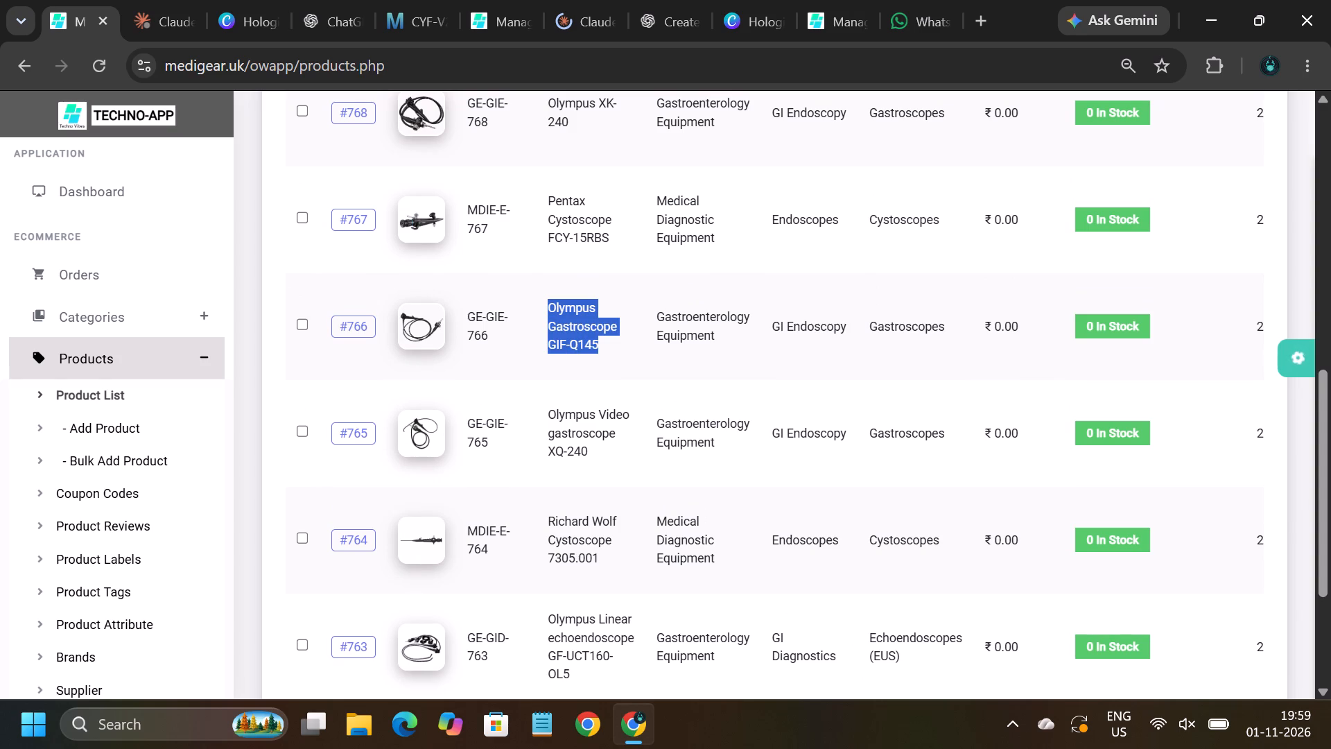
left_click(499, 18)
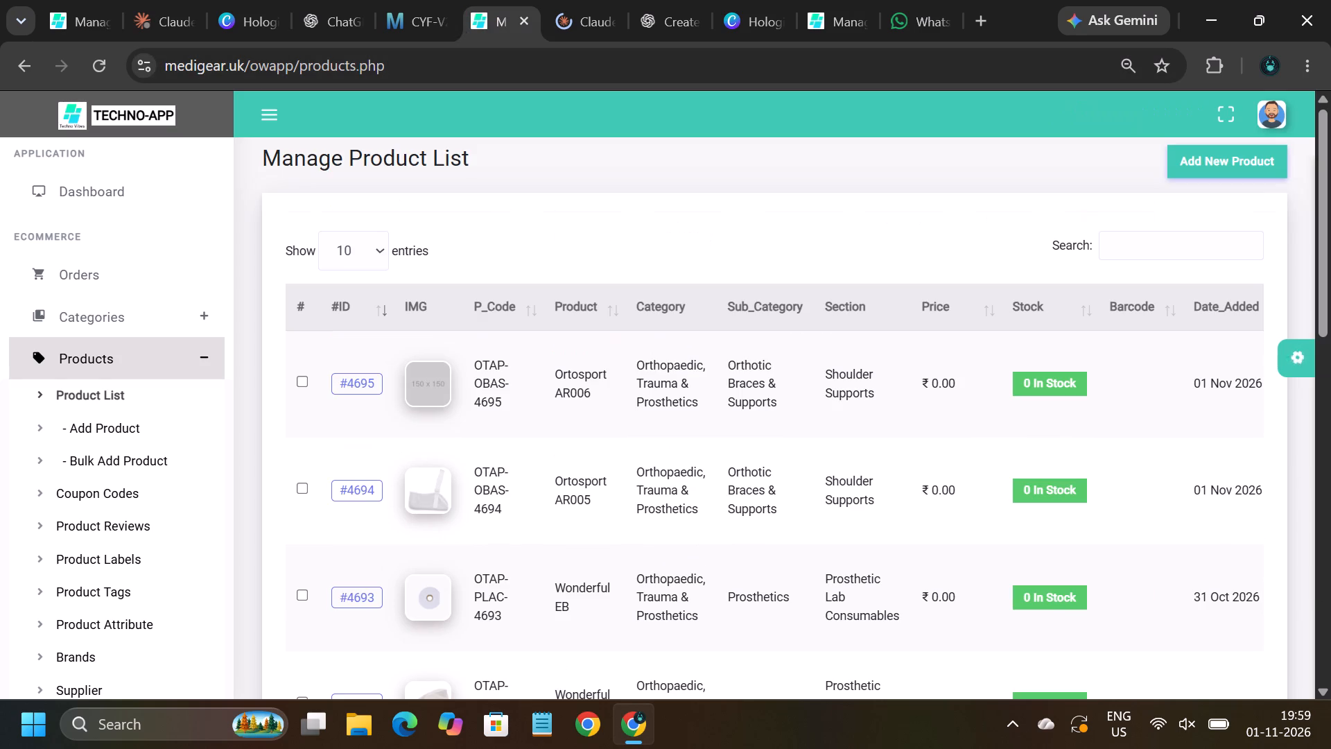
left_click(1127, 247)
key("ctrl+v")
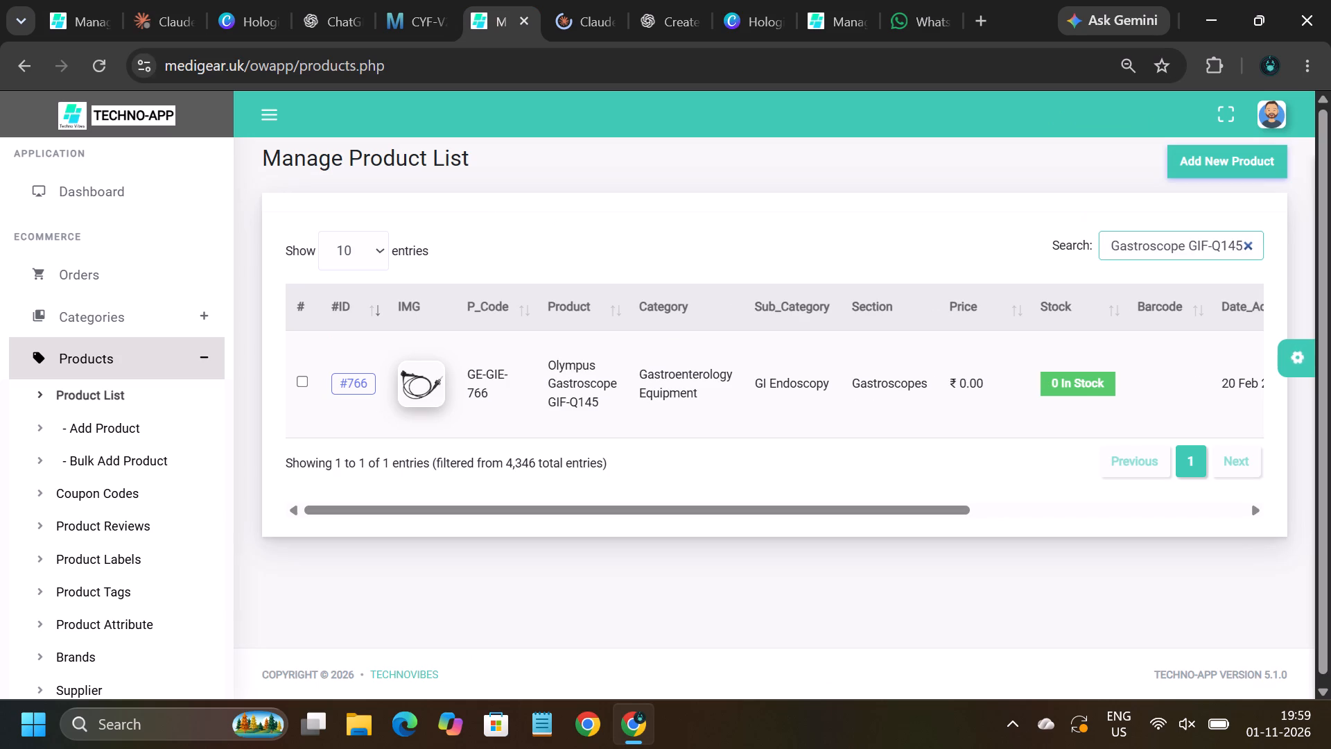
Open the Olympus Gastroscope GIF-Q145 edit page, examine its content, FAQs, images and SEO info, and return to the product list.
left_click(1164, 509)
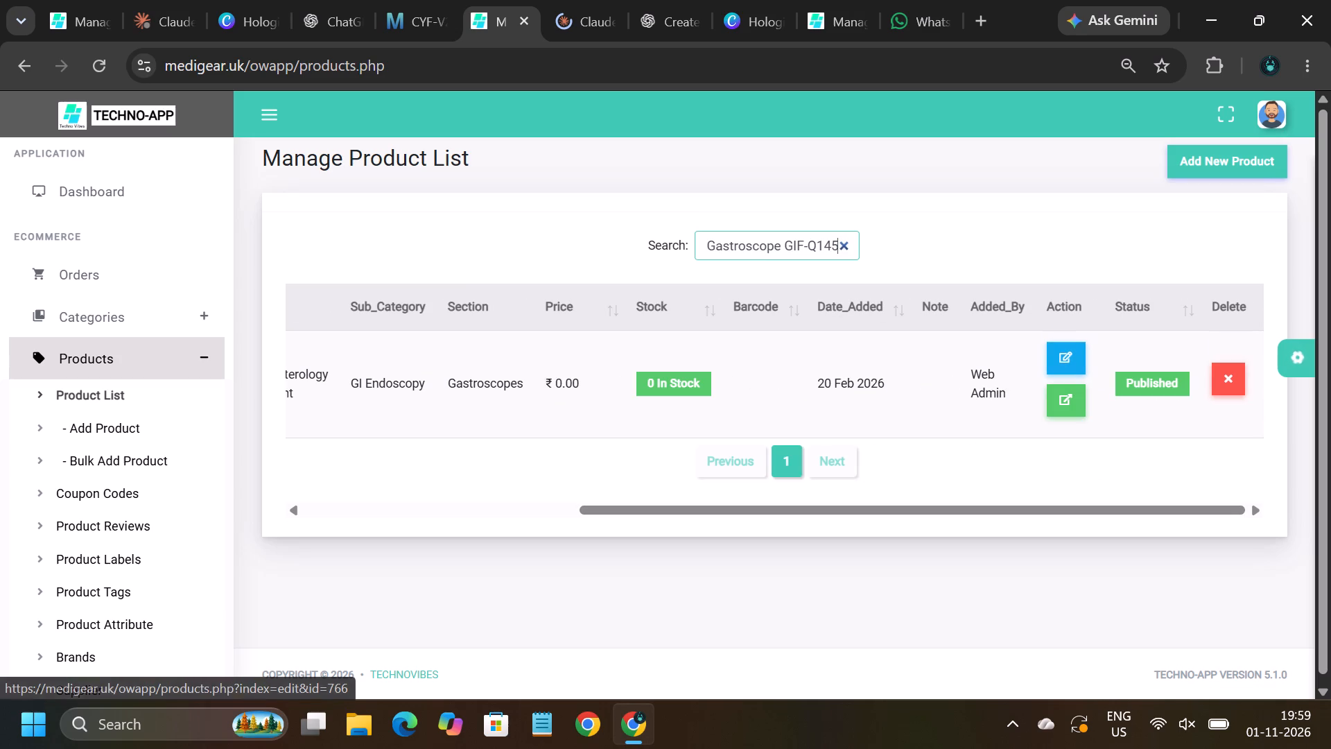
left_click(1067, 350)
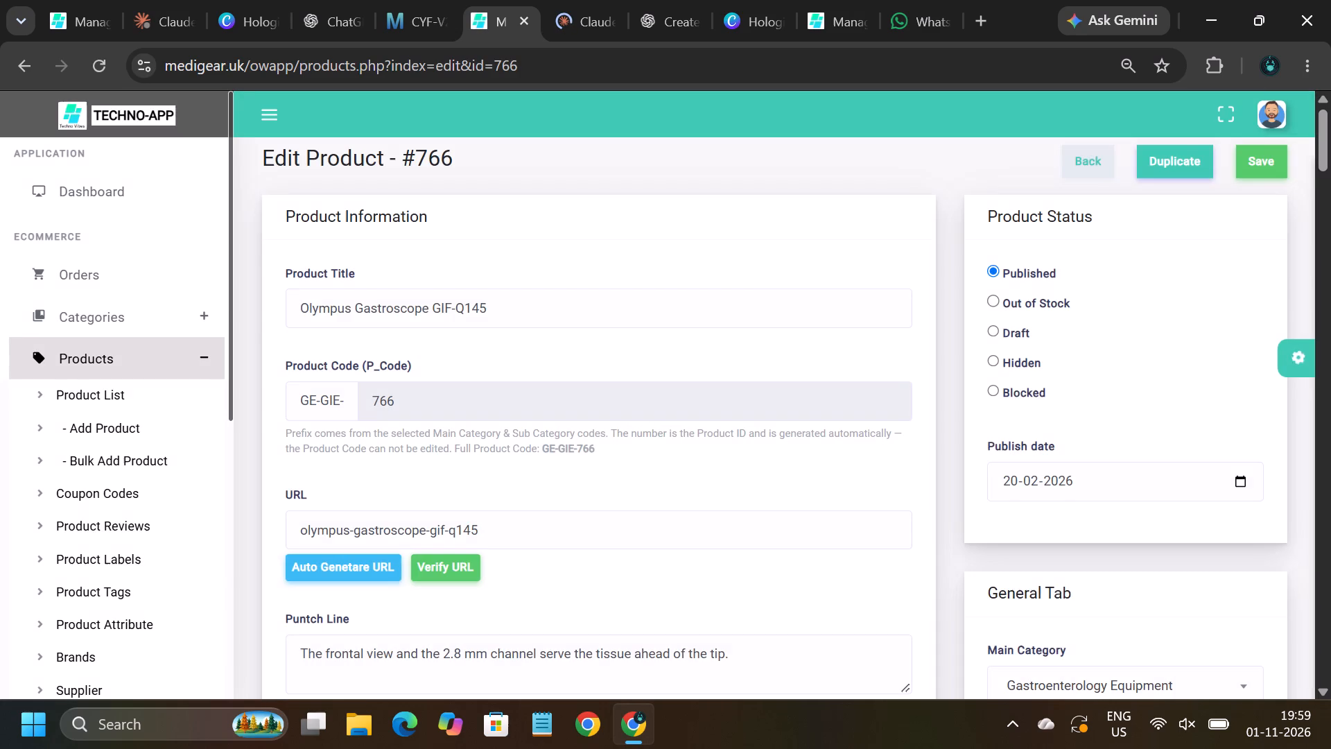
scroll(746, 463, "down", 8)
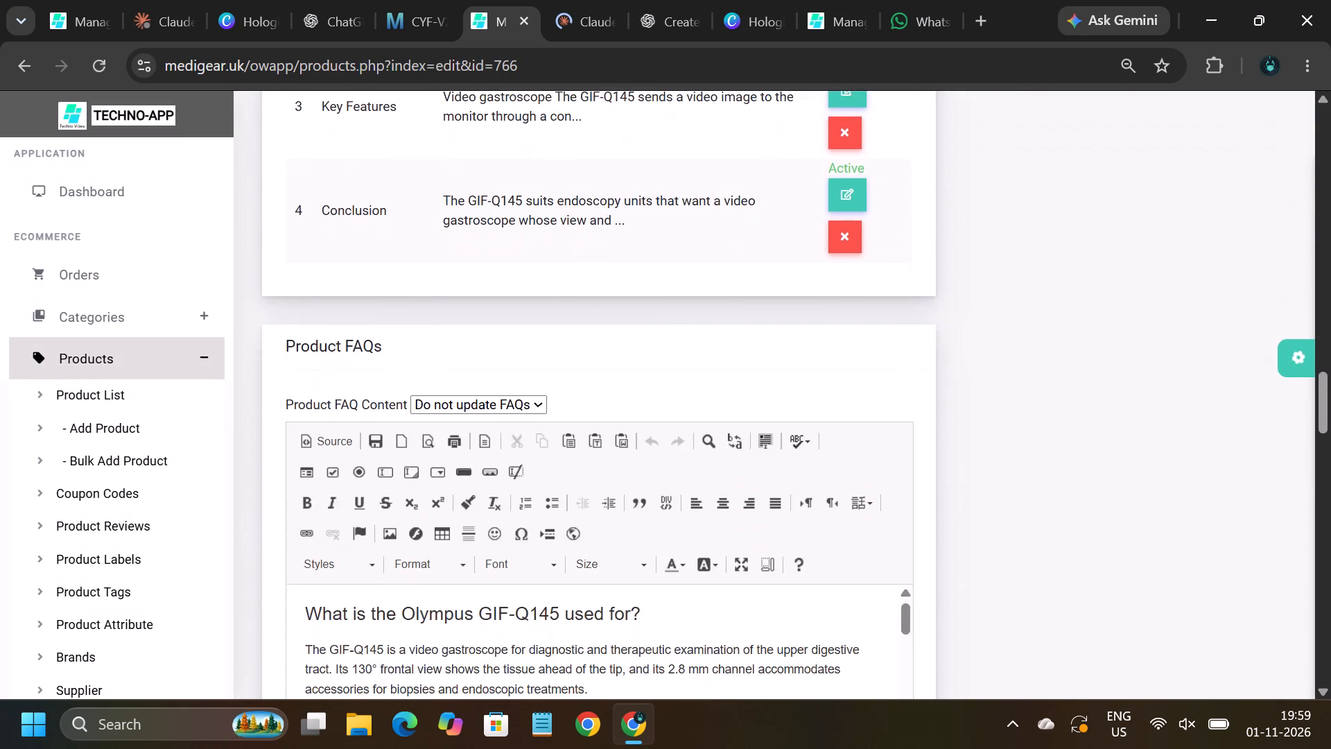
scroll(746, 463, "down", 5)
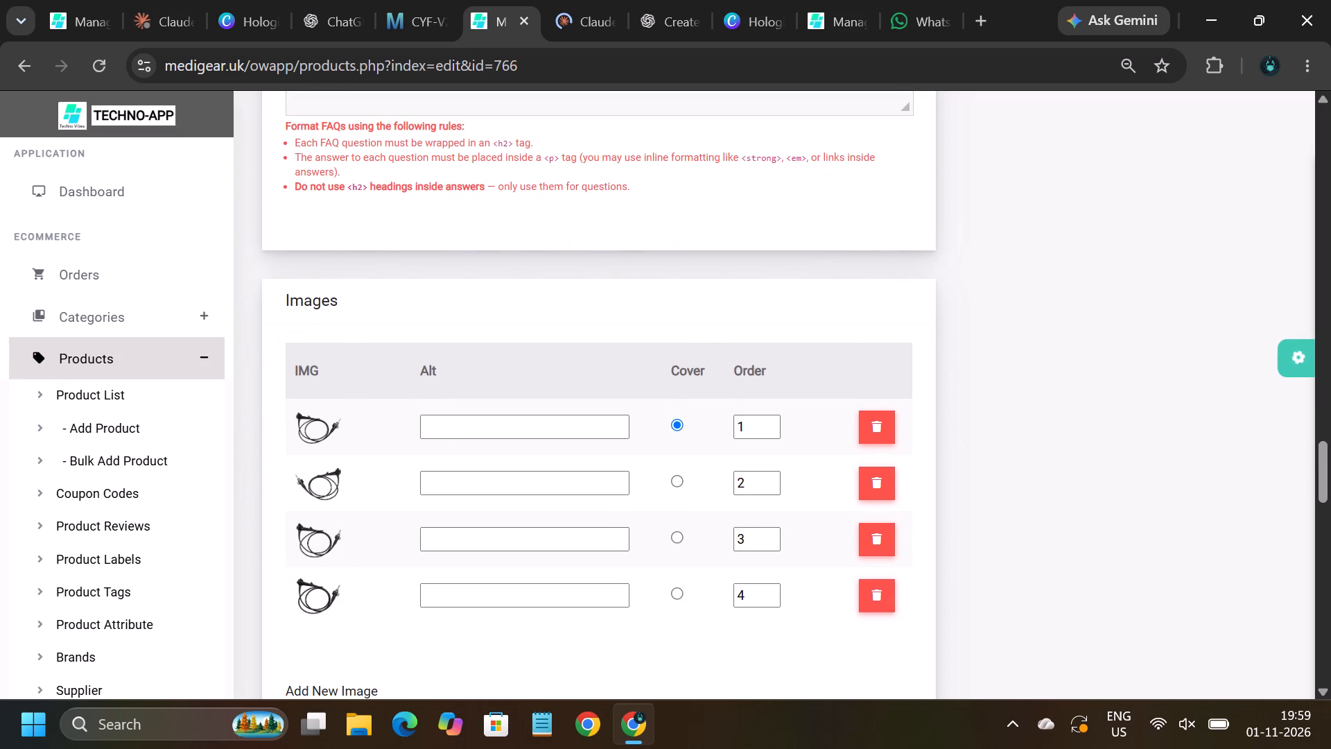
scroll(746, 463, "down", 5)
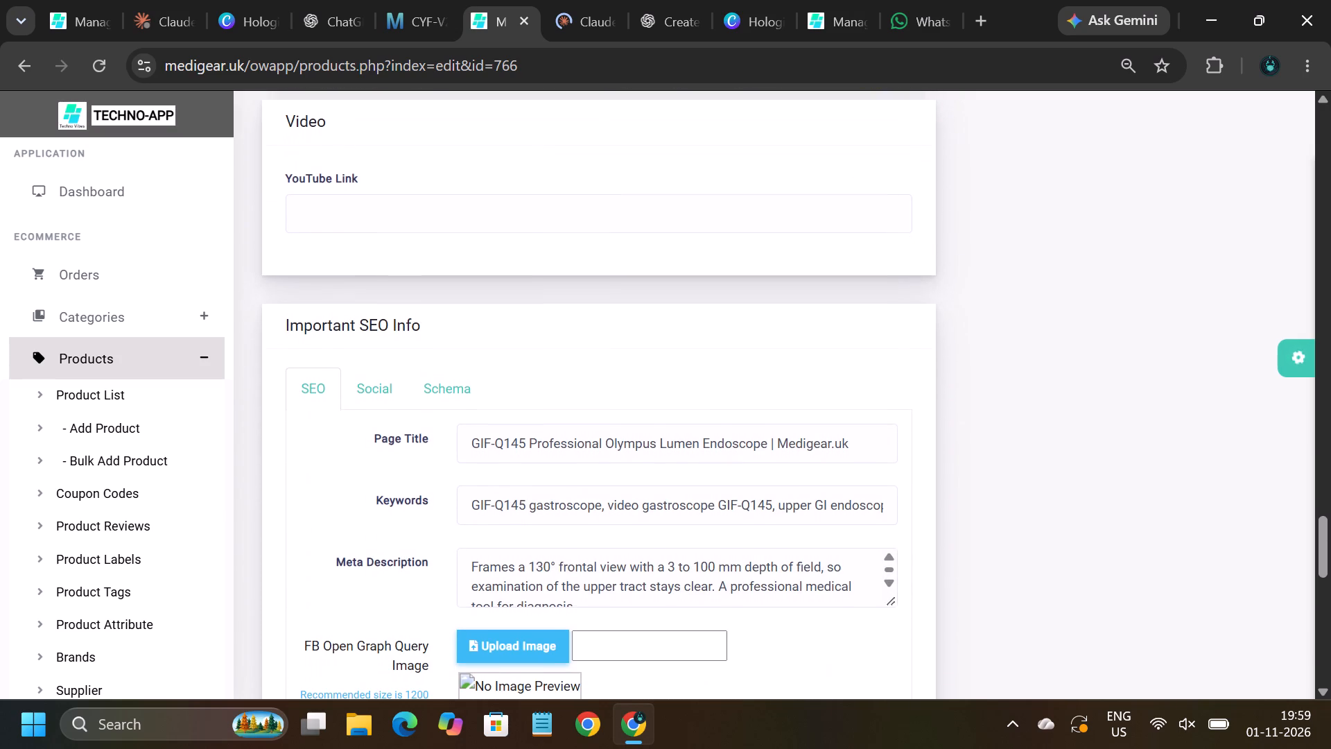
scroll(746, 463, "down", 3)
scroll(746, 463, "up", 2)
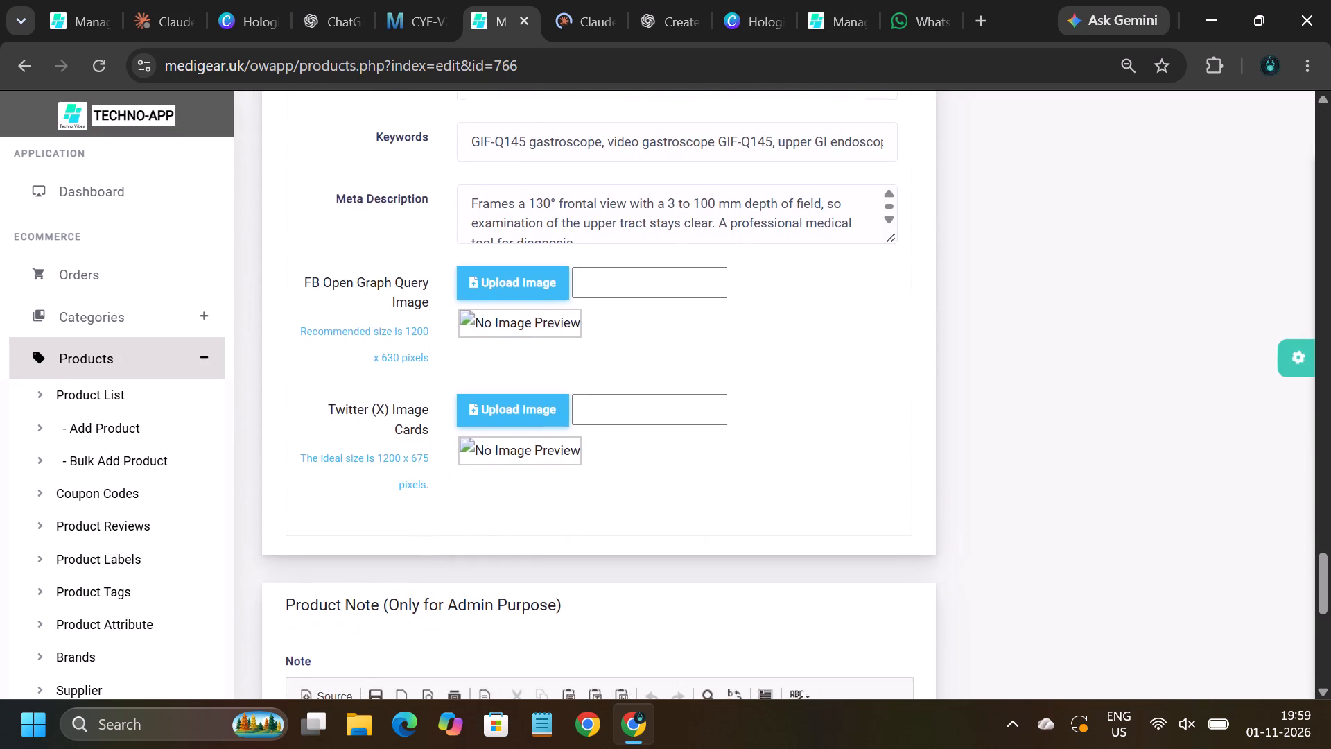
scroll(746, 463, "up", 13)
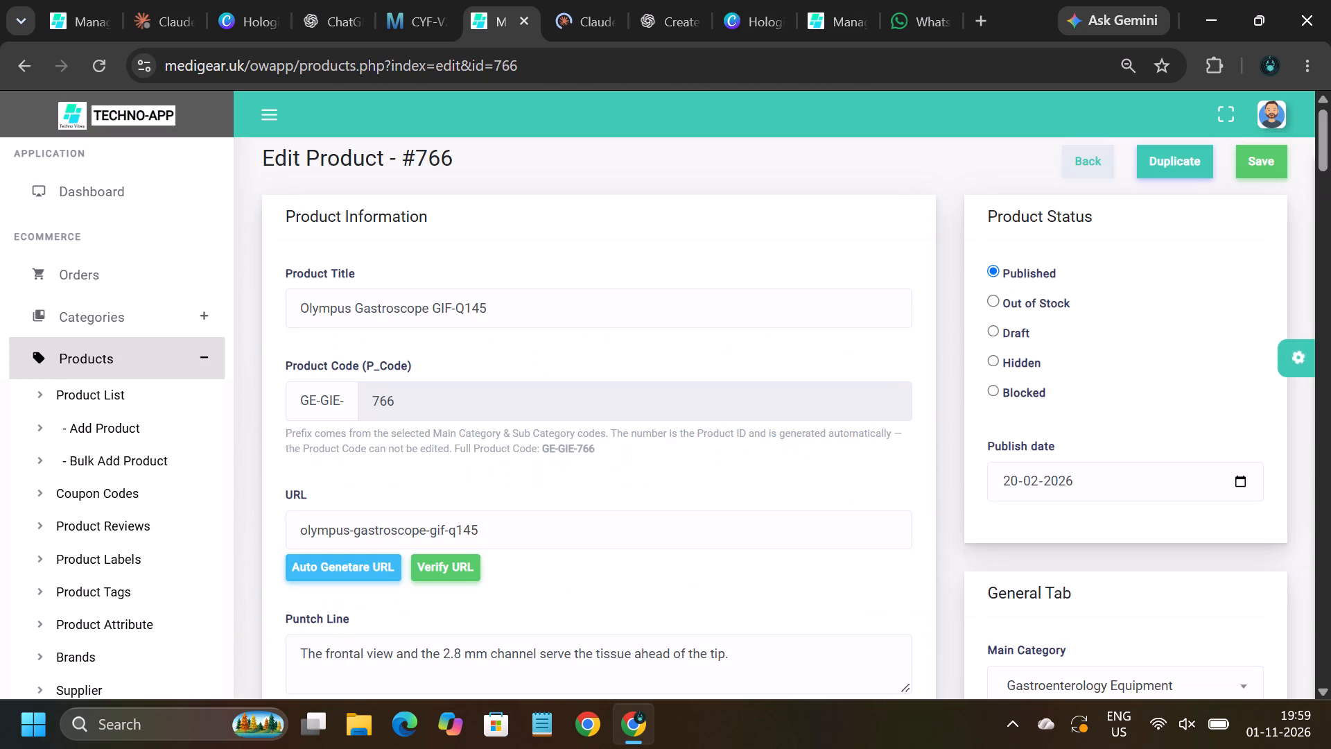
left_click(1091, 164)
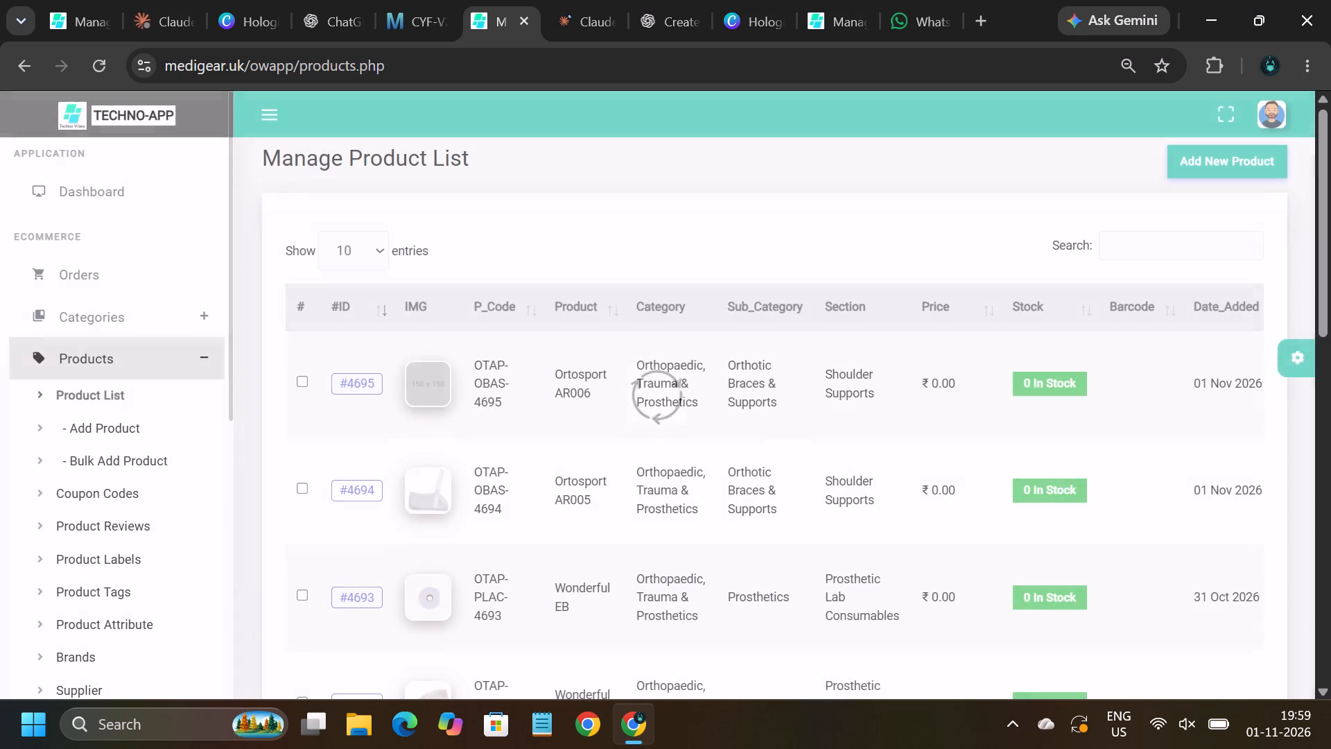
Copy the name Olympus Video gastroscope XQ-240 from the filtered list, search the second list for it, and open that product for editing.
left_click(92, 28)
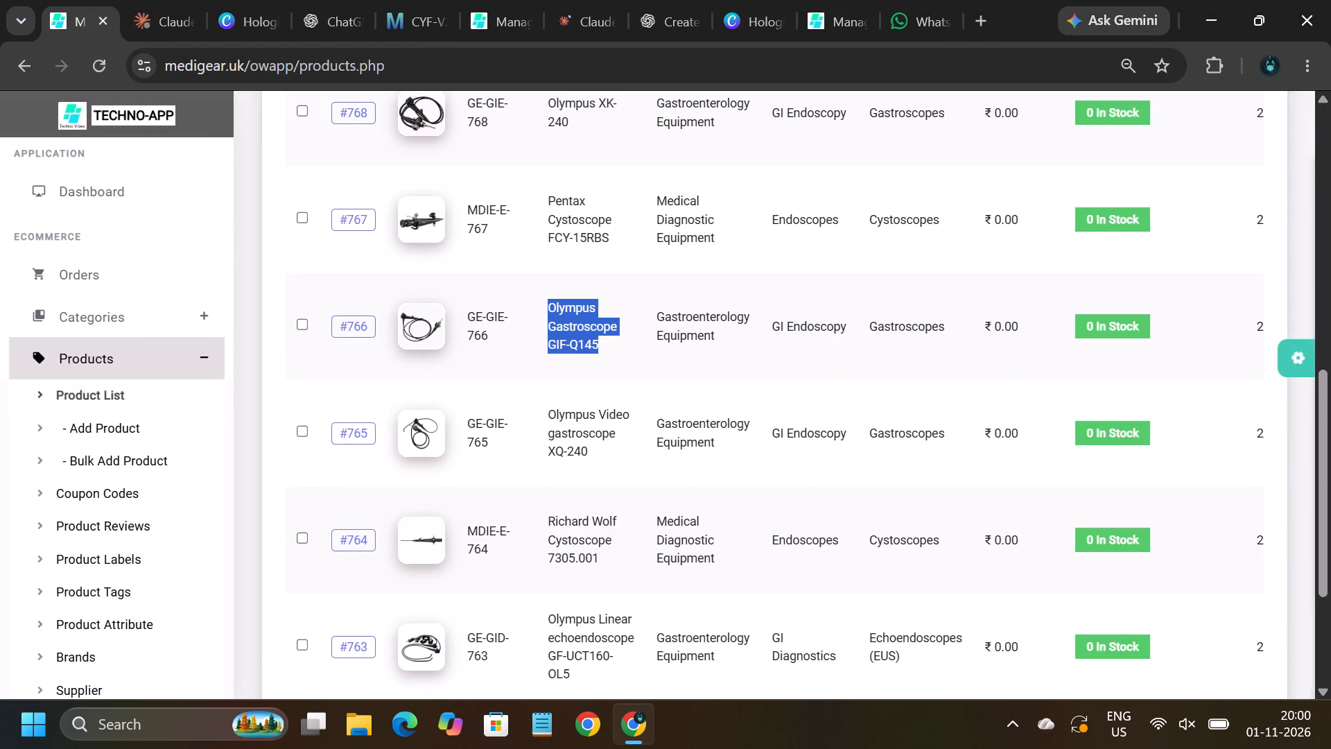
left_click_drag(593, 454, 548, 415)
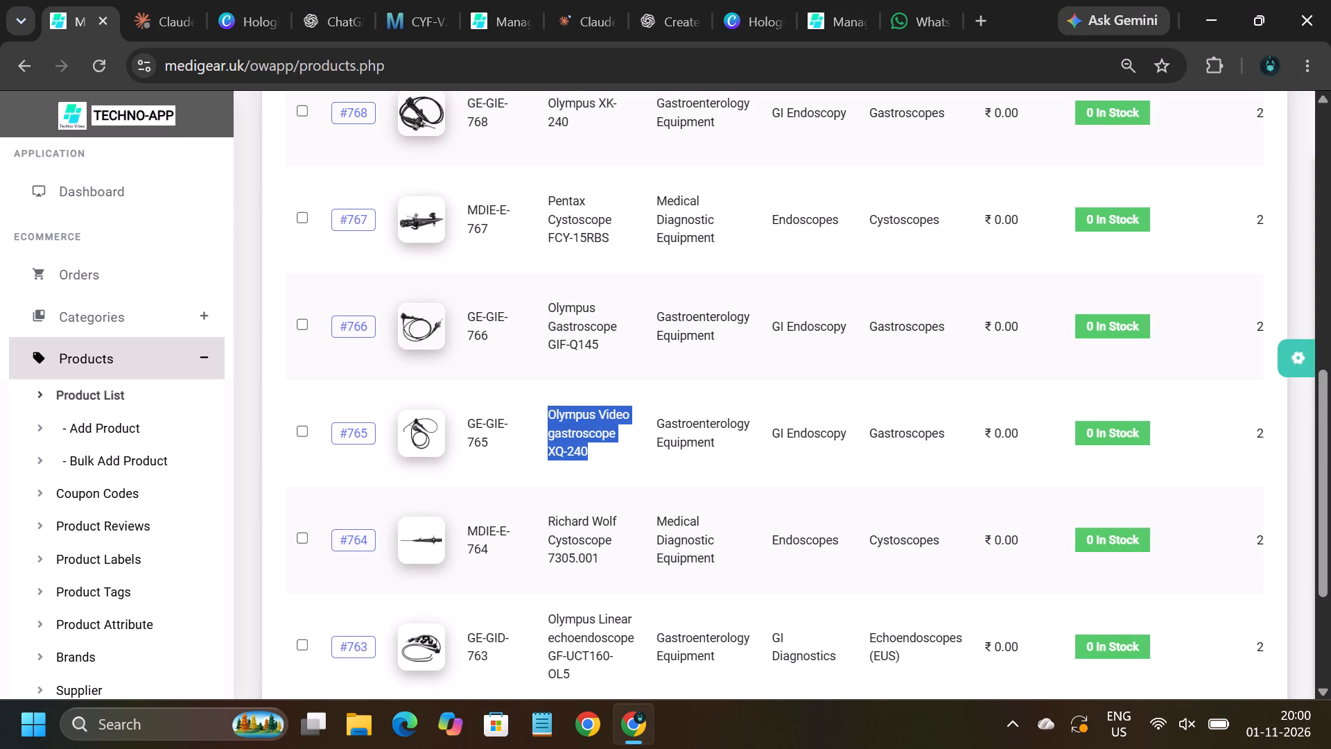
left_click_drag(548, 415, 544, 402)
key("ctrl+c")
left_click(502, 25)
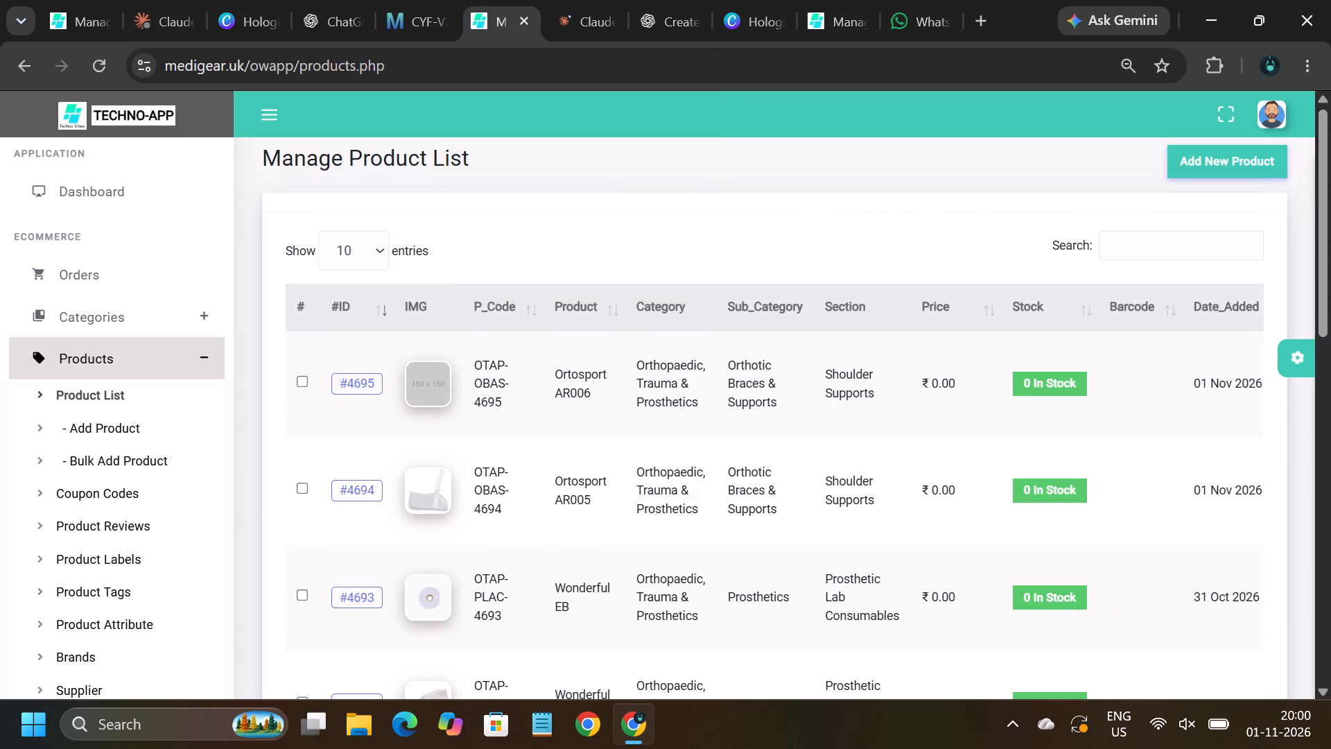
left_click(1124, 243)
key("v")
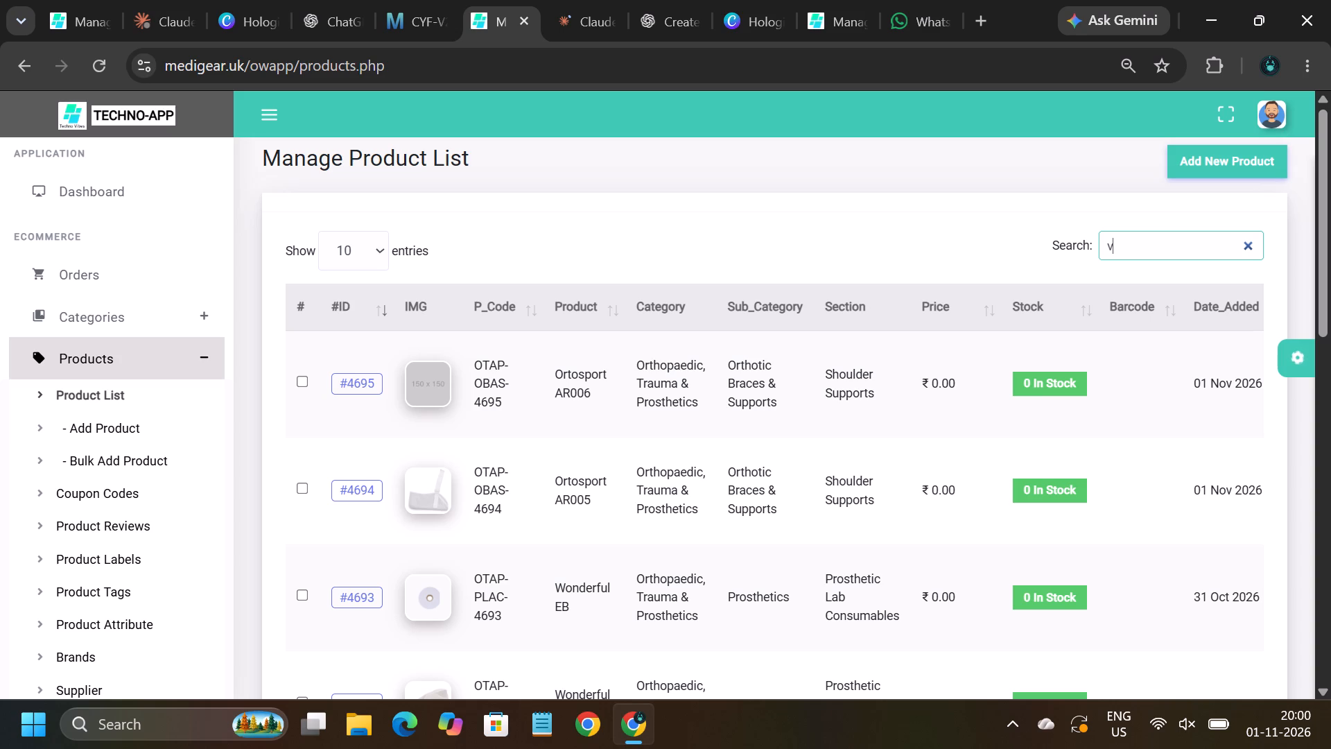
key("BackSpace")
key("ctrl+v")
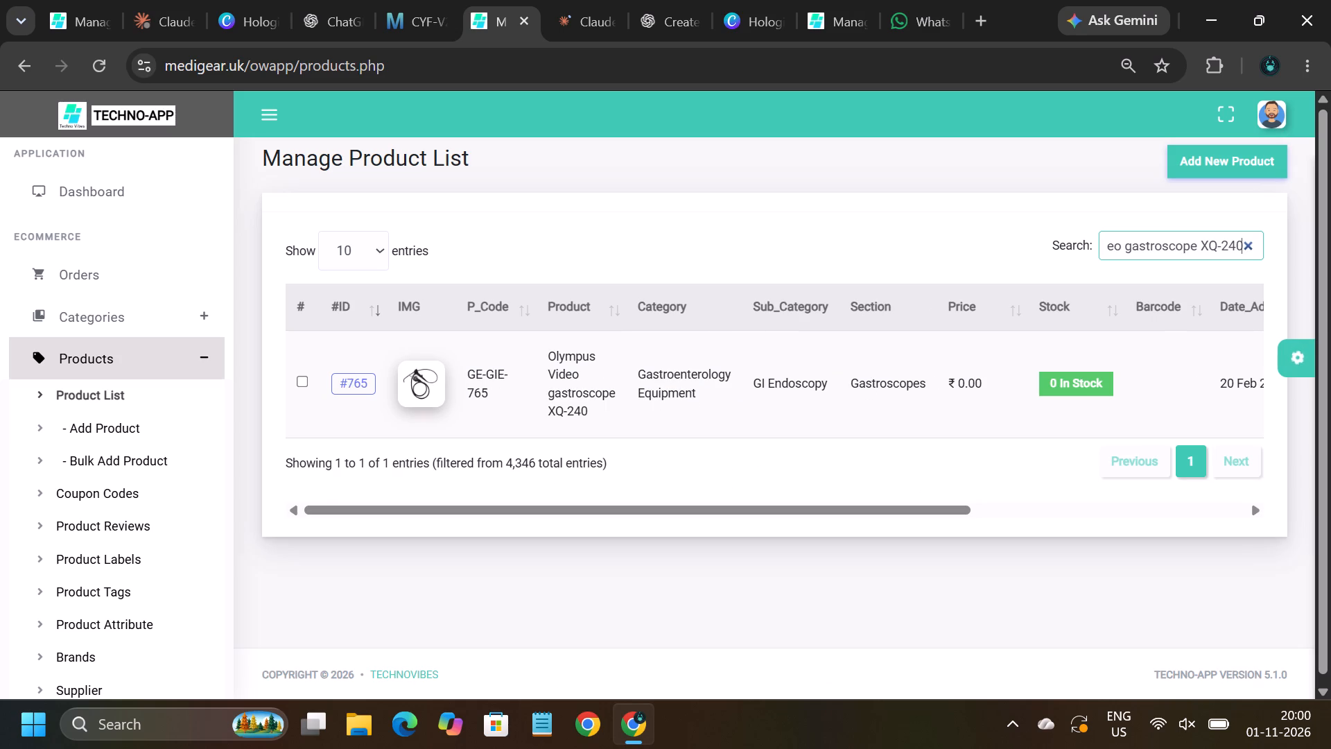
left_click(1160, 512)
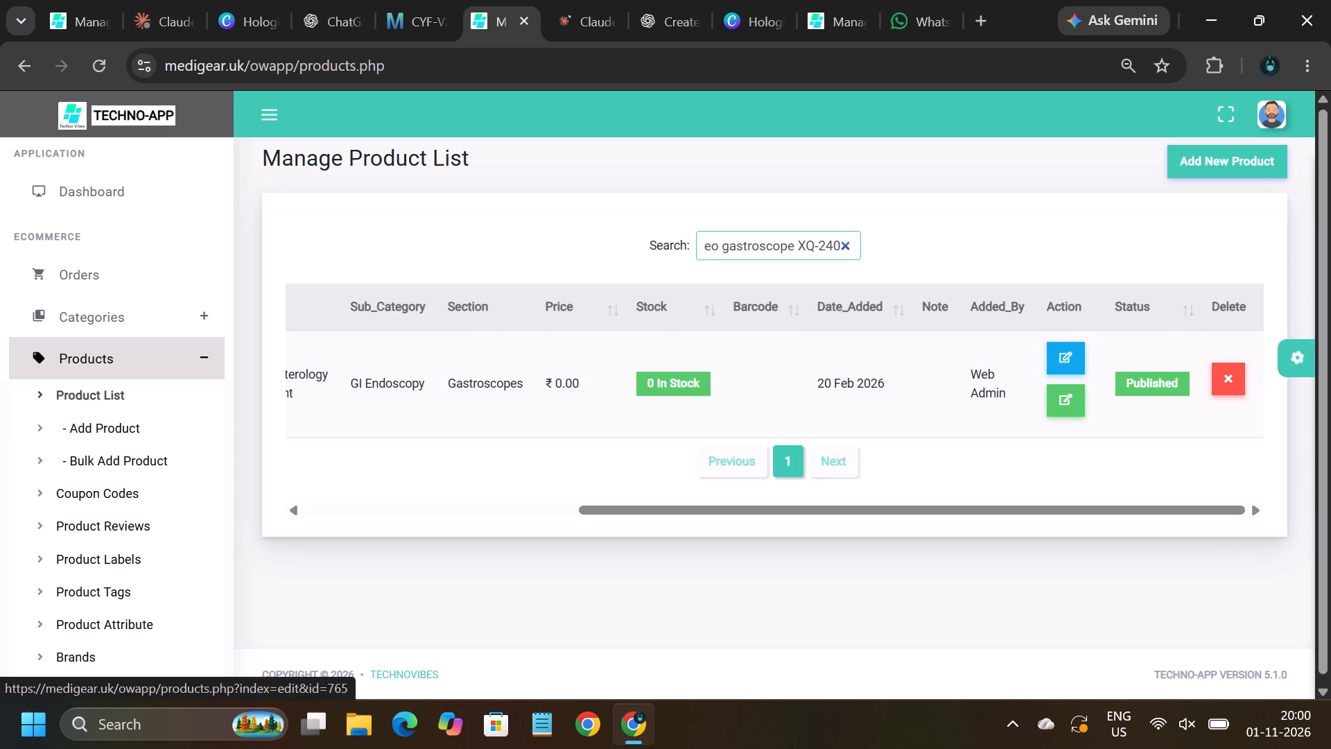
left_click(1067, 342)
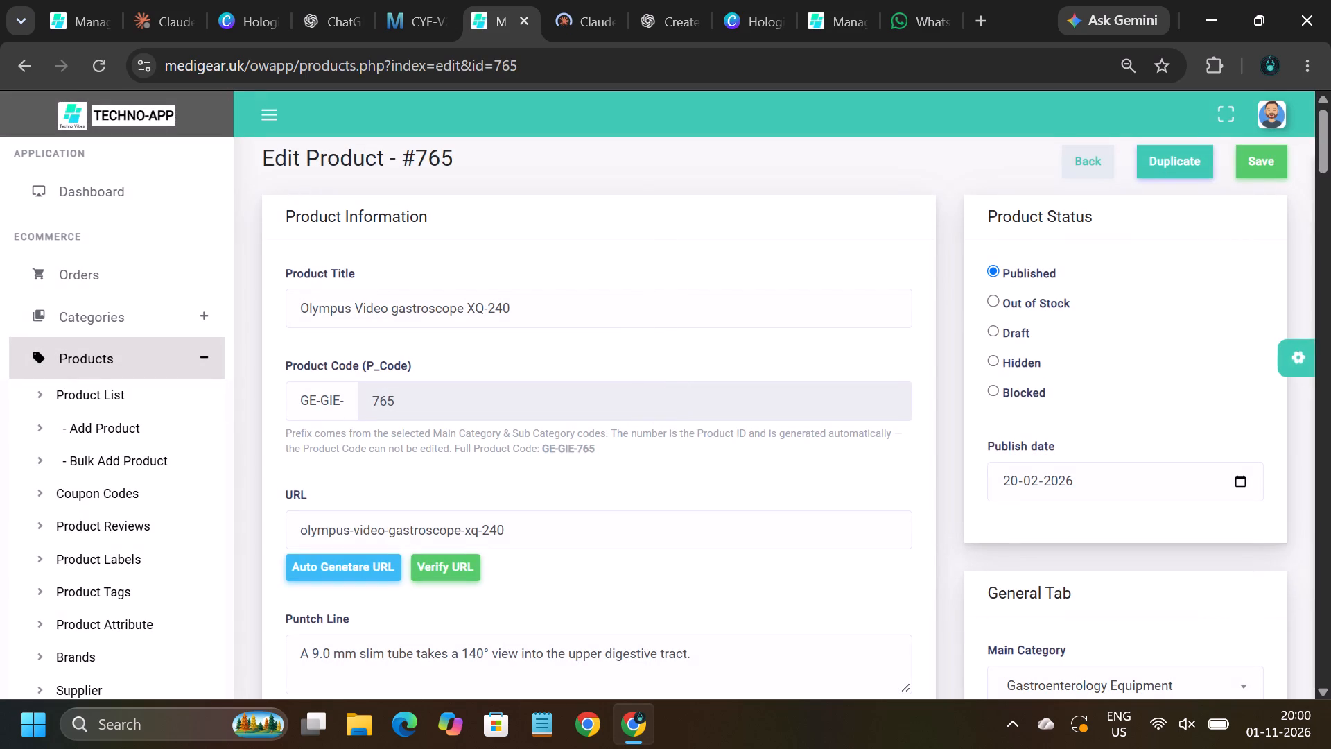
scroll(756, 503, "down", 12)
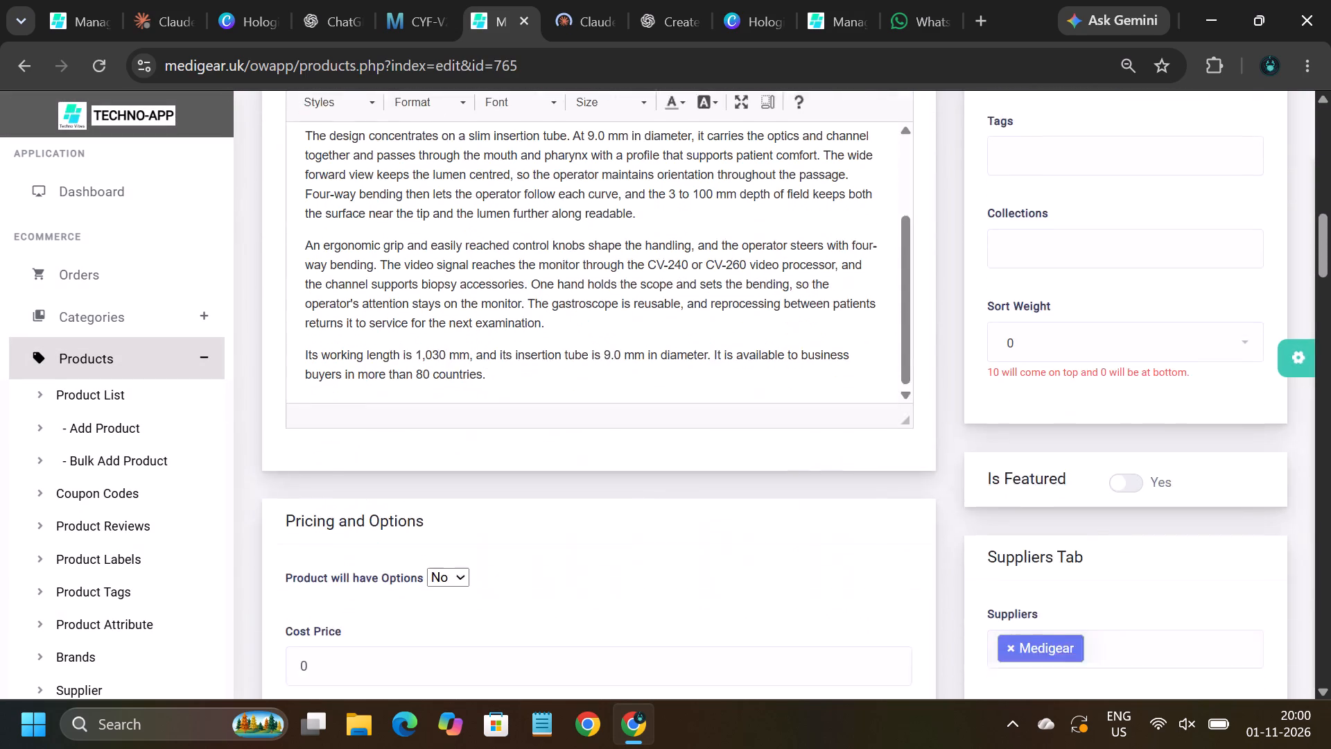
scroll(756, 503, "down", 6)
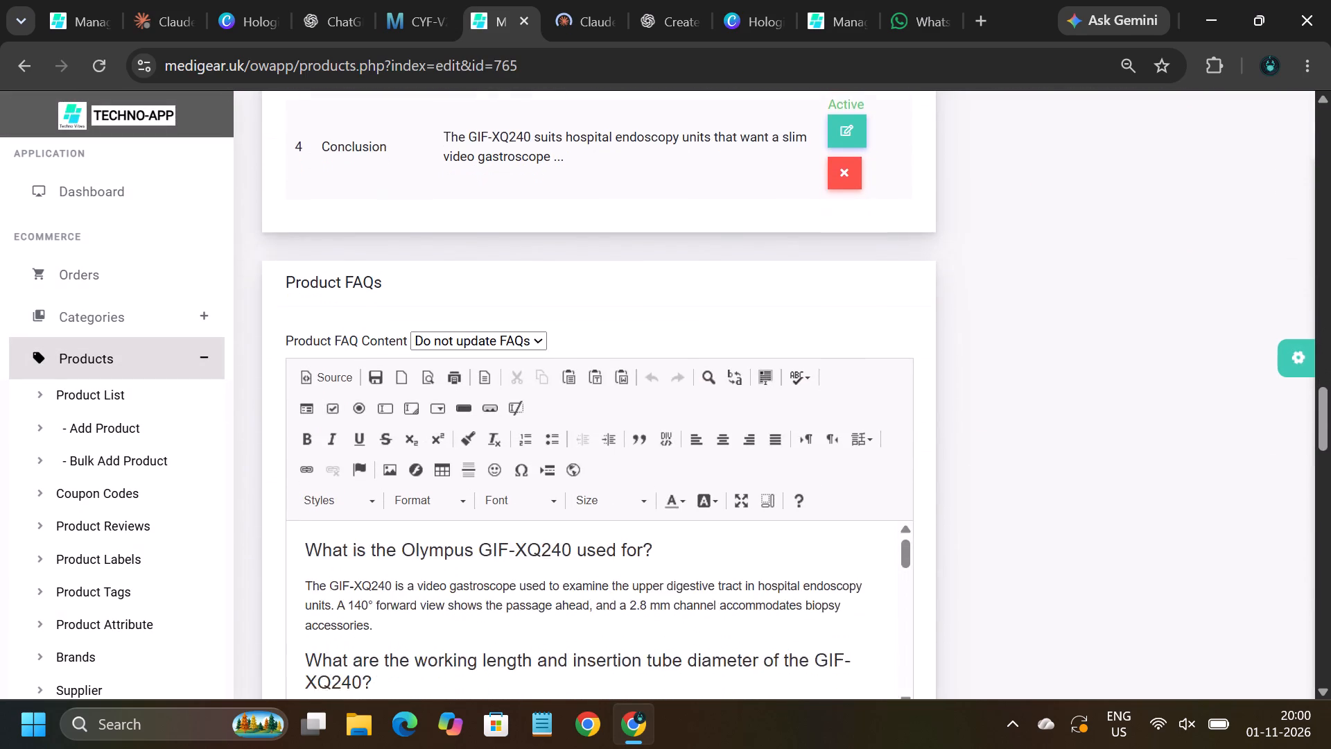
scroll(756, 503, "down", 8)
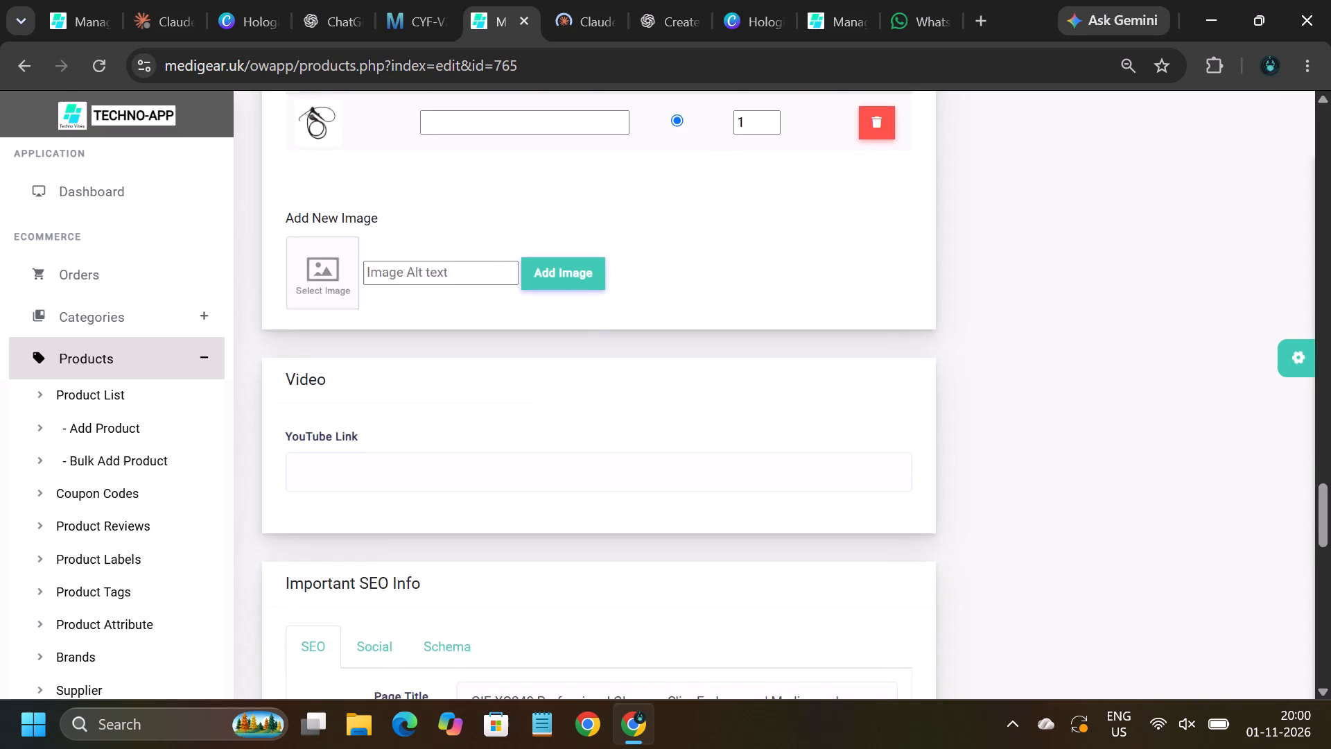
scroll(756, 503, "up", 2)
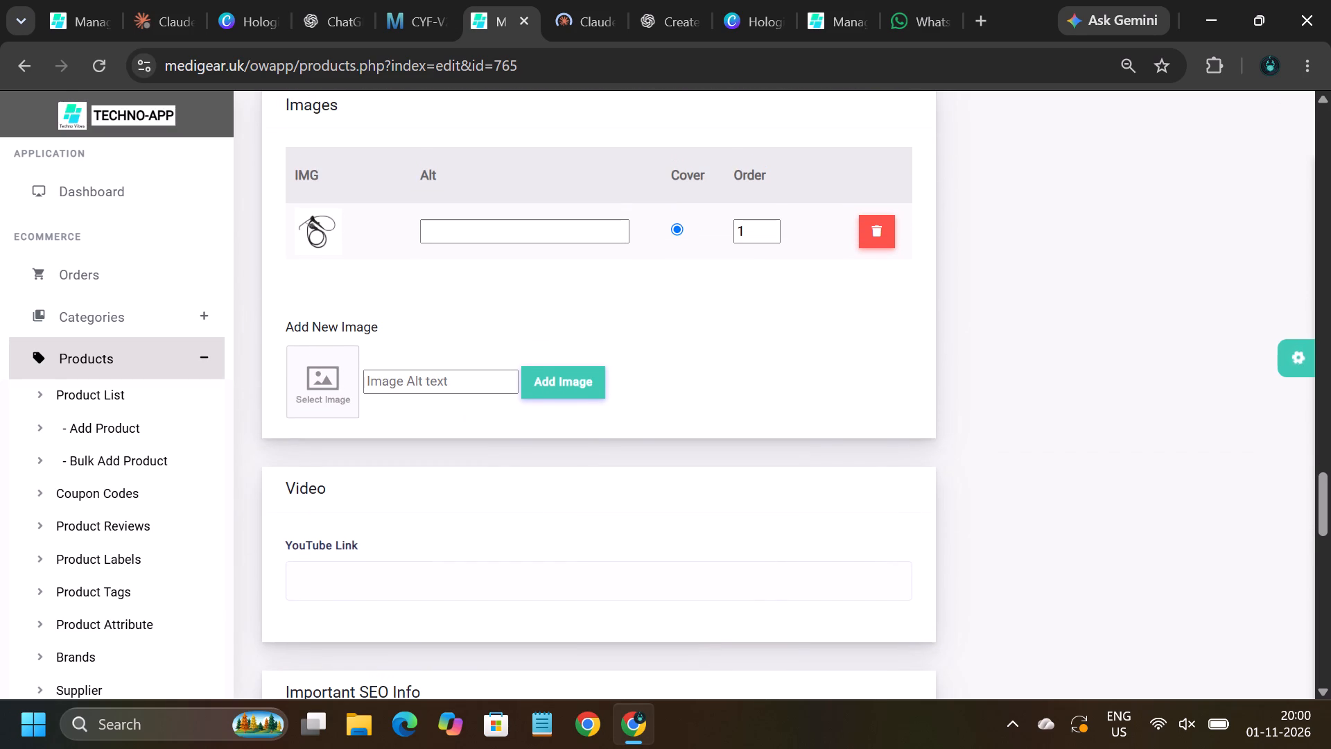
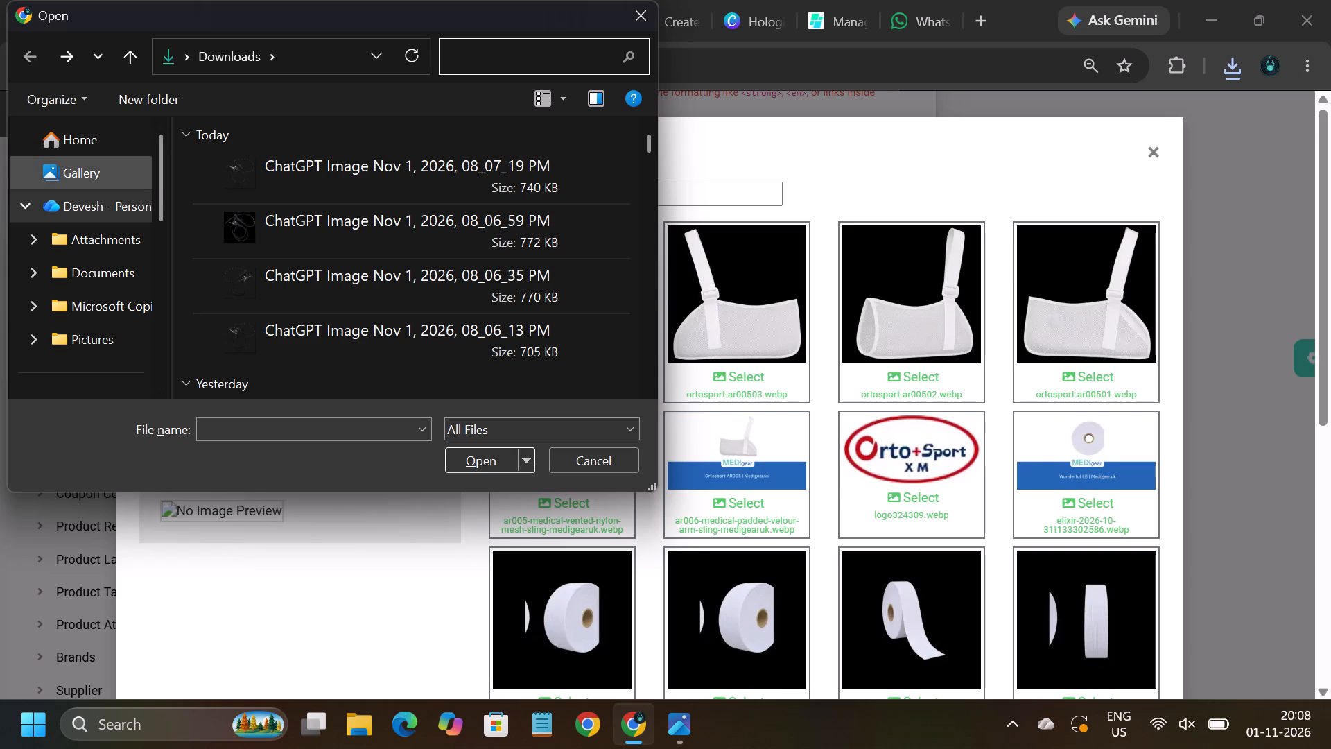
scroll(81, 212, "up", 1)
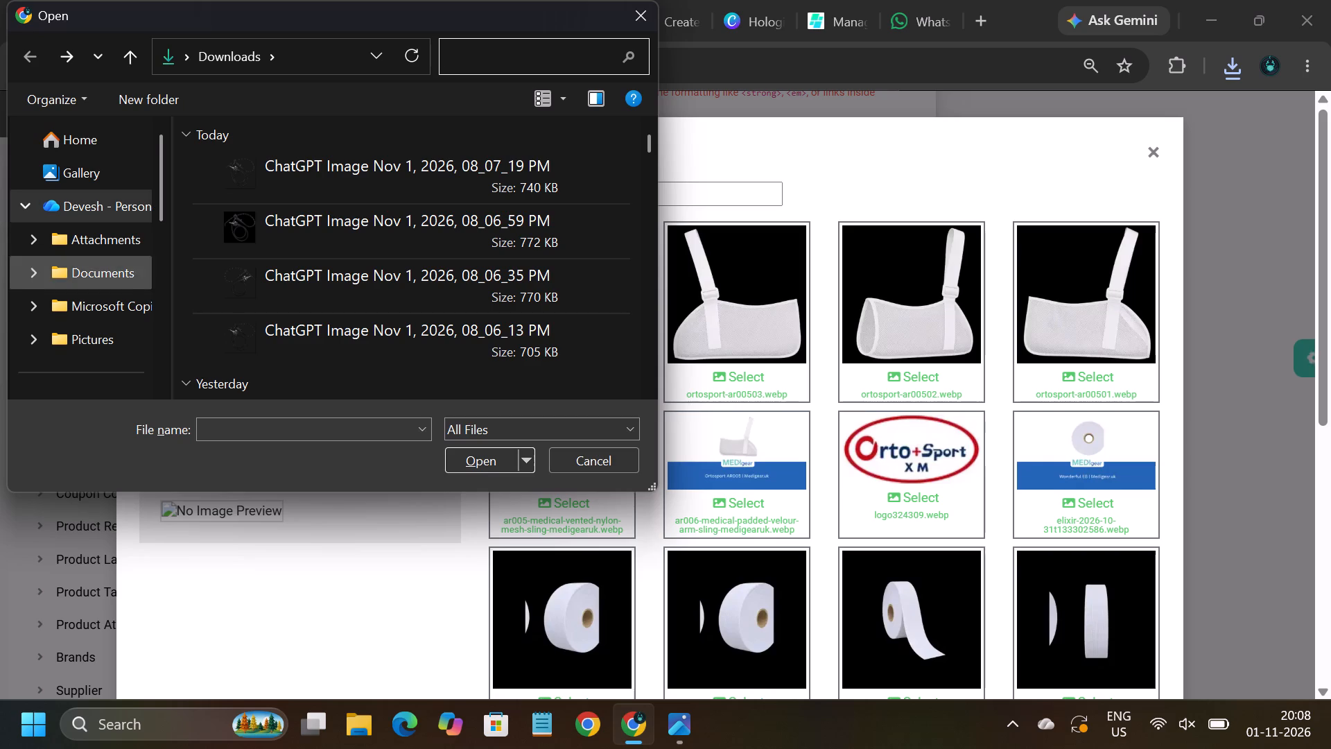
Find "Olympus XQ-240 1.png" in the Pictures folder, auto-generate its save name as olympus-xq-240-1, and upload it.
left_click(107, 336)
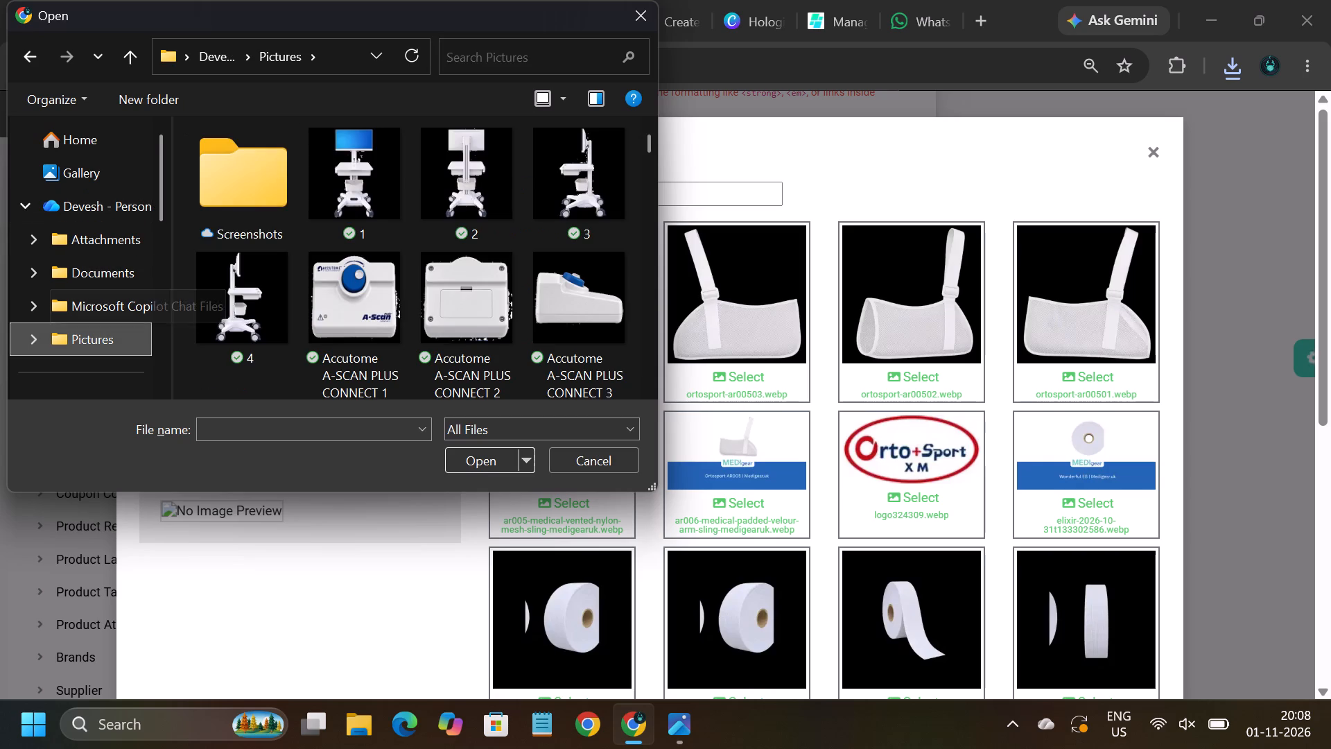
left_click(471, 52)
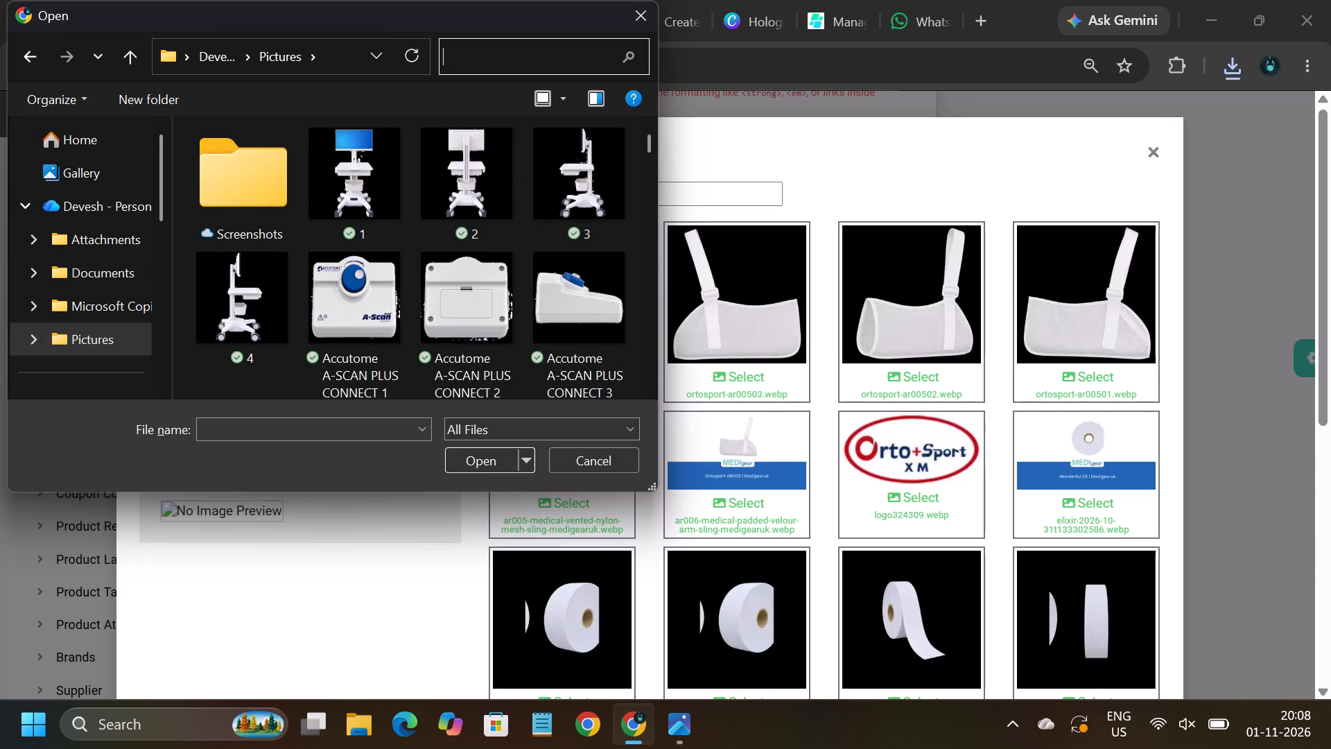
key("ctrl+v")
double_click(595, 174)
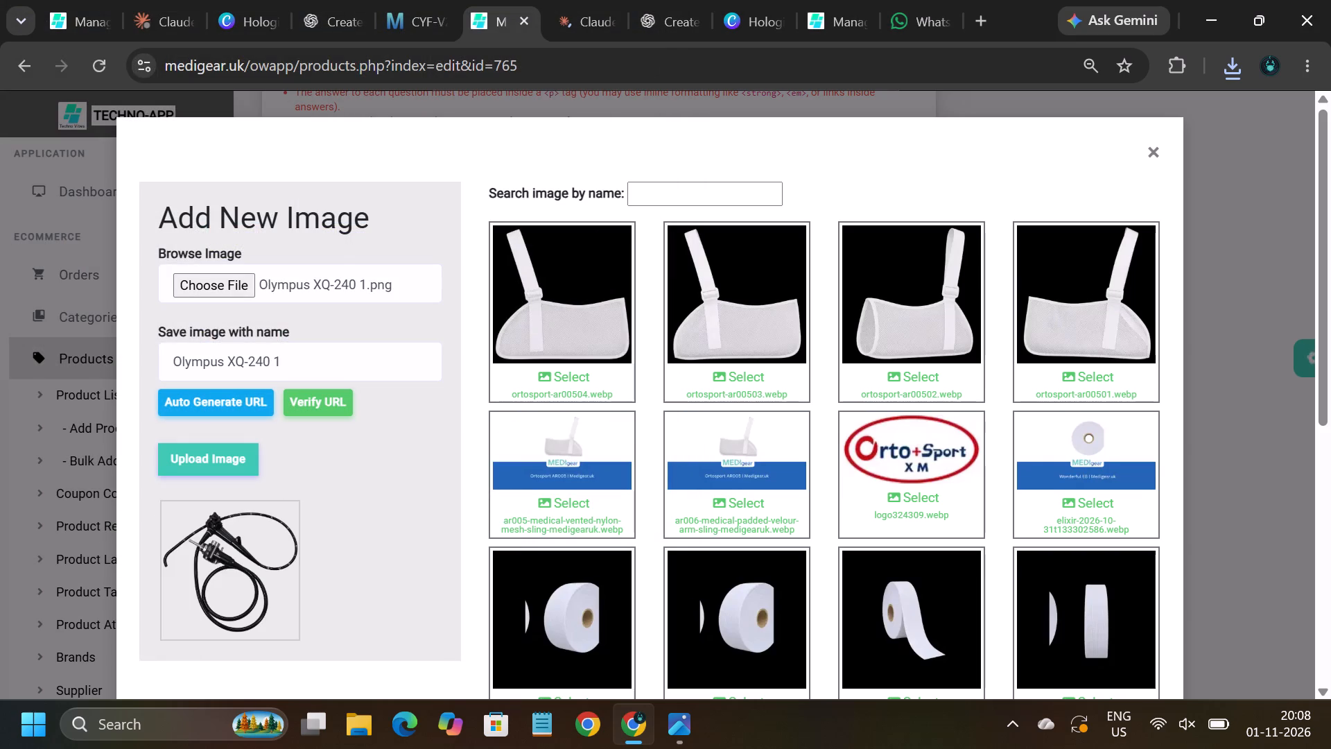
left_click(228, 405)
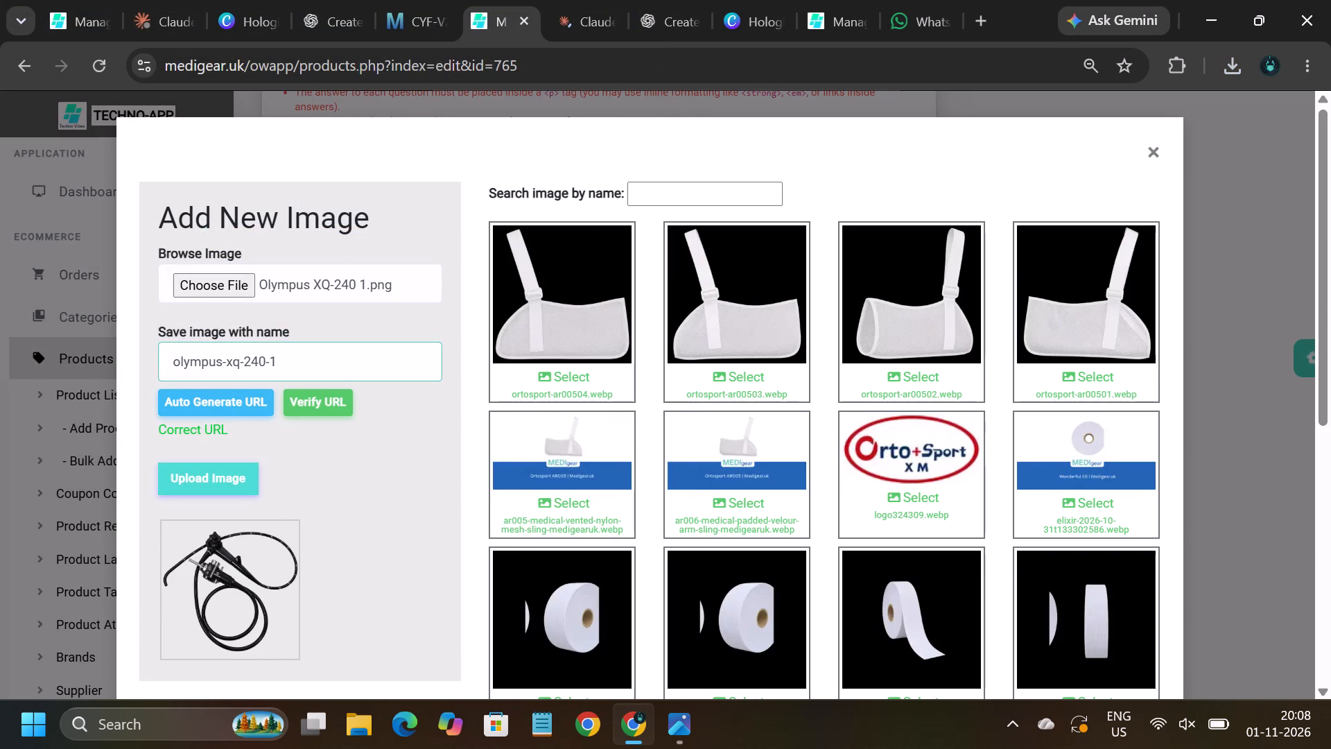
left_click(222, 479)
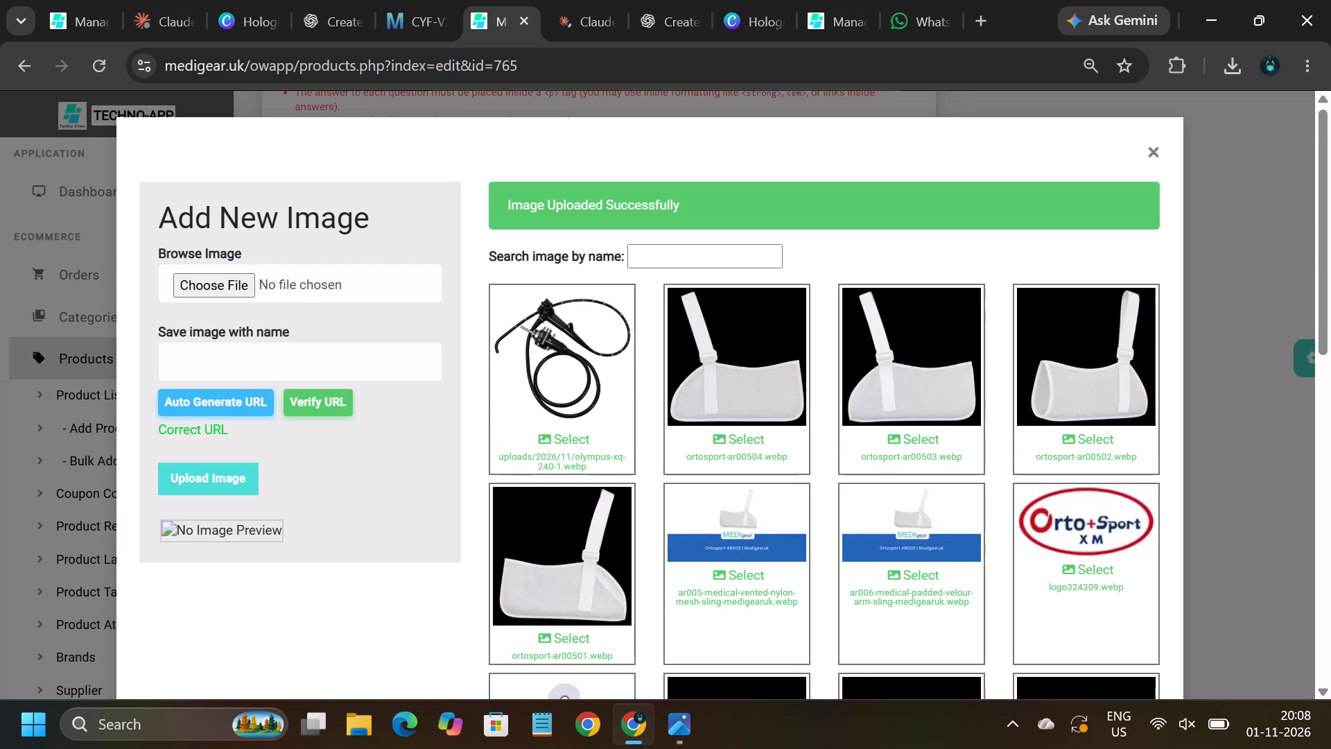
Select the uploaded olympus-xq-240-1 image and add it to the product's images.
left_click(556, 376)
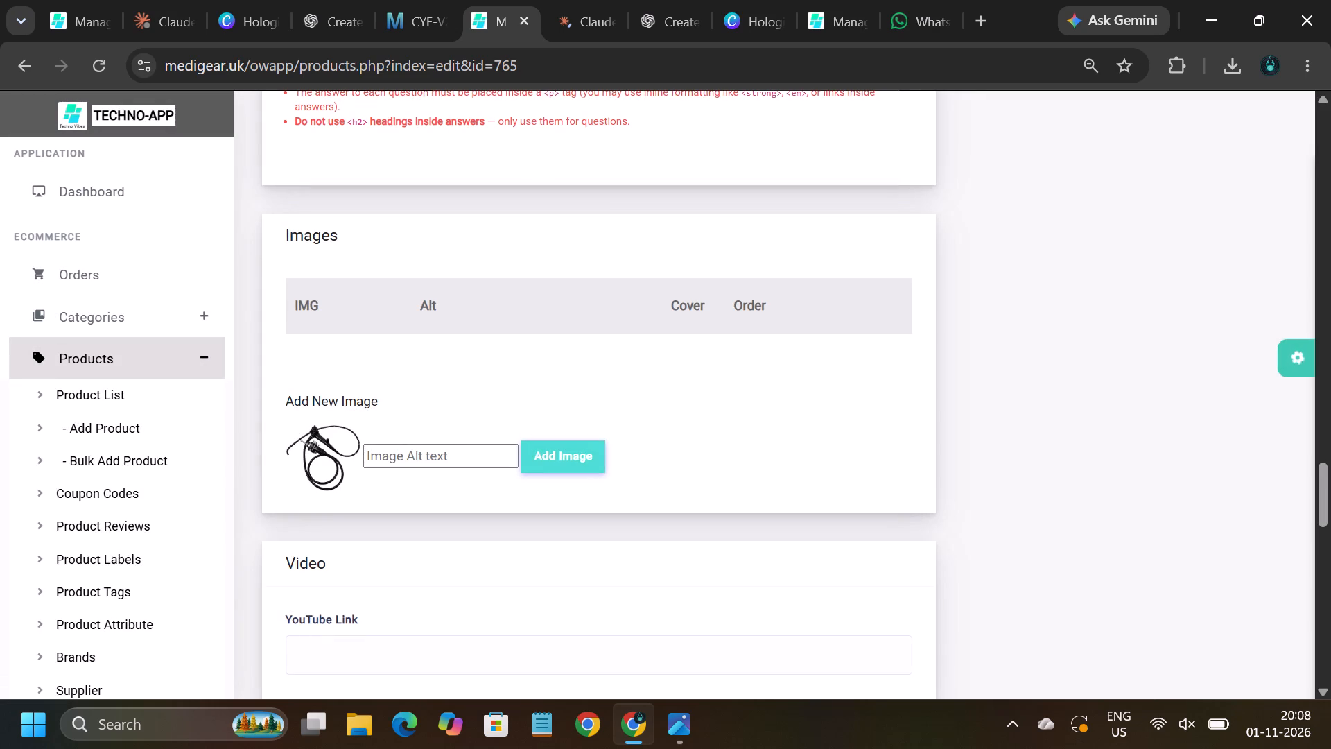
left_click(561, 458)
Upload "Olympus XQ-240 2.png" with the auto-generated name olympus-xq-240-2 and add it as the product's second image.
left_click(304, 514)
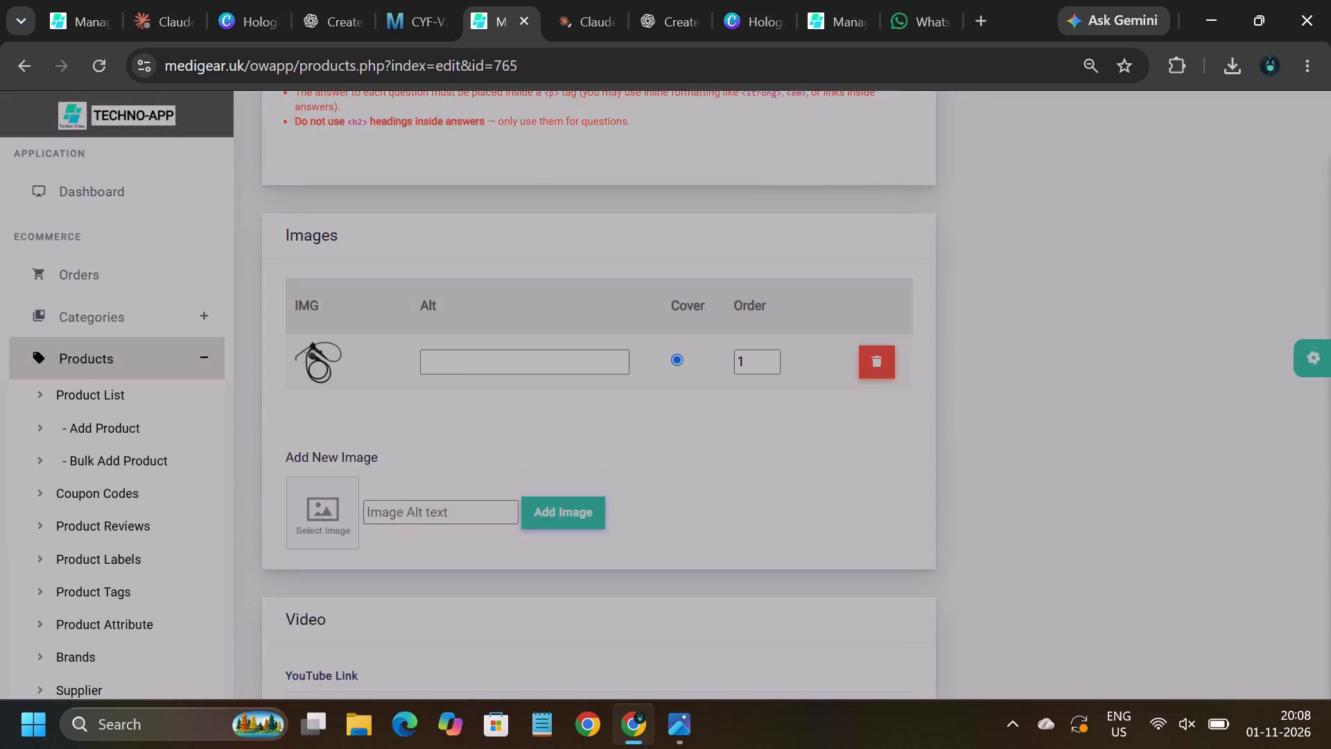
left_click(228, 293)
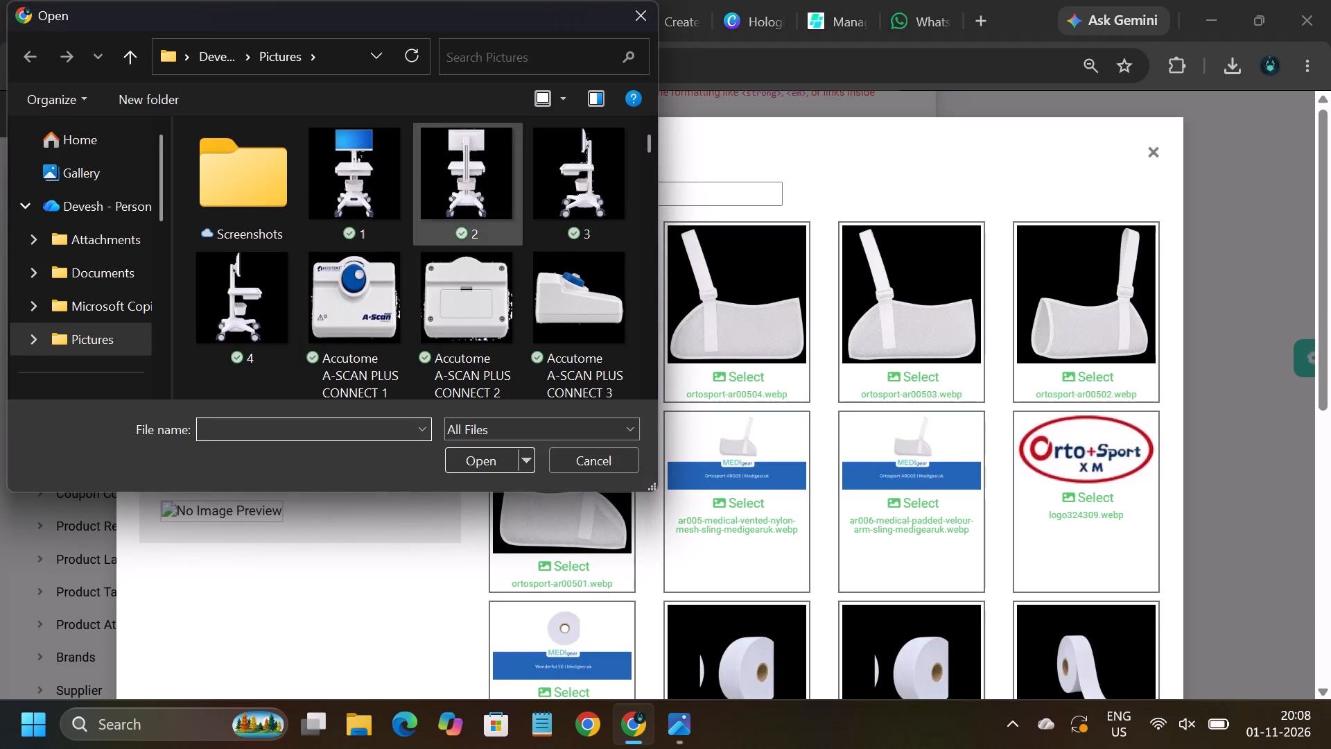
left_click(503, 62)
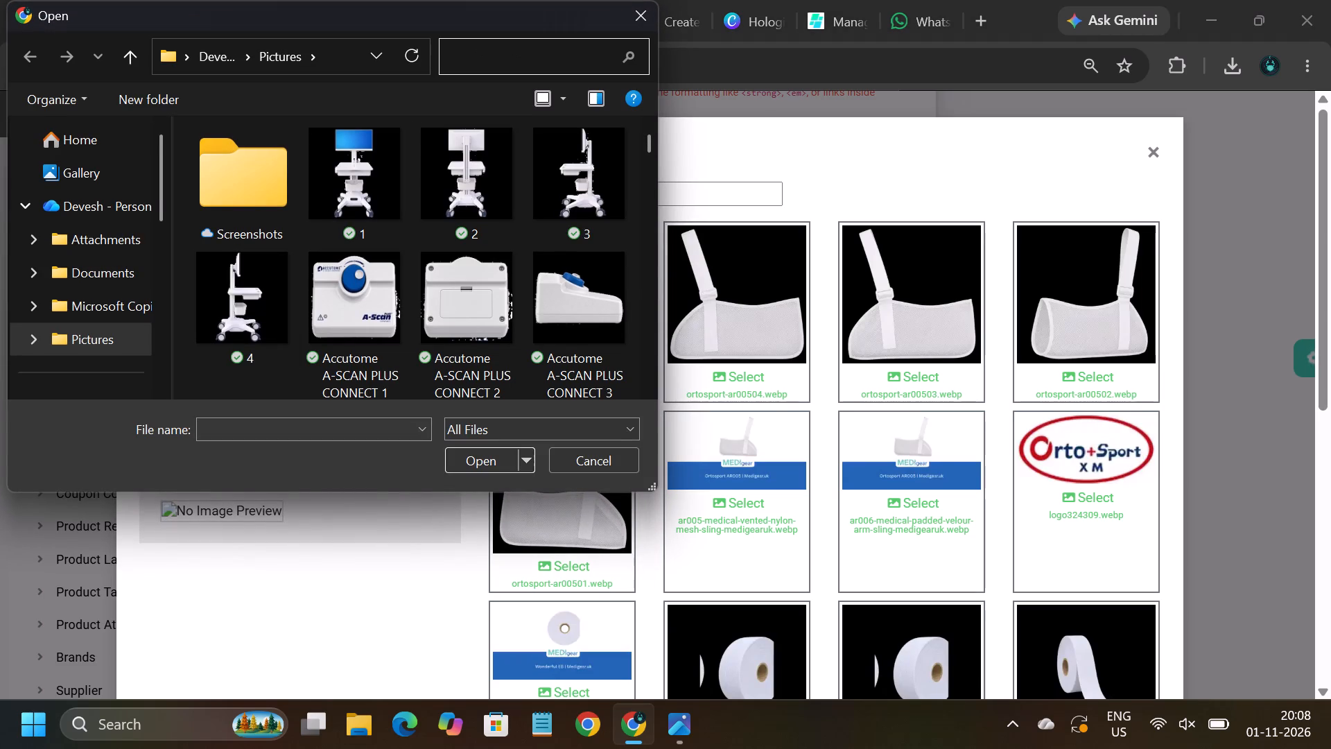
key("ctrl+v")
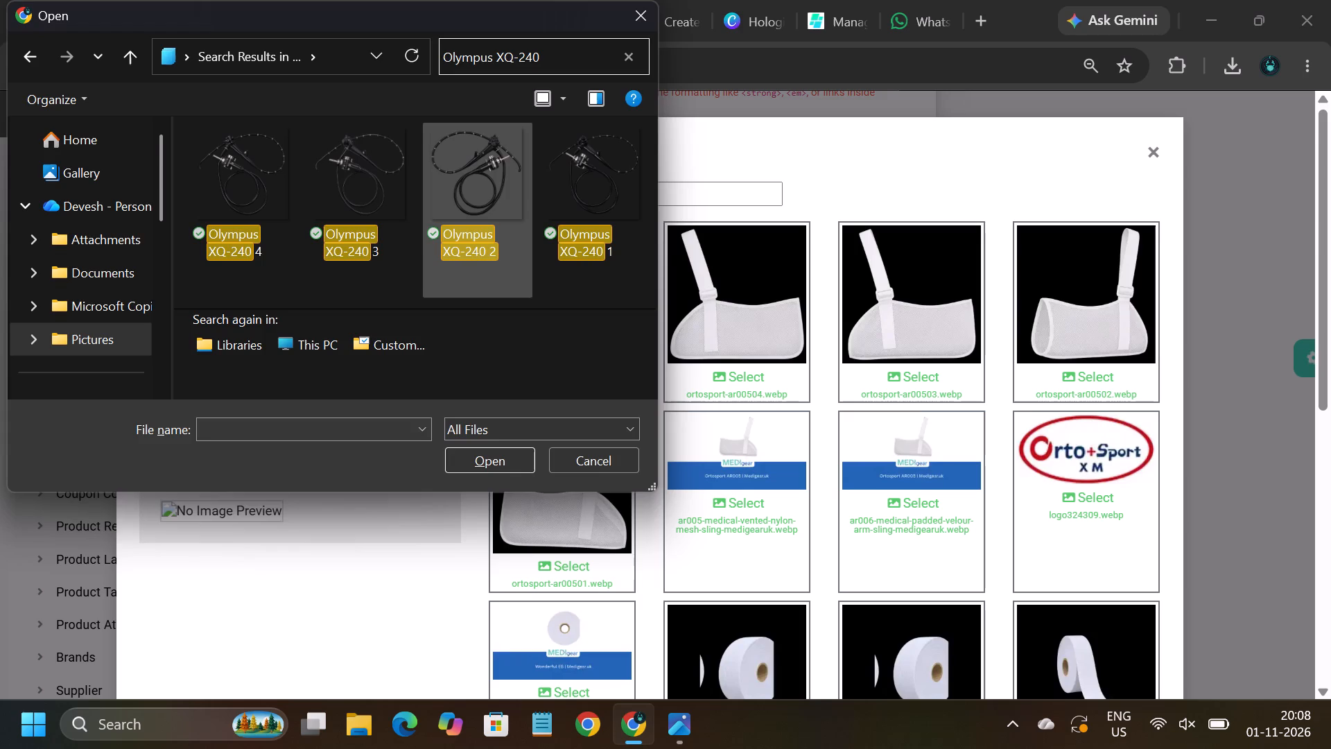
double_click(478, 149)
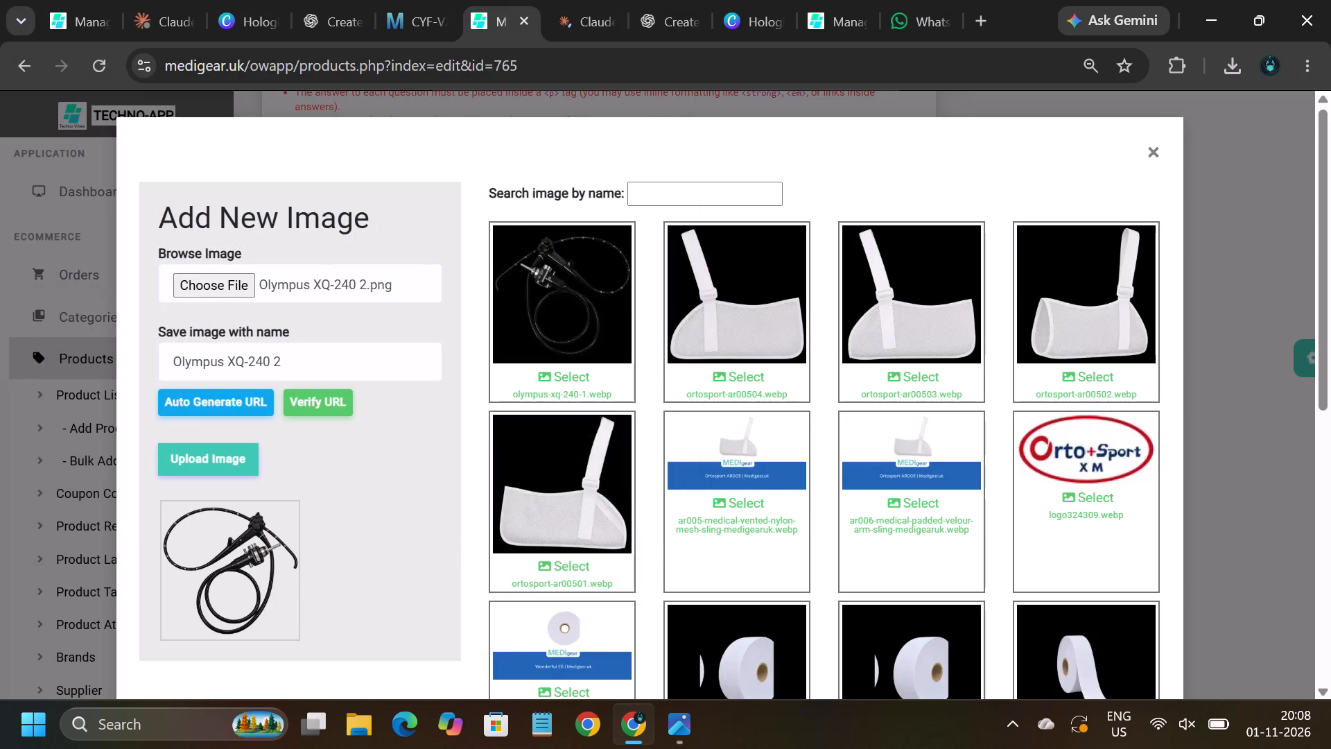
left_click(247, 397)
left_click(227, 478)
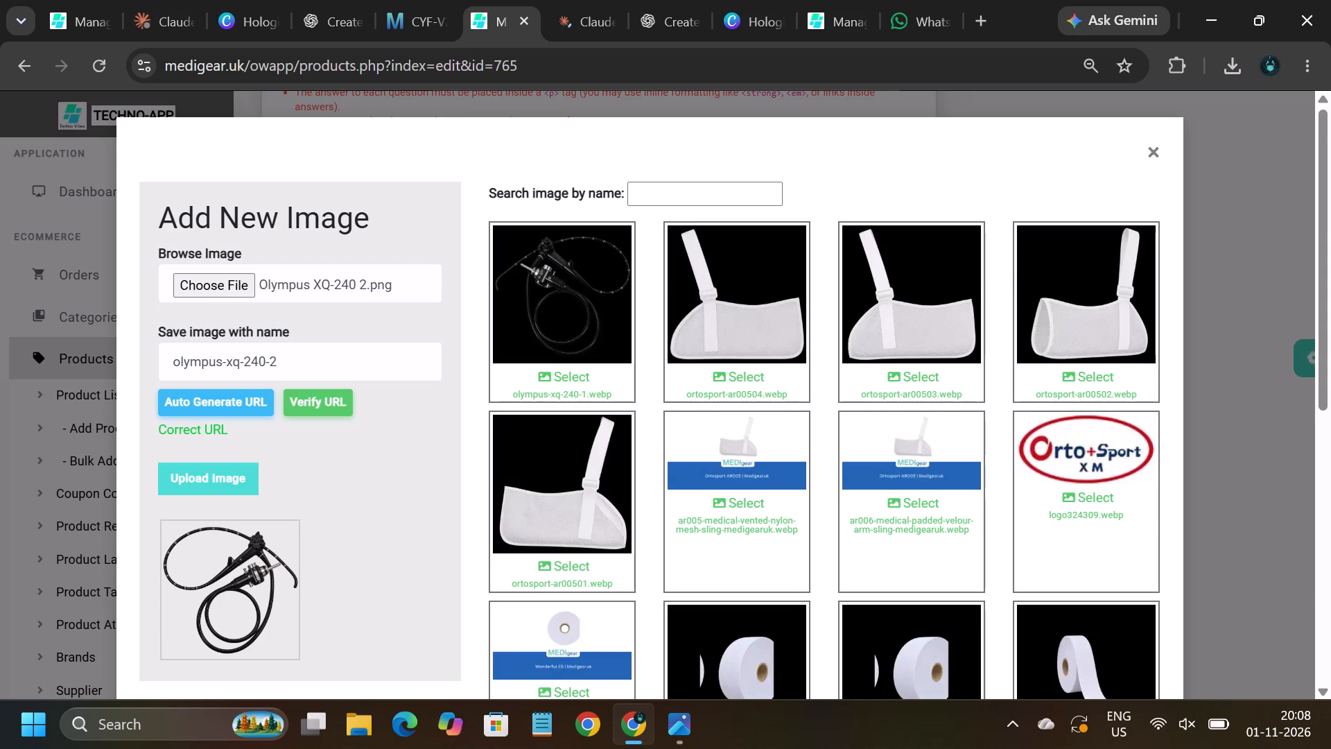
left_click(555, 346)
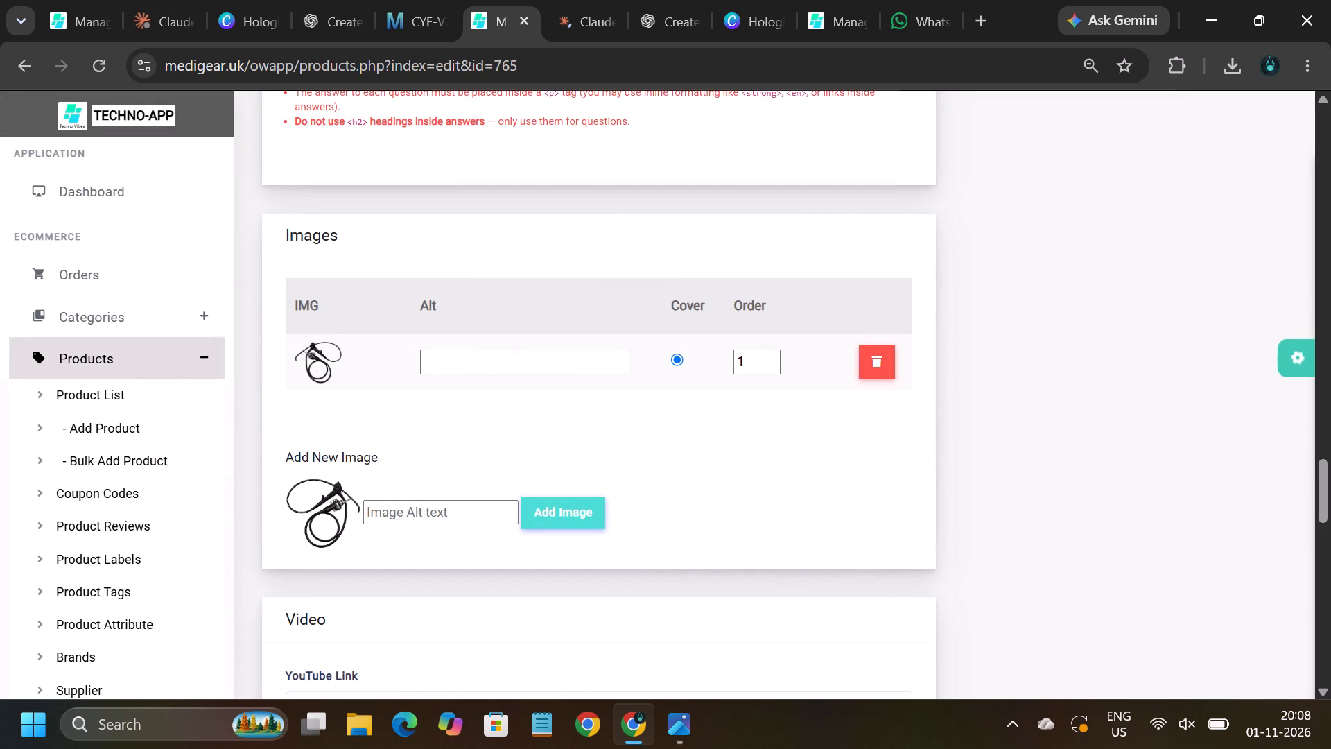
left_click(558, 513)
Upload "Olympus XQ-240 3.png" with the auto-generated name olympus-xq-240-3 and add it as the product's third image.
left_click(298, 569)
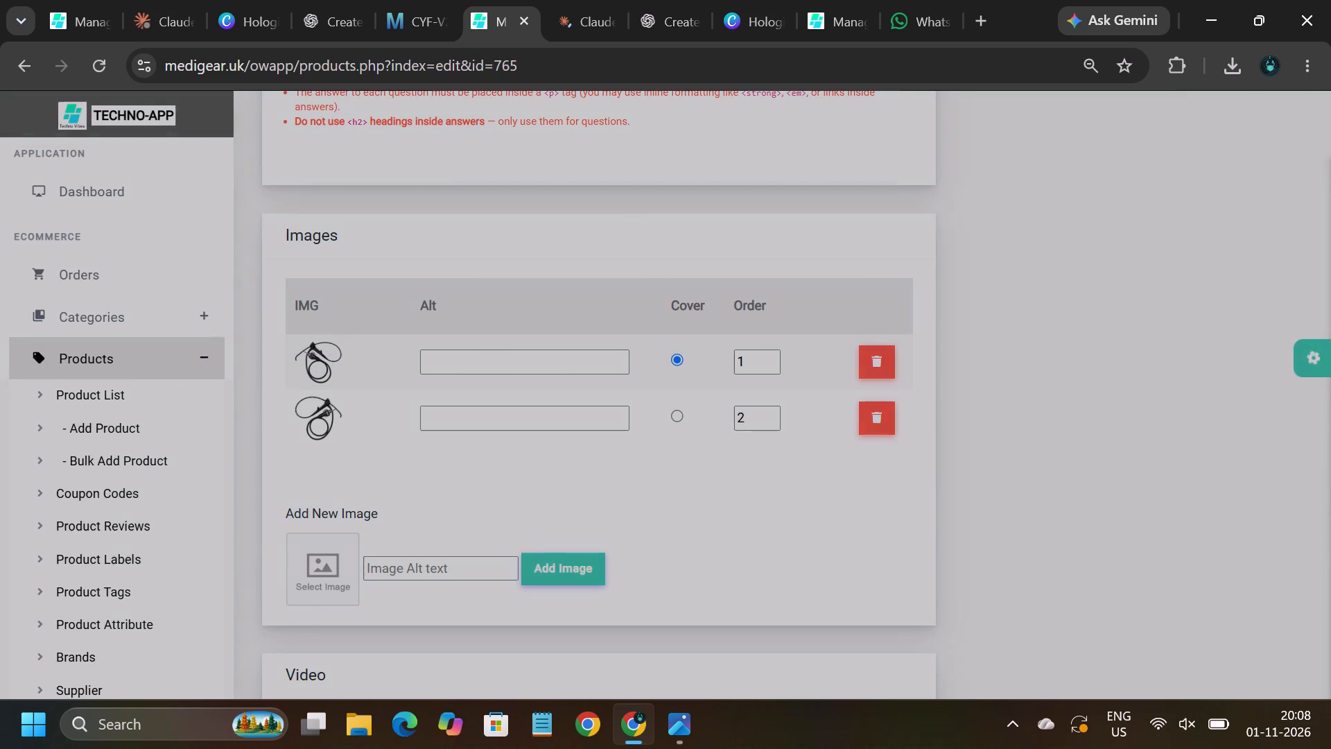
left_click(236, 283)
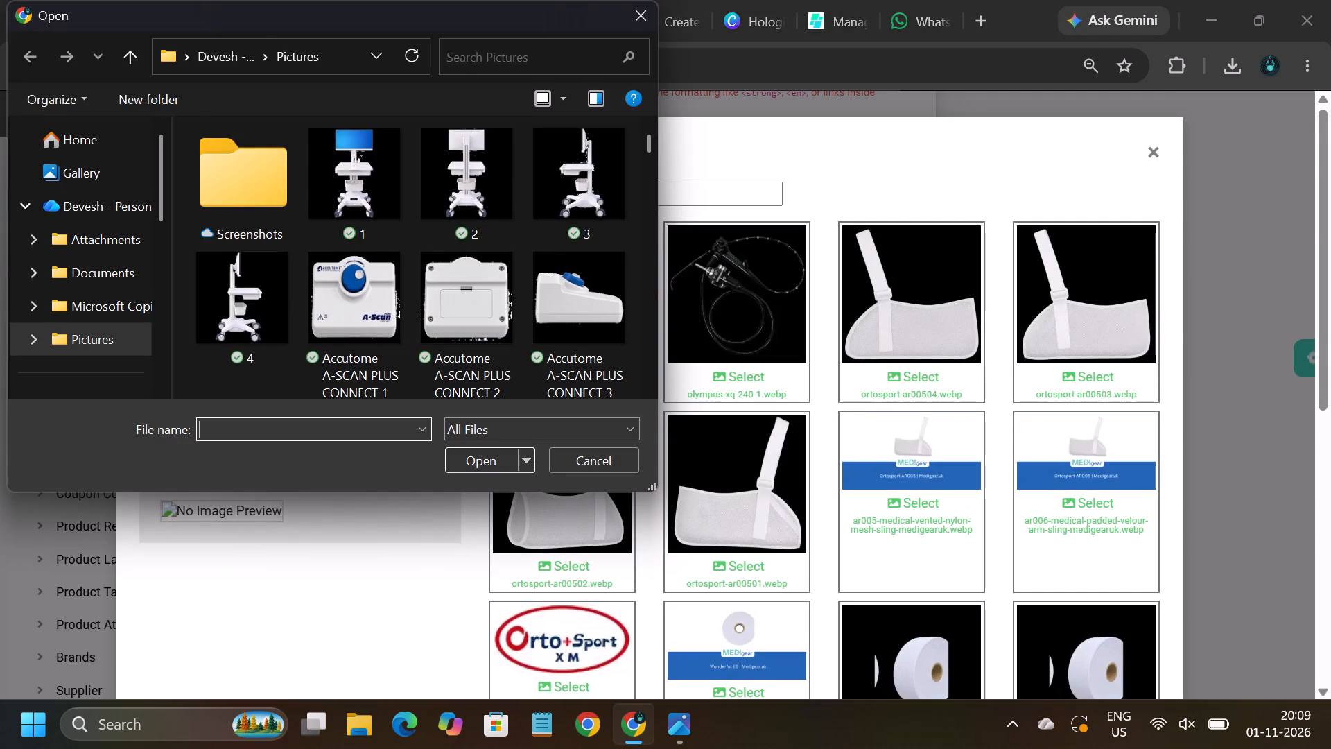
left_click(535, 51)
key("ctrl+v")
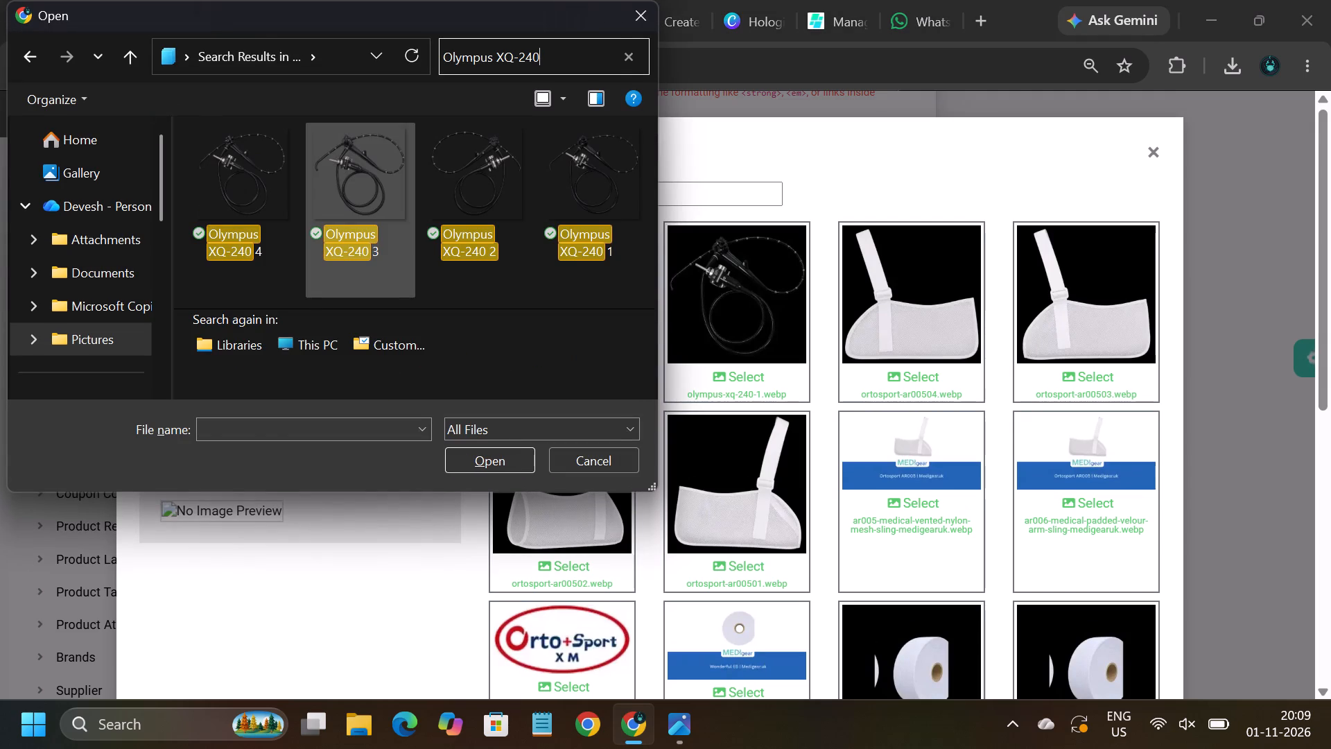
double_click(358, 165)
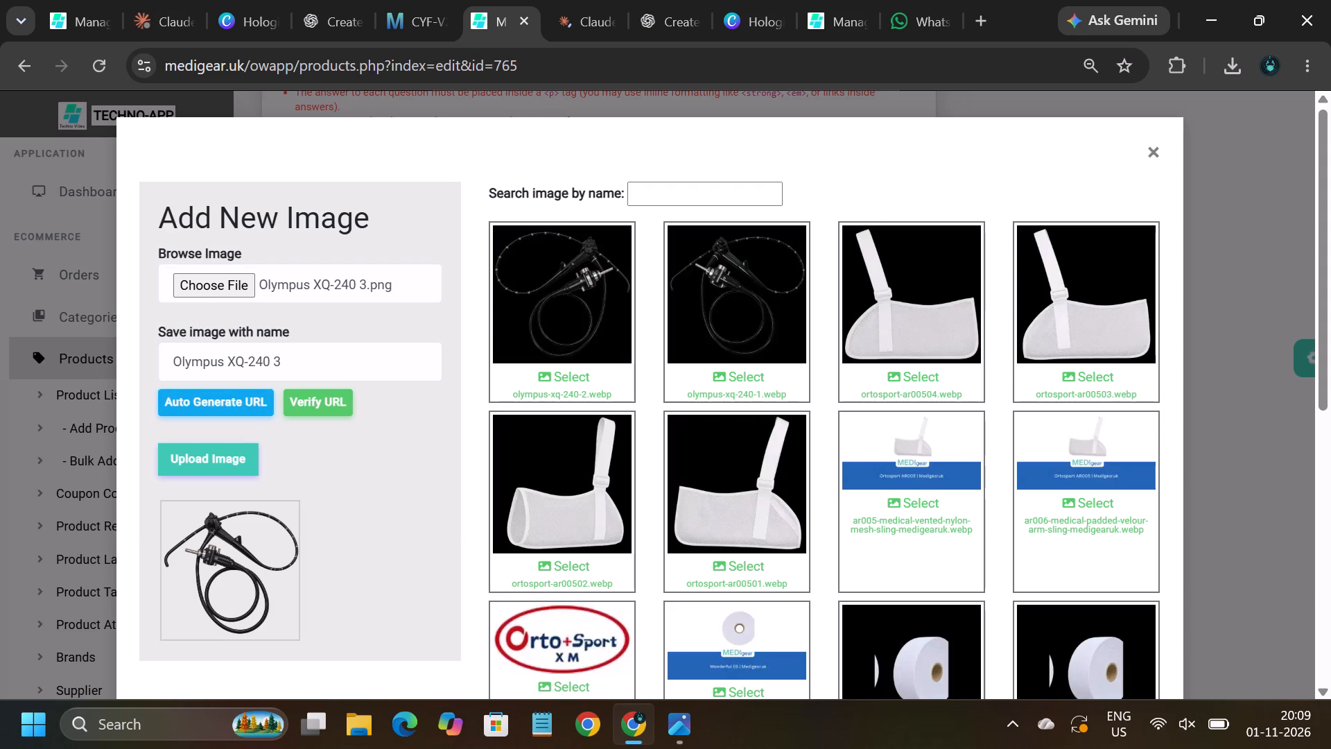
left_click(250, 389)
left_click(221, 472)
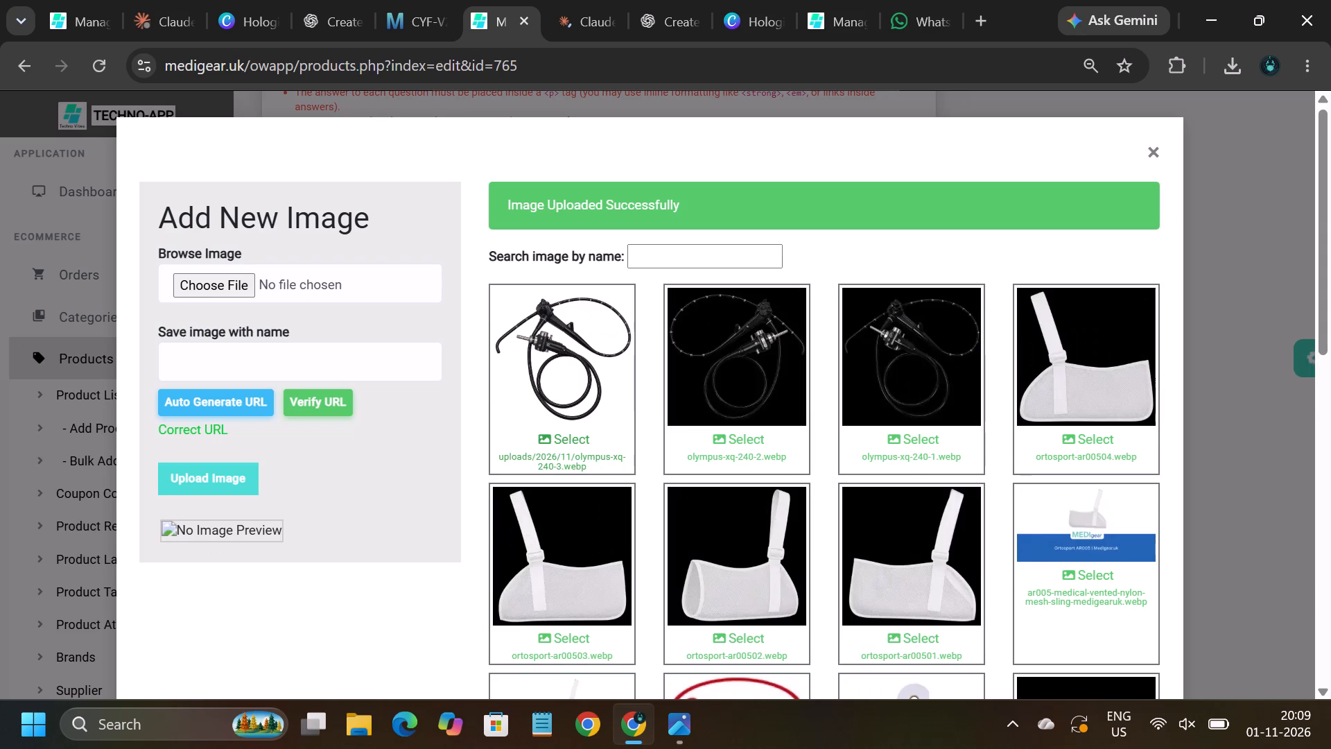
left_click(580, 365)
left_click(568, 567)
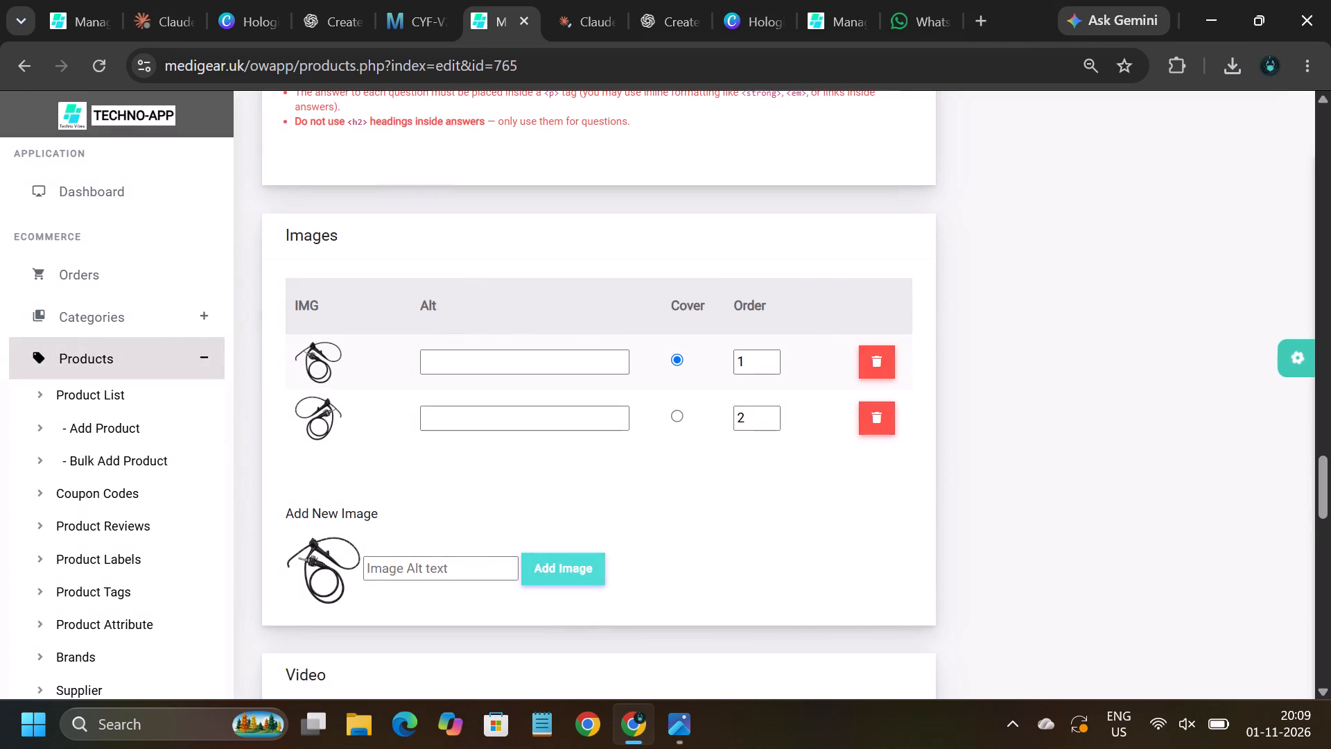
Upload "Olympus XQ-240 4.png" with the auto-generated name olympus-xq-240-4 and add it as the product's fourth image.
left_click(335, 602)
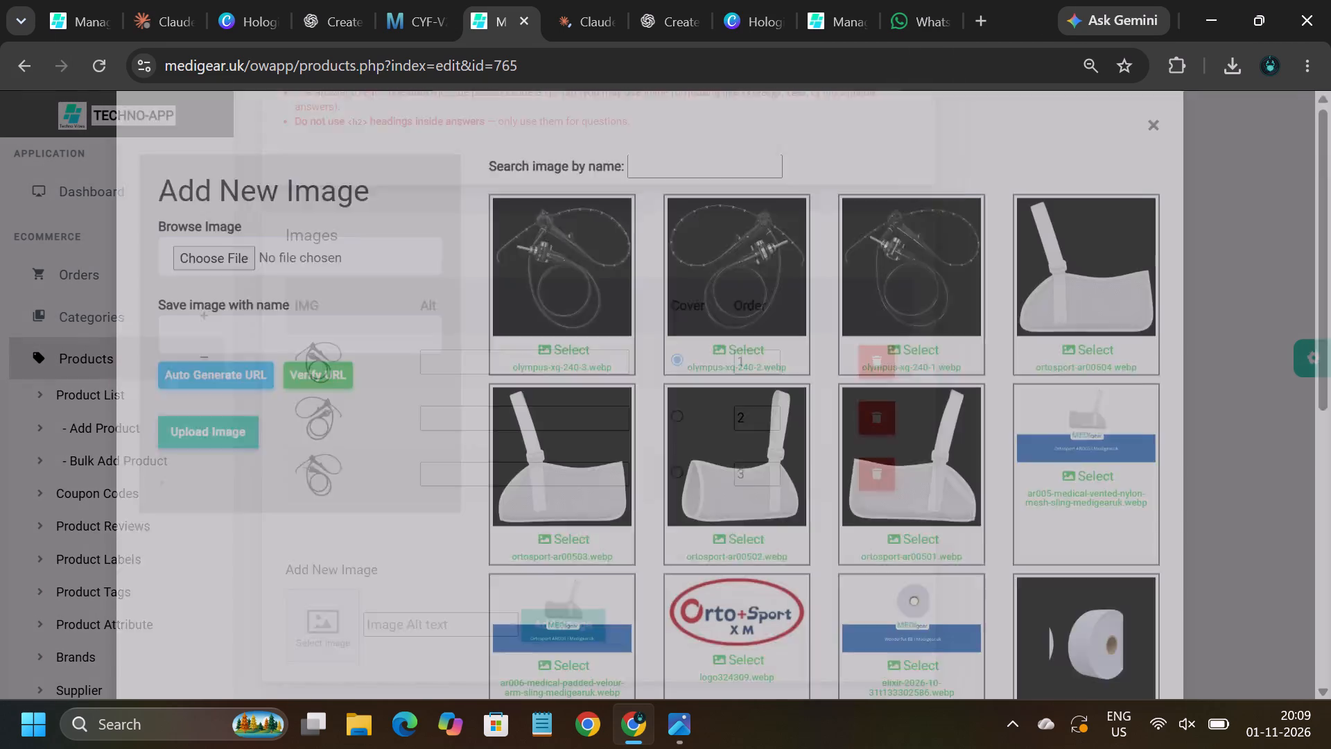
left_click(232, 288)
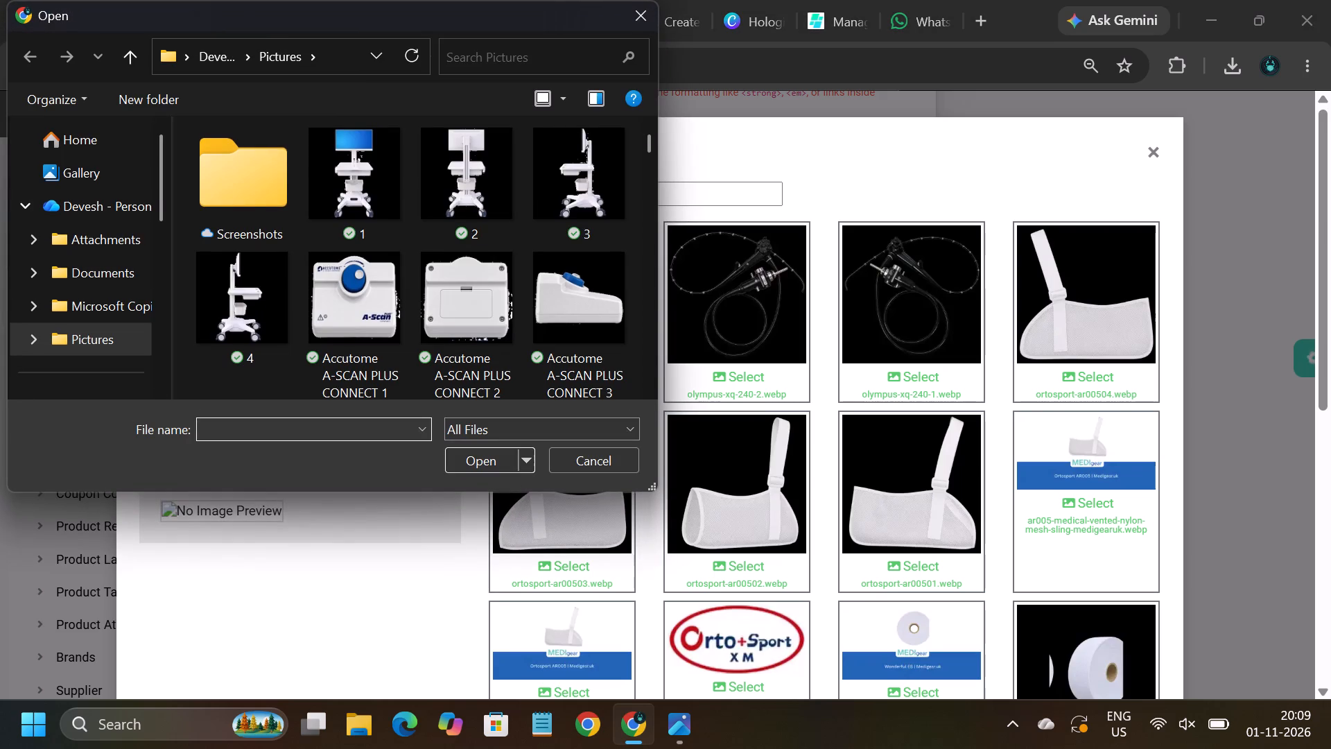
left_click(516, 56)
key("ctrl+v")
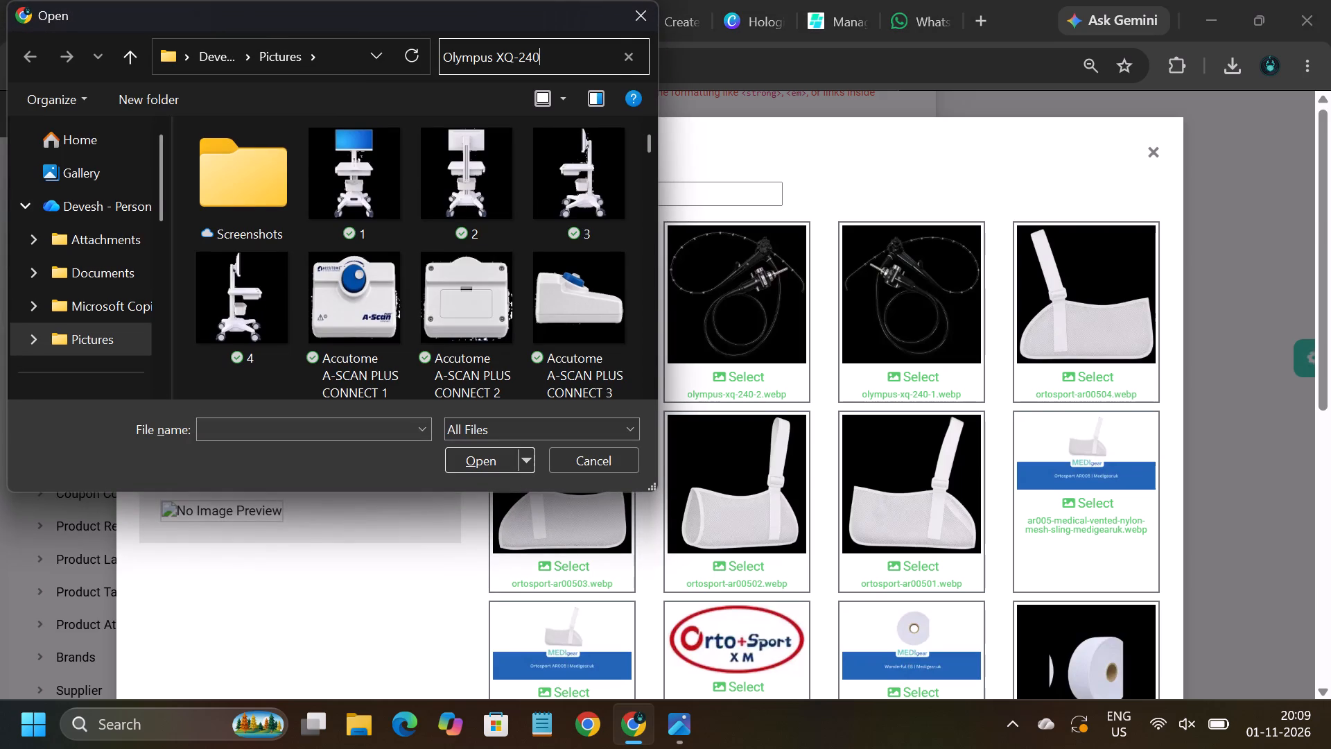
double_click(238, 184)
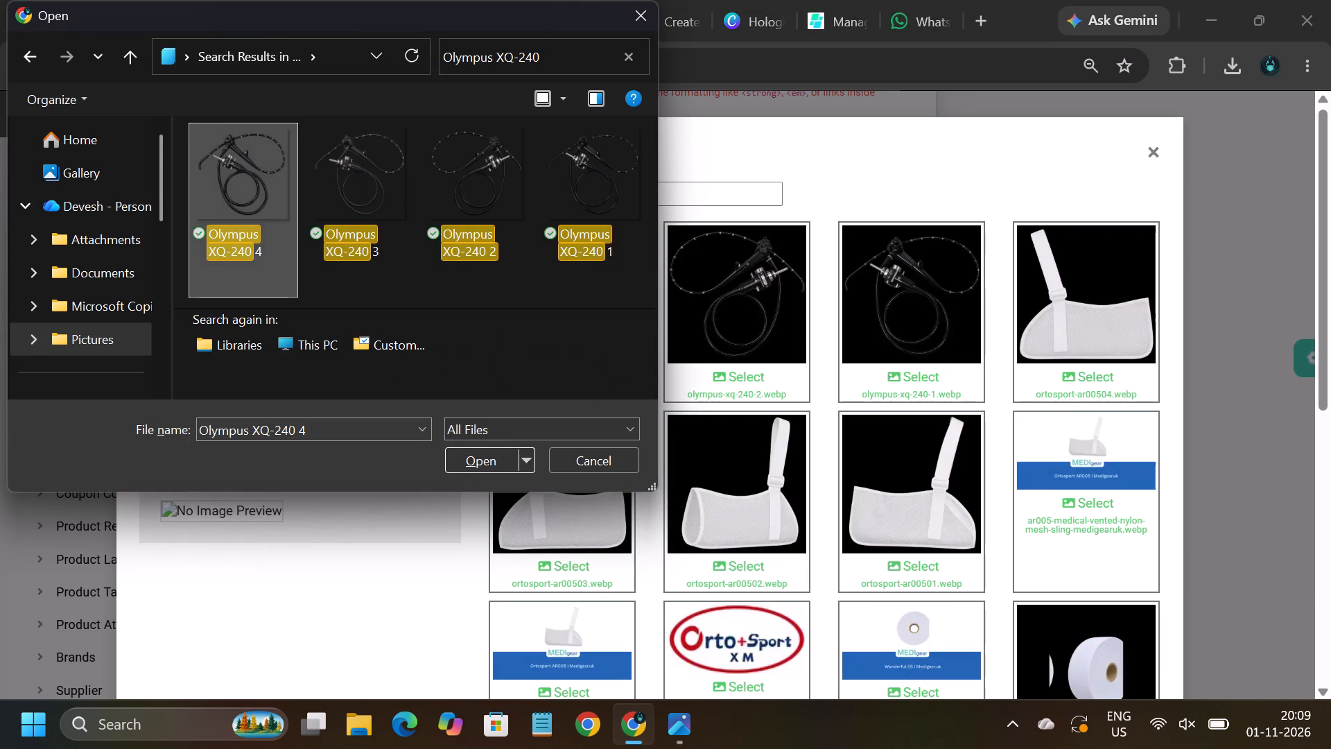
left_click(249, 404)
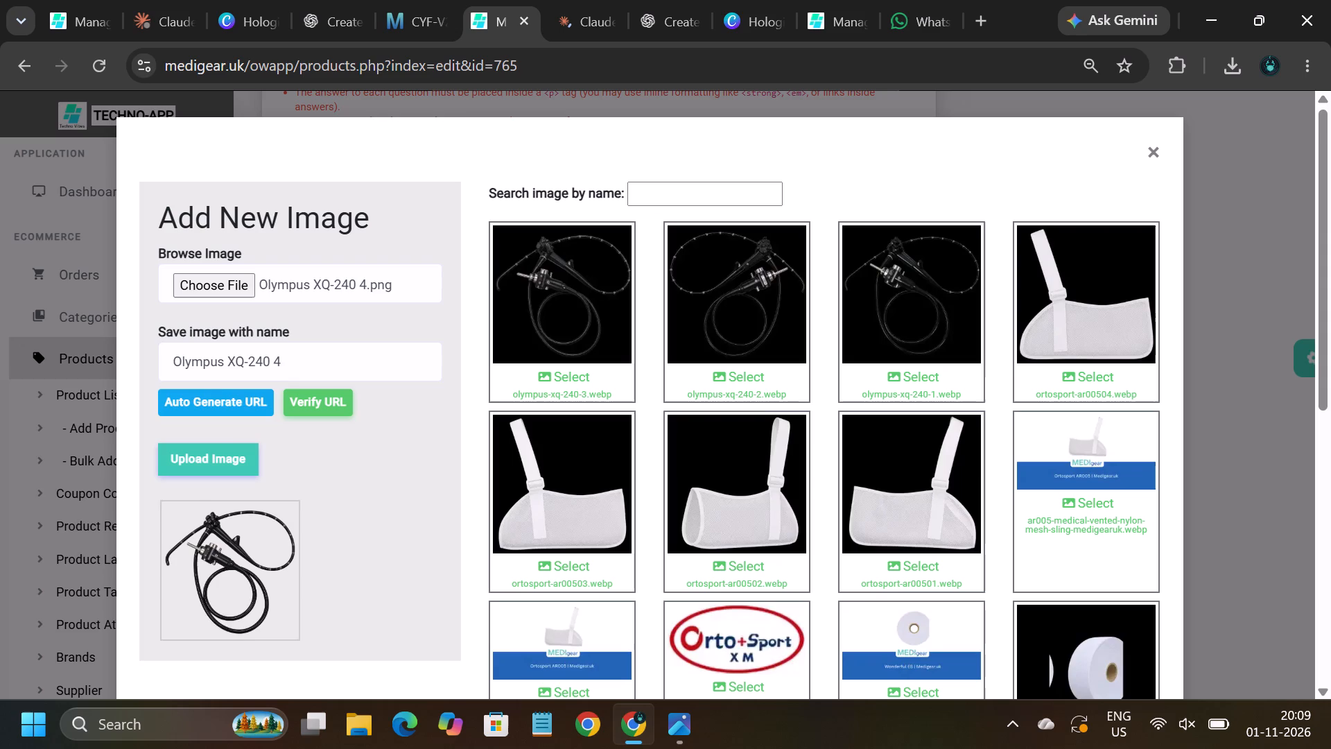
left_click(237, 476)
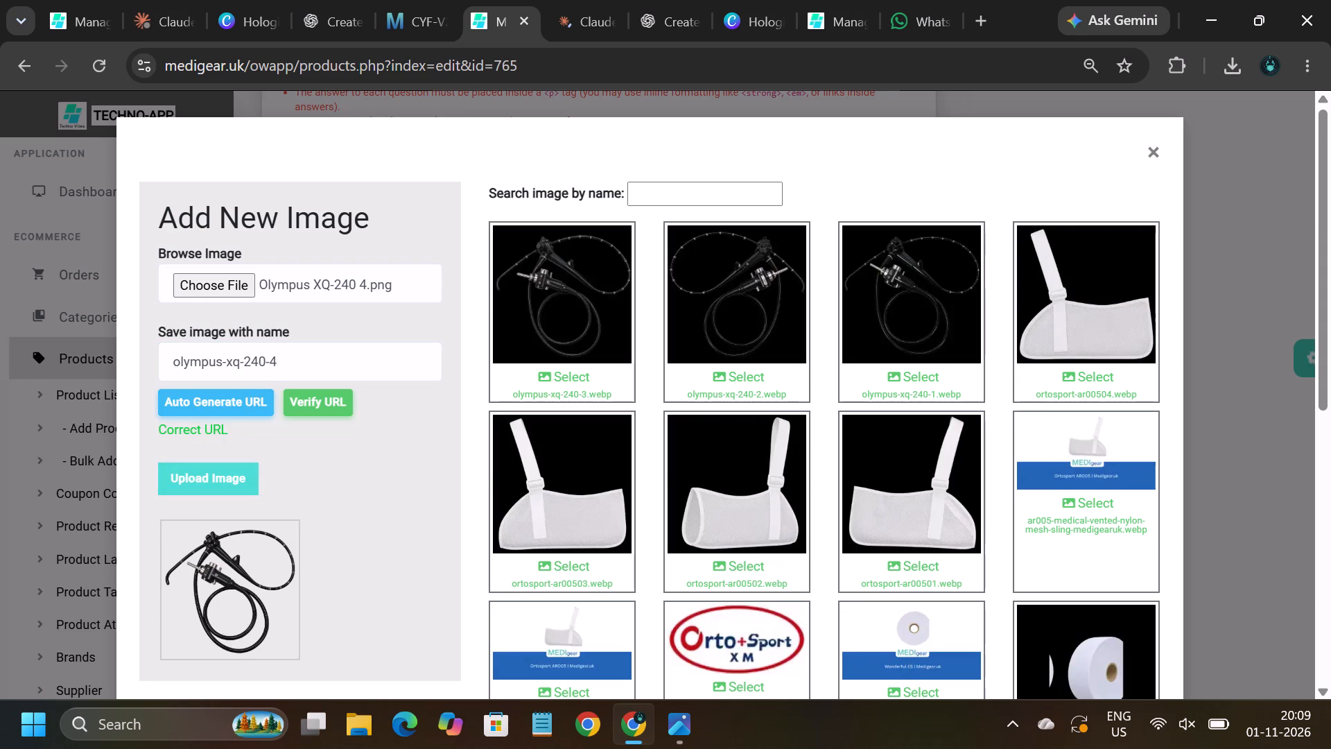
left_click(594, 318)
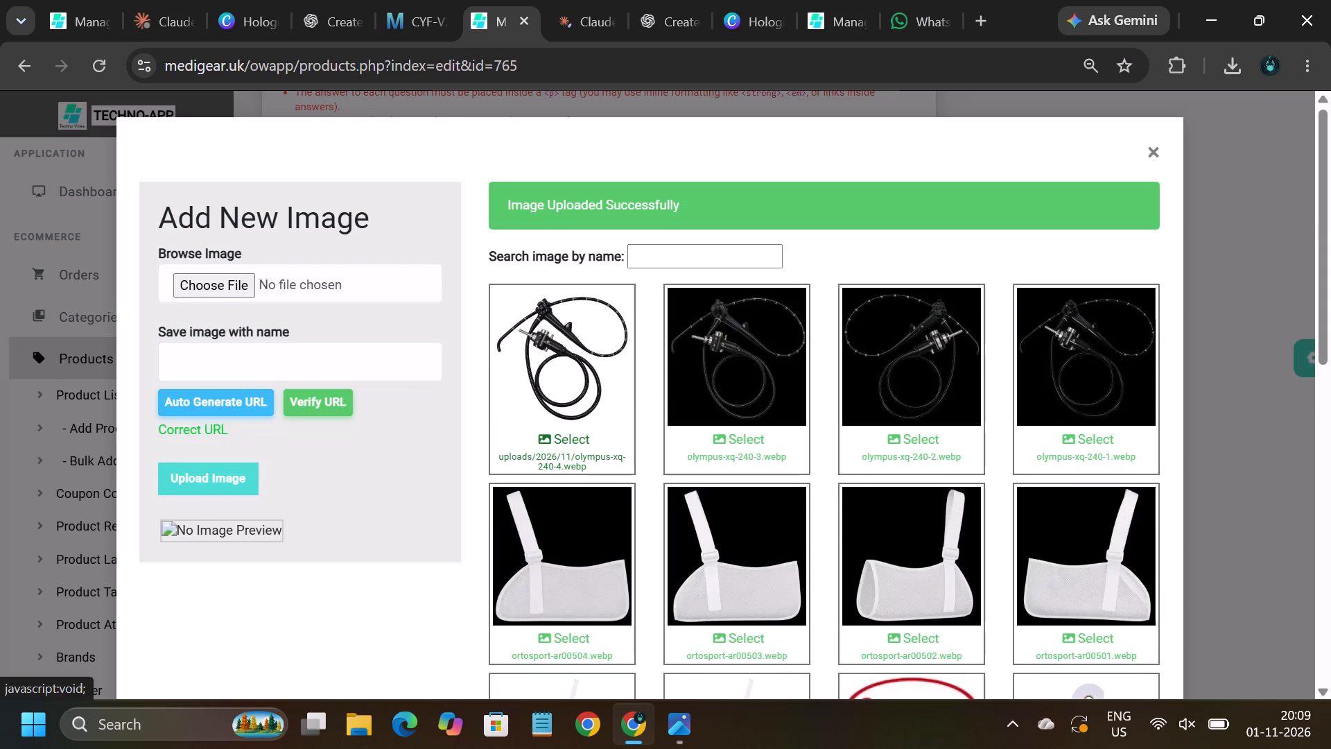
left_click(568, 630)
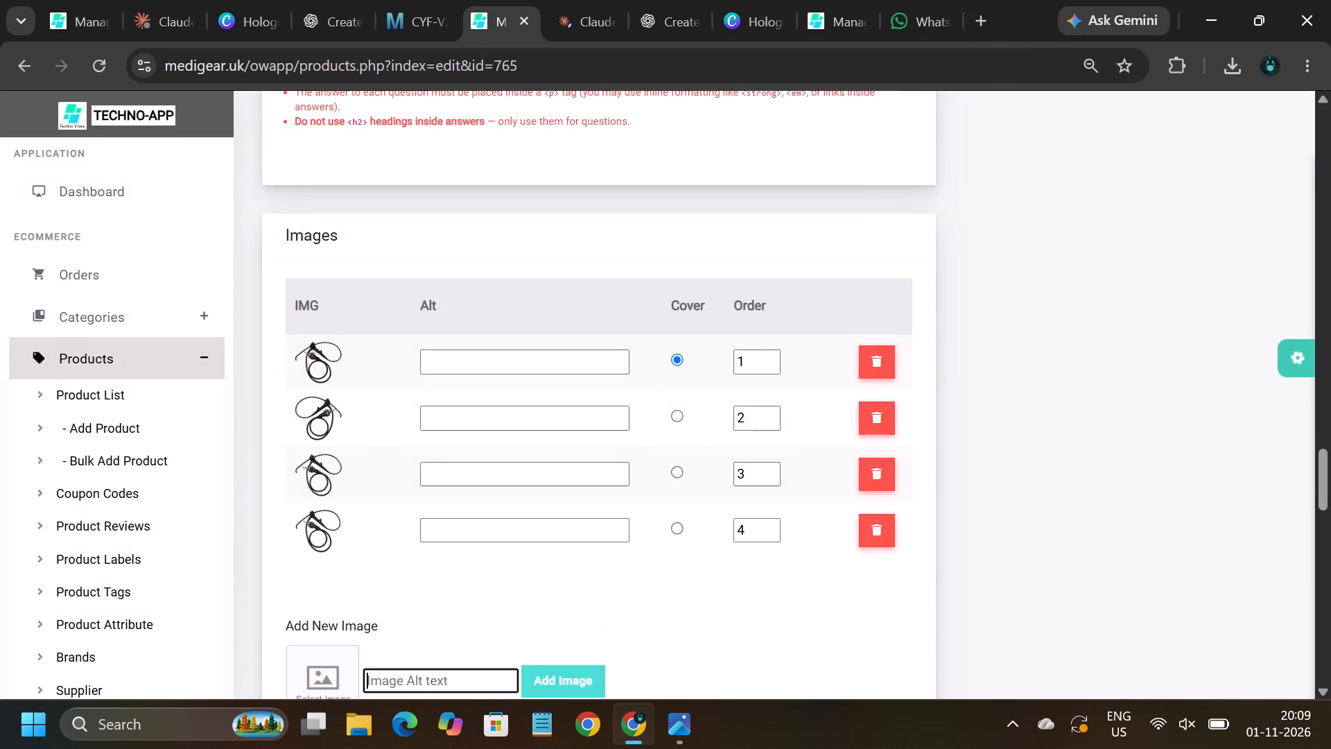
Copy the product's first image, switch to the Canva banner design, and paste it on page 2 in place of the Olympus CYF-V2 scope image.
right_click(320, 366)
left_click(401, 458)
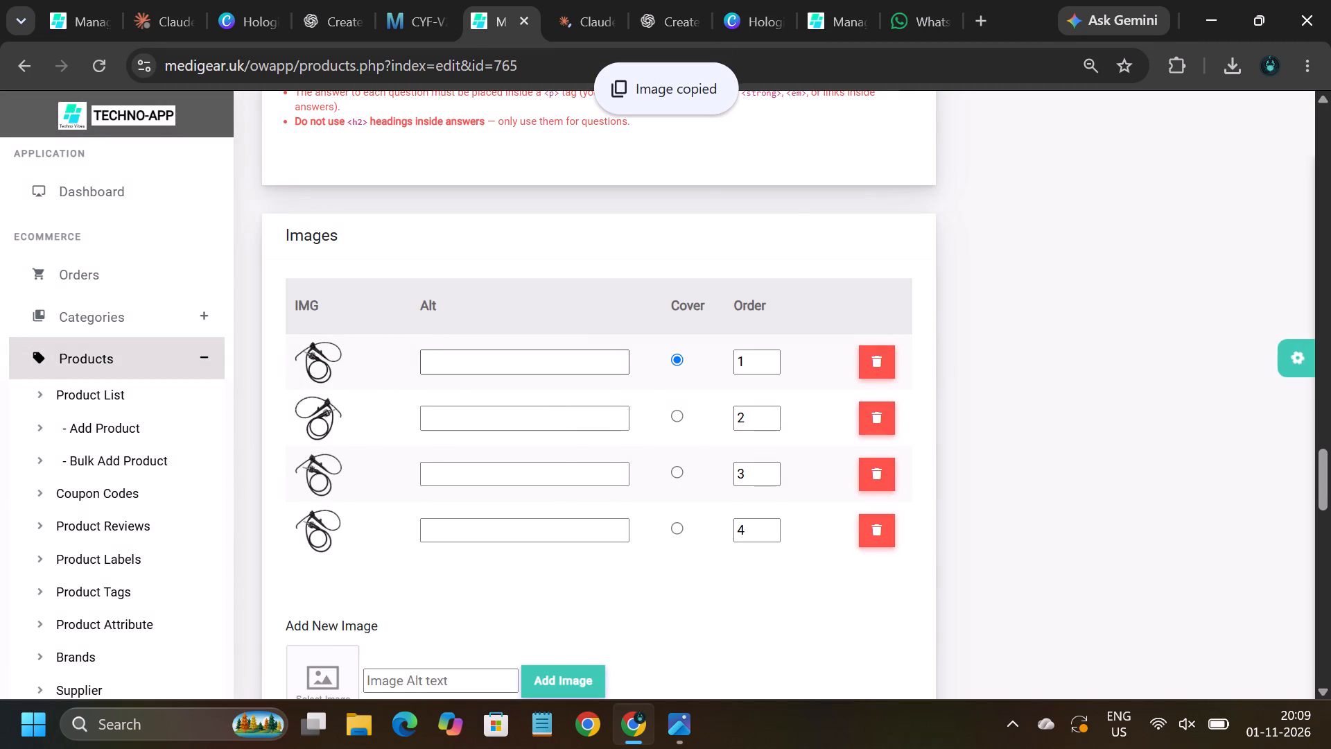
left_click(758, 19)
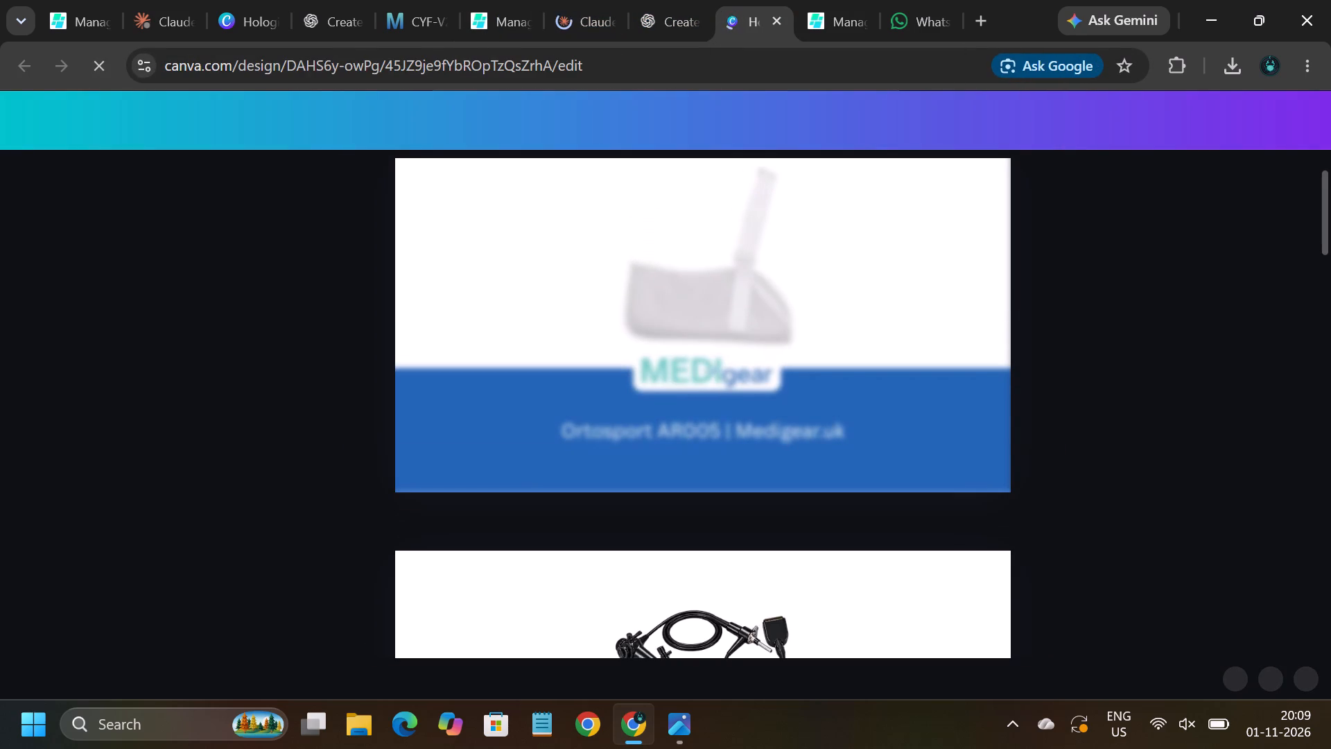
scroll(715, 330, "down", 2)
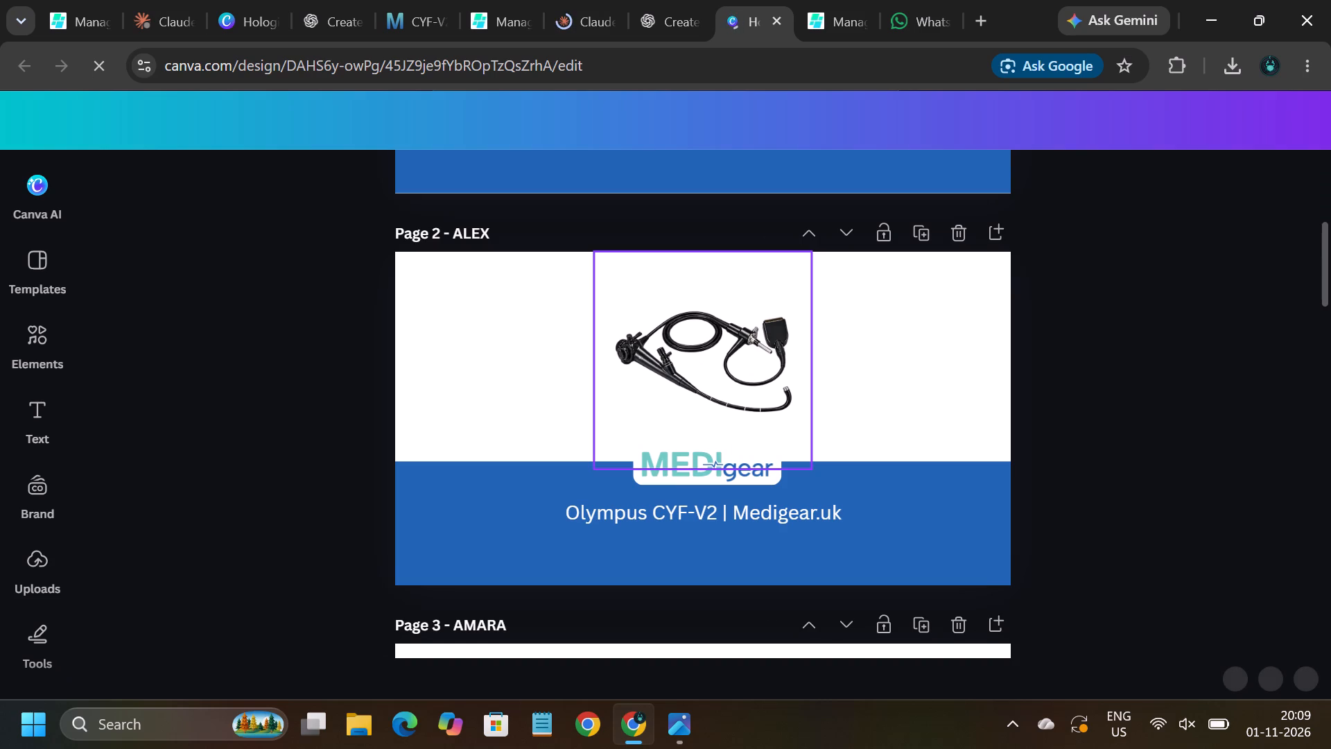
left_click_drag(712, 362, 456, 374)
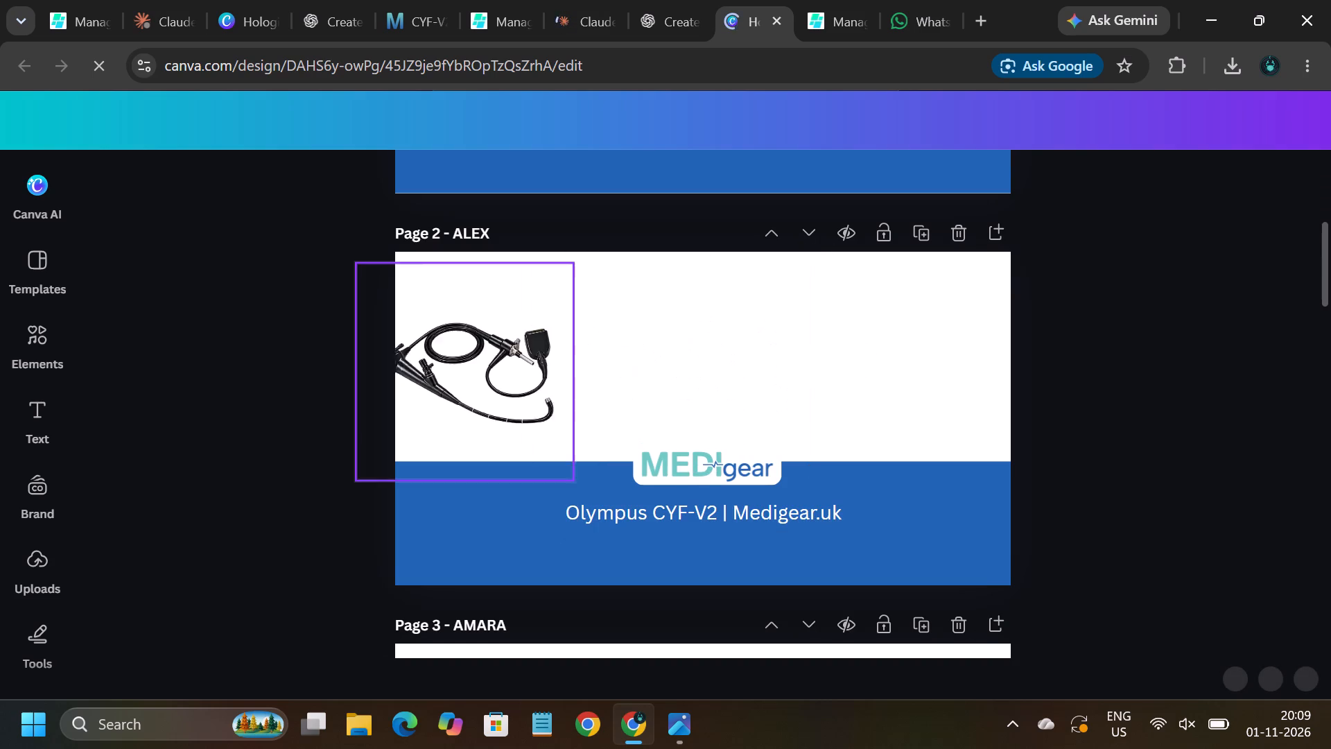
left_click_drag(456, 374, 201, 410)
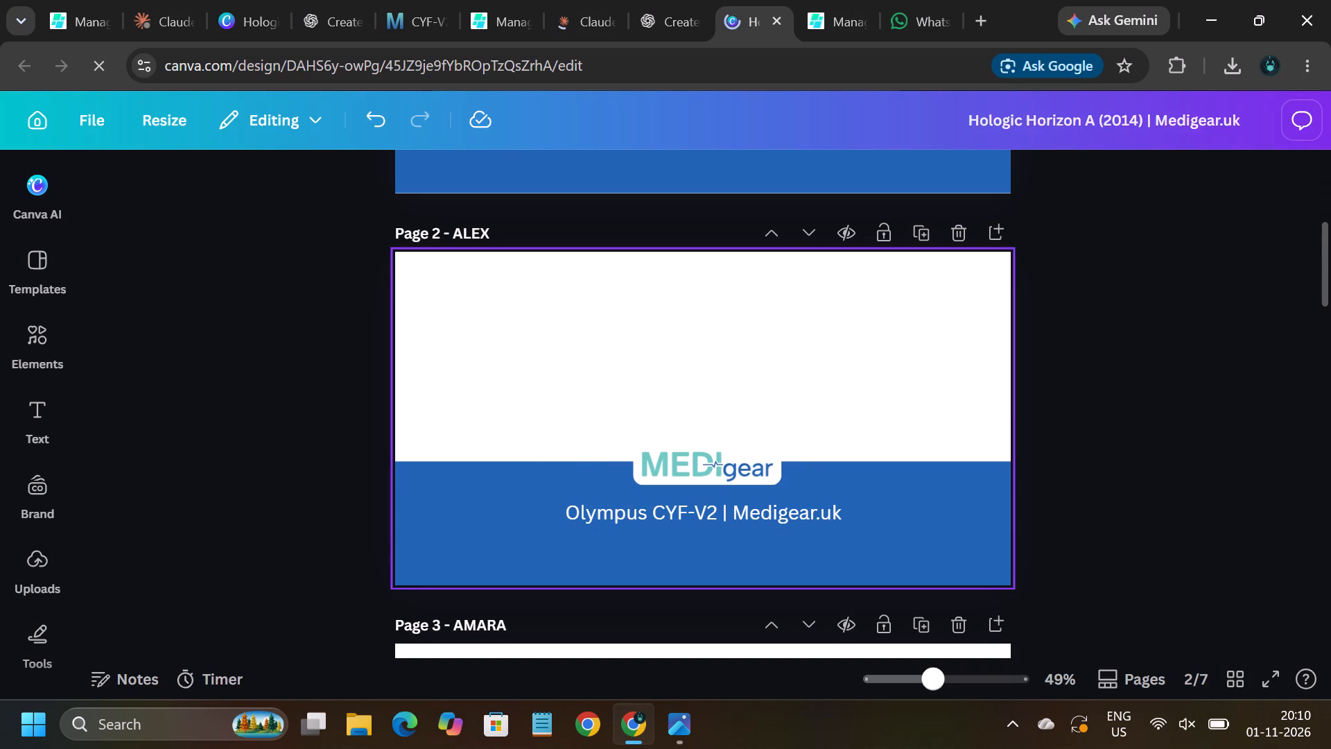
key("ctrl+v")
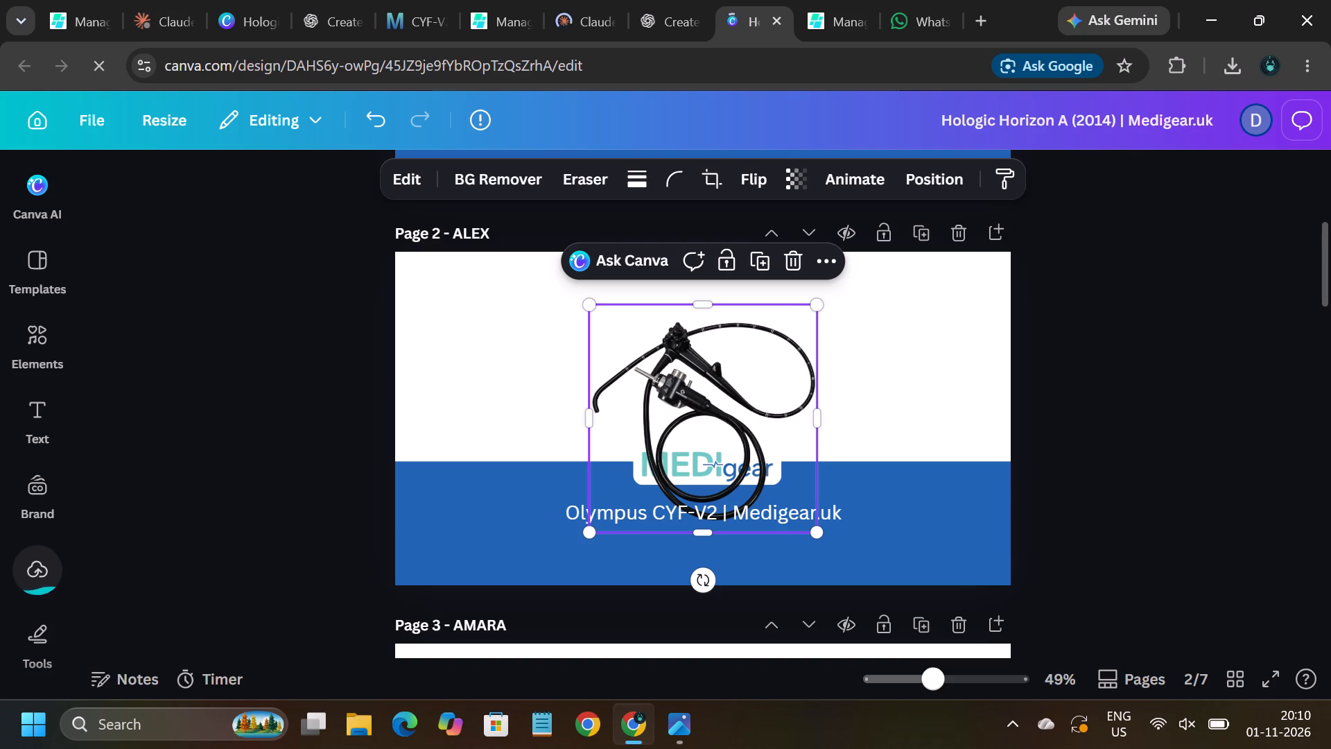
Shrink the pasted endoscope image to fit page 2's white area and centre it above the MEDIgear logo.
left_click_drag(692, 393, 695, 345)
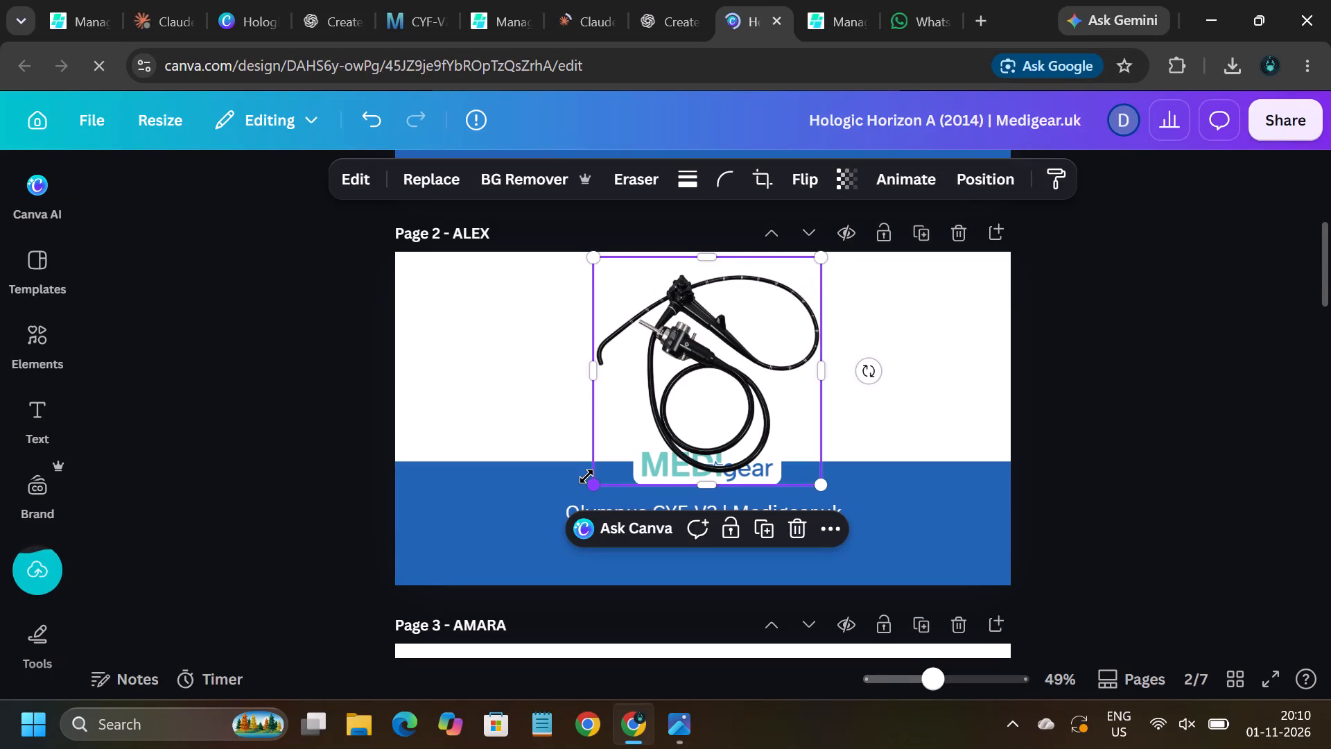
left_click_drag(597, 478, 604, 469)
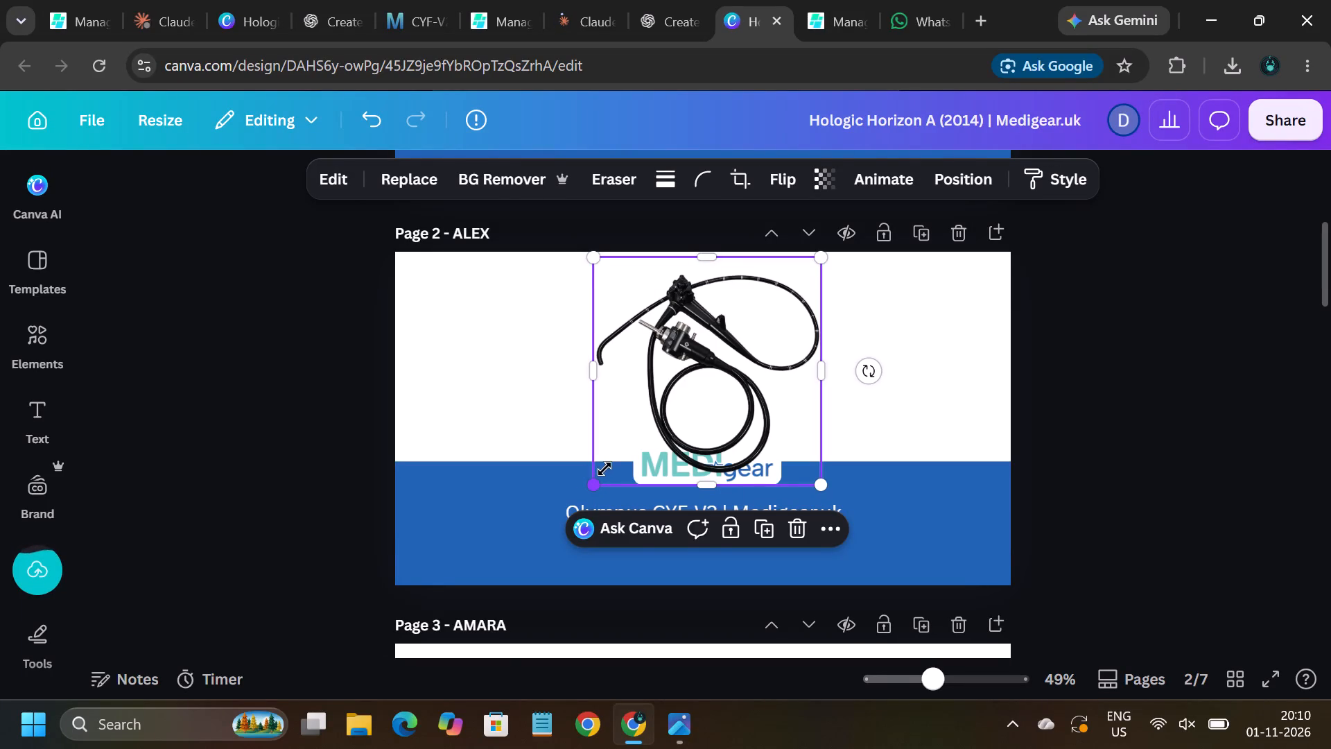
left_click_drag(604, 469, 625, 443)
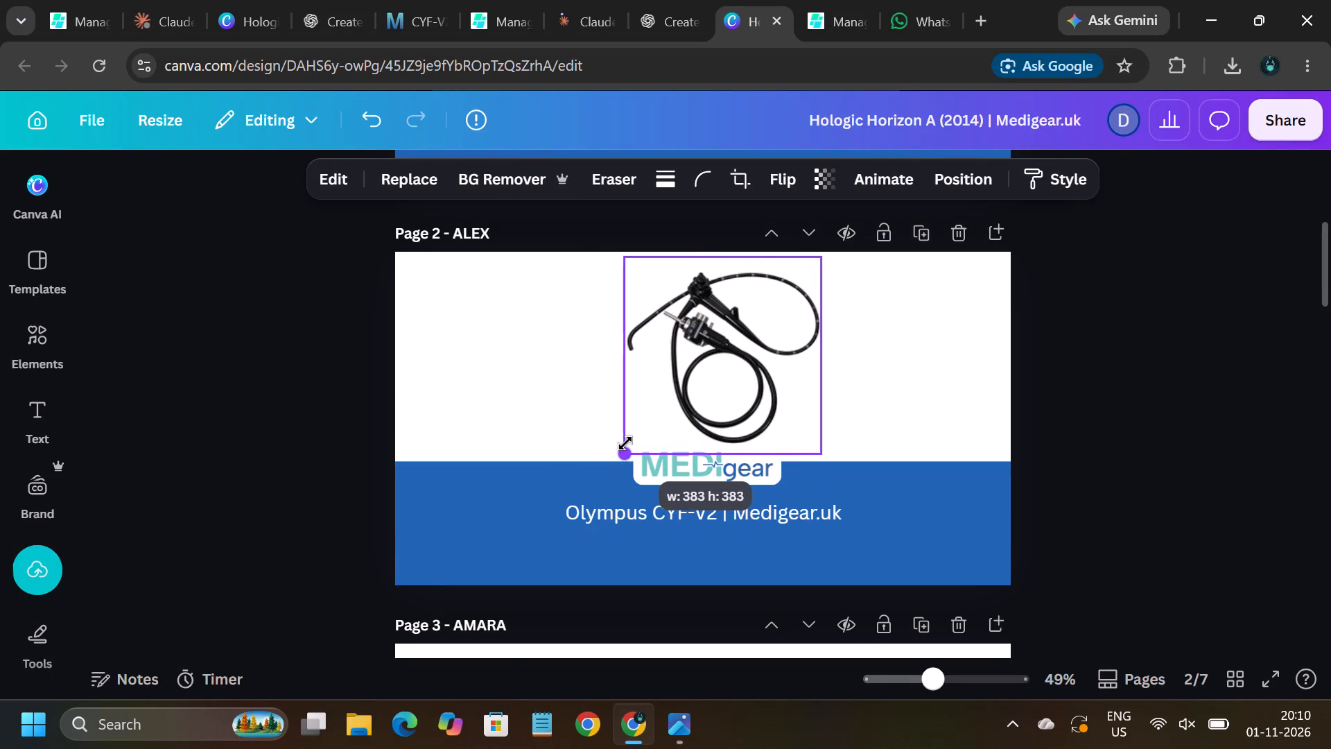
left_click_drag(625, 443, 627, 439)
left_click_drag(713, 329, 699, 329)
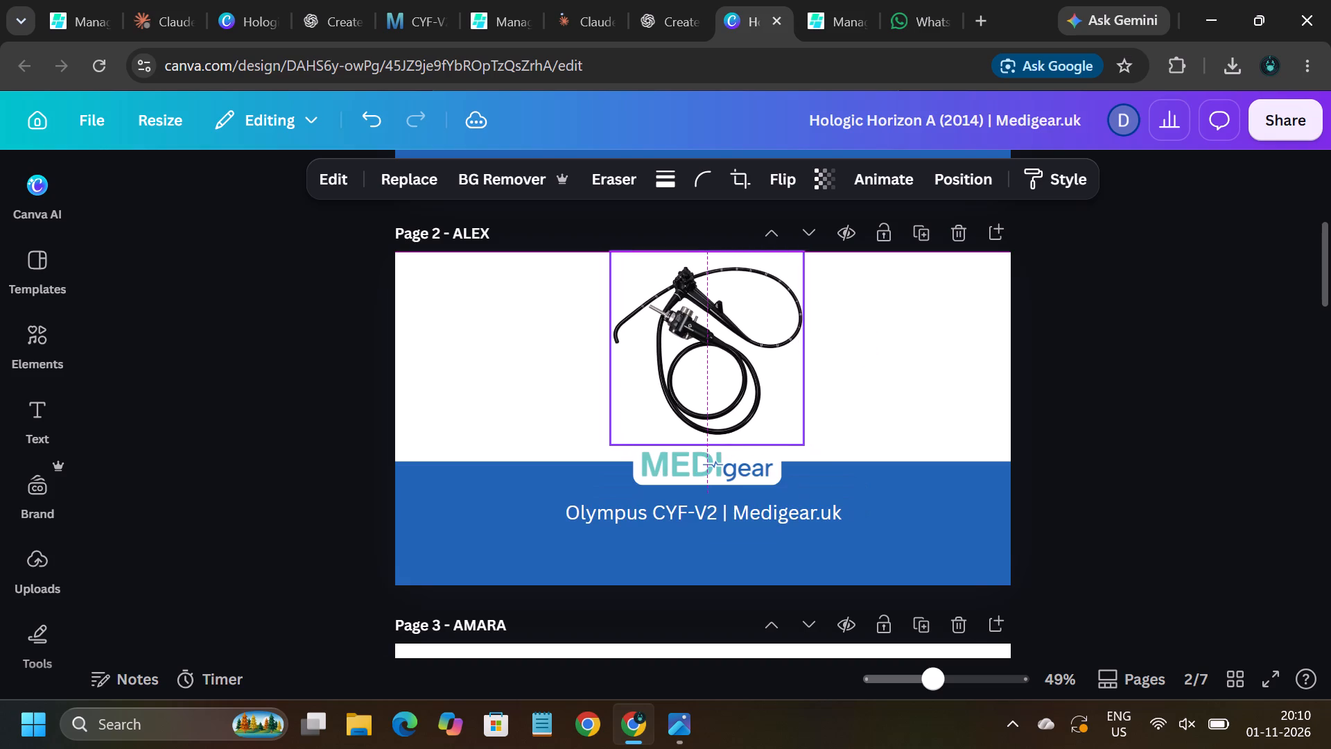
left_click_drag(699, 329, 692, 329)
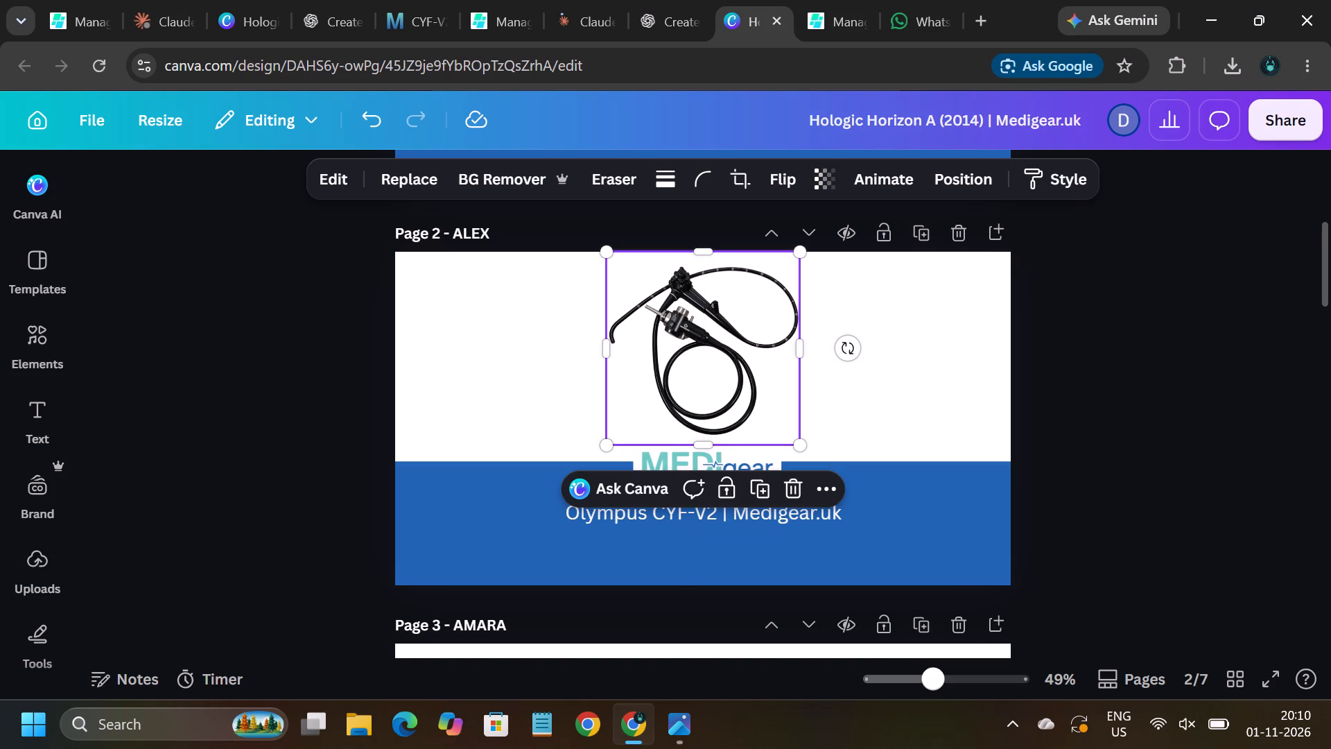
left_click(1160, 343)
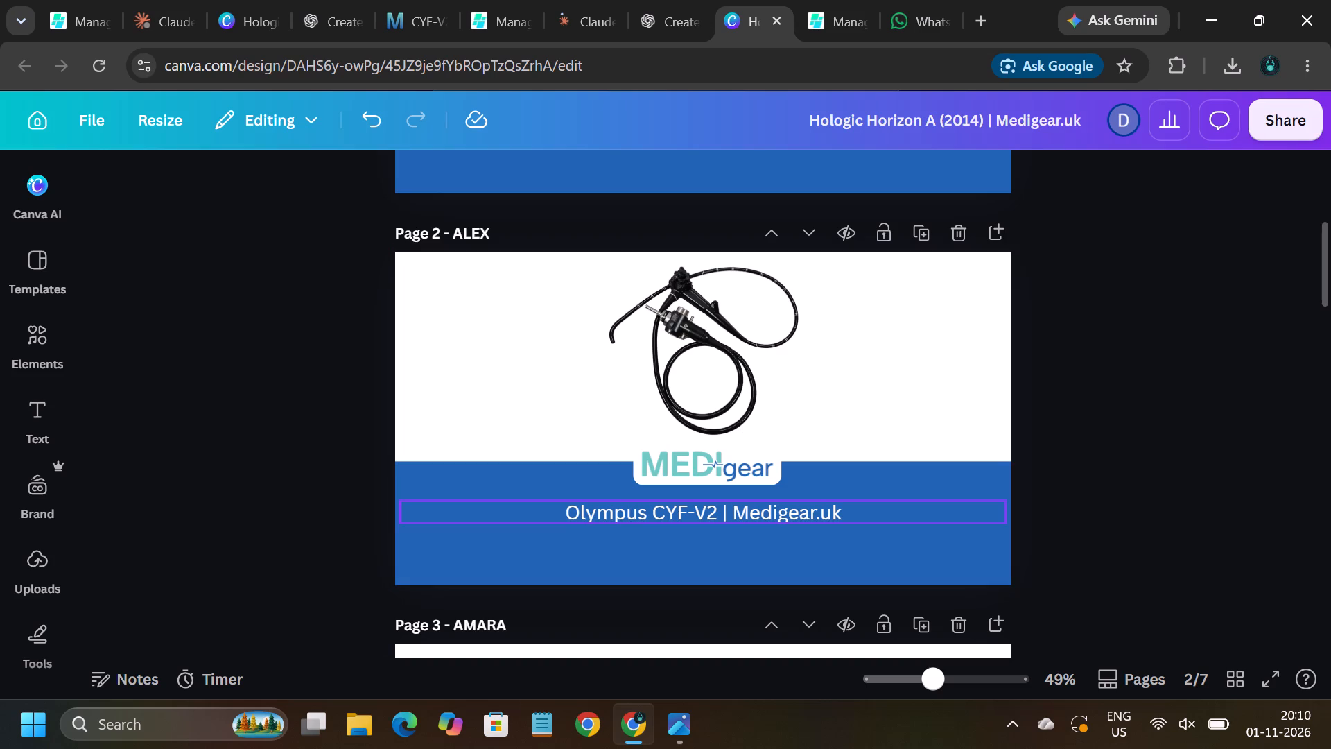
Delete "Olympus CYF-V2" from the page 2 caption, keeping only "| Medigear.uk".
left_click(715, 506)
left_click(715, 506)
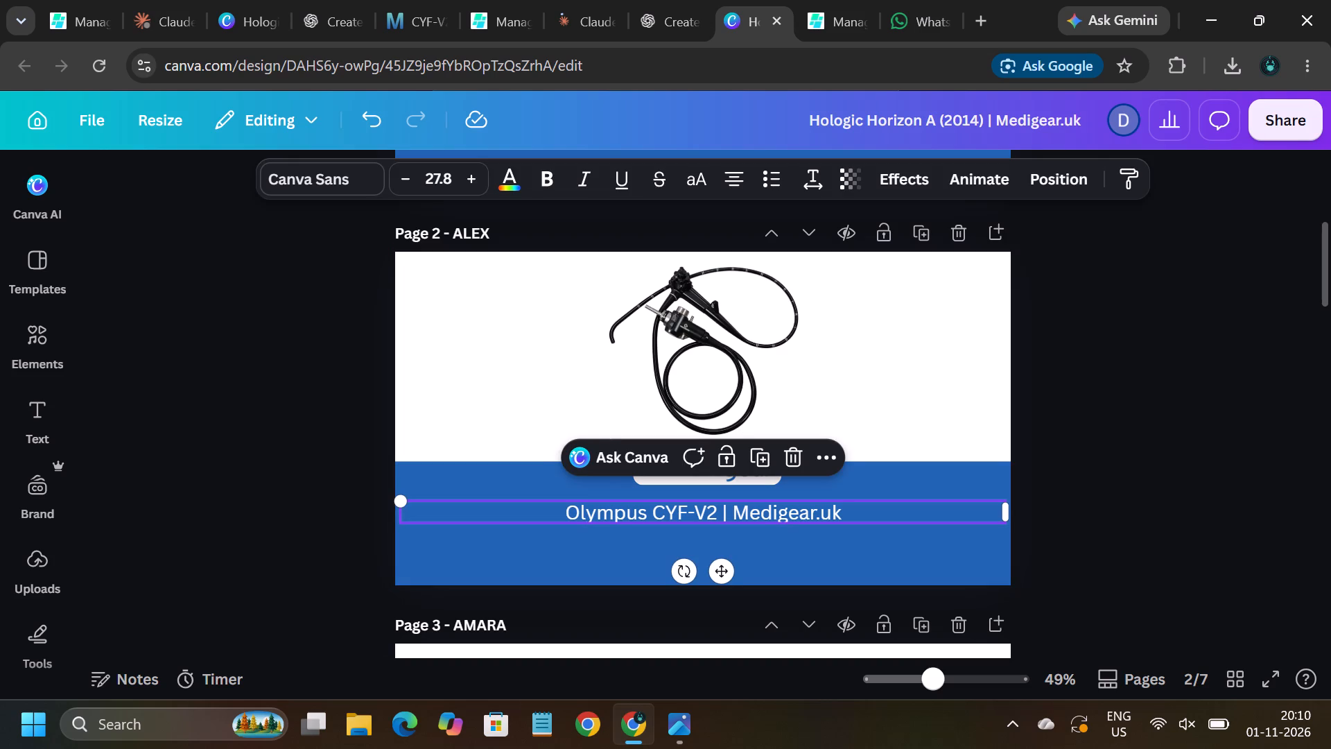
key("BackSpace")
key("BackSpace")
key("BackSpace")
key("BackSpace")
key("BackSpace")
key("BackSpace")
key("BackSpace")
key("BackSpace")
key("BackSpace")
key("BackSpace")
key("BackSpace")
key("BackSpace")
key("BackSpace")
key("BackSpace")
key("BackSpace")
key("BackSpace")
key("BackSpace")
key("BackSpace")
key("BackSpace")
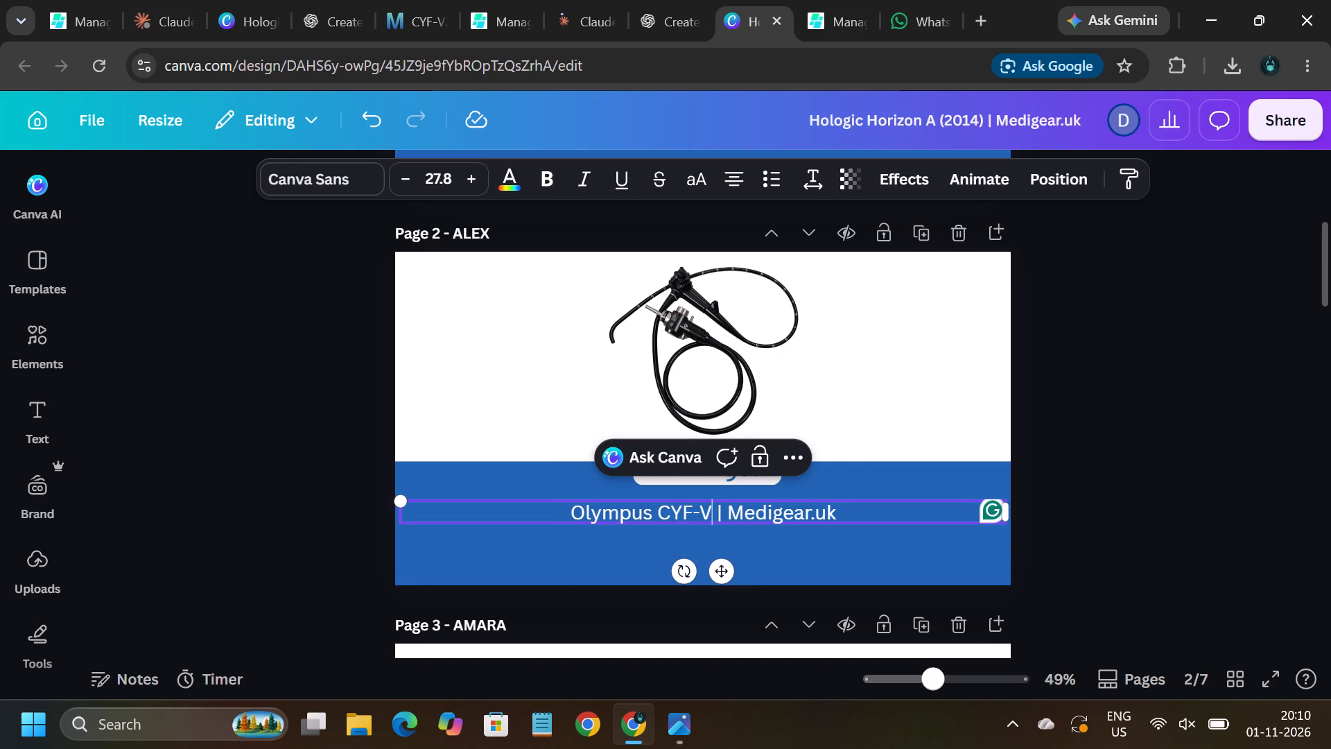
key("BackSpace")
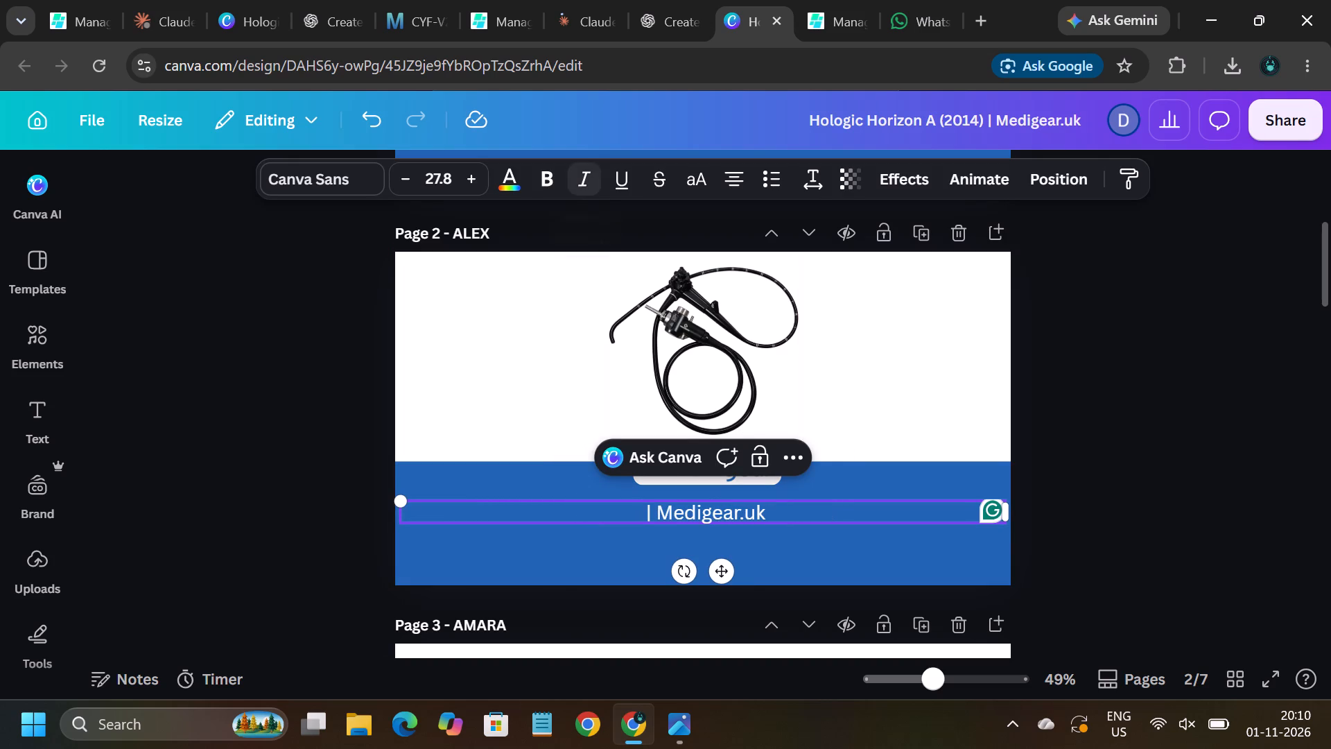
Copy the title "Olympus XQ-240" from the medigear.uk product page and paste it before "| Medigear.uk" in the Canva page 2 caption.
left_click(495, 22)
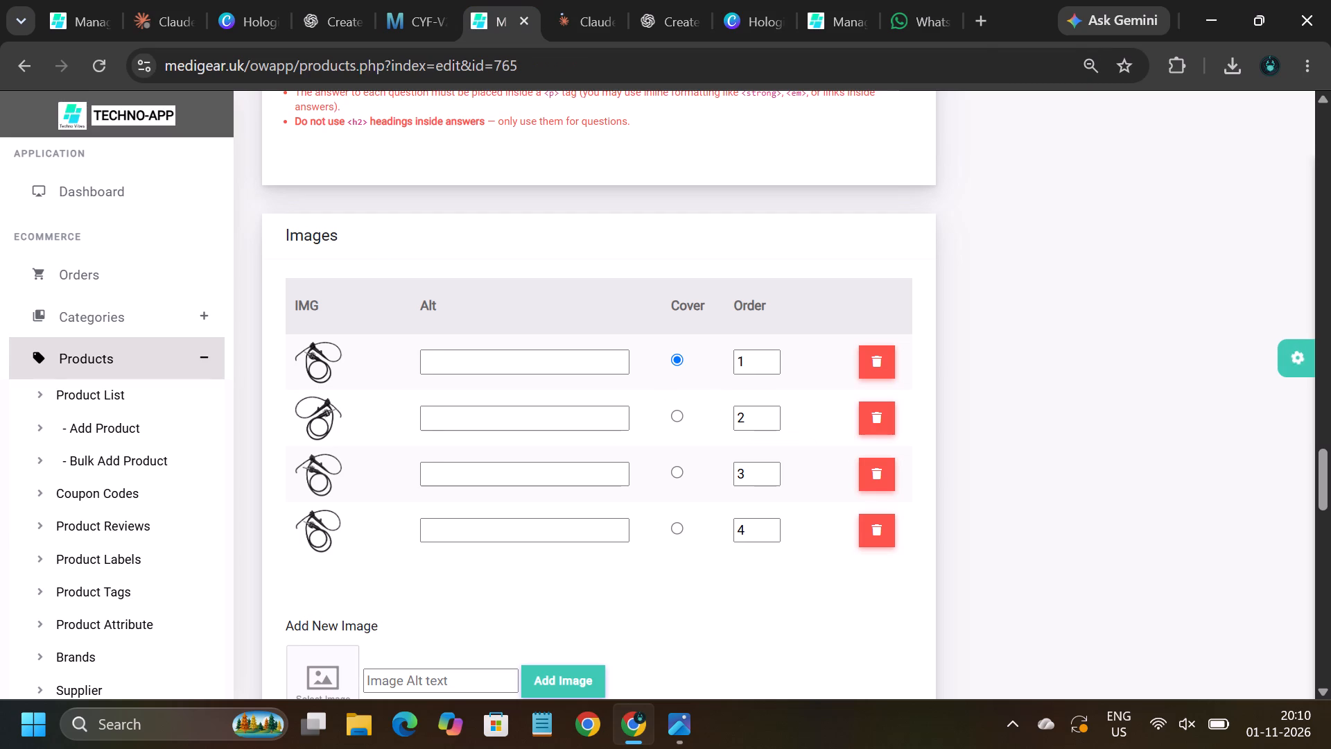
scroll(524, 284, "up", 13)
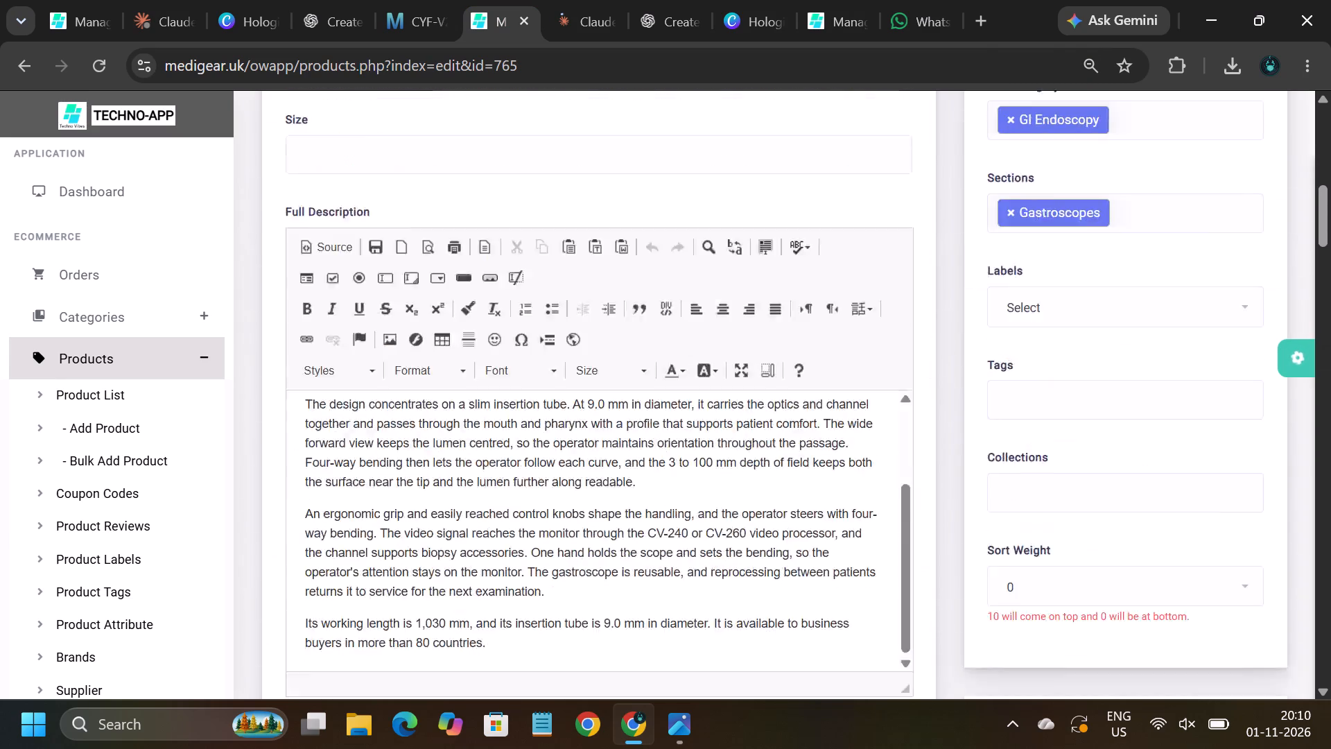
scroll(524, 284, "up", 8)
left_click(430, 307)
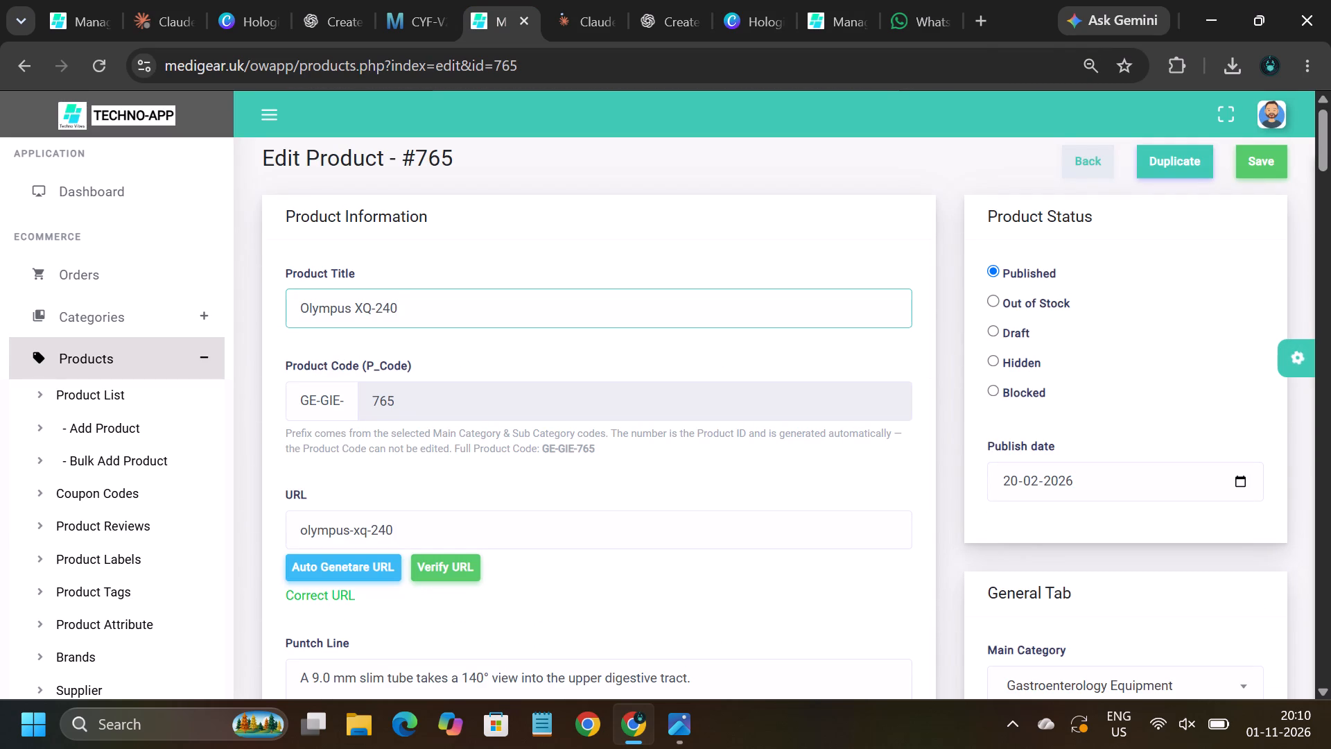
left_click_drag(430, 307, 299, 315)
key("ctrl+c")
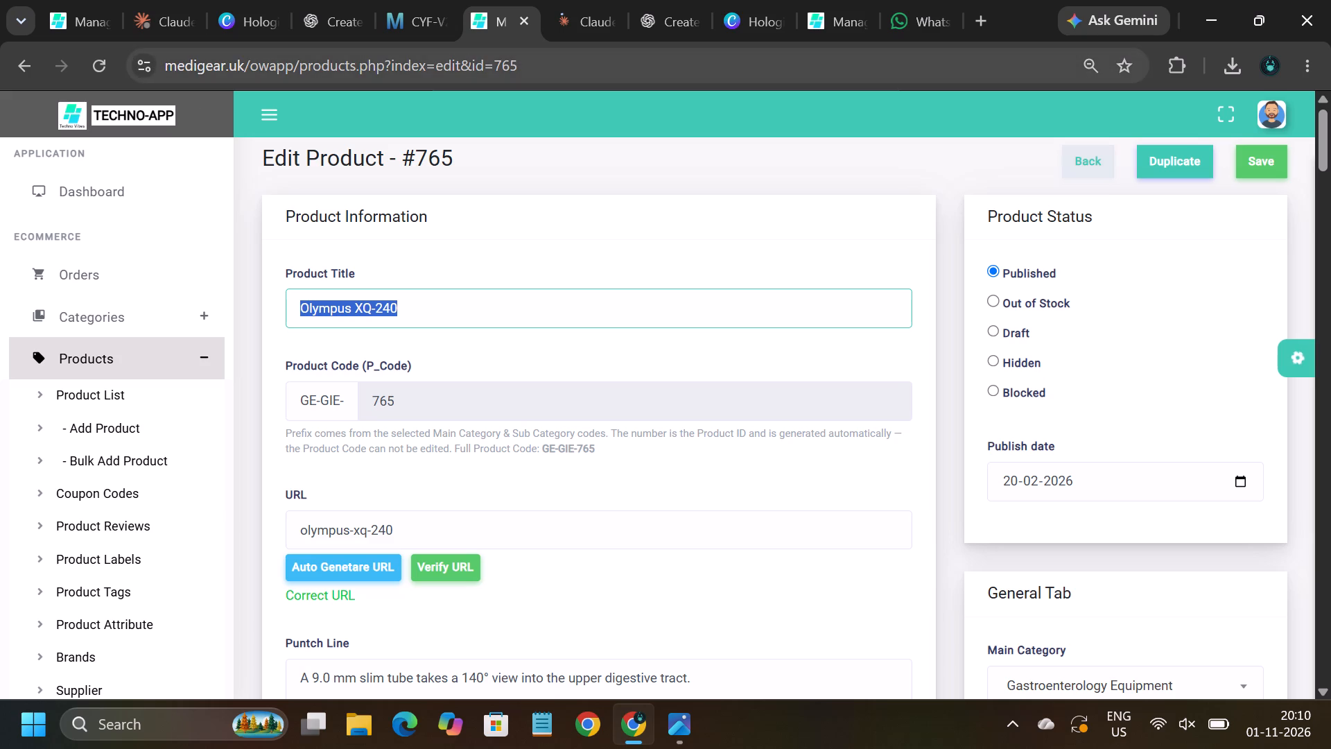
left_click(750, 19)
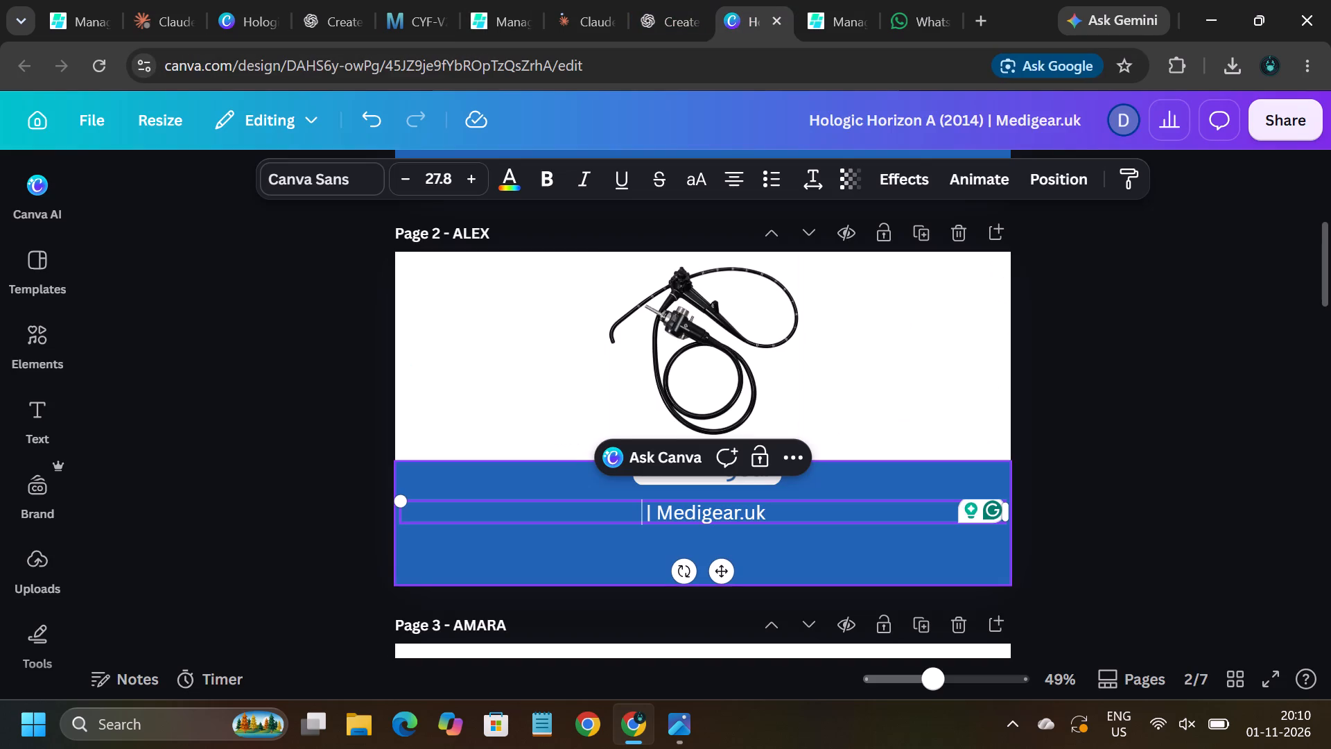
key("ctrl+v")
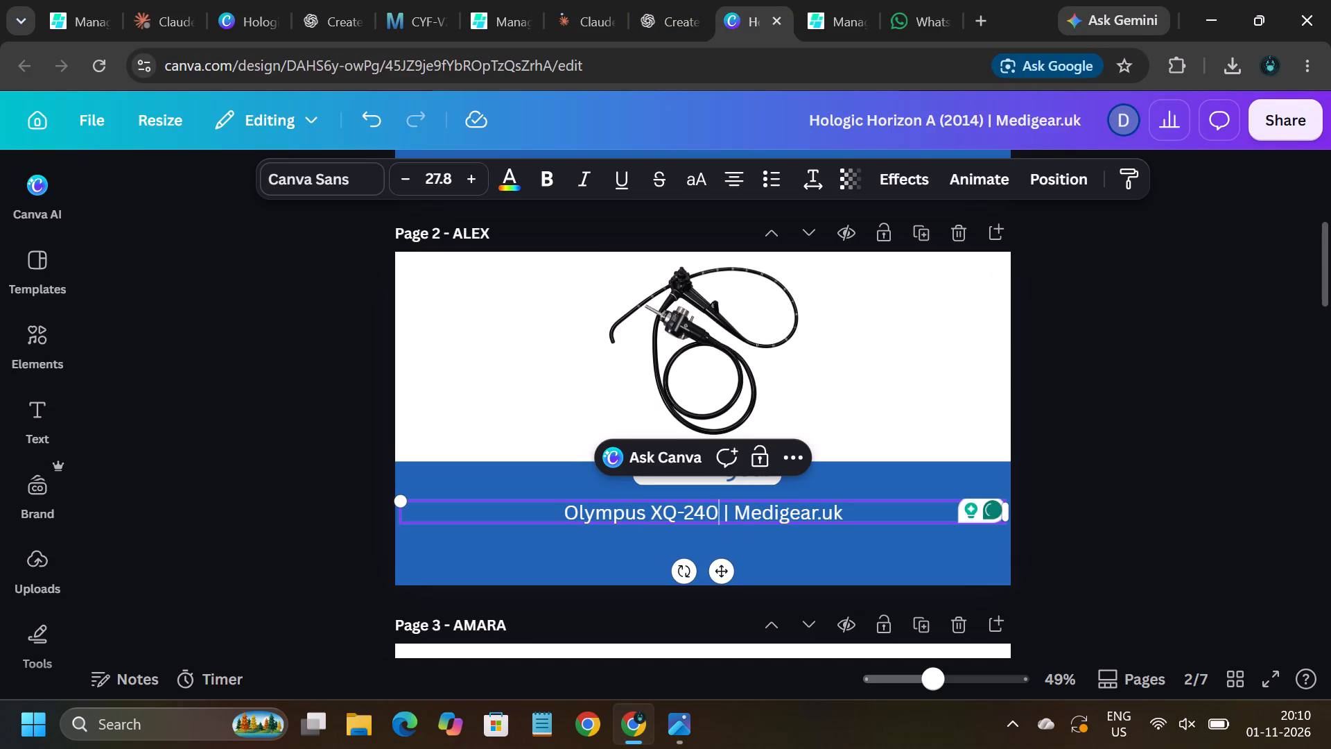
left_click(1138, 433)
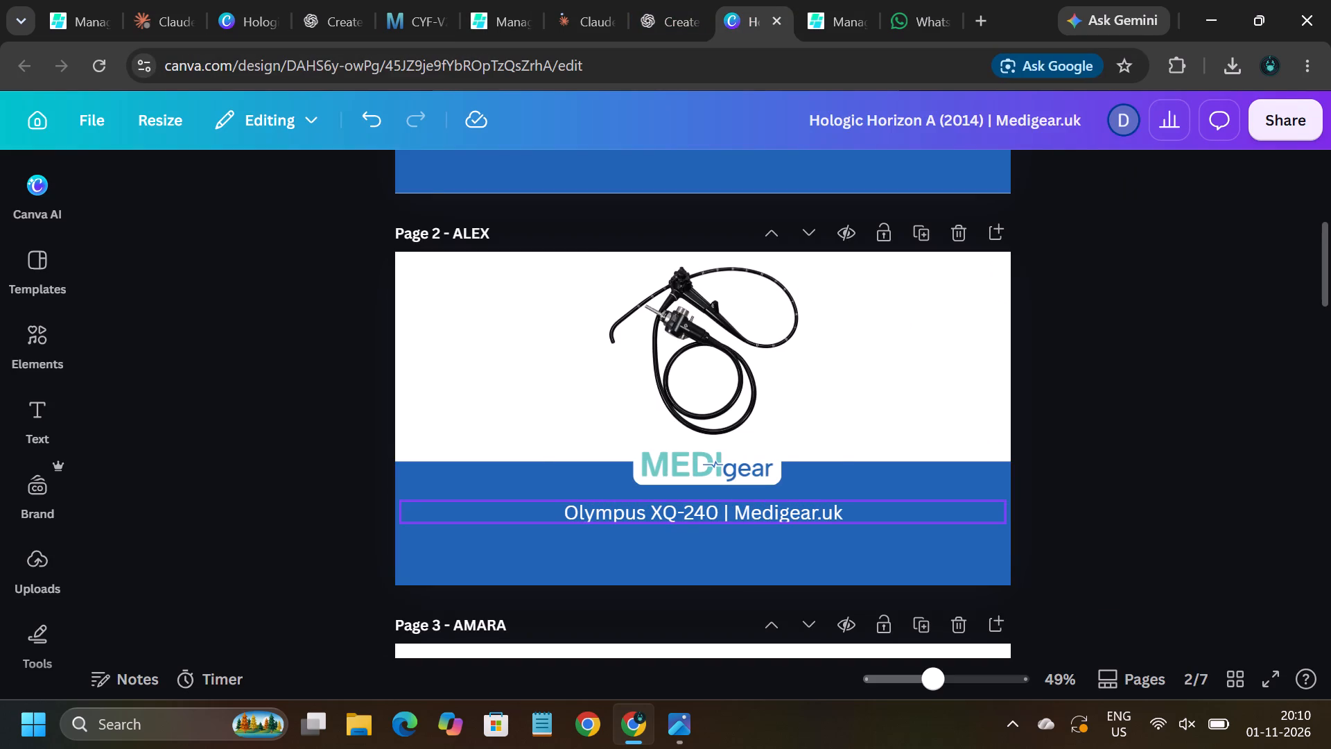
Download only page 2 of the banner design as a PNG at 1,200 × 650 px.
left_click(778, 515)
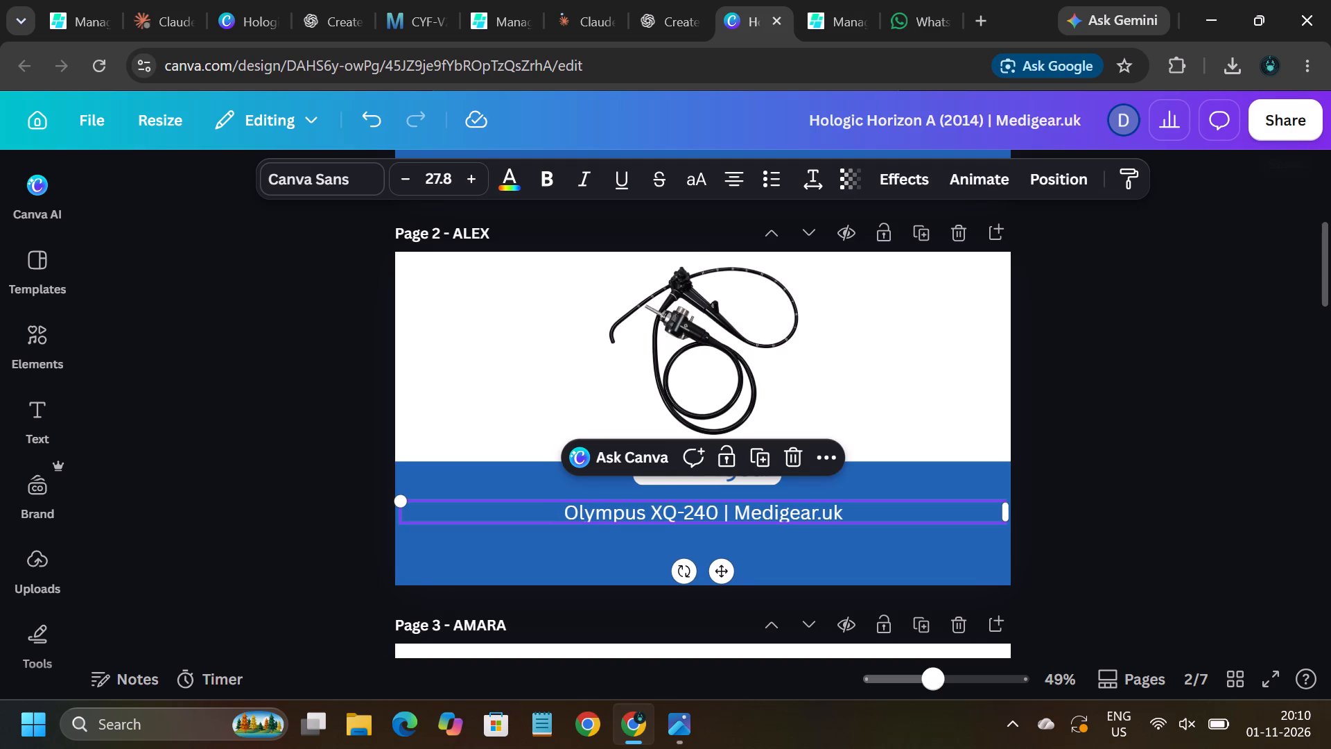
left_click(1283, 123)
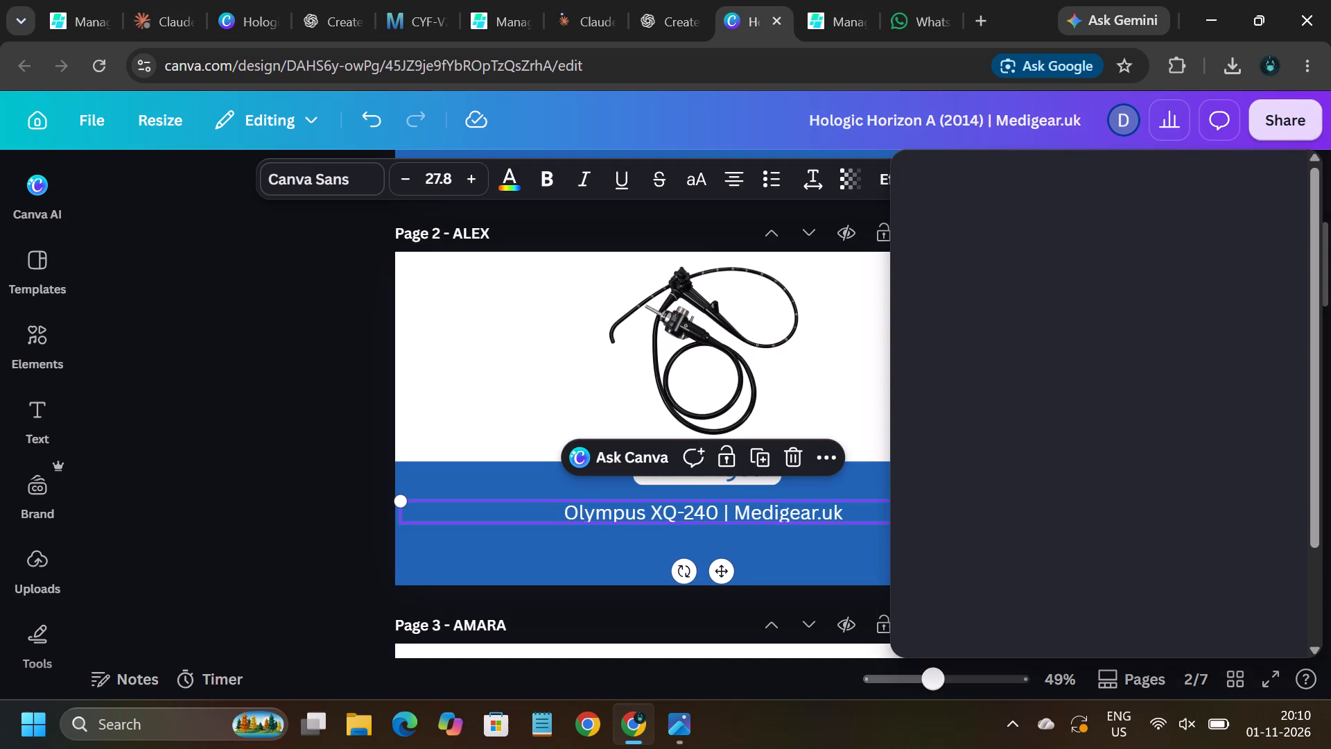
scroll(1143, 310, "down", 3)
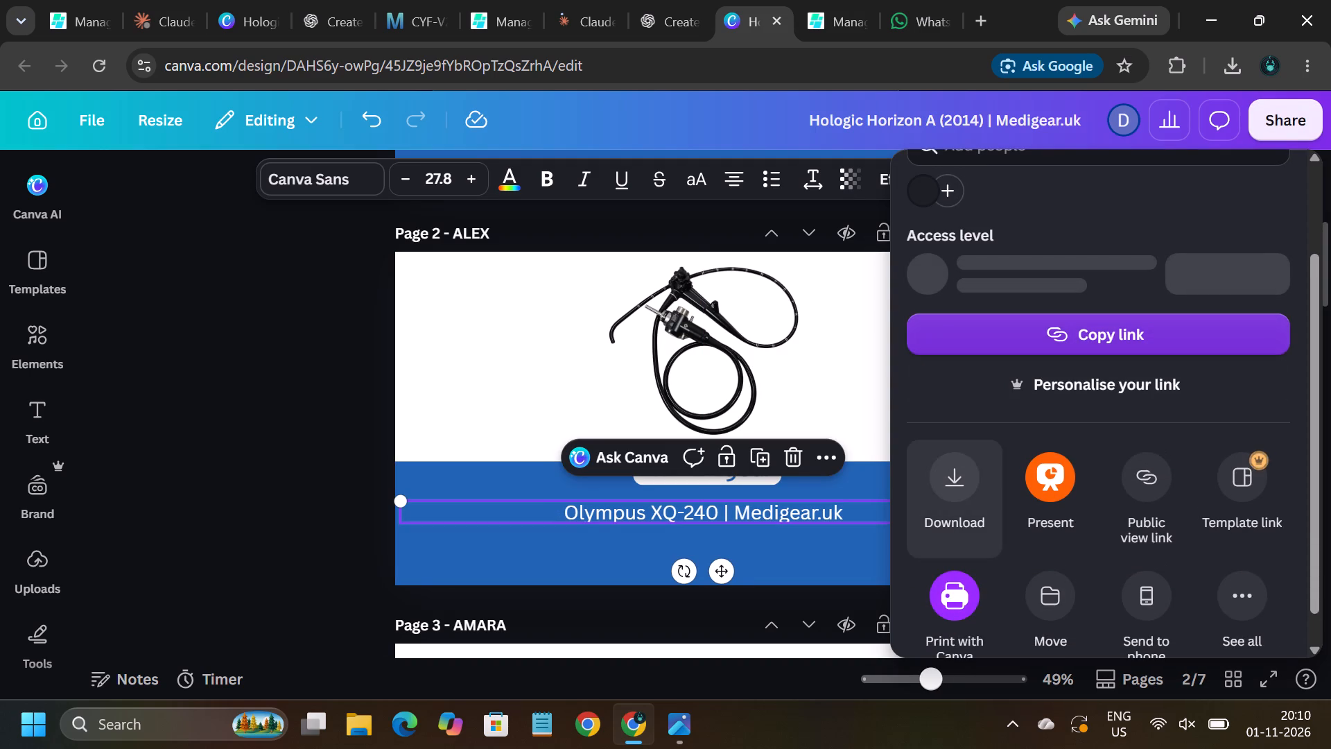
left_click(970, 466)
scroll(1104, 499, "down", 3)
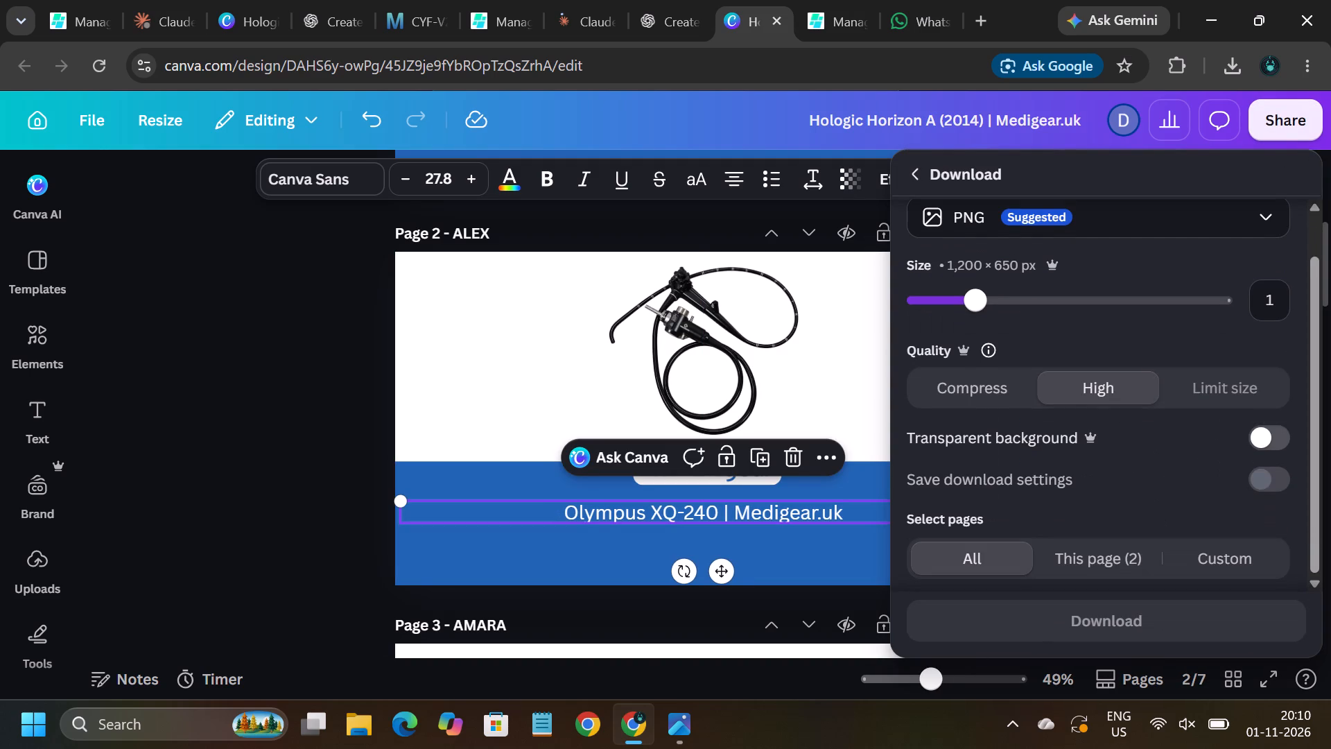
left_click(1114, 564)
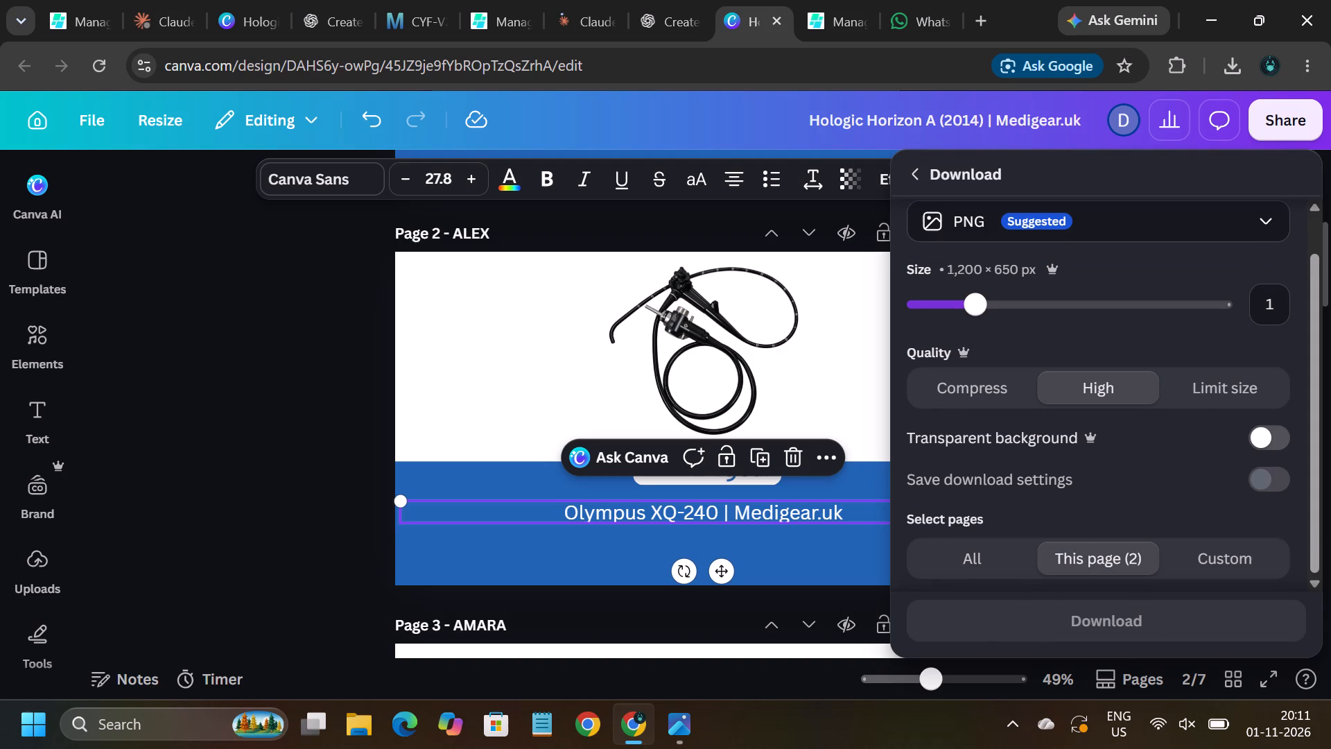
scroll(1163, 523, "down", 3)
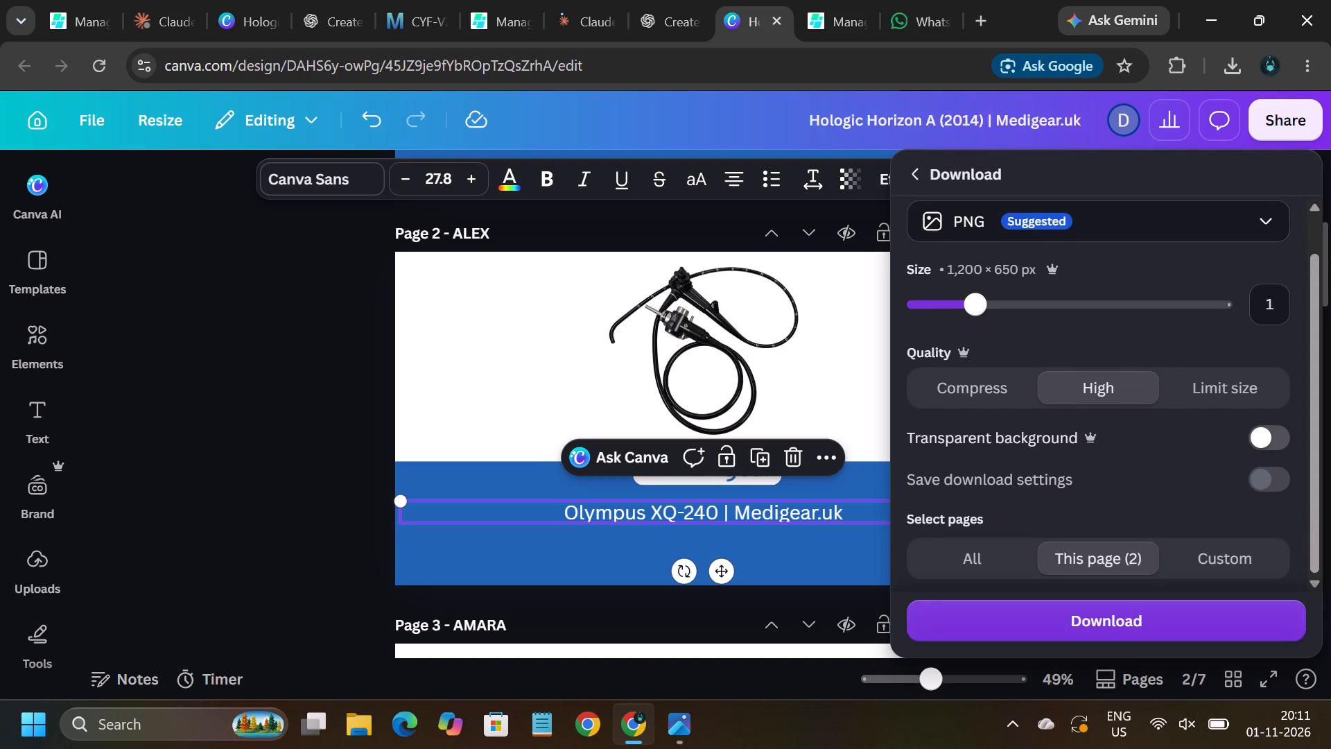
scroll(1146, 564, "down", 2)
left_click(1084, 629)
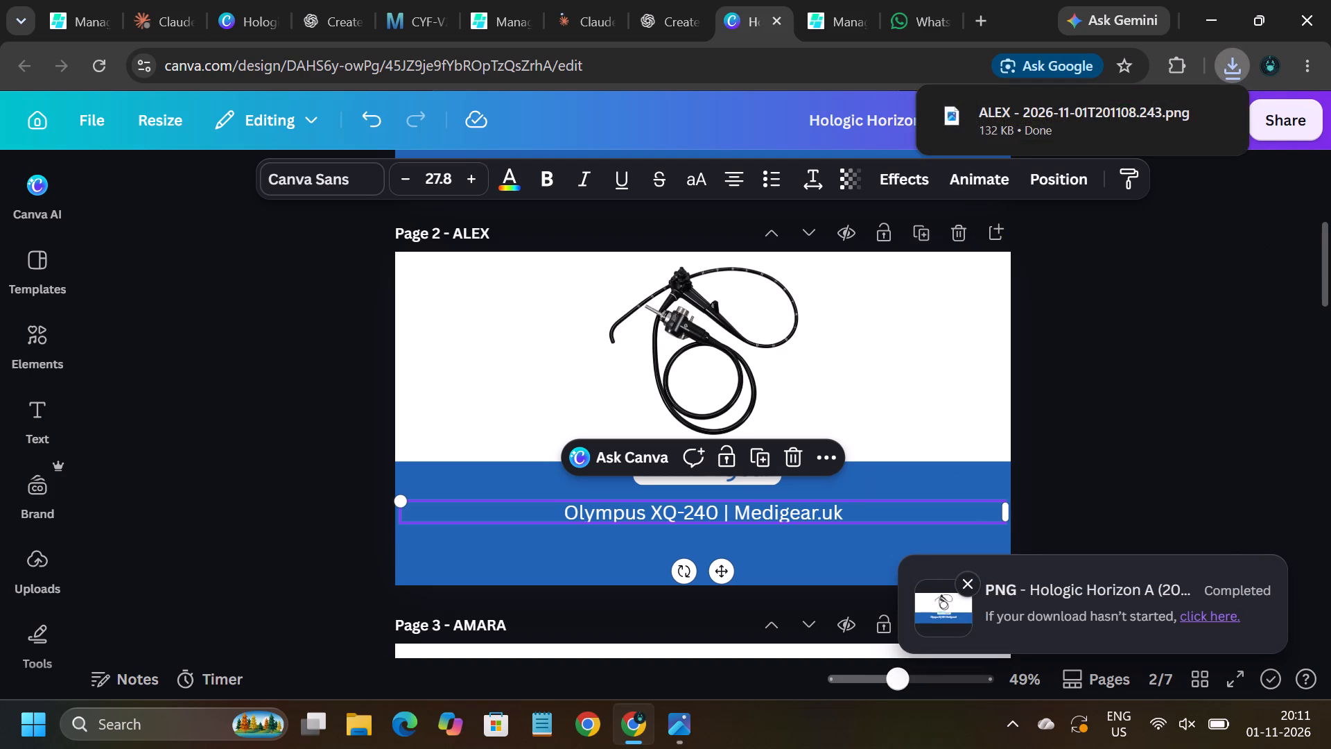
Open the downloaded ALEX banner in Photos and save a copy to Pictures under its existing name.
left_click(1016, 127)
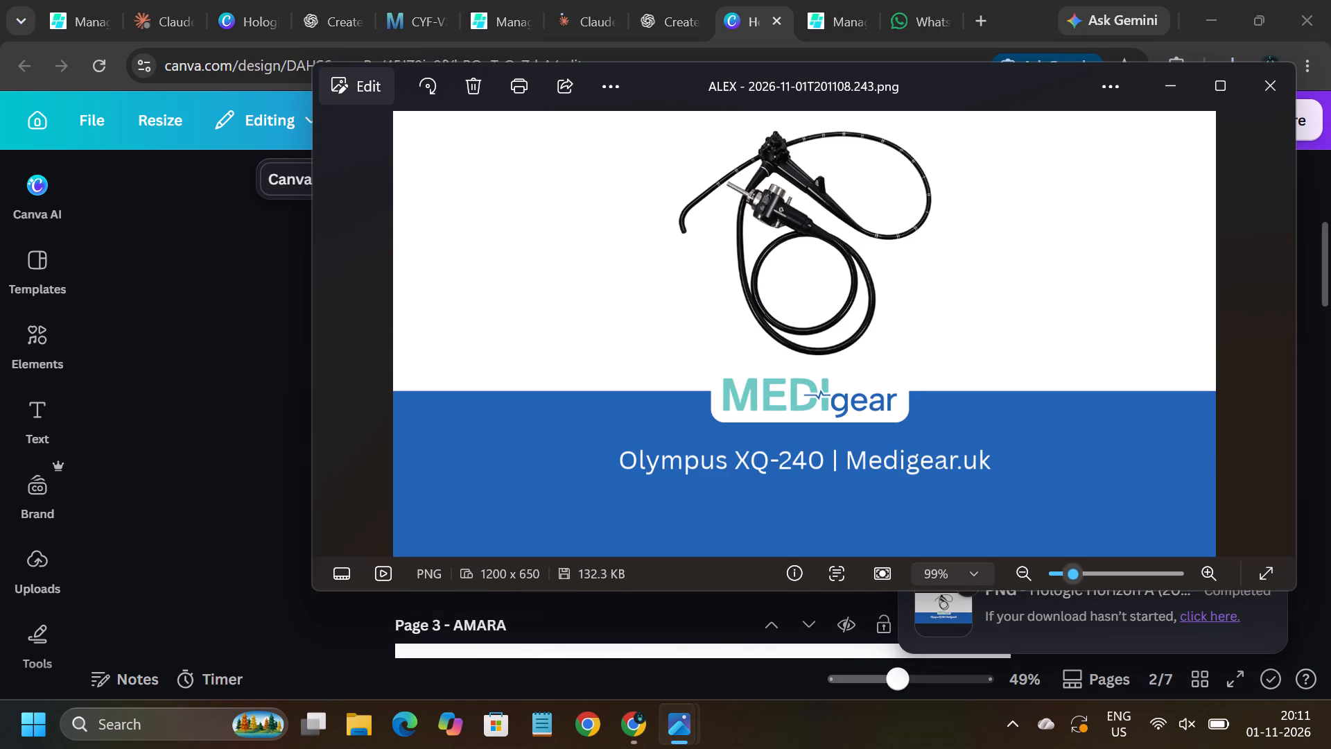
key("ctrl+s")
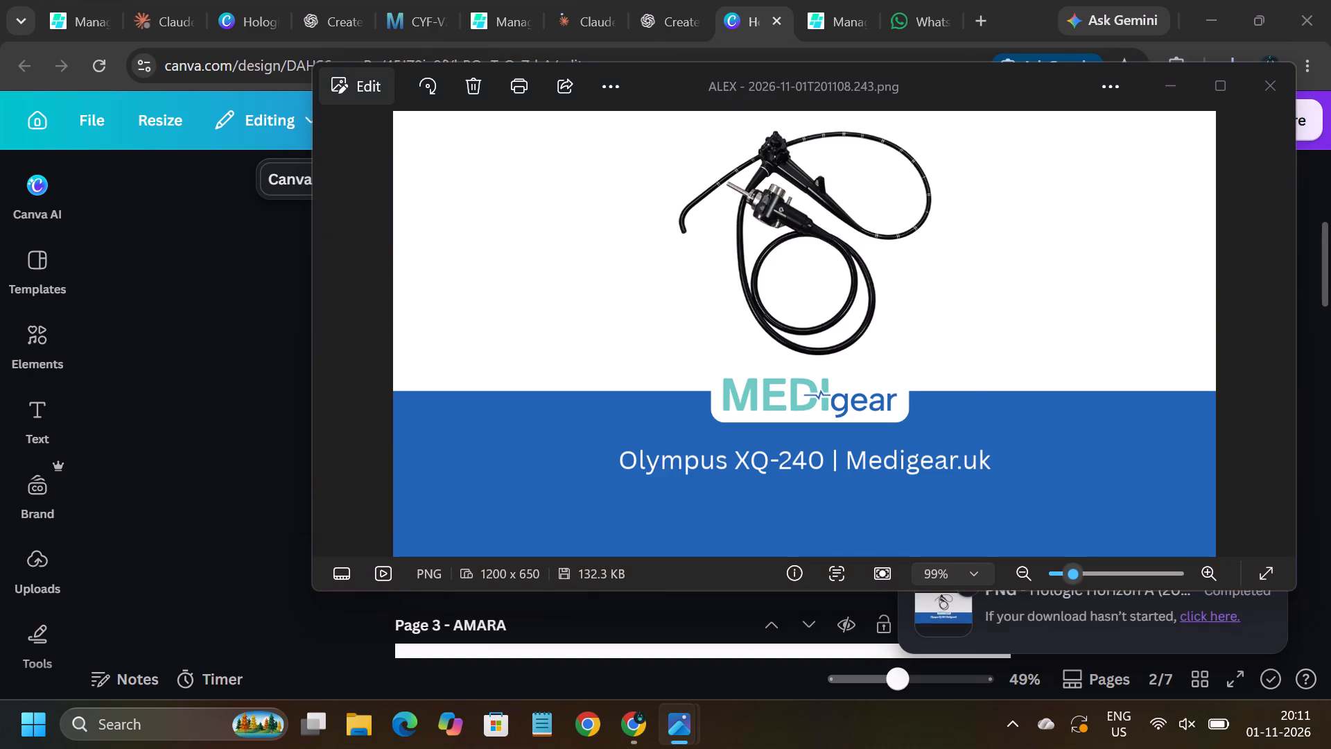
key("Return")
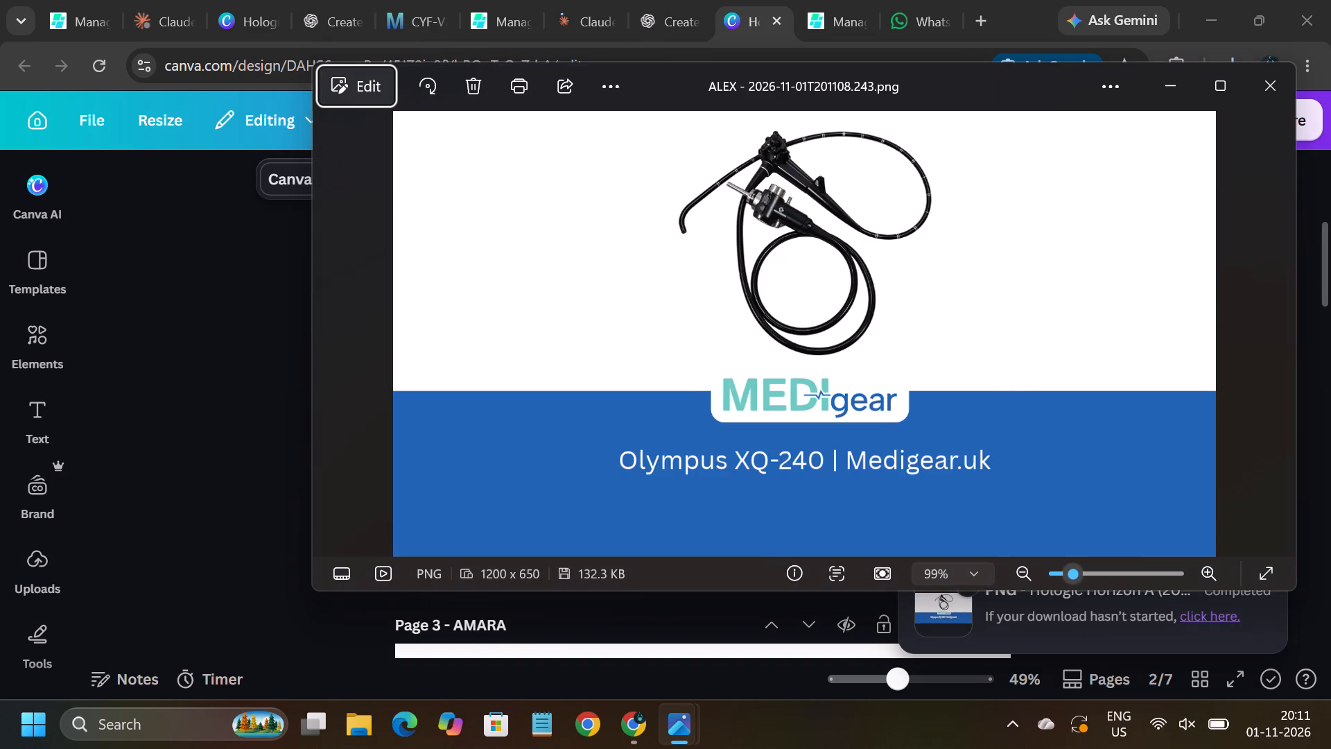
left_click(216, 397)
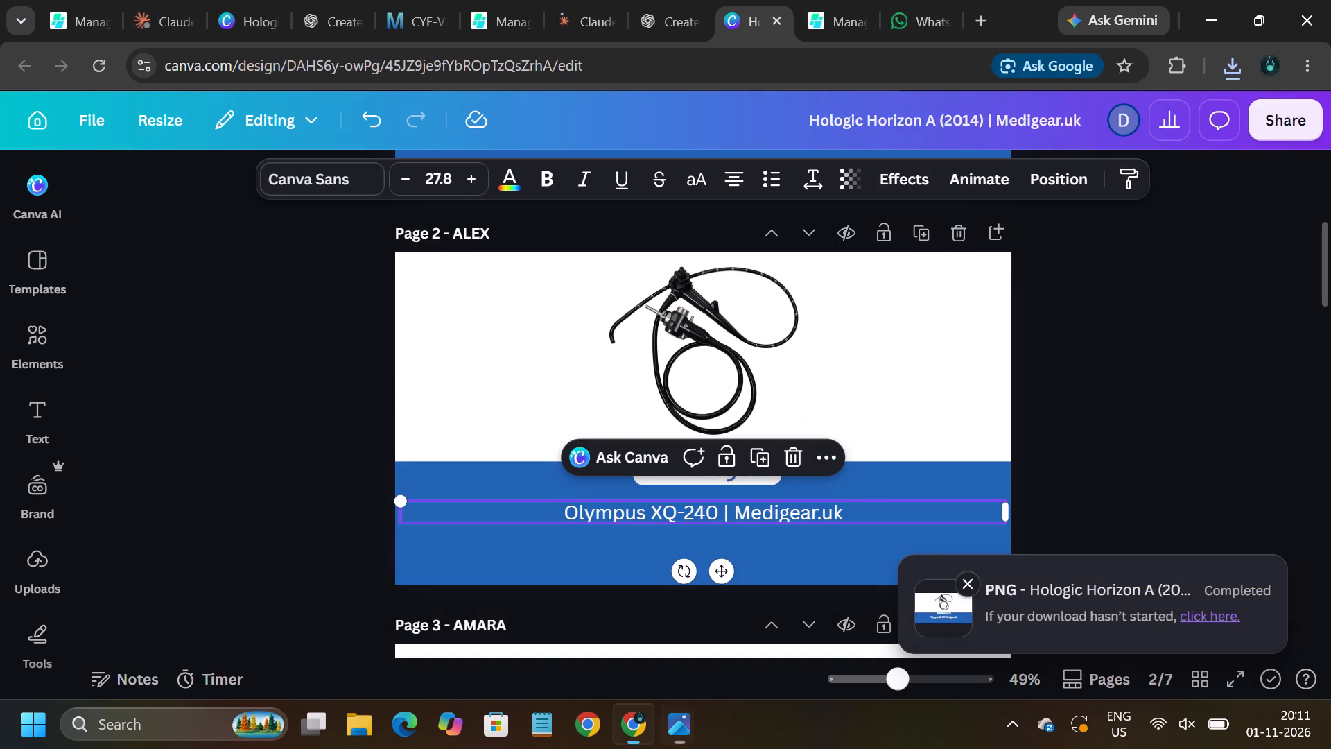
On the medigear.uk product page, start adding the FB Open Graph image and choose the newest banner file by searching Pictures for "alex".
left_click(491, 27)
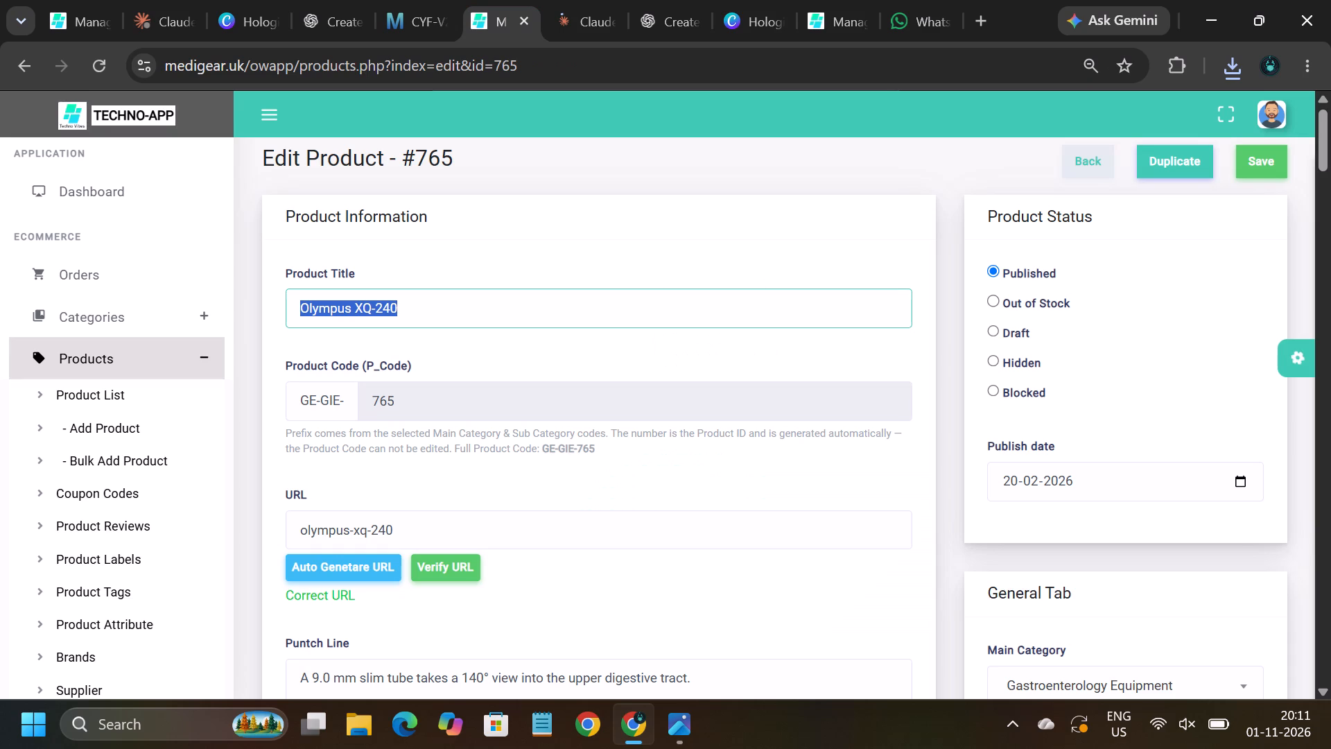
scroll(511, 322, "down", 18)
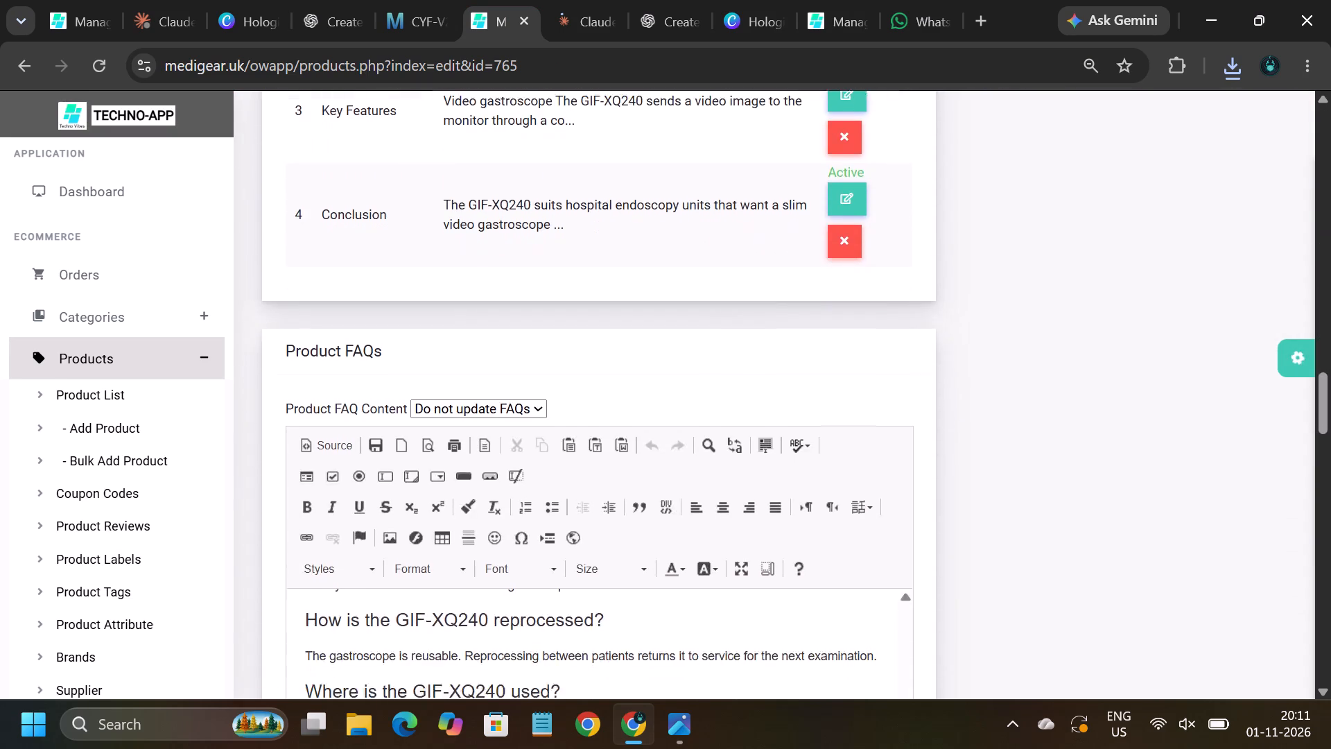
scroll(511, 322, "down", 8)
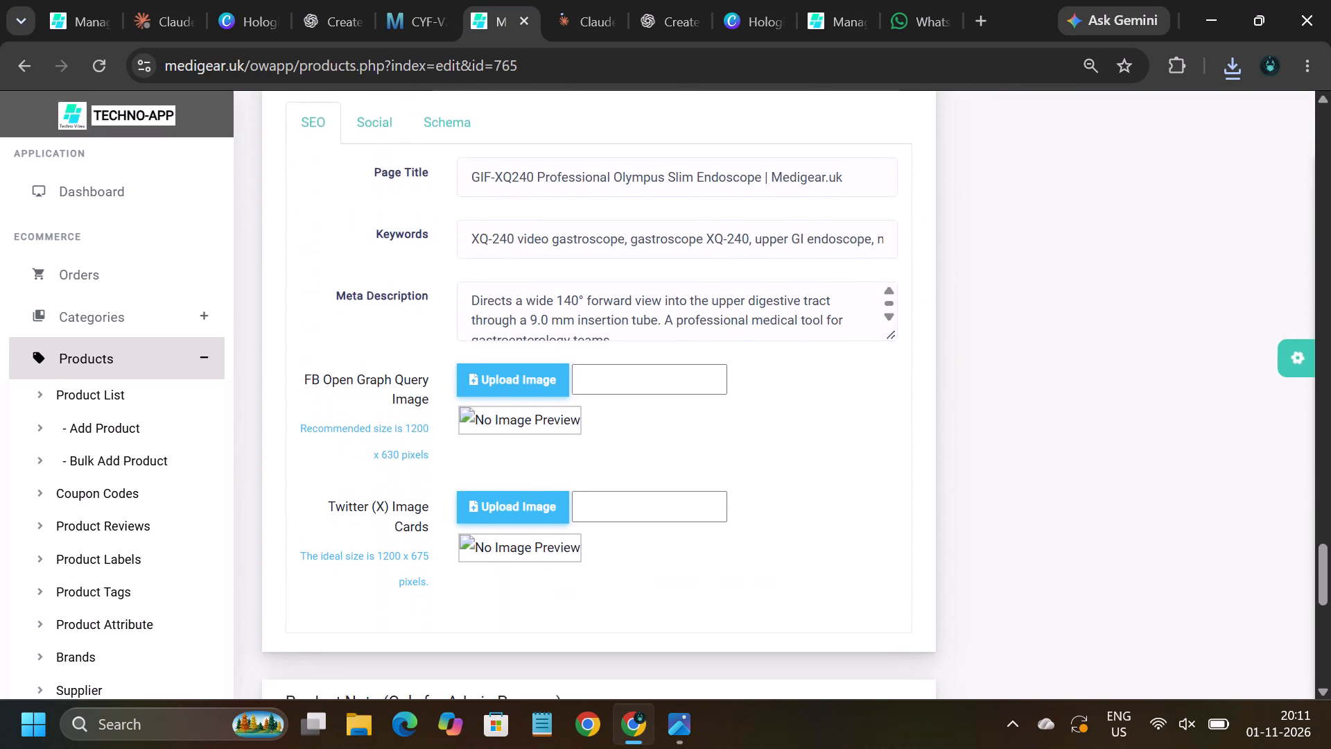
left_click(520, 335)
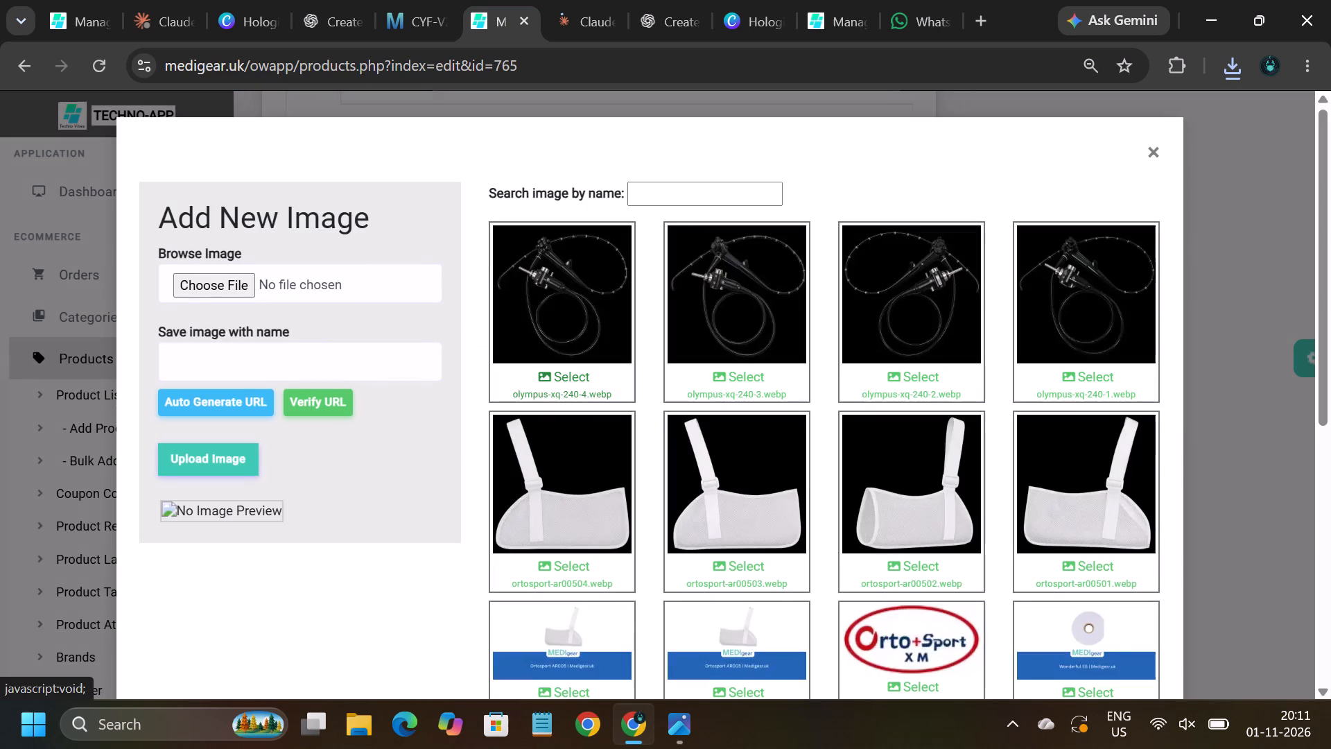
left_click(234, 290)
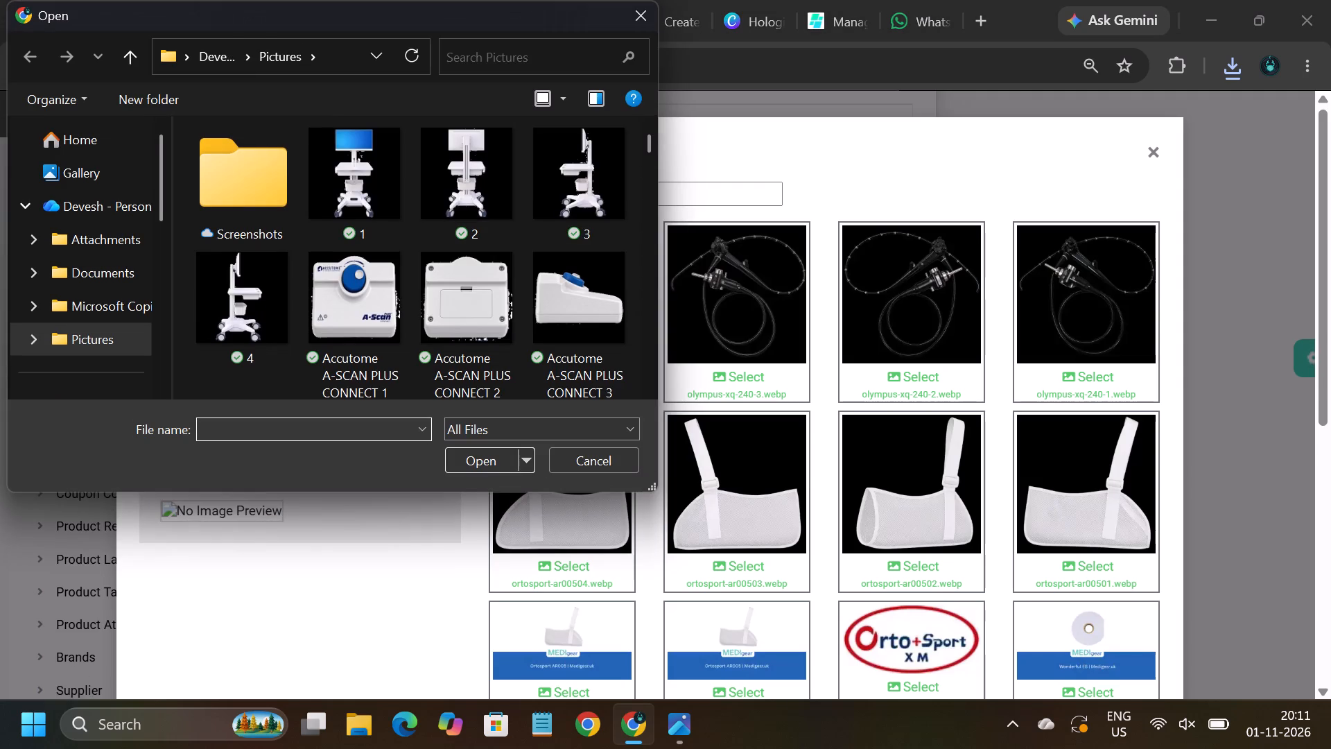
left_click(493, 56)
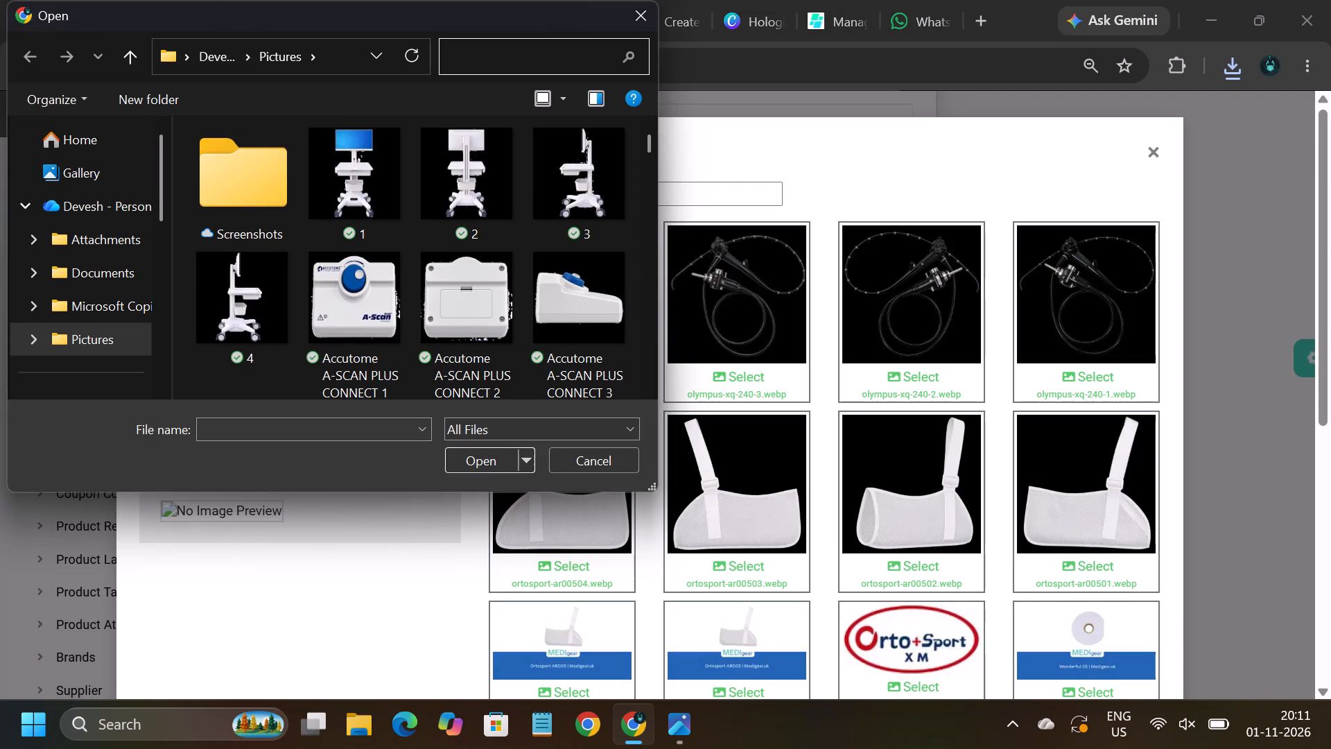
type("alex")
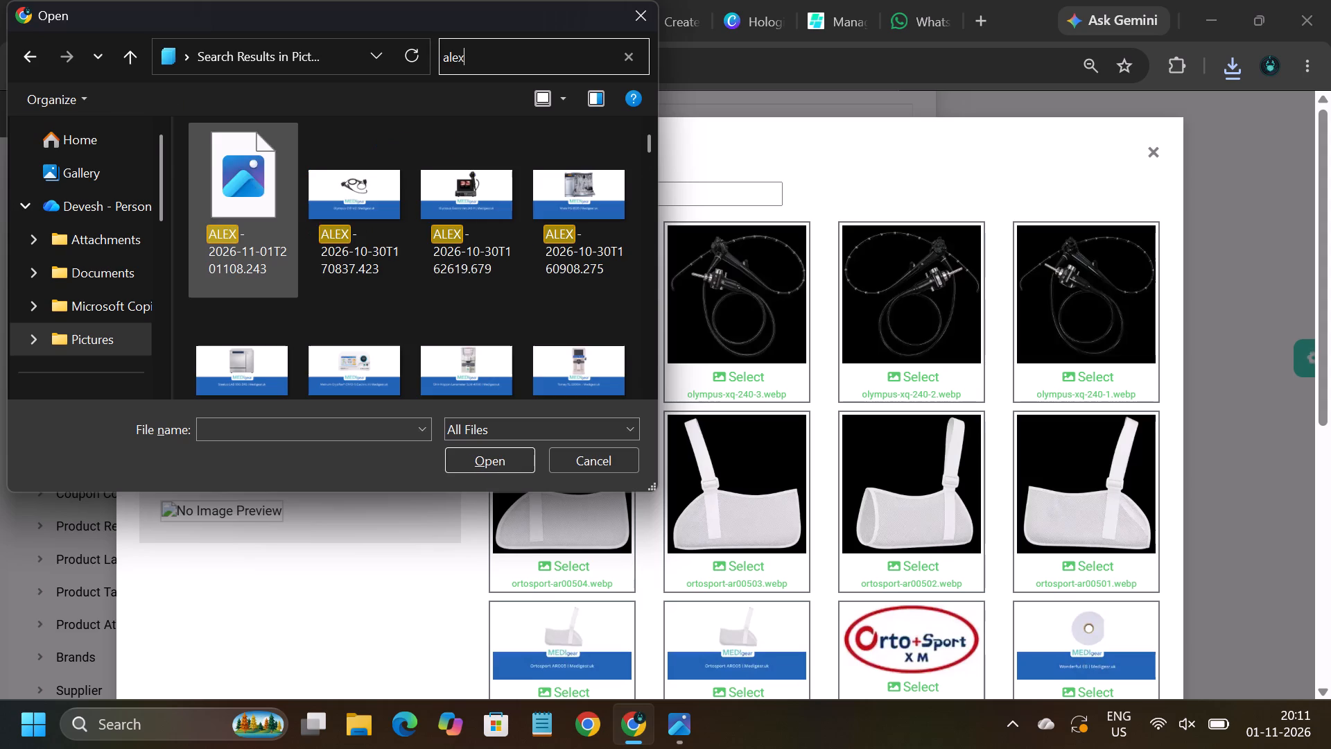
double_click(245, 204)
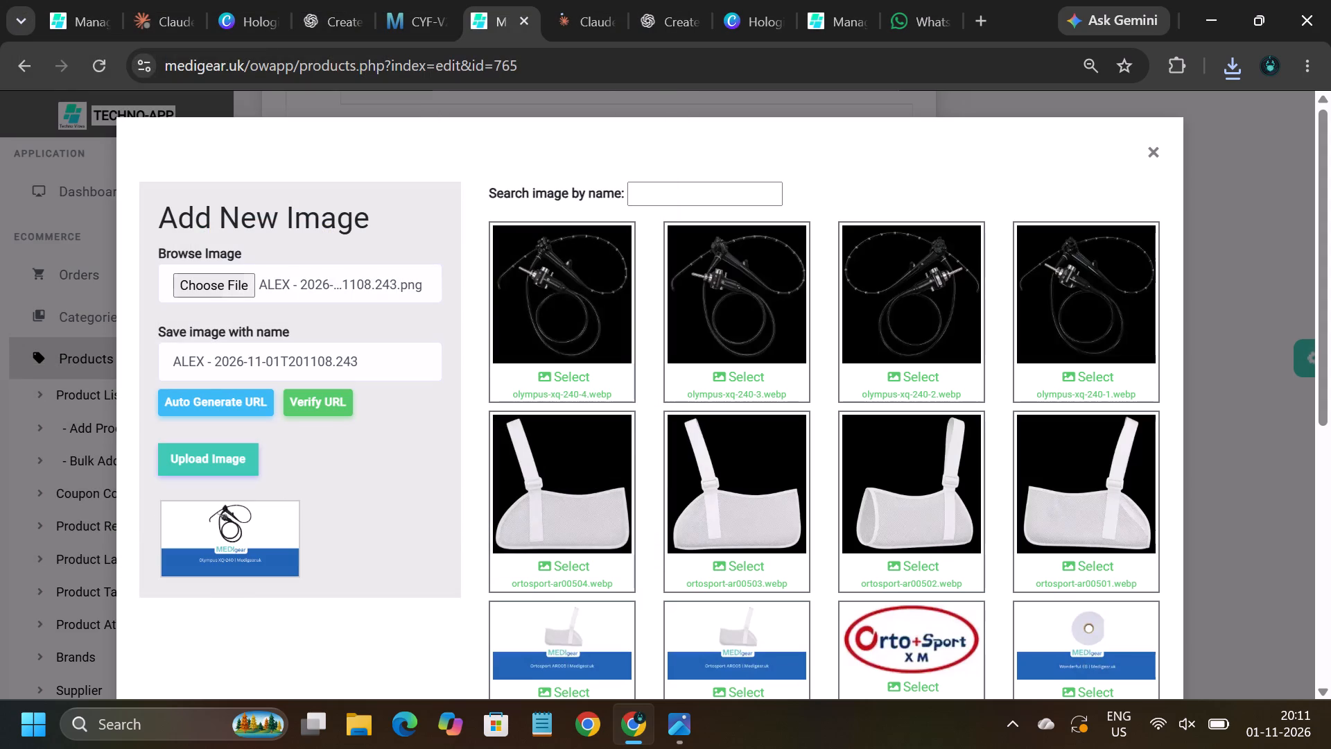
Name the banner "Olympus XQ-240jpg", auto-generate its URL name, upload it and select it as the FB Open Graph image.
left_click(372, 356)
key("BackSpace")
key("BackSpace")
key("BackSpace")
key("BackSpace")
key("BackSpace")
key("BackSpace")
key("BackSpace")
key("BackSpace")
key("BackSpace")
key("BackSpace")
key("BackSpace")
key("BackSpace")
key("BackSpace")
key("BackSpace")
key("BackSpace")
key("BackSpace")
key("BackSpace")
key("BackSpace")
key("BackSpace")
key("BackSpace")
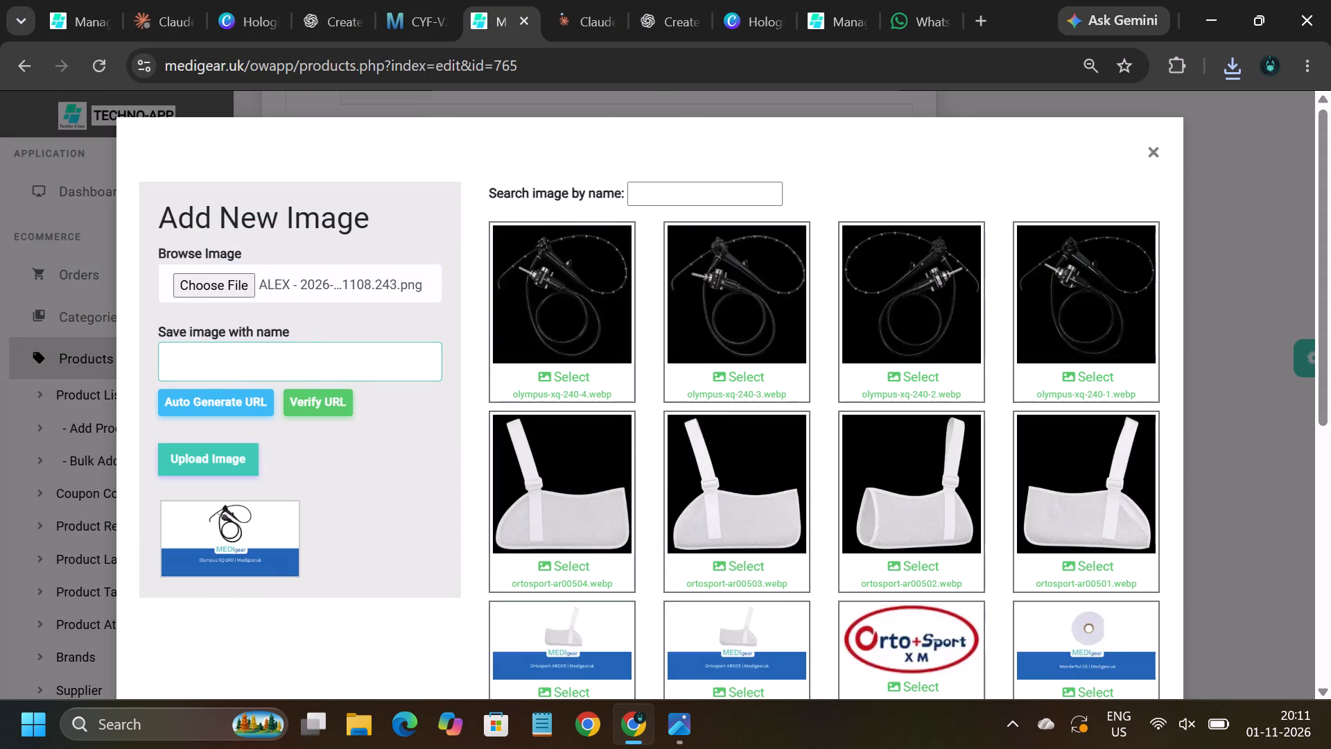
key("ctrl+v")
type("jpg")
left_click(242, 404)
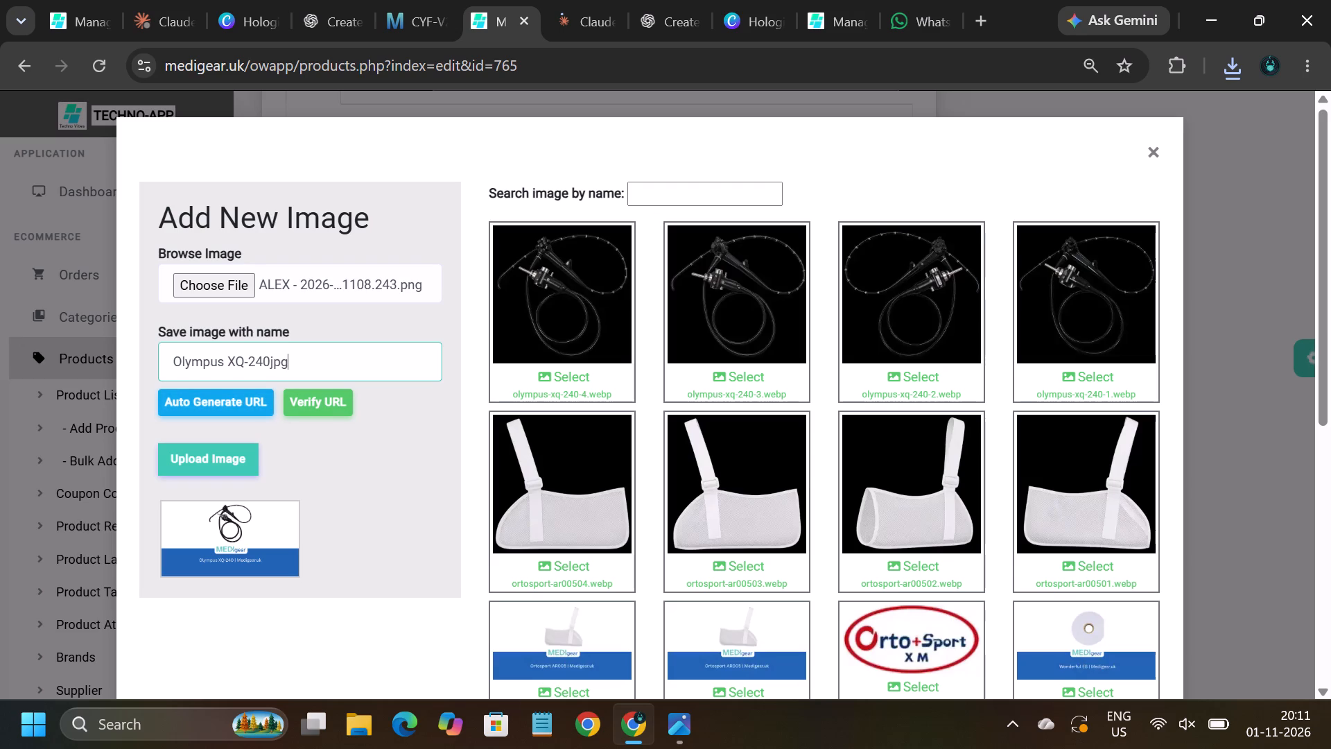
left_click(221, 478)
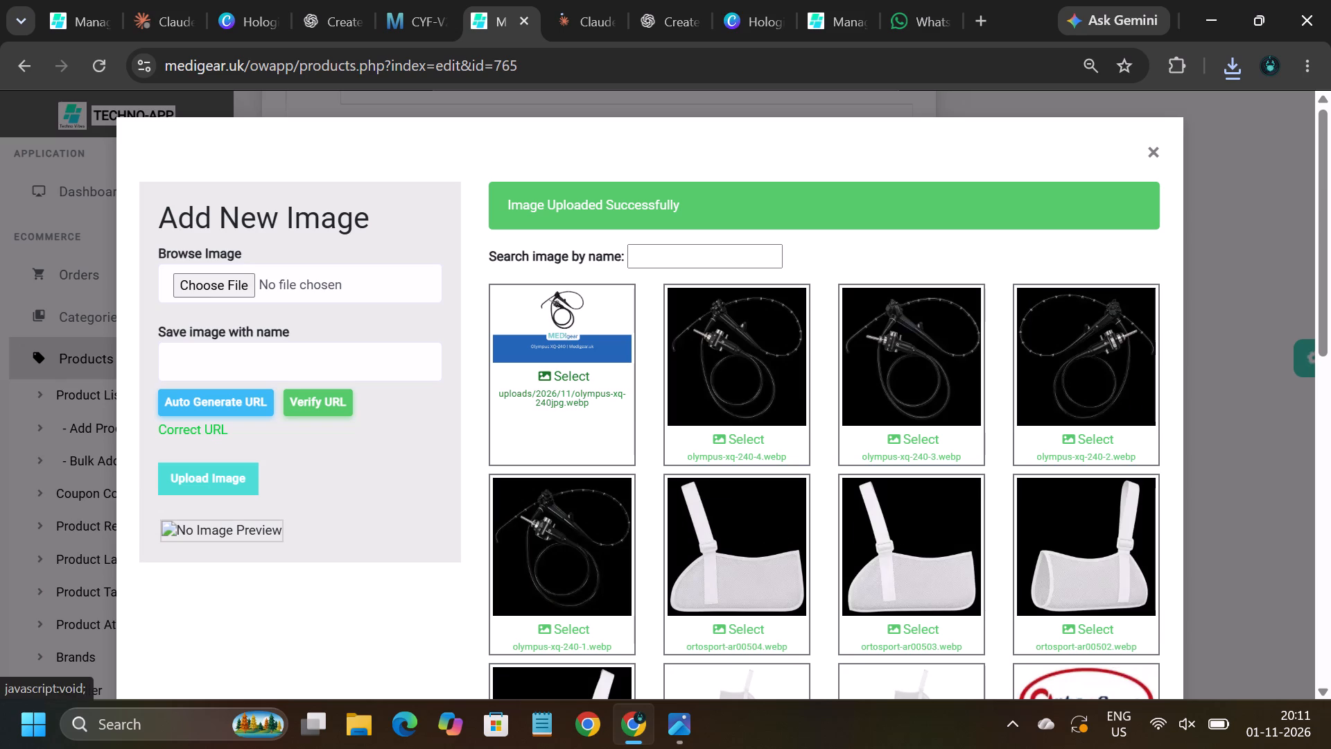
left_click(575, 343)
Select the uploaded olympus-xq-240jpg banner as the Twitter (X) card image.
left_click(538, 485)
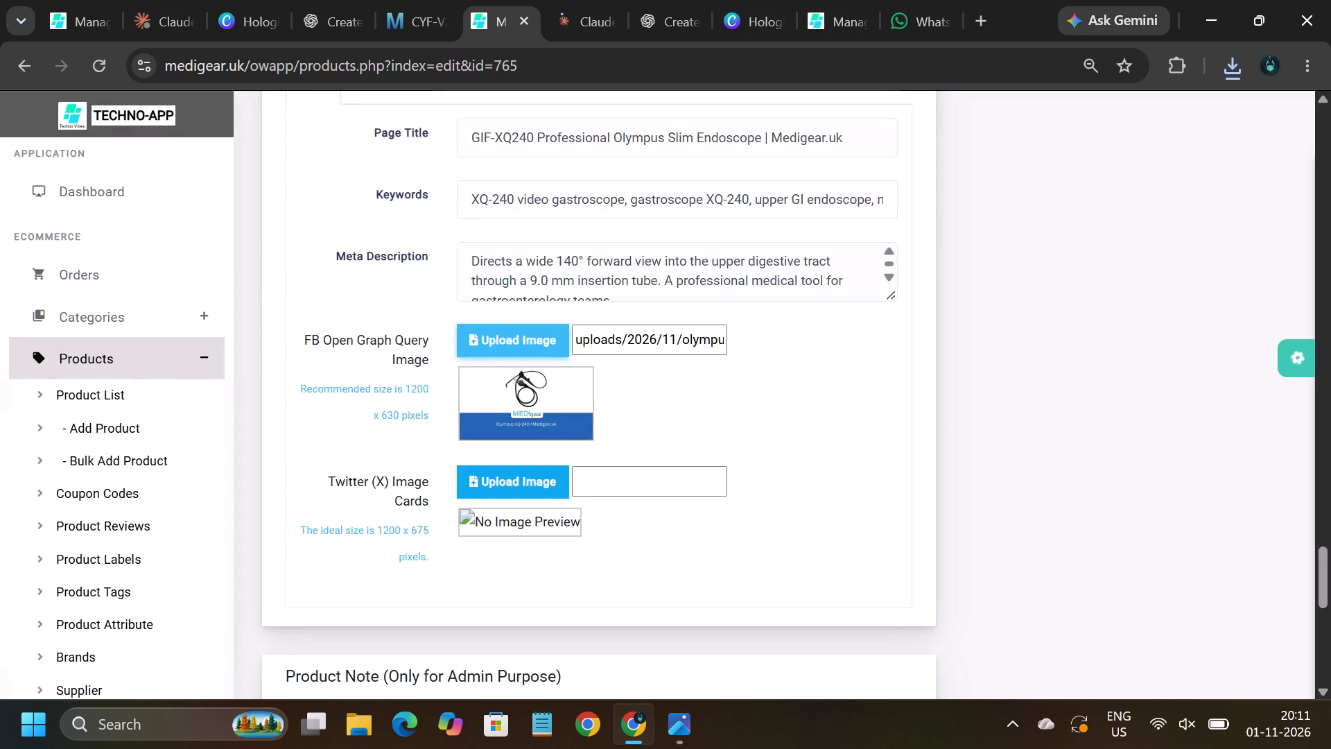
left_click(568, 296)
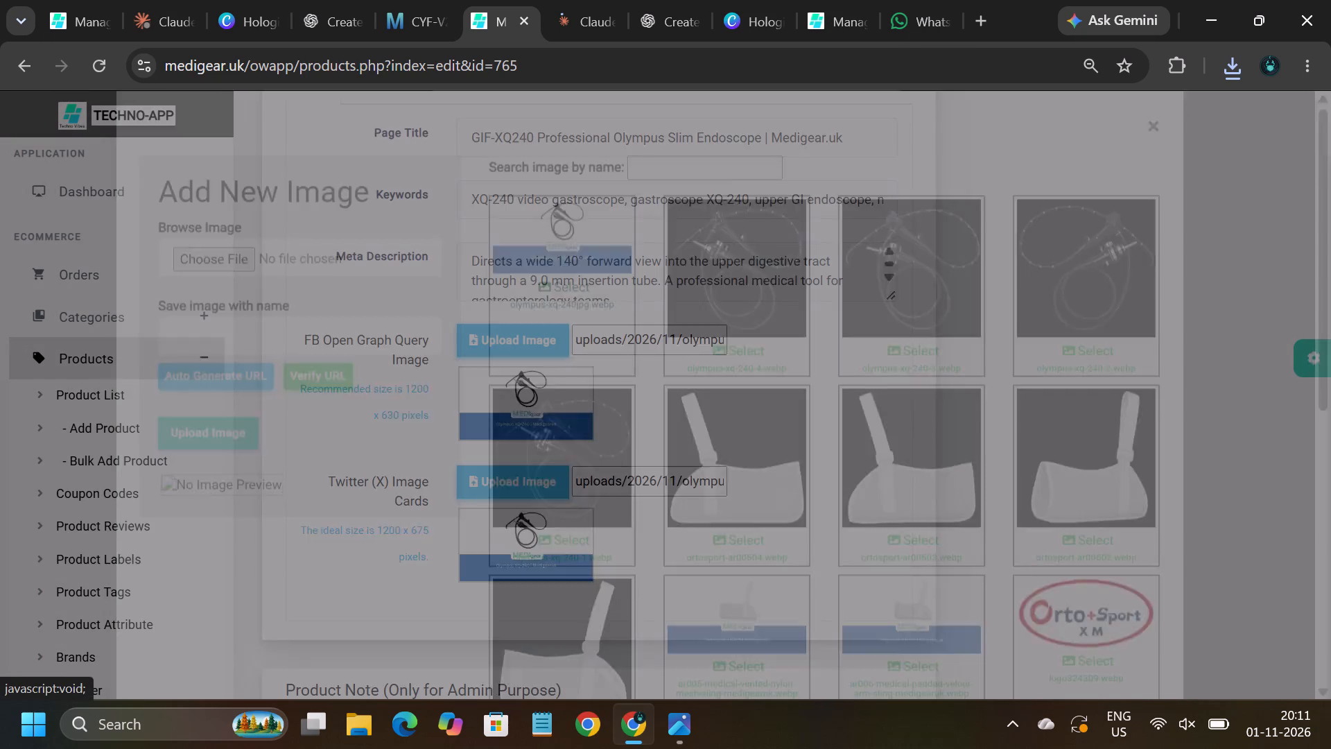
Check the Social and Schema entries in the SEO info of product #765, and save the product.
scroll(1023, 359, "up", 3)
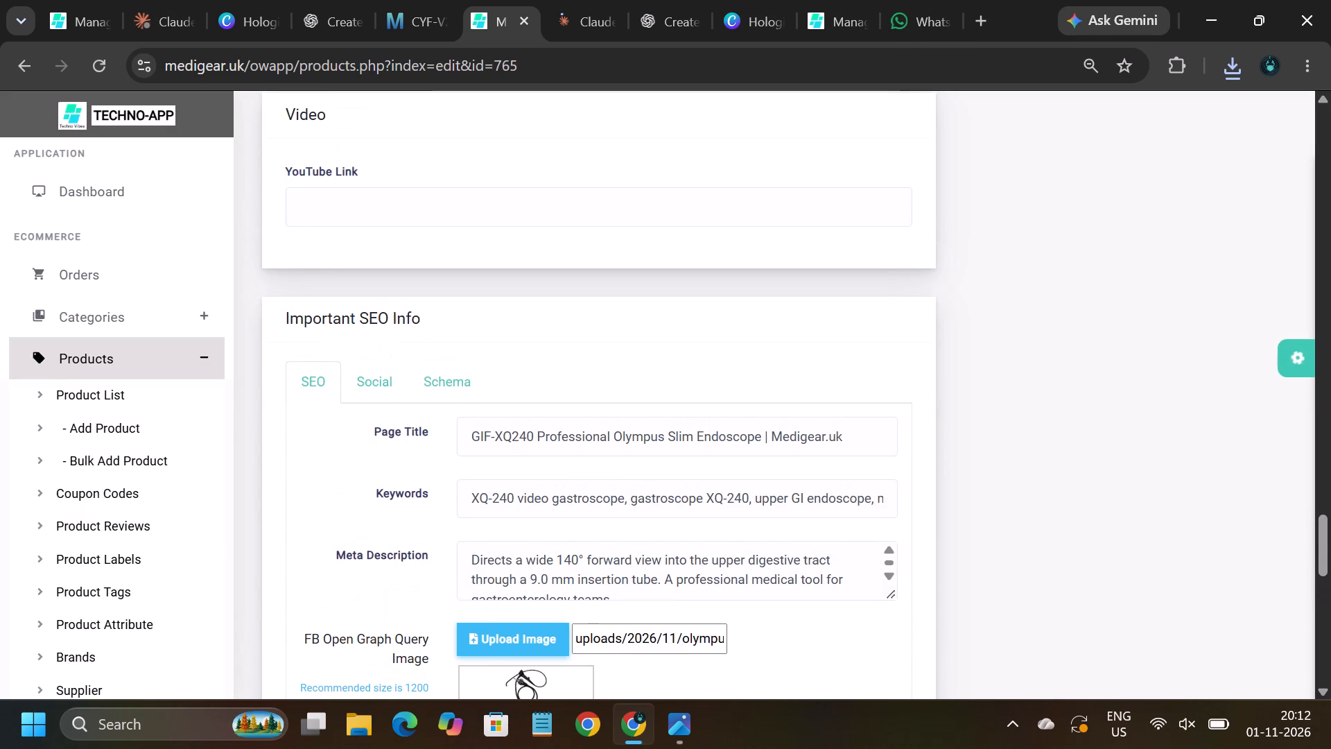
left_click(373, 377)
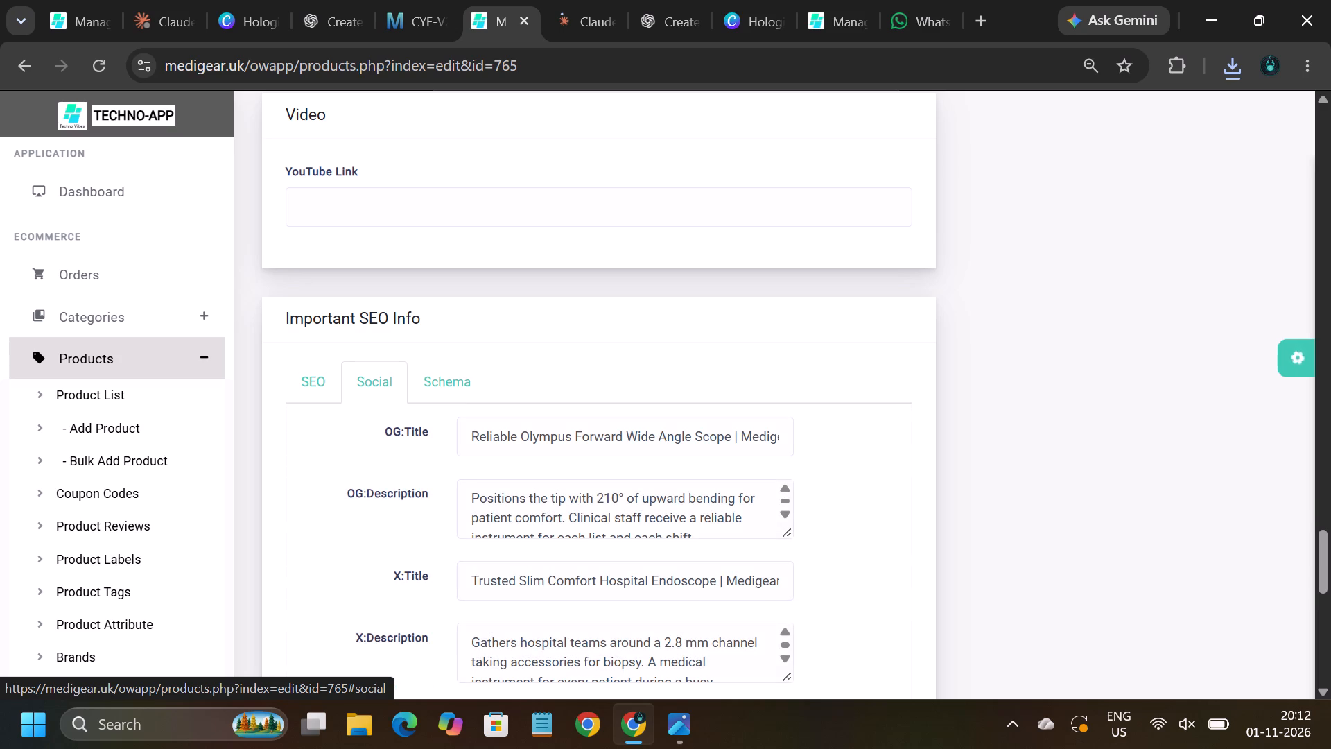
left_click(460, 387)
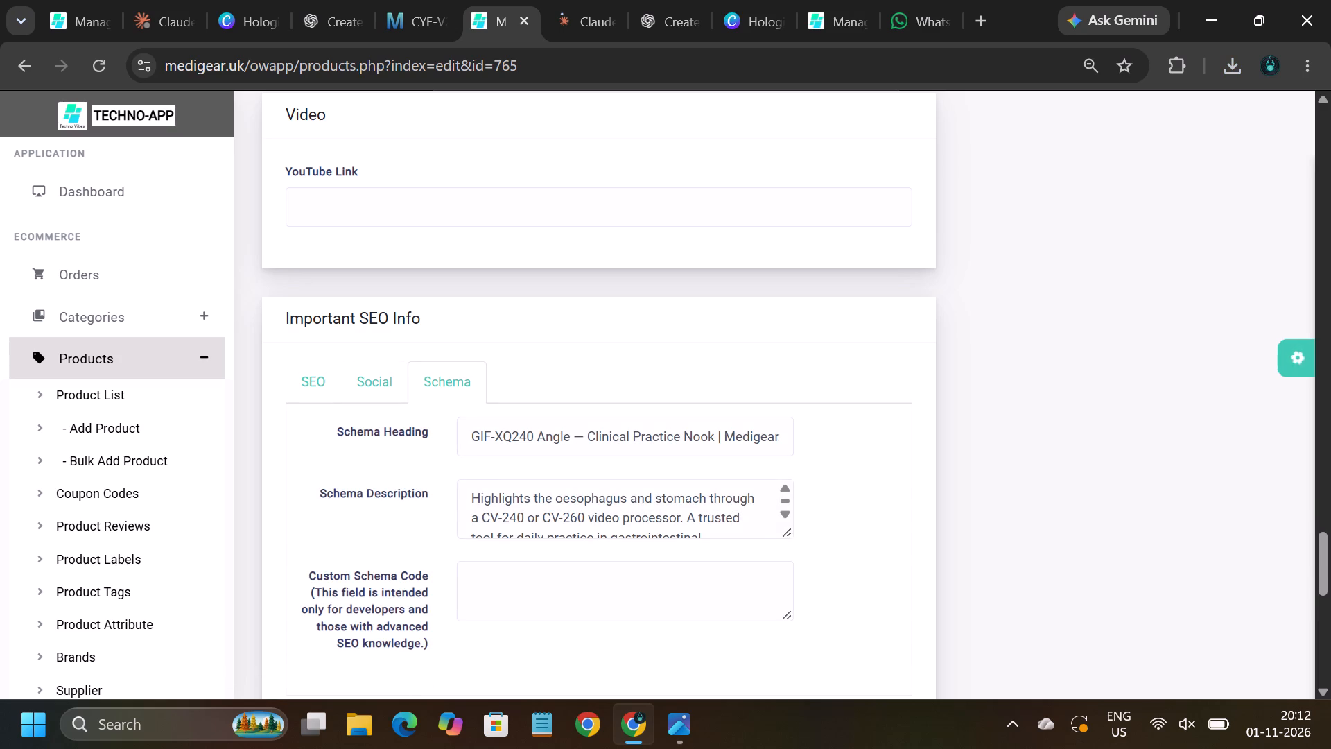
scroll(1054, 411, "up", 10)
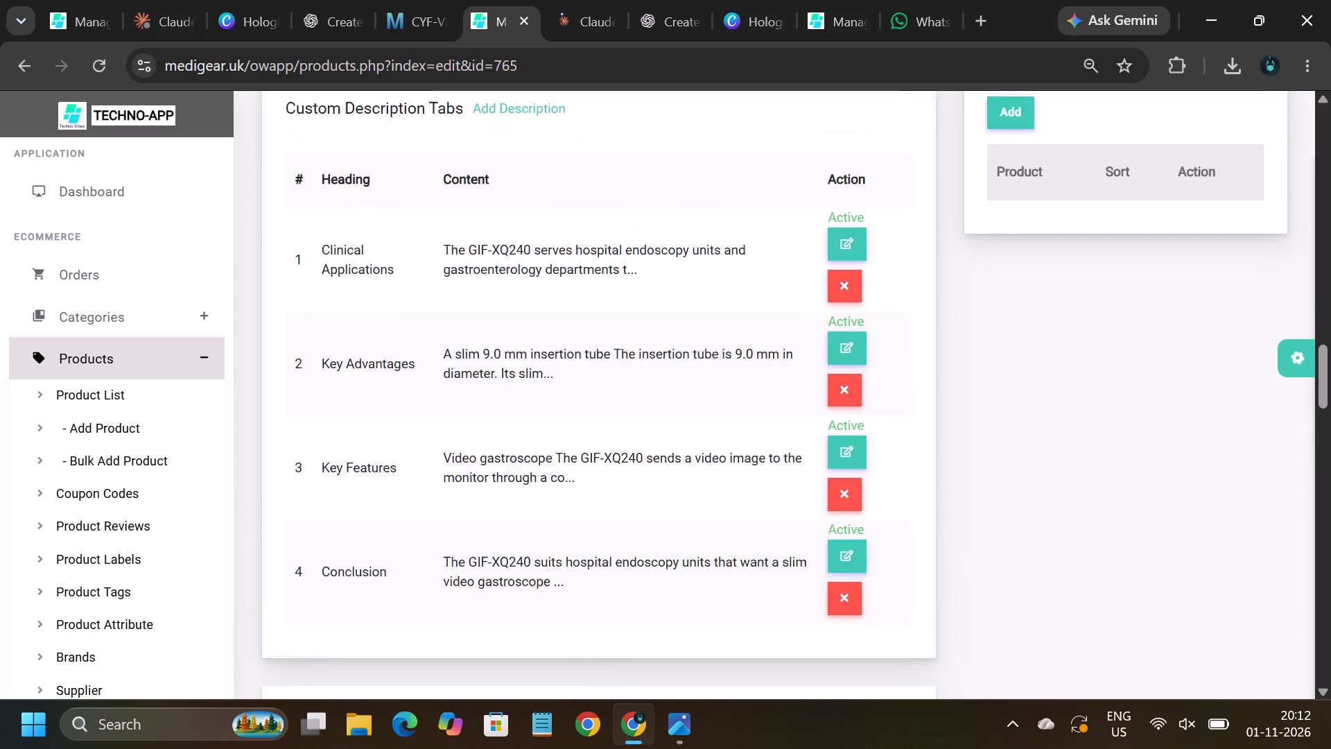
scroll(1054, 411, "up", 1)
scroll(1054, 411, "down", 2)
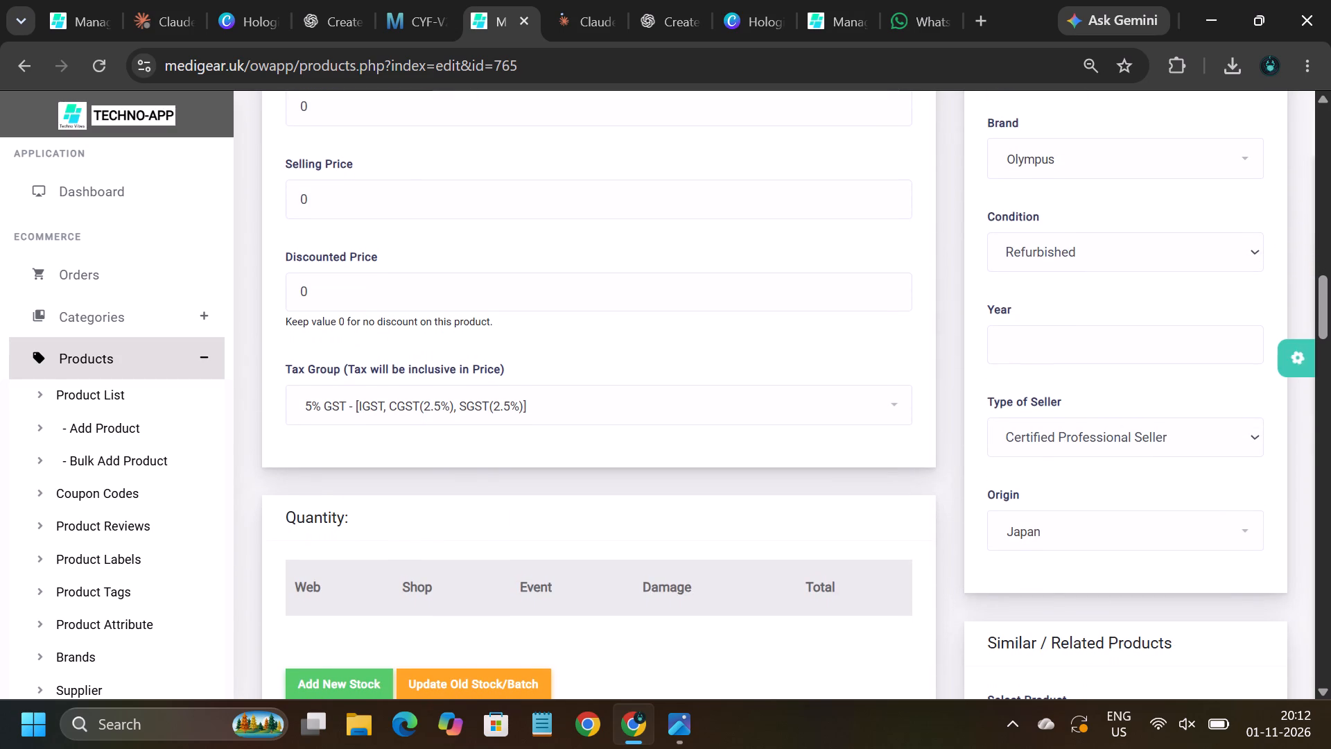
scroll(1054, 411, "up", 2)
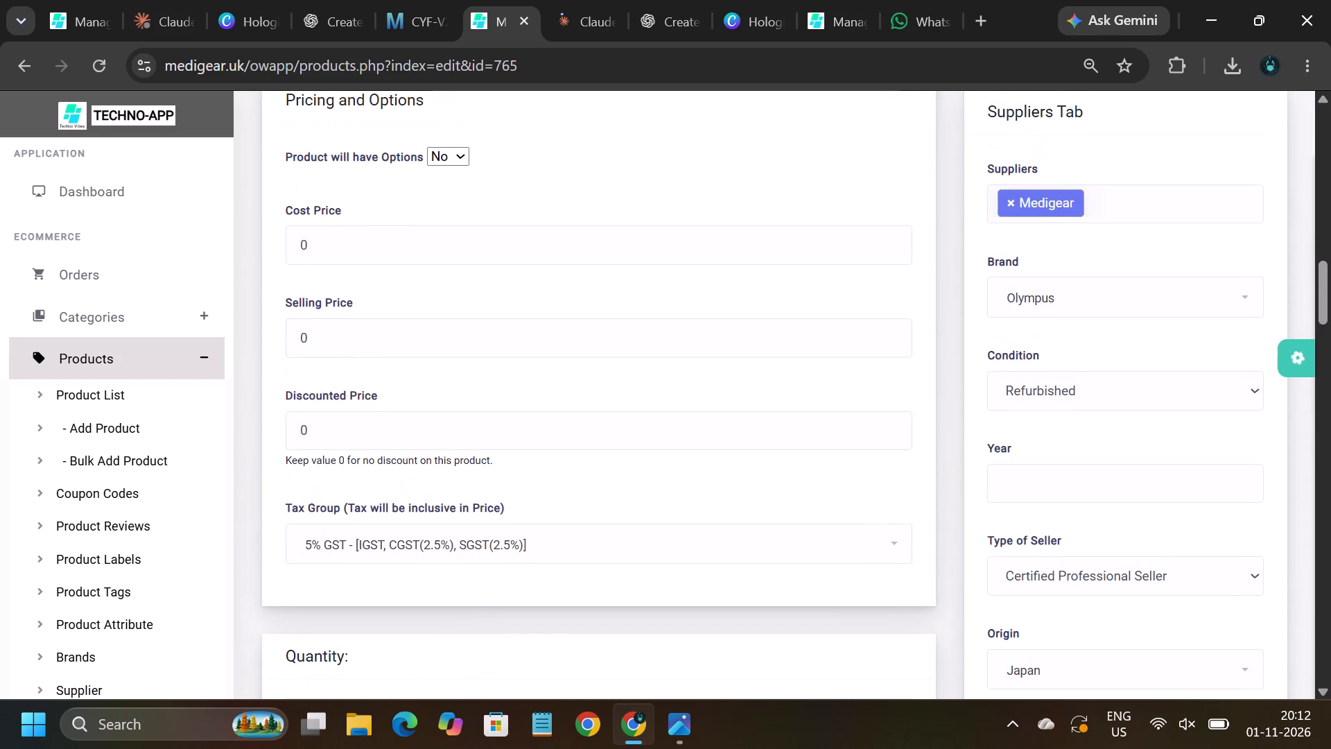
scroll(1054, 411, "up", 5)
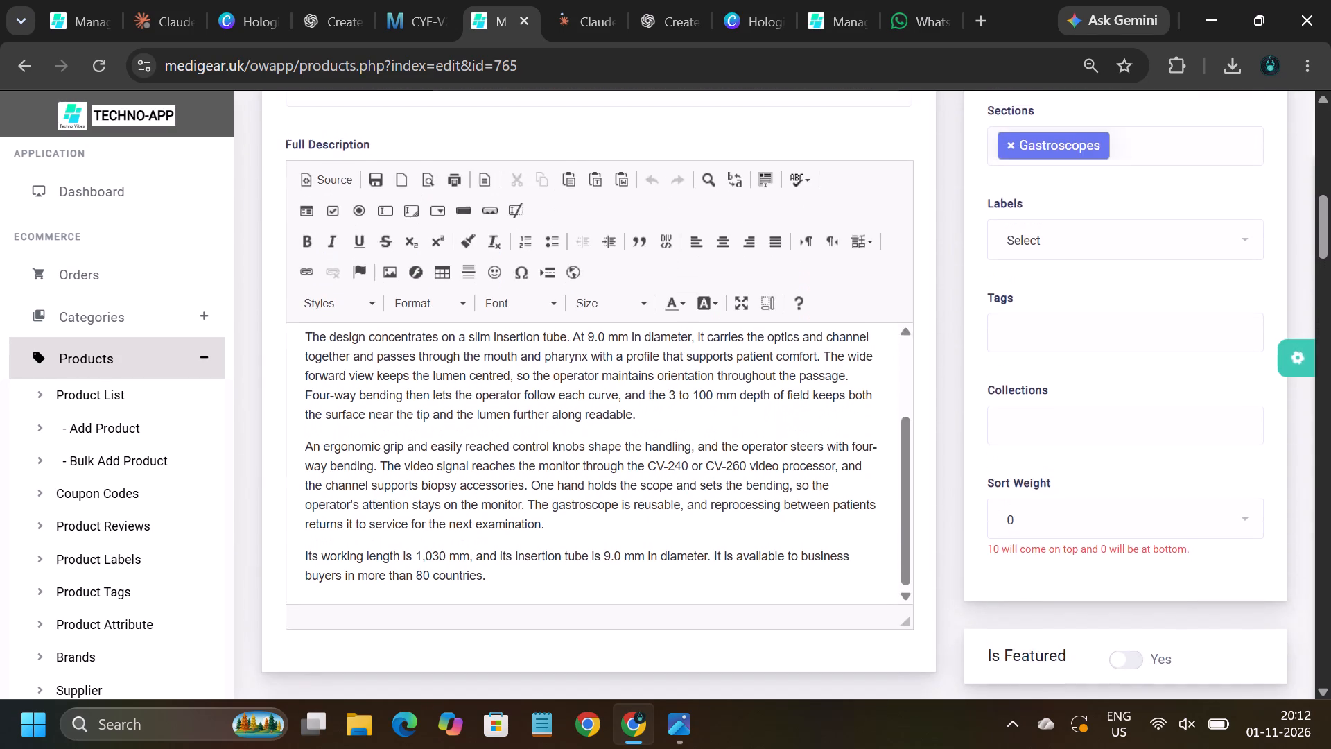
scroll(1054, 411, "up", 1)
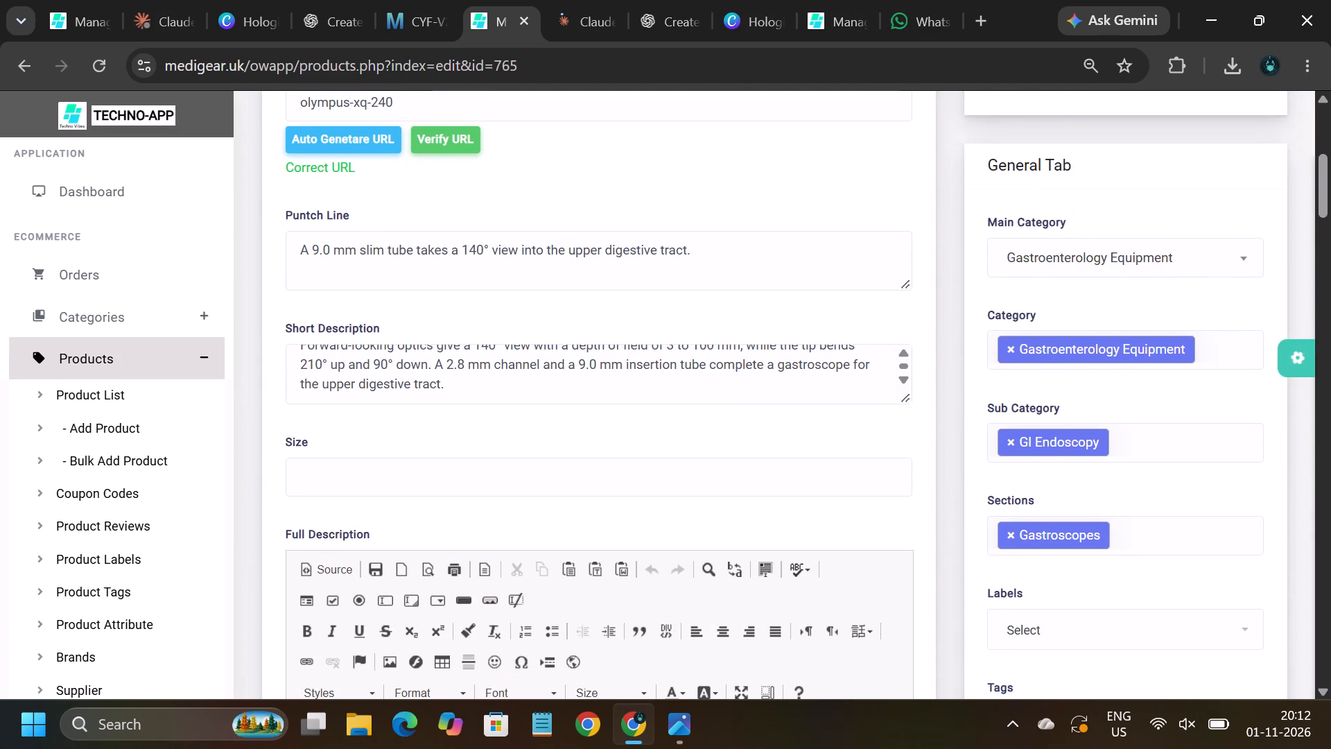
scroll(1054, 411, "up", 3)
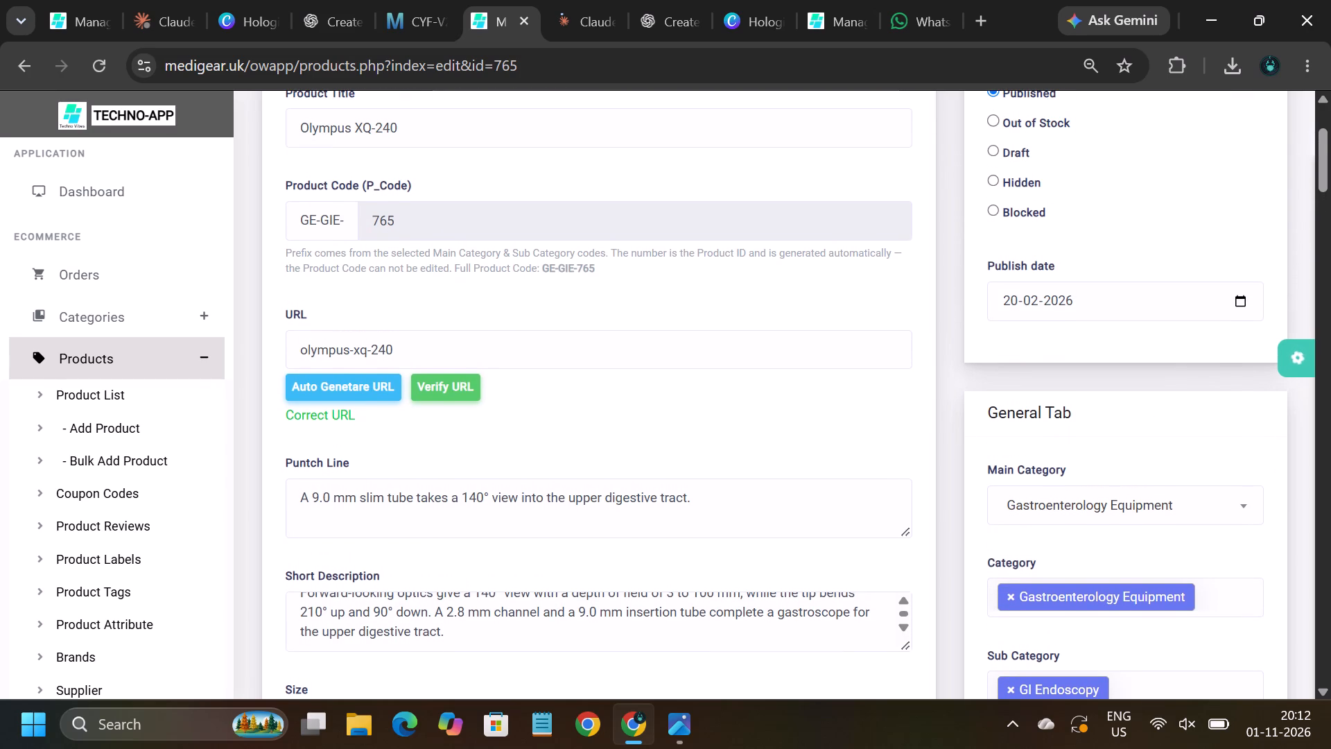
scroll(1054, 411, "up", 1)
scroll(1054, 411, "down", 2)
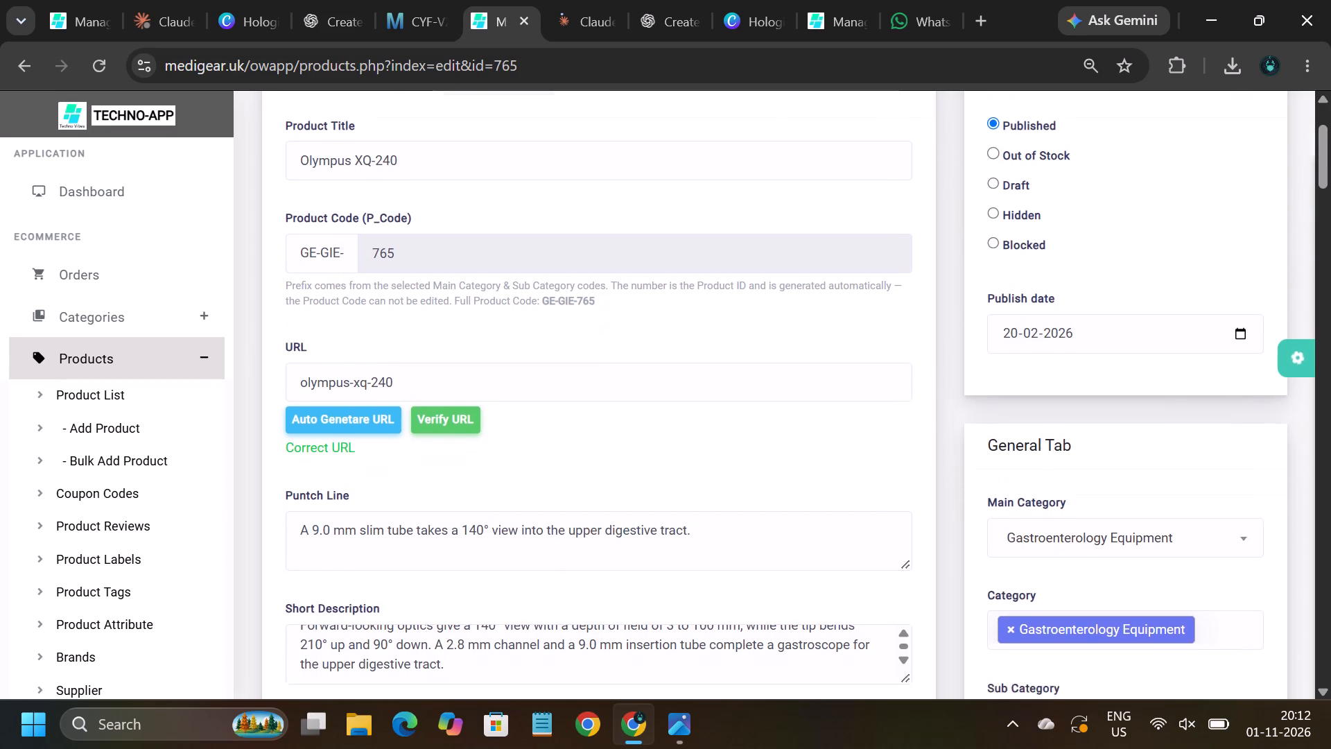
scroll(1054, 411, "down", 1)
scroll(1054, 411, "up", 8)
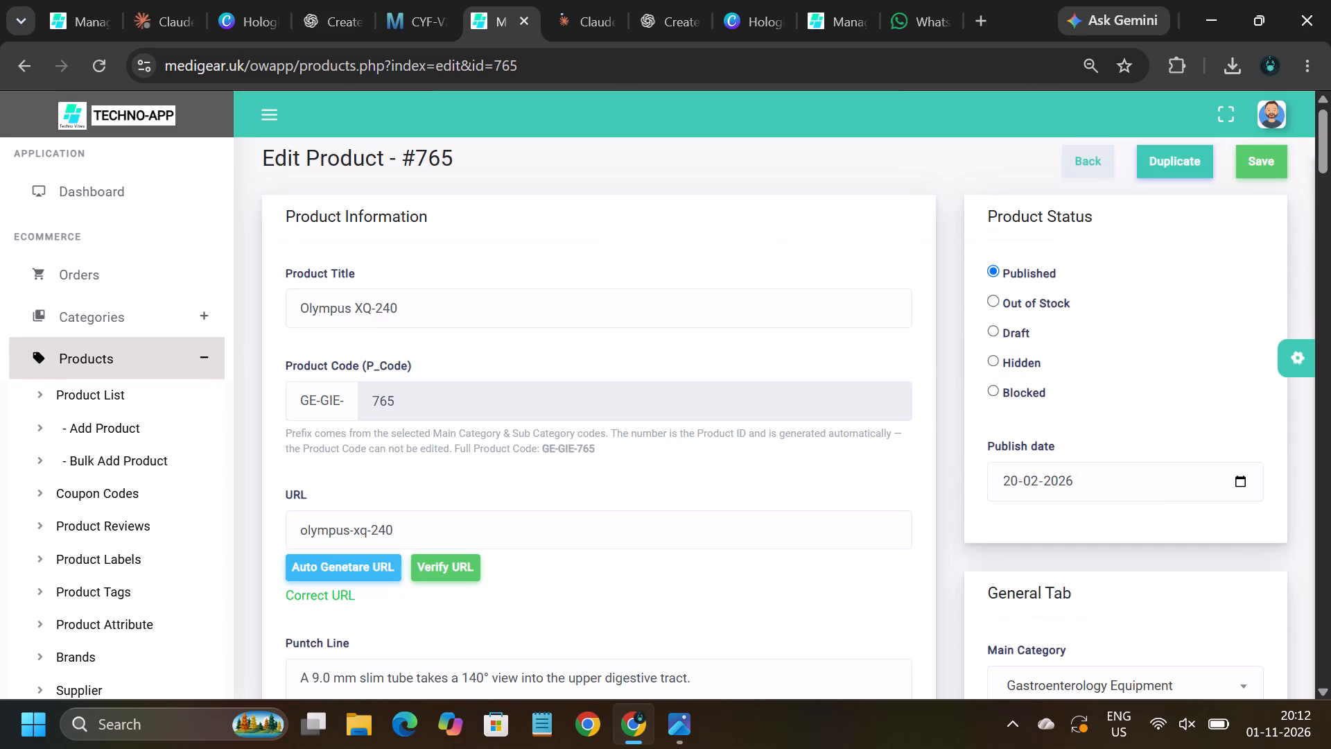
left_click(1251, 162)
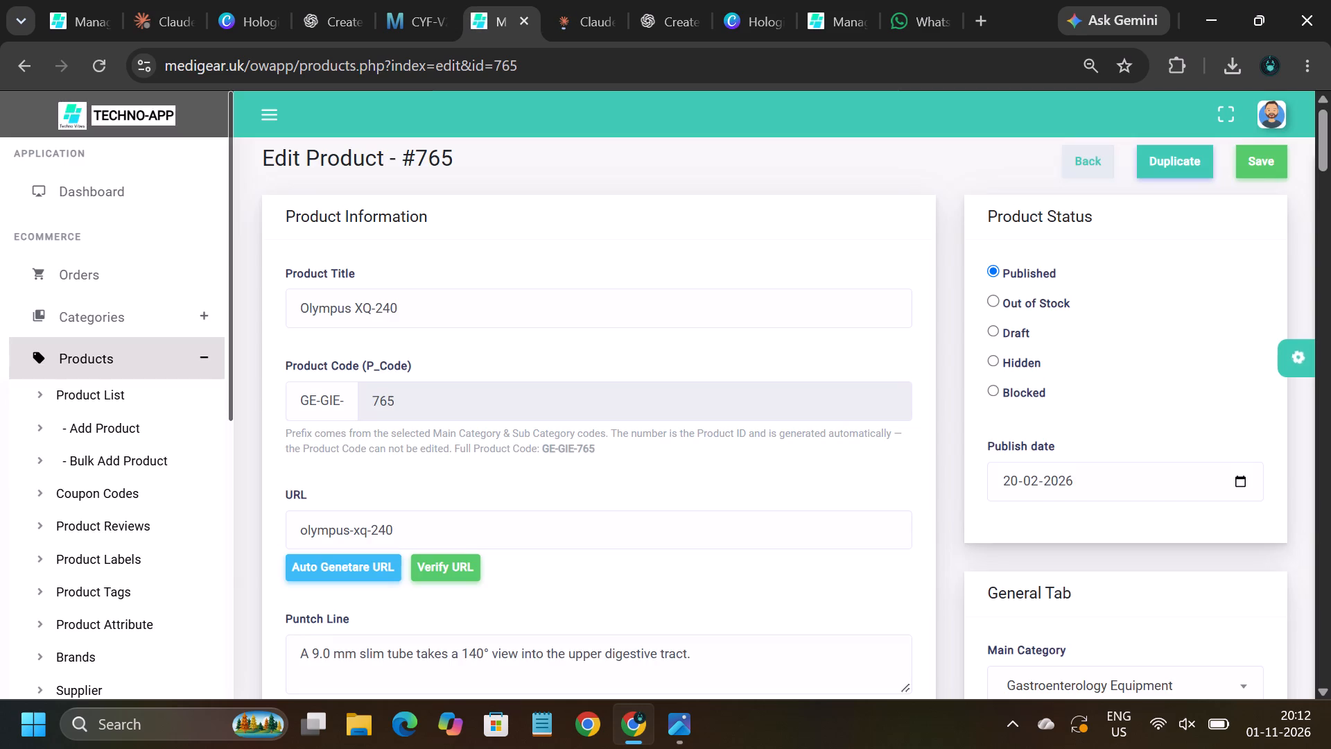
Copy the product title "Olympus XQ-240", search for it on the live medigear.uk site and open its product page.
left_click(421, 311)
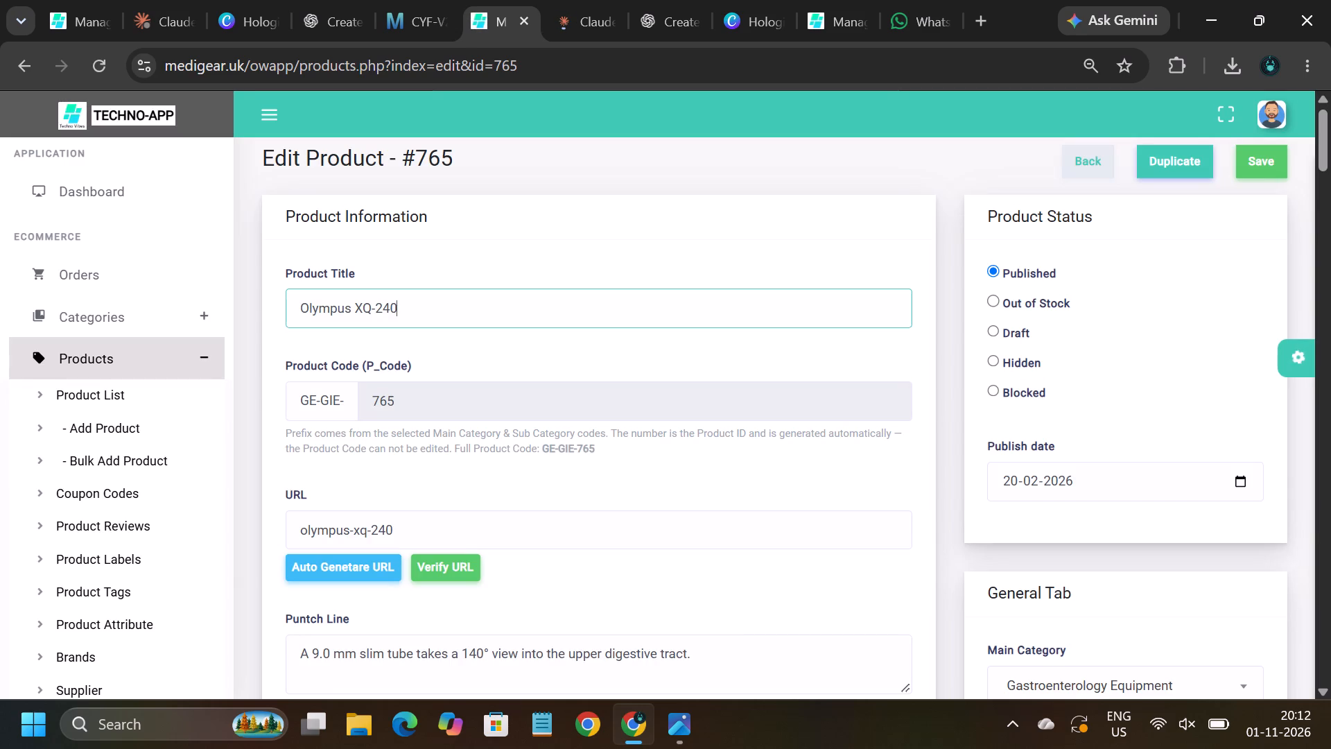
left_click_drag(421, 311, 260, 298)
key("ctrl+c")
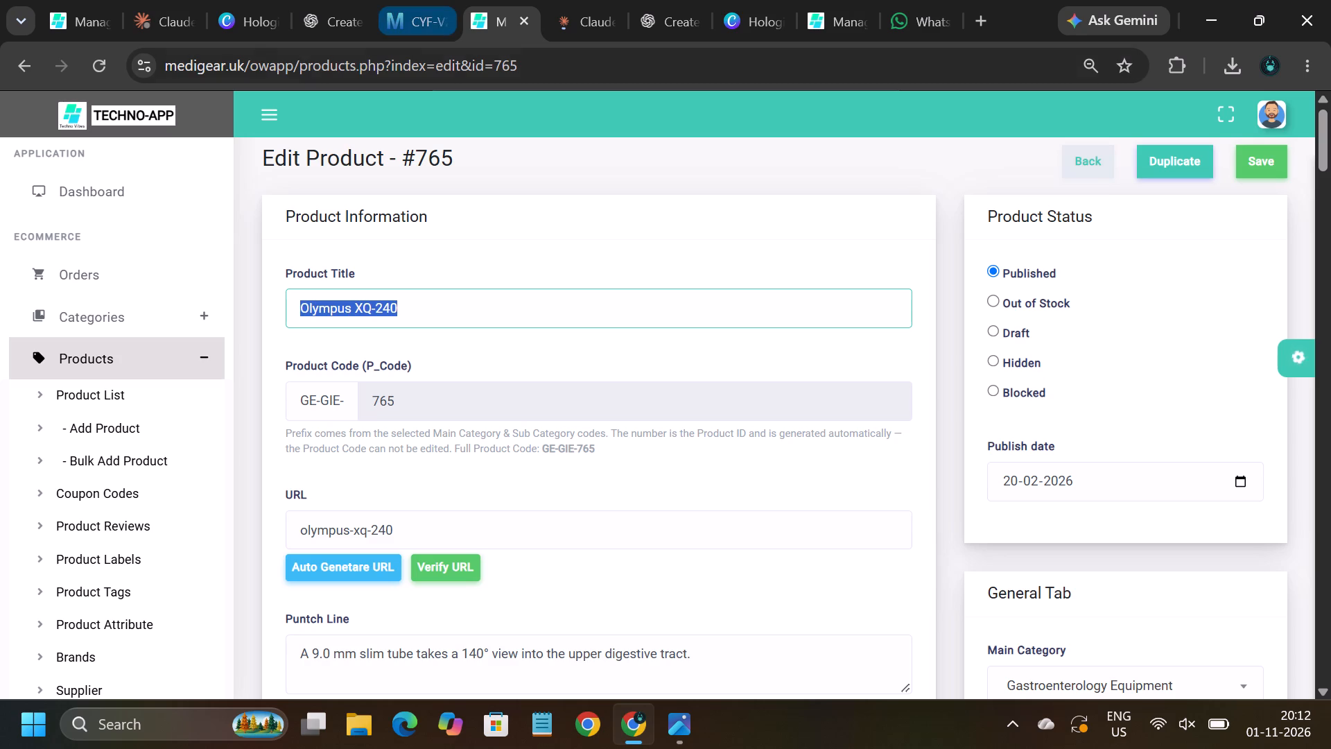
left_click(409, 18)
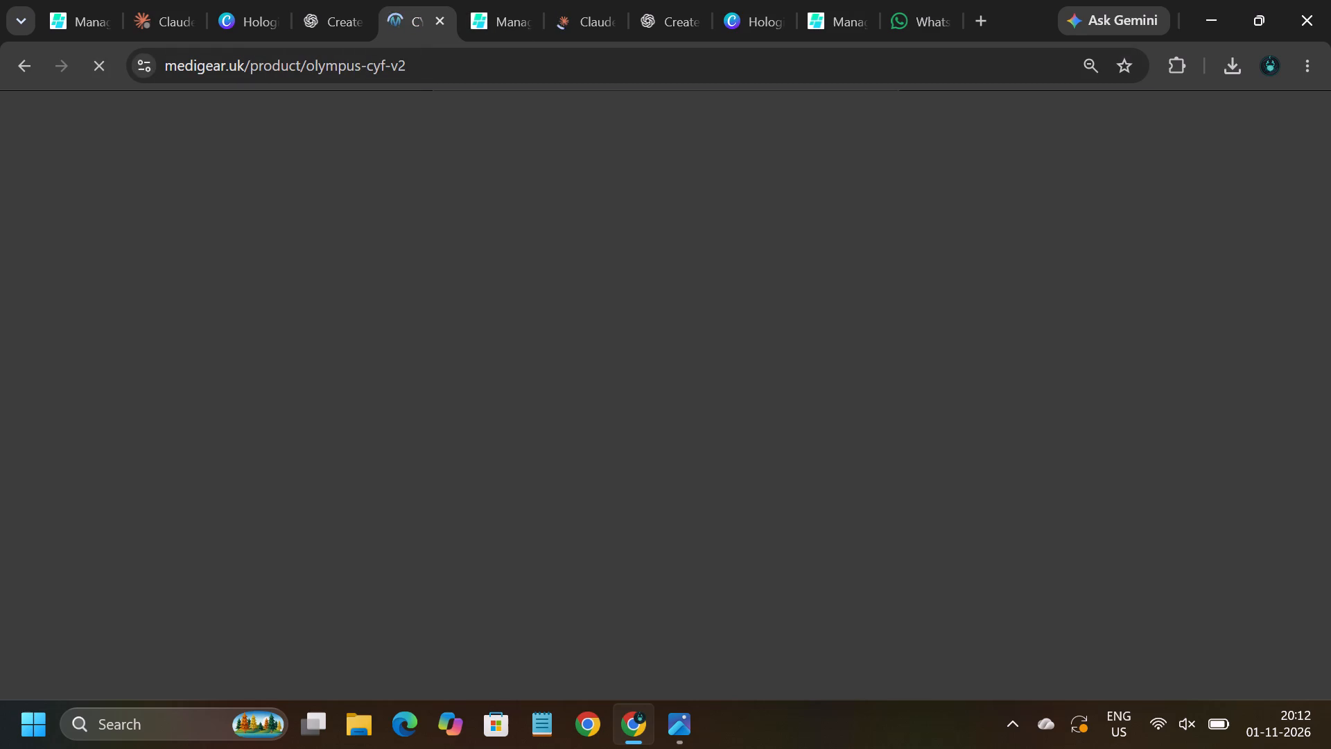
left_click(582, 209)
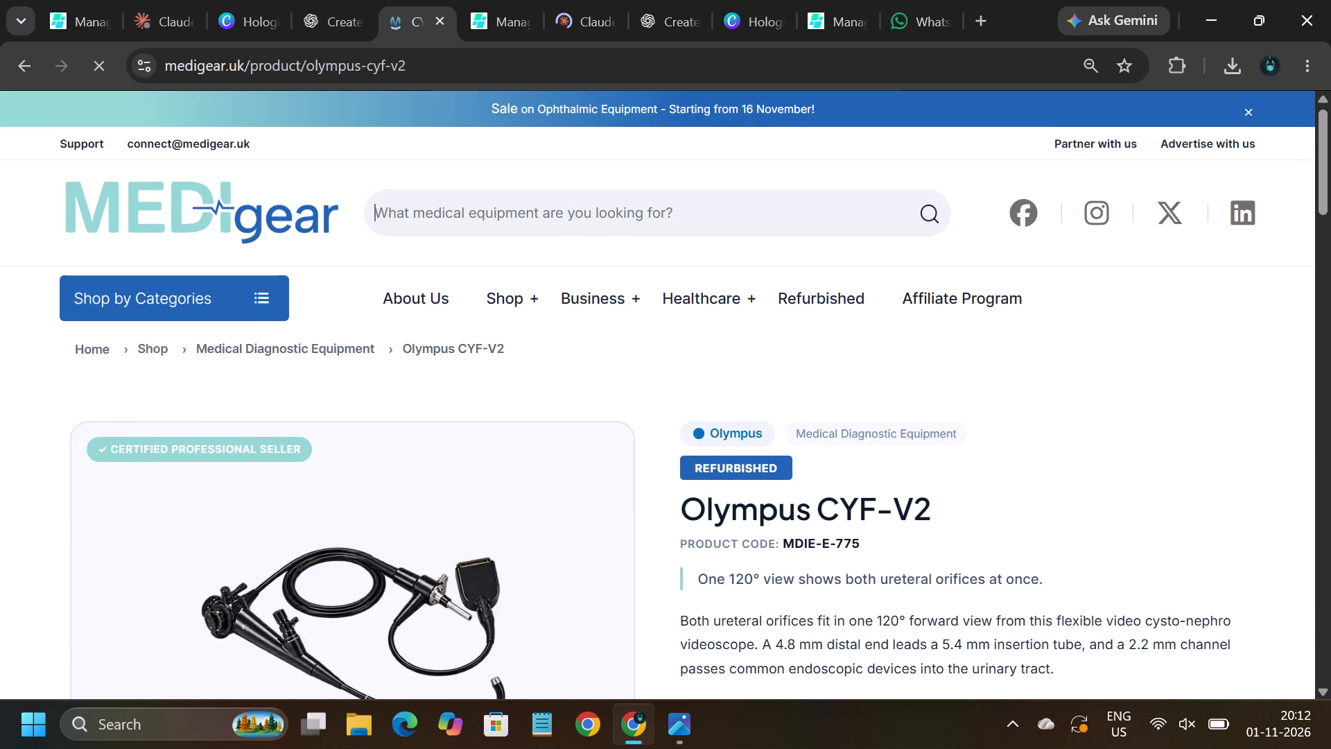
key("ctrl+v")
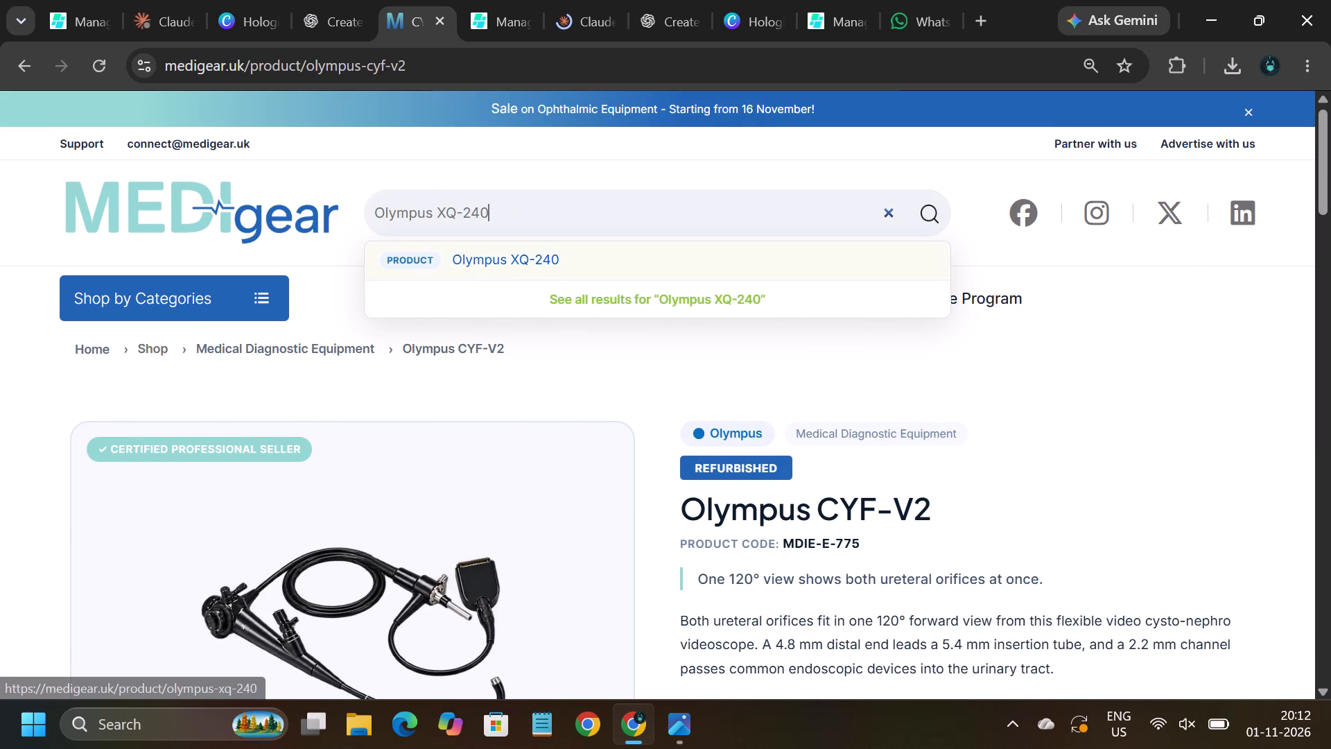
left_click(560, 250)
View the second, third and fourth gallery images on the live Olympus XQ-240 page.
scroll(464, 553, "down", 3)
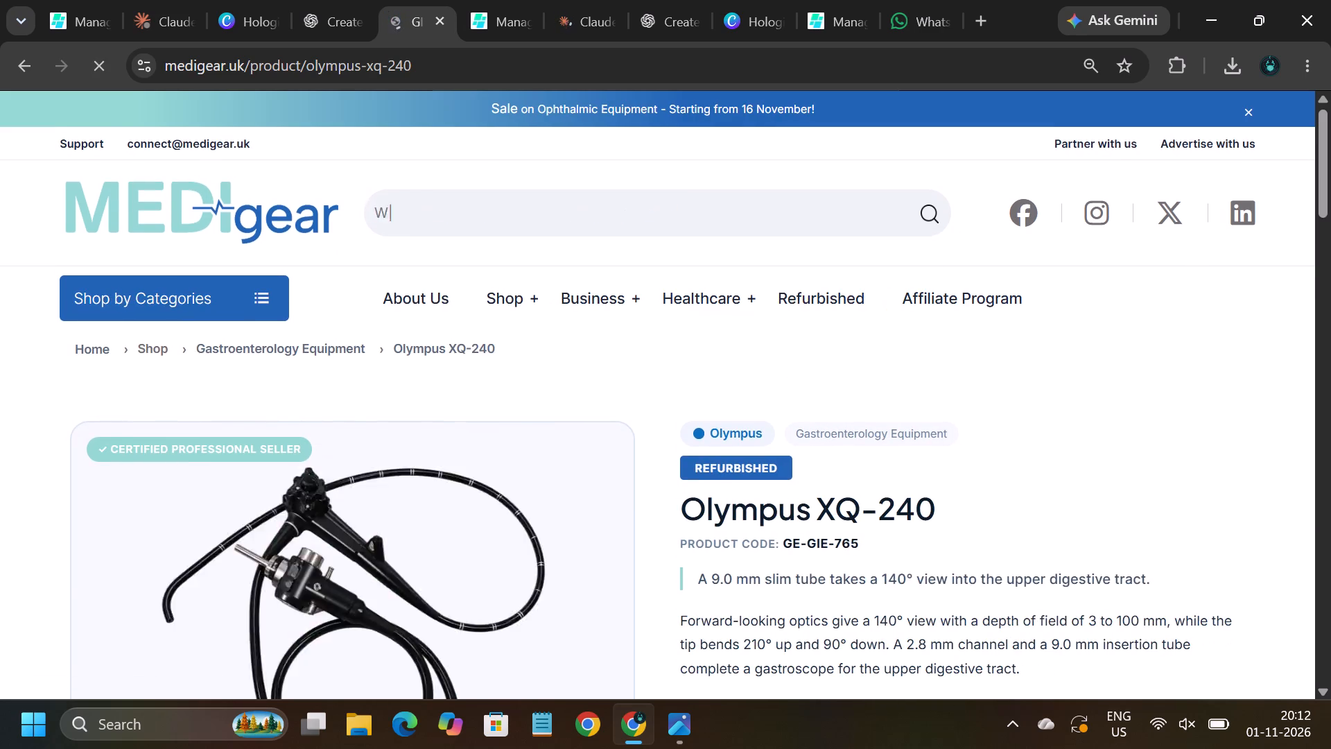
left_click(185, 583)
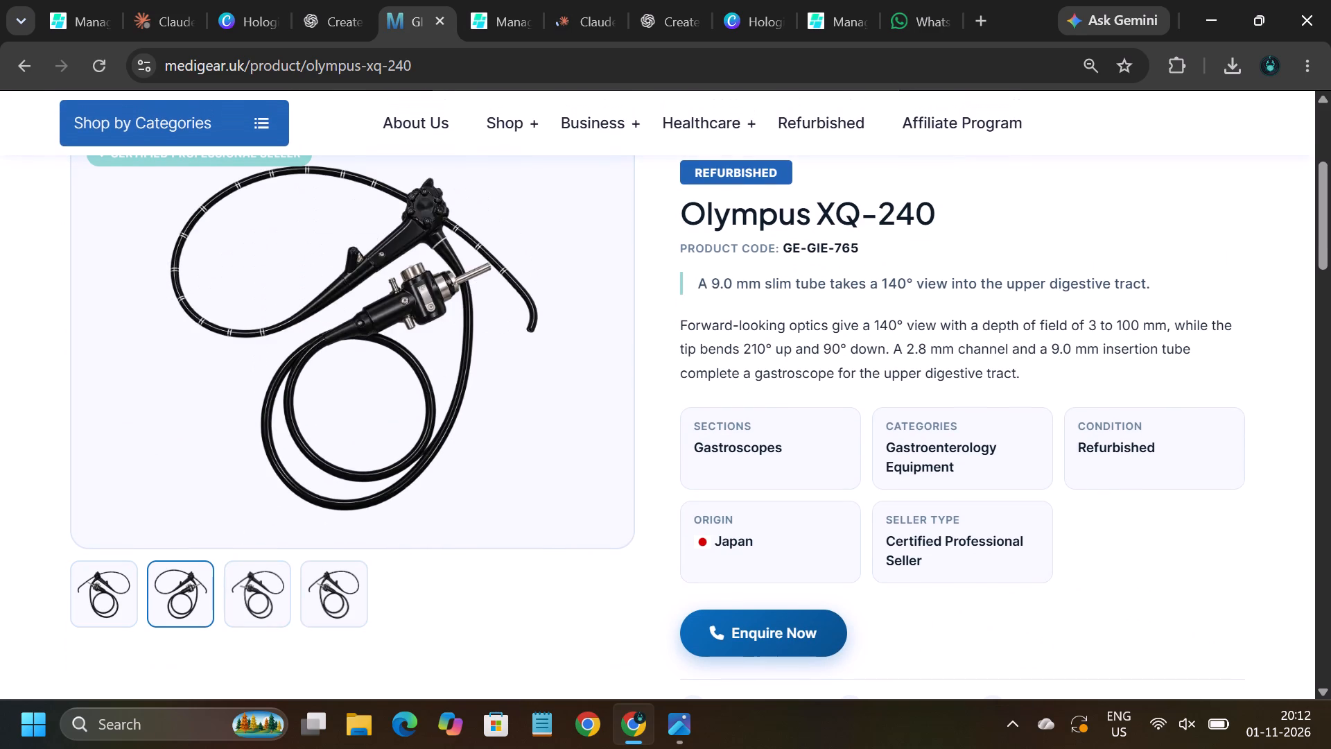
left_click(250, 591)
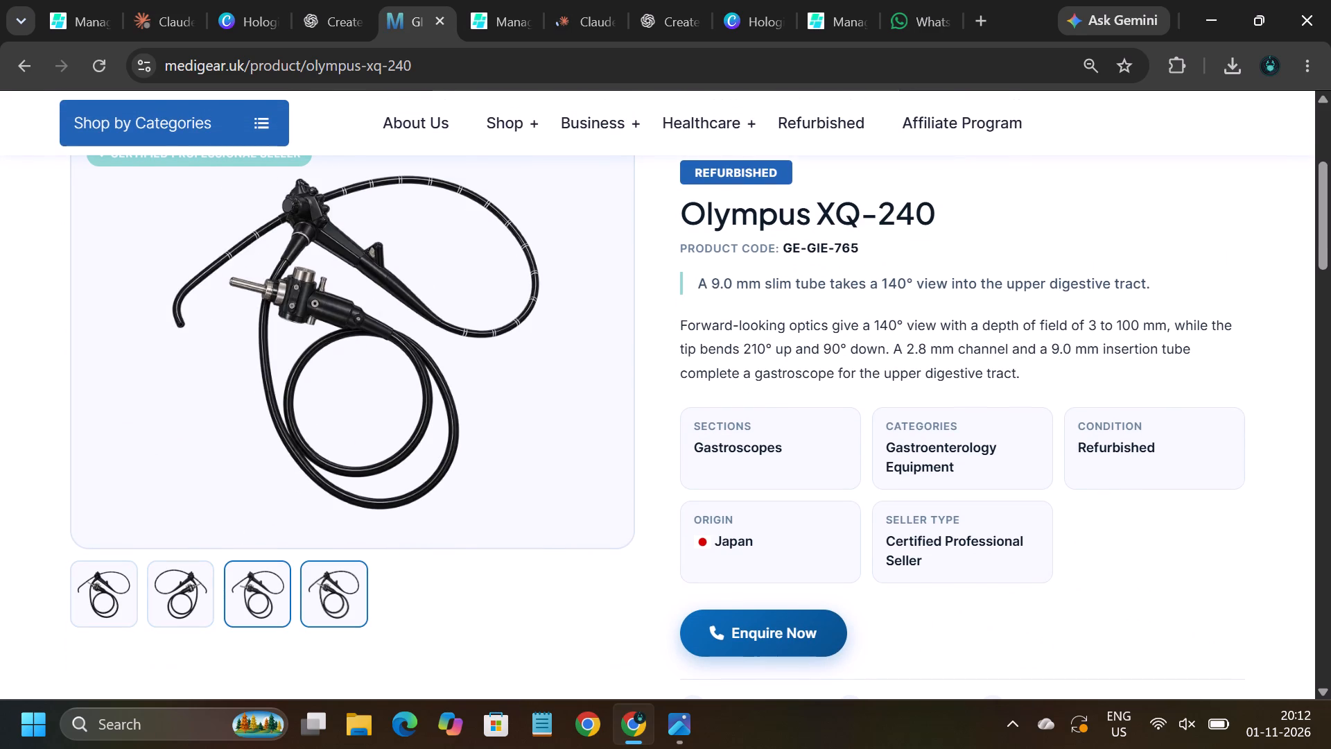
left_click(328, 597)
Review the live page's Description, Clinical Applications, Key Advantages, Key Features and Conclusion texts and the FAQ section.
scroll(505, 614, "down", 2)
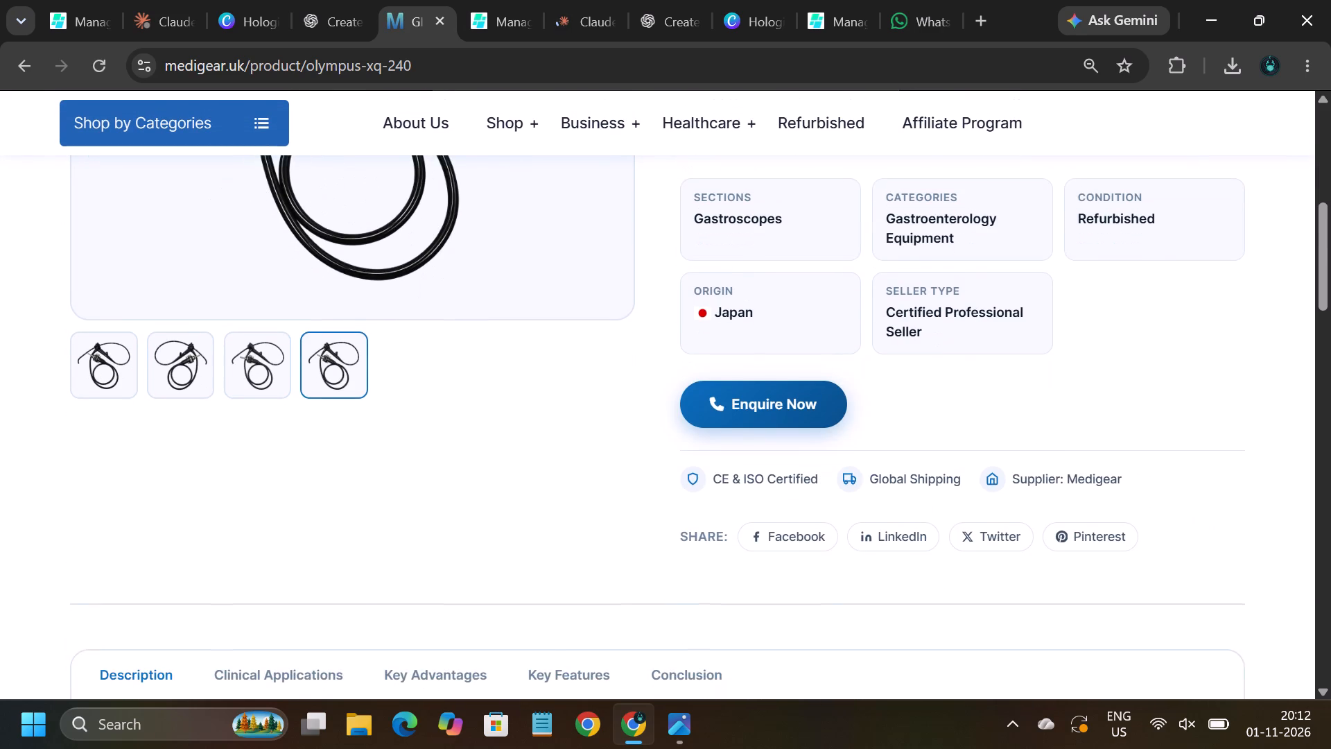
scroll(505, 614, "right", 1)
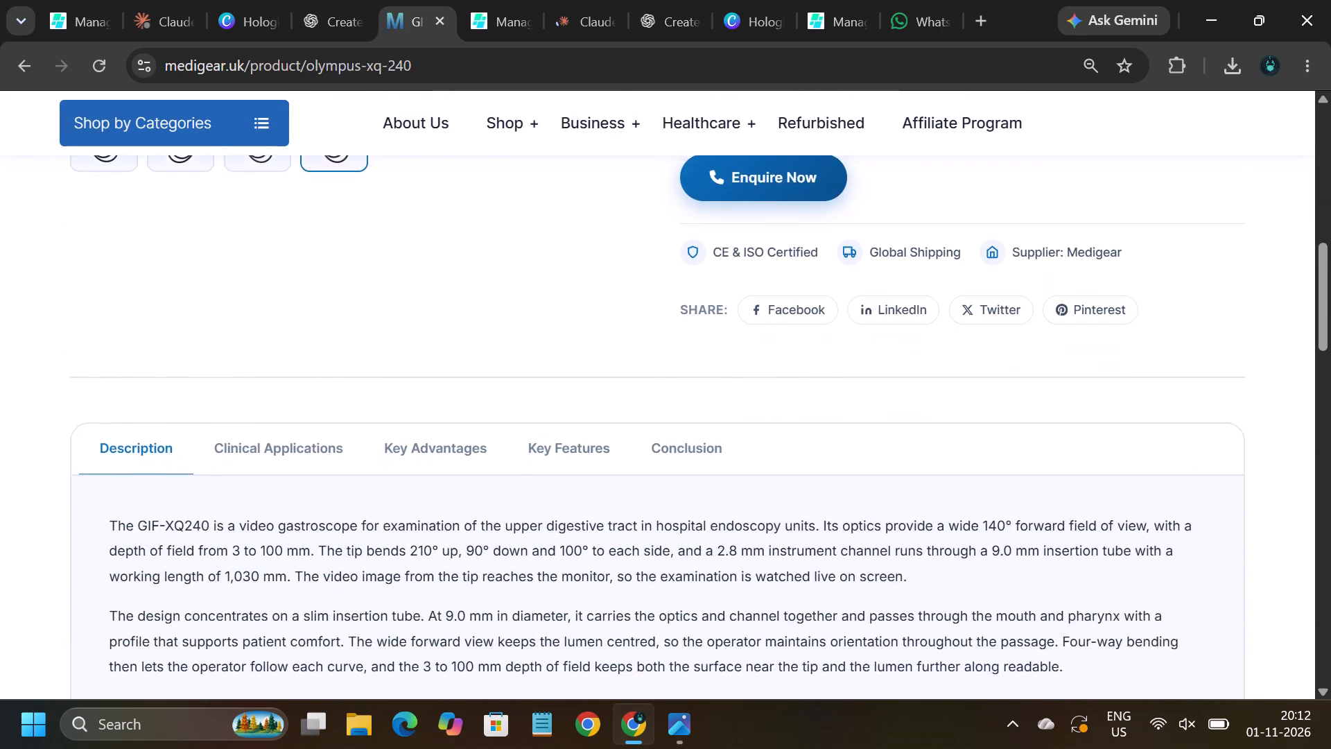
scroll(505, 614, "down", 2)
scroll(505, 614, "up", 1)
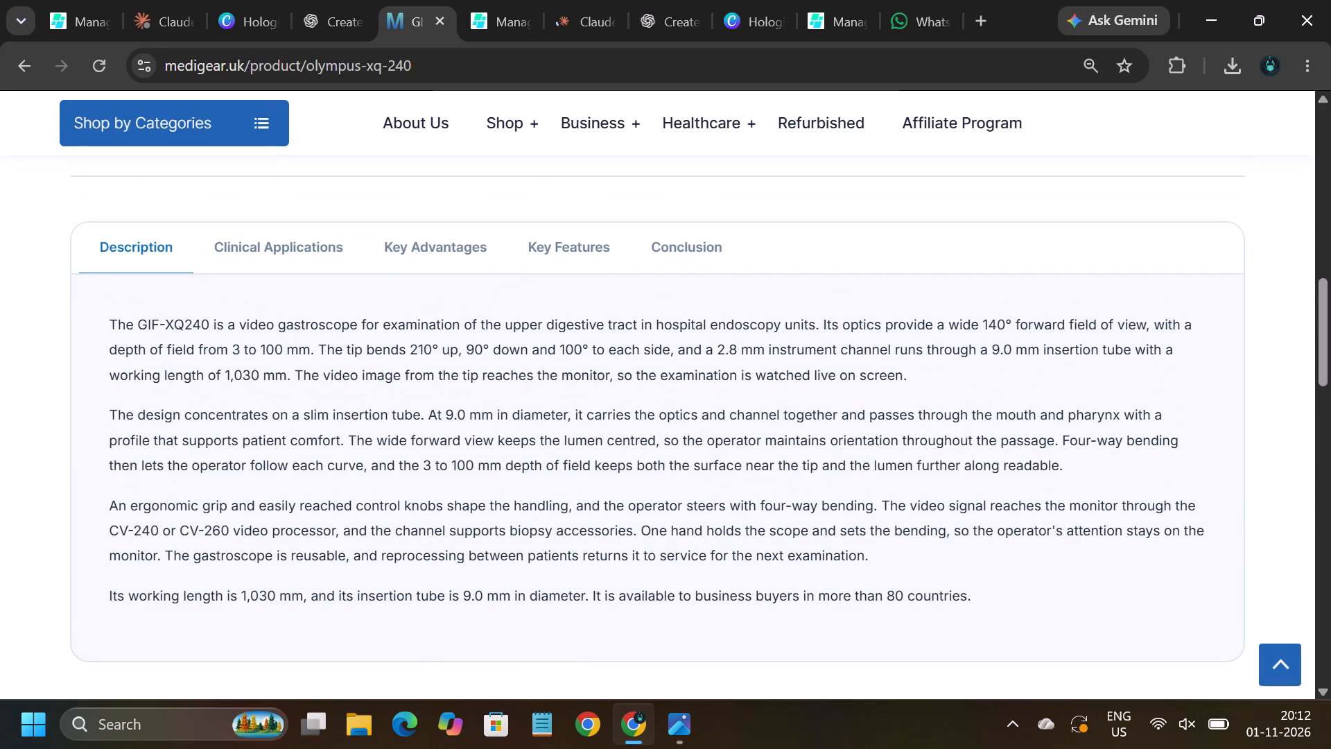
left_click(319, 250)
left_click(426, 251)
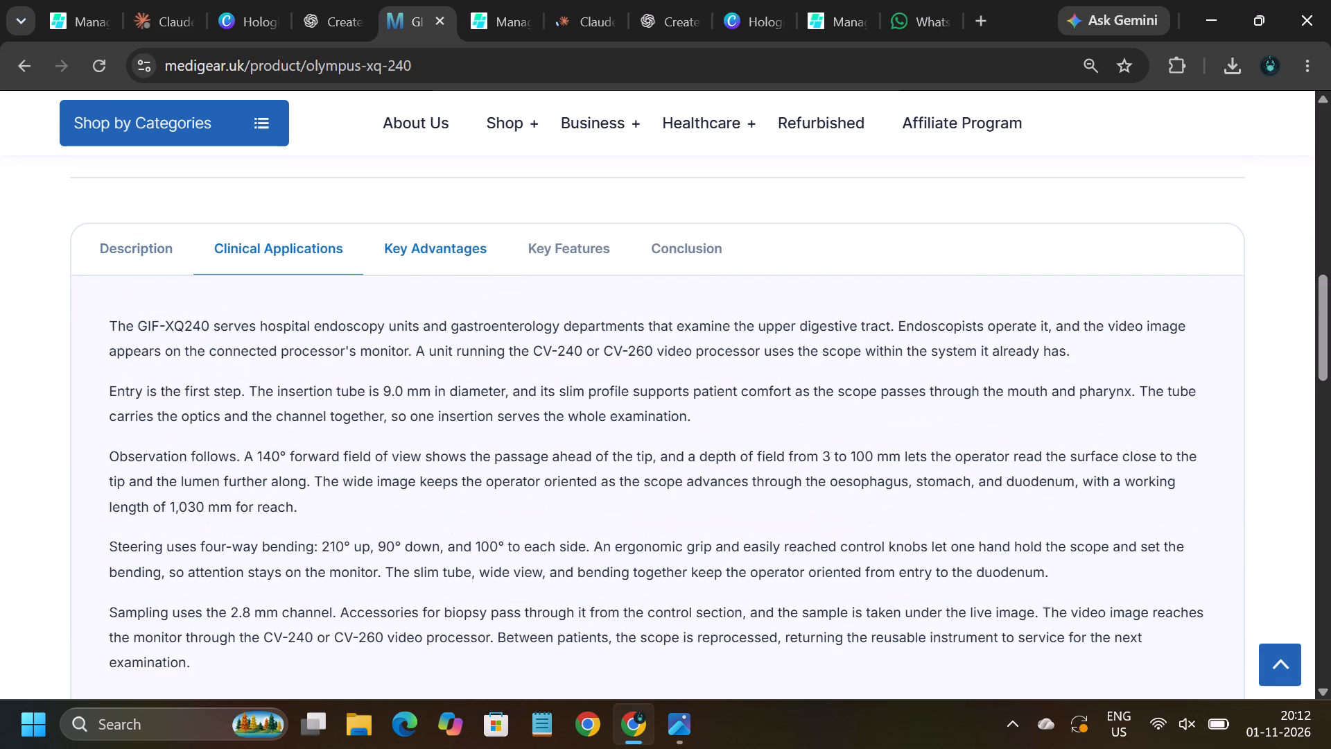
scroll(467, 506, "down", 4)
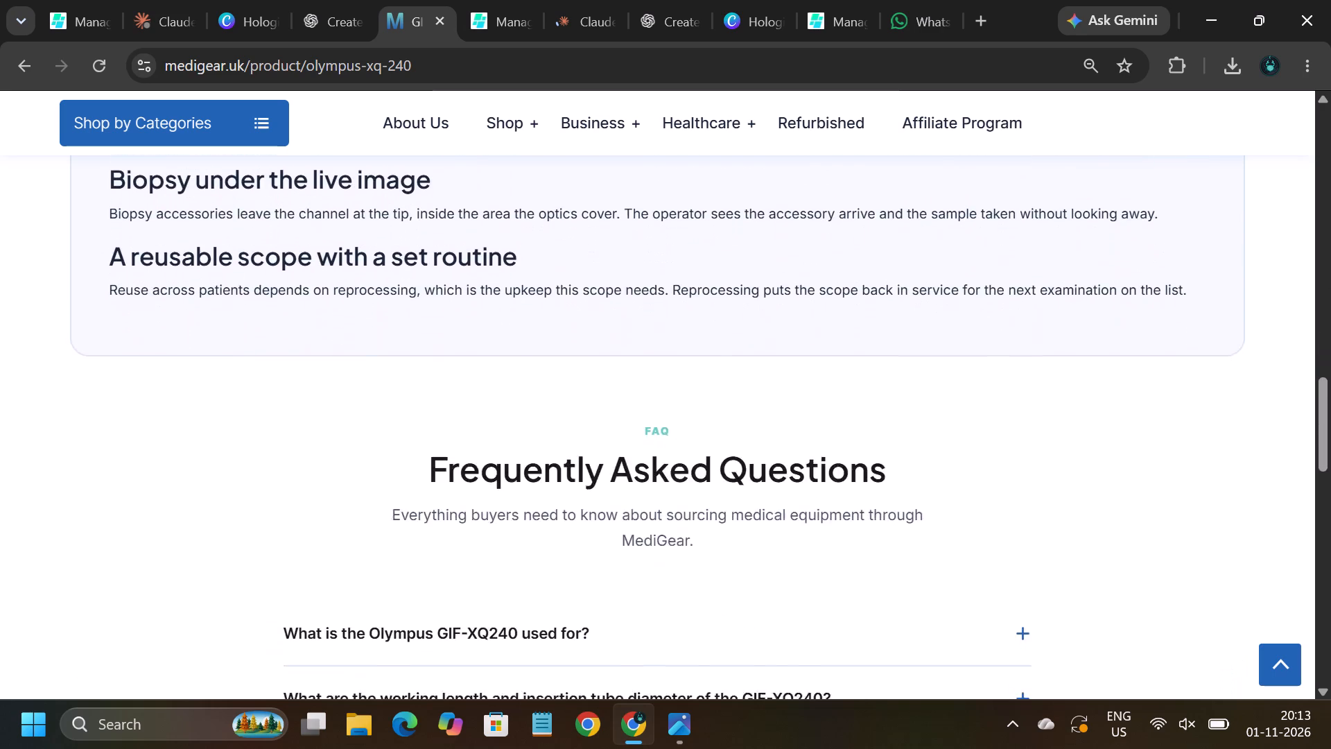
scroll(467, 506, "up", 5)
left_click_drag(467, 506, 562, 239)
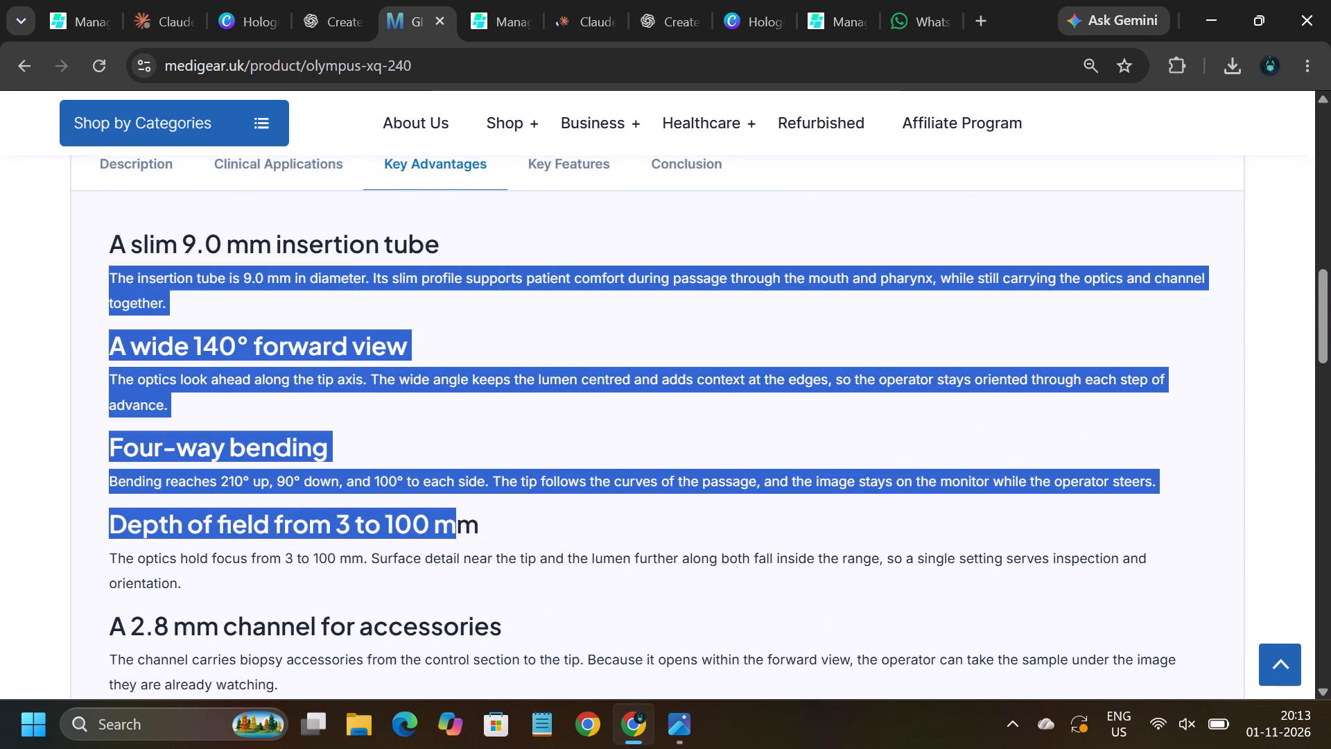
left_click_drag(562, 239, 563, 236)
left_click(563, 236)
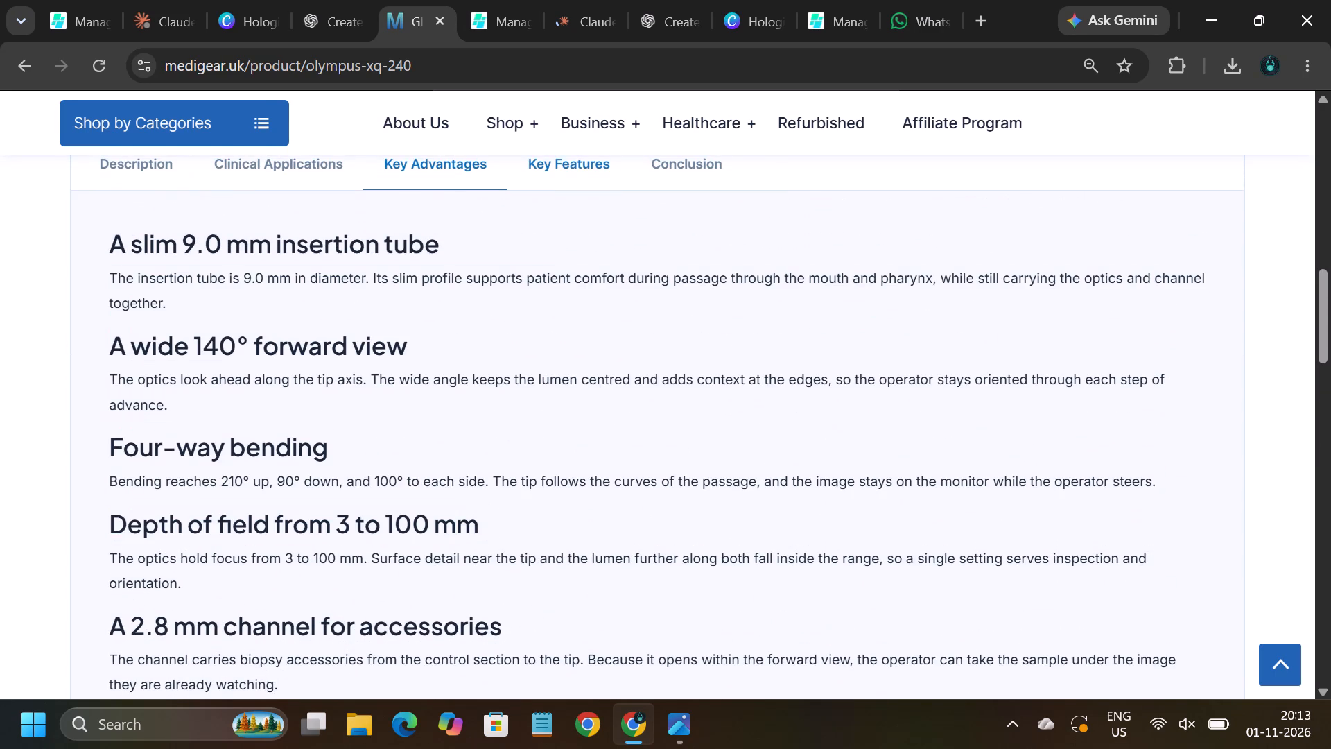
left_click(569, 169)
scroll(618, 440, "down", 3)
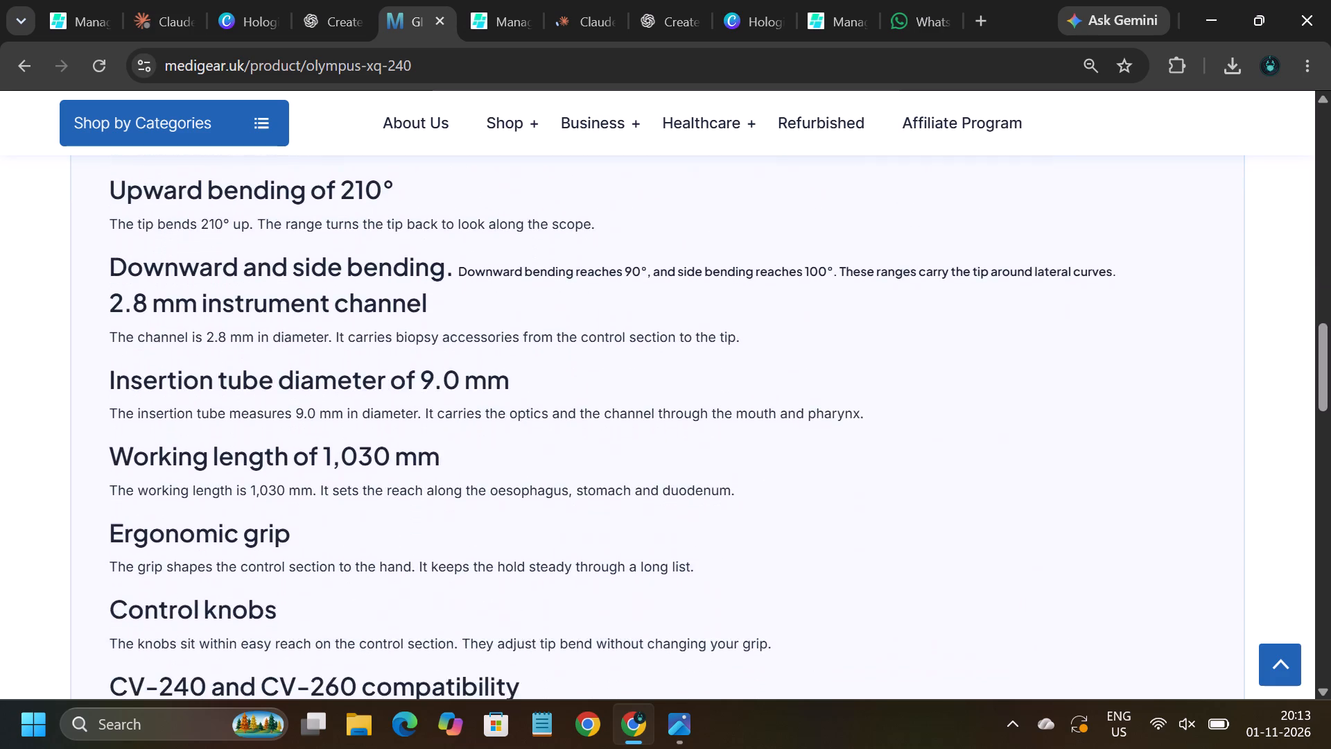
scroll(618, 440, "down", 2)
scroll(618, 440, "up", 7)
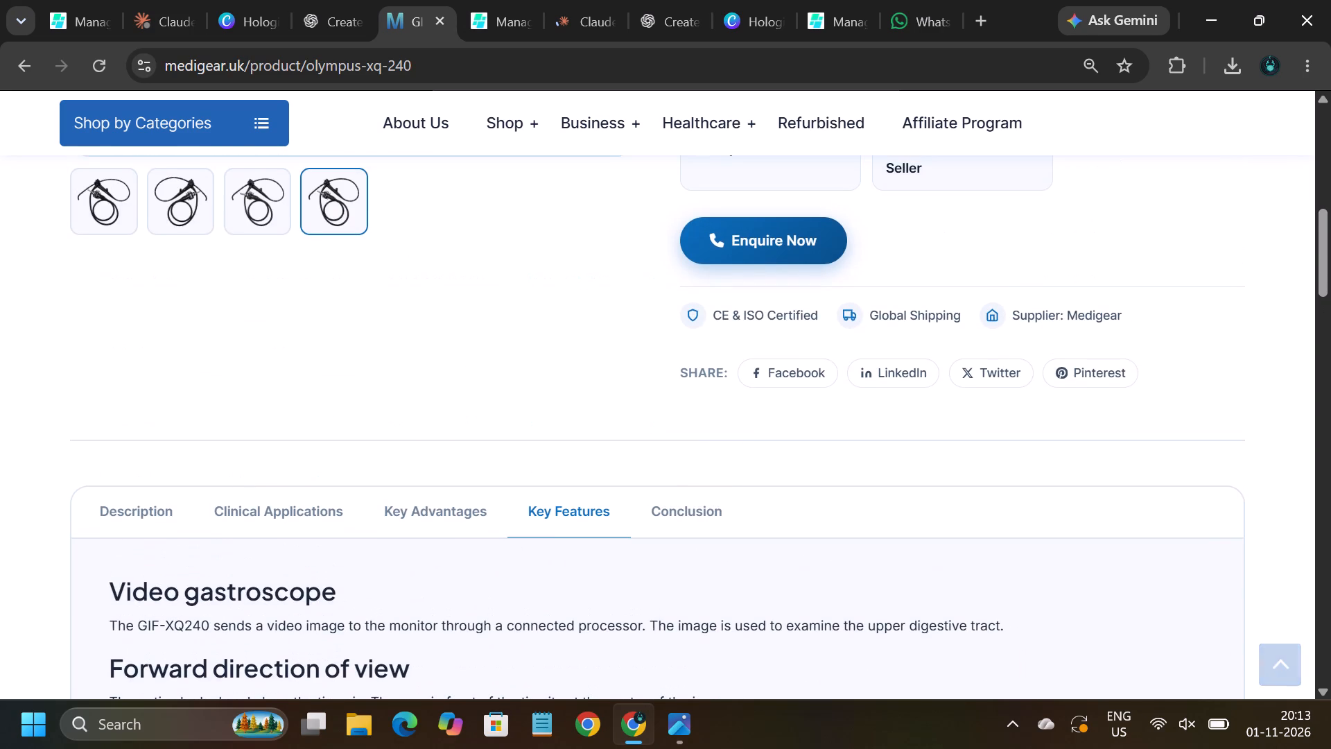
left_click(680, 513)
scroll(566, 622, "down", 5)
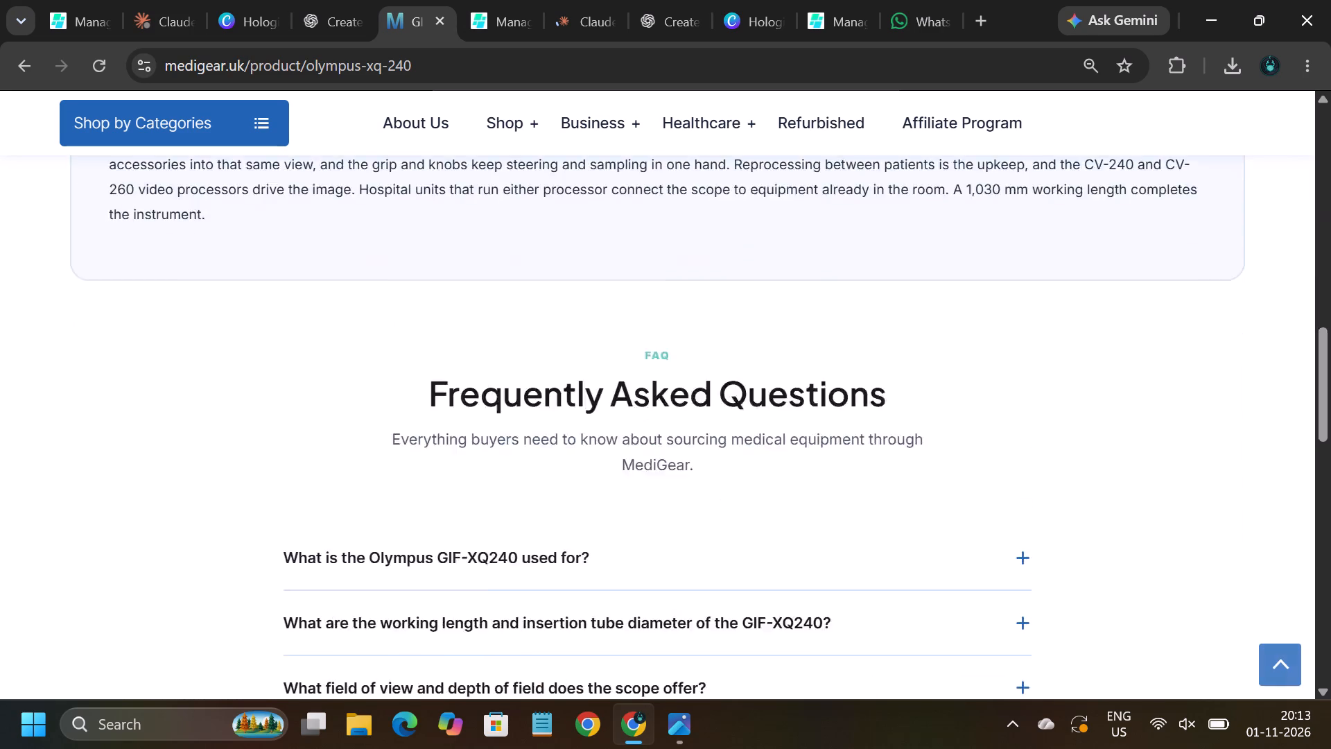
scroll(566, 622, "down", 1)
scroll(566, 622, "up", 15)
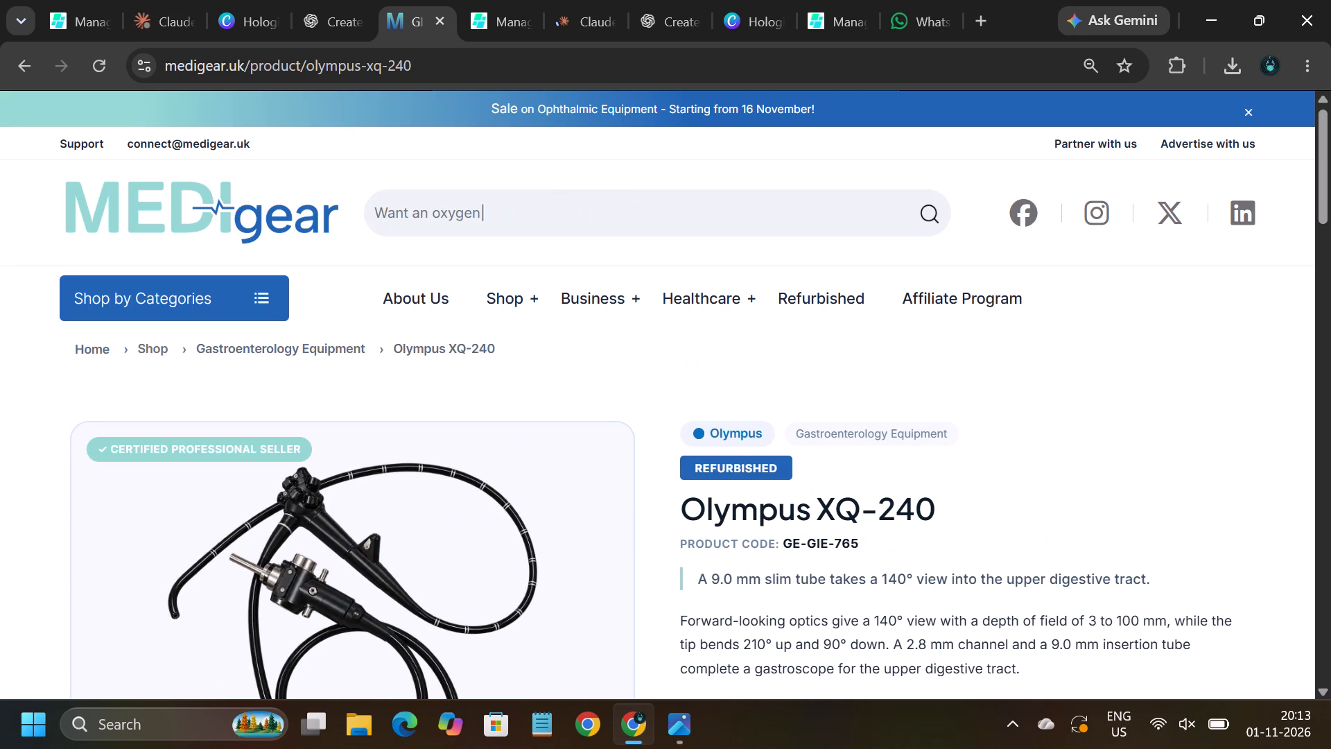
Leave the Olympus XQ-240 product editor and return to the admin product list.
left_click(498, 33)
left_click(1079, 166)
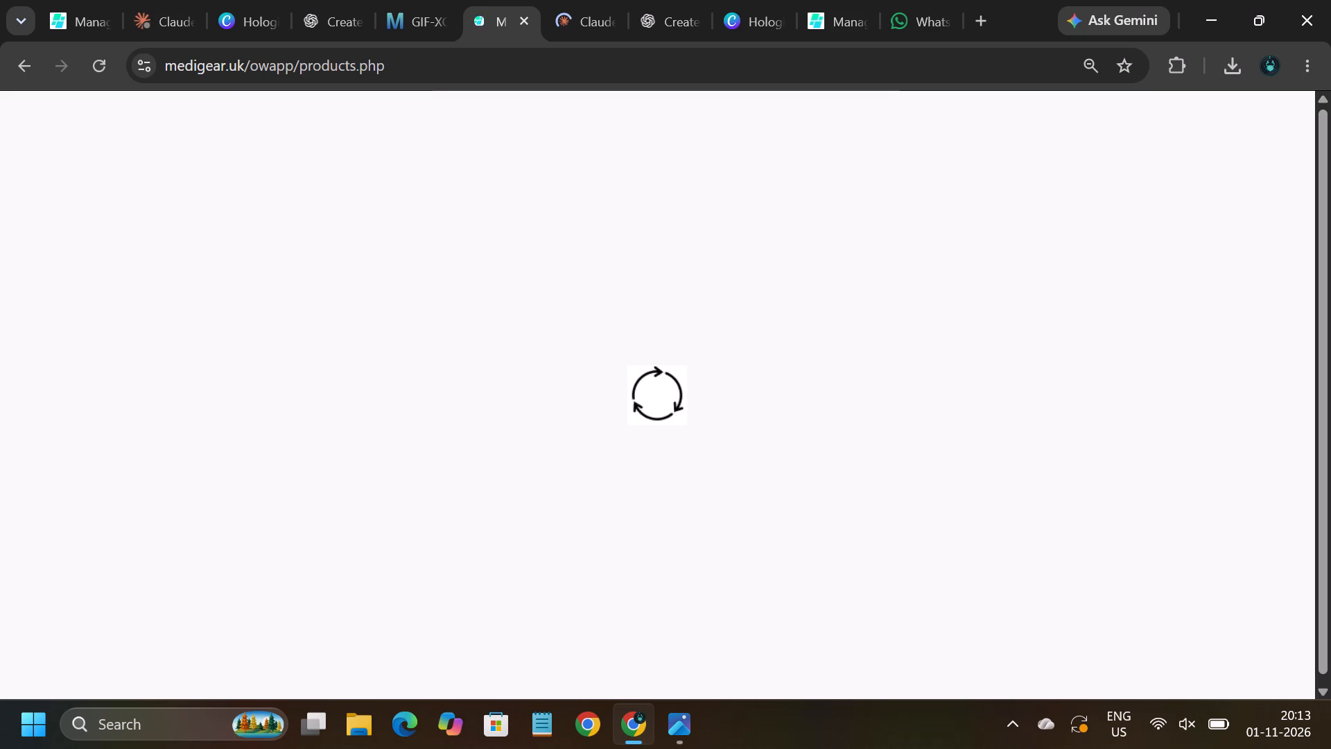
Copy the product name "Richard Wolf Cystoscope 7305.001", search the admin product list for it and open product #764 for editing.
left_click(82, 28)
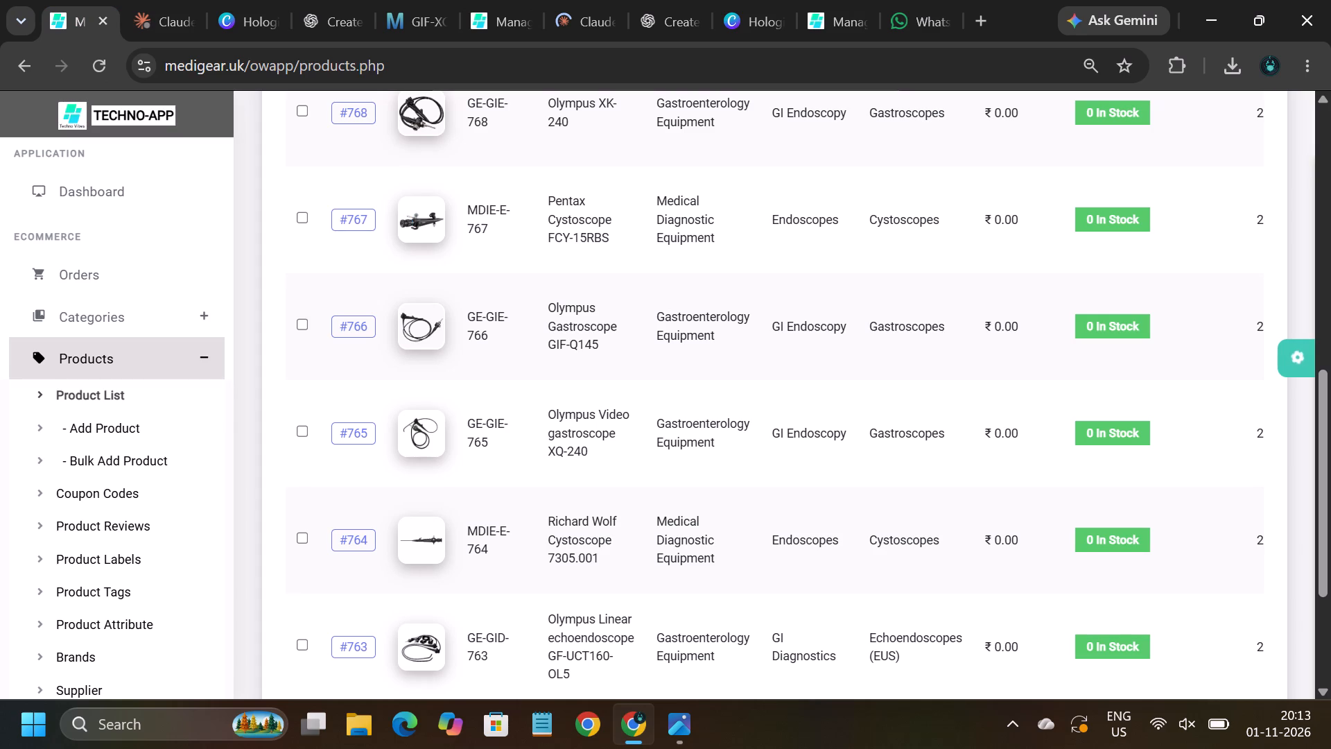
left_click_drag(613, 557, 584, 557)
left_click_drag(584, 557, 539, 519)
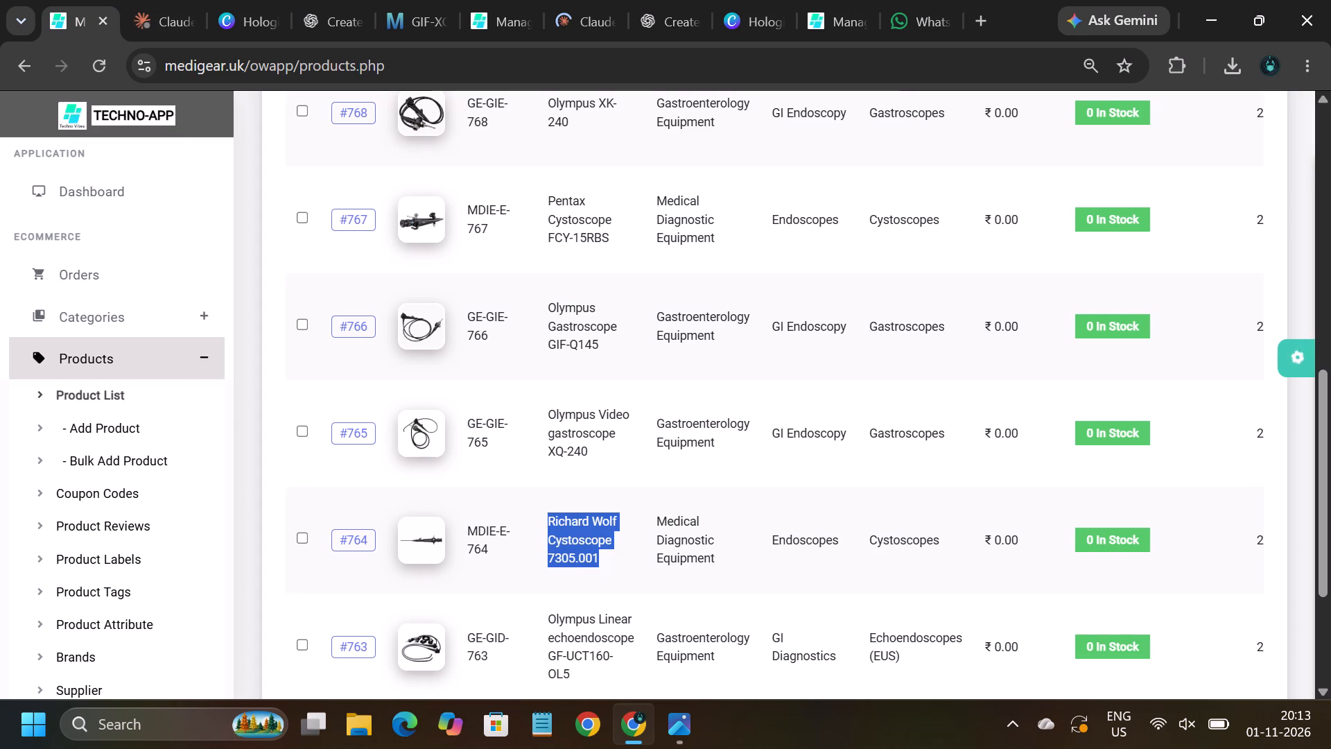
key("ctrl+c")
left_click(496, 24)
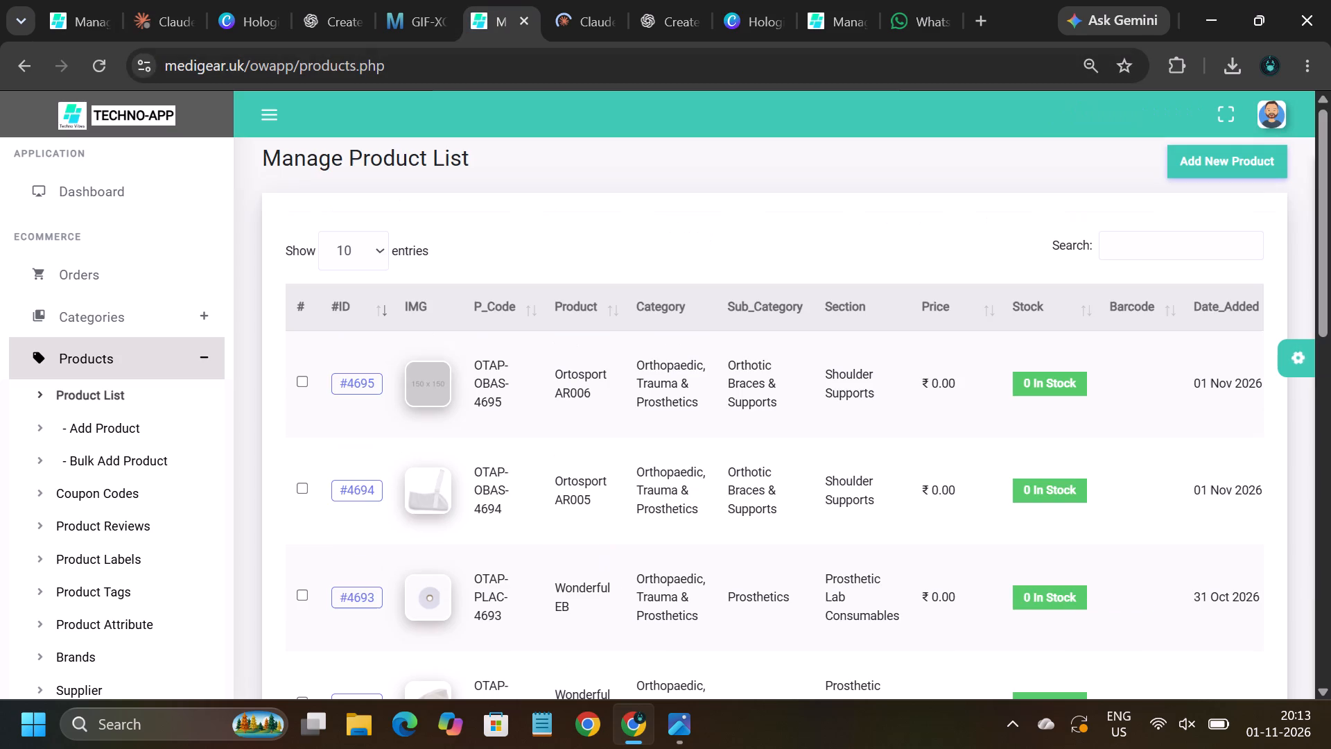
left_click(1129, 246)
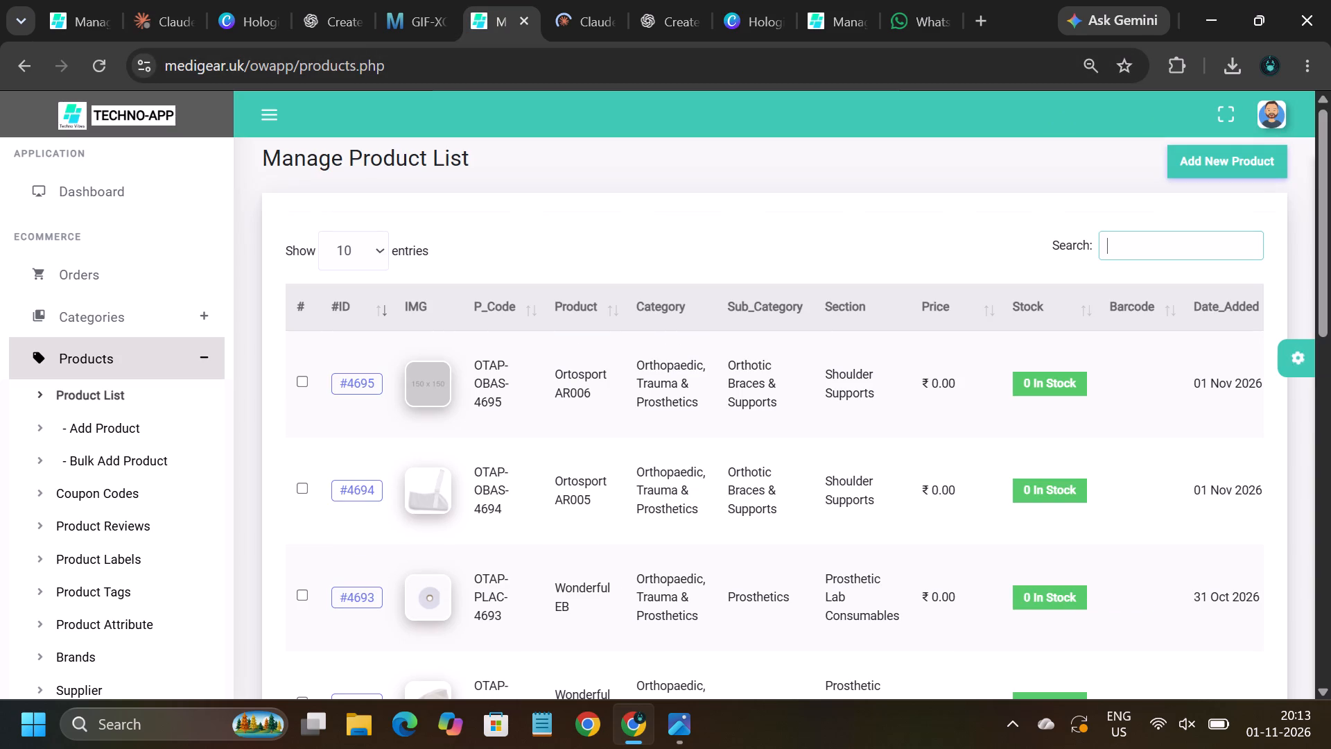
key("ctrl+v")
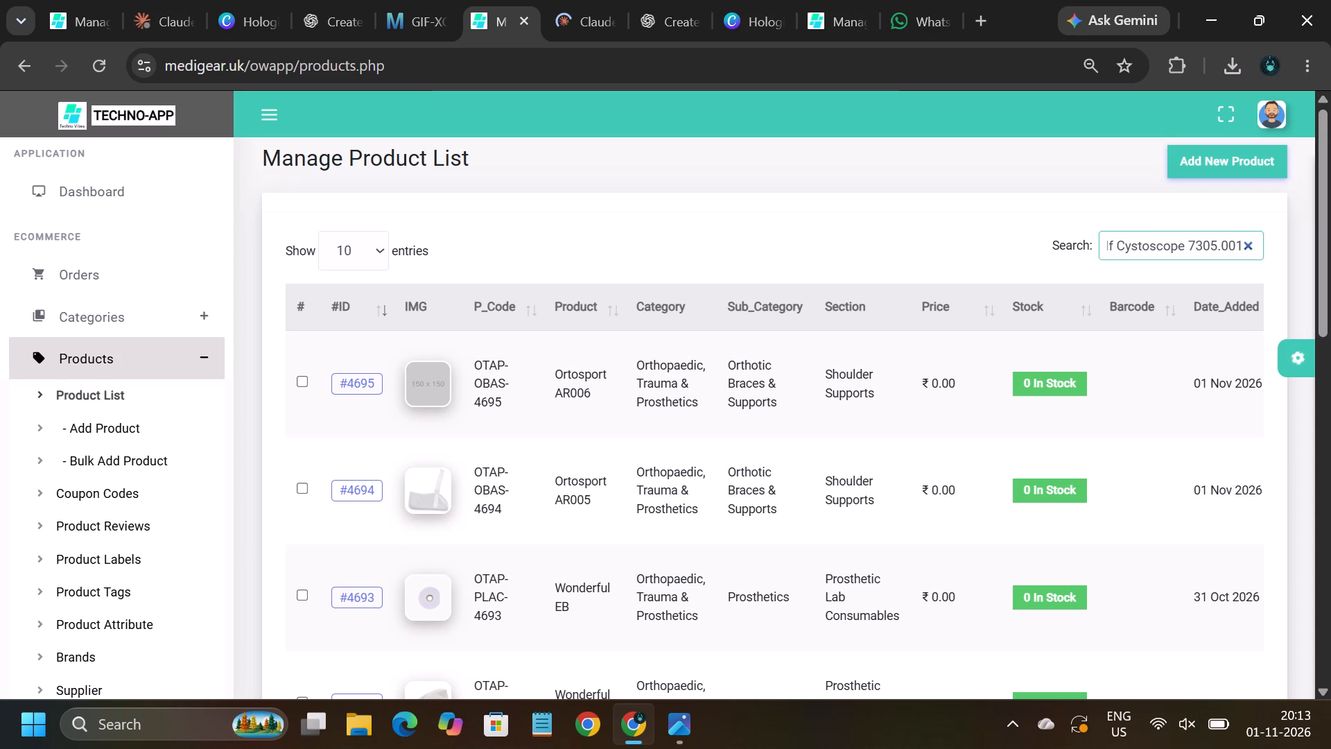
scroll(1122, 350, "down", 1)
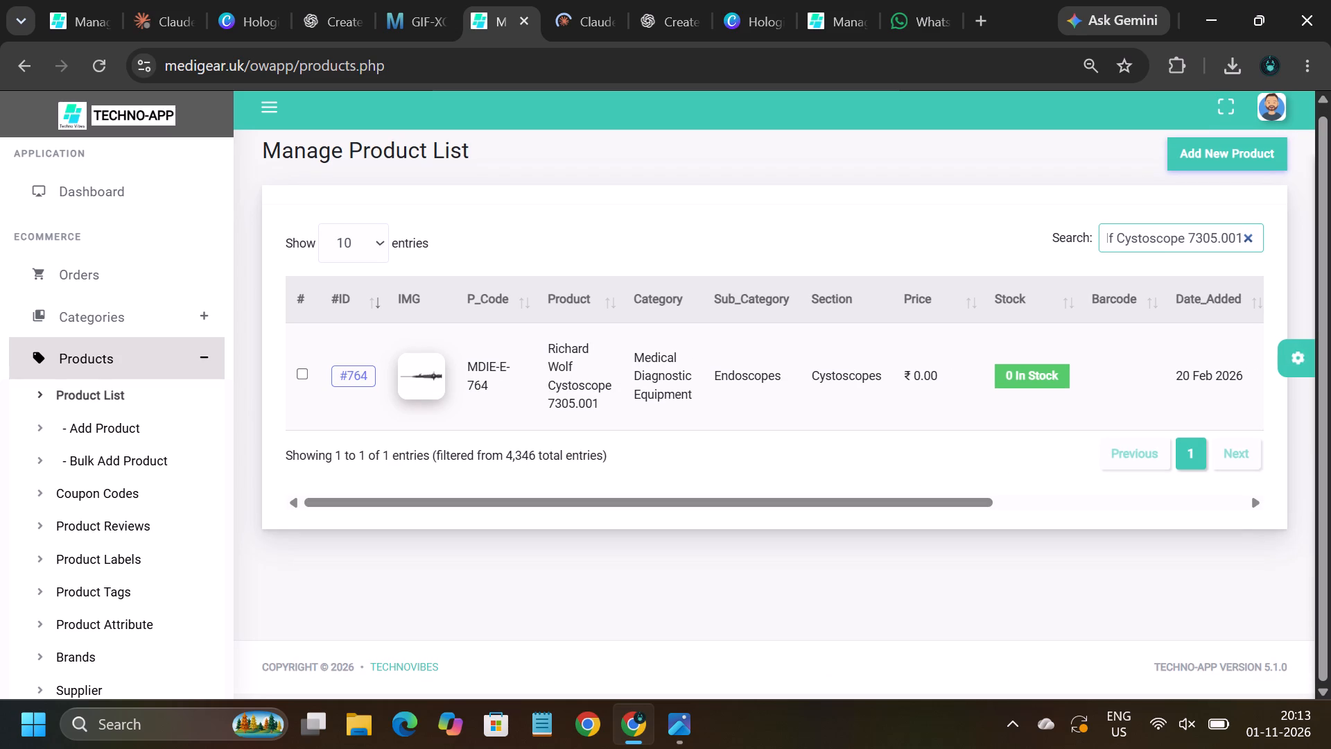
left_click(1206, 506)
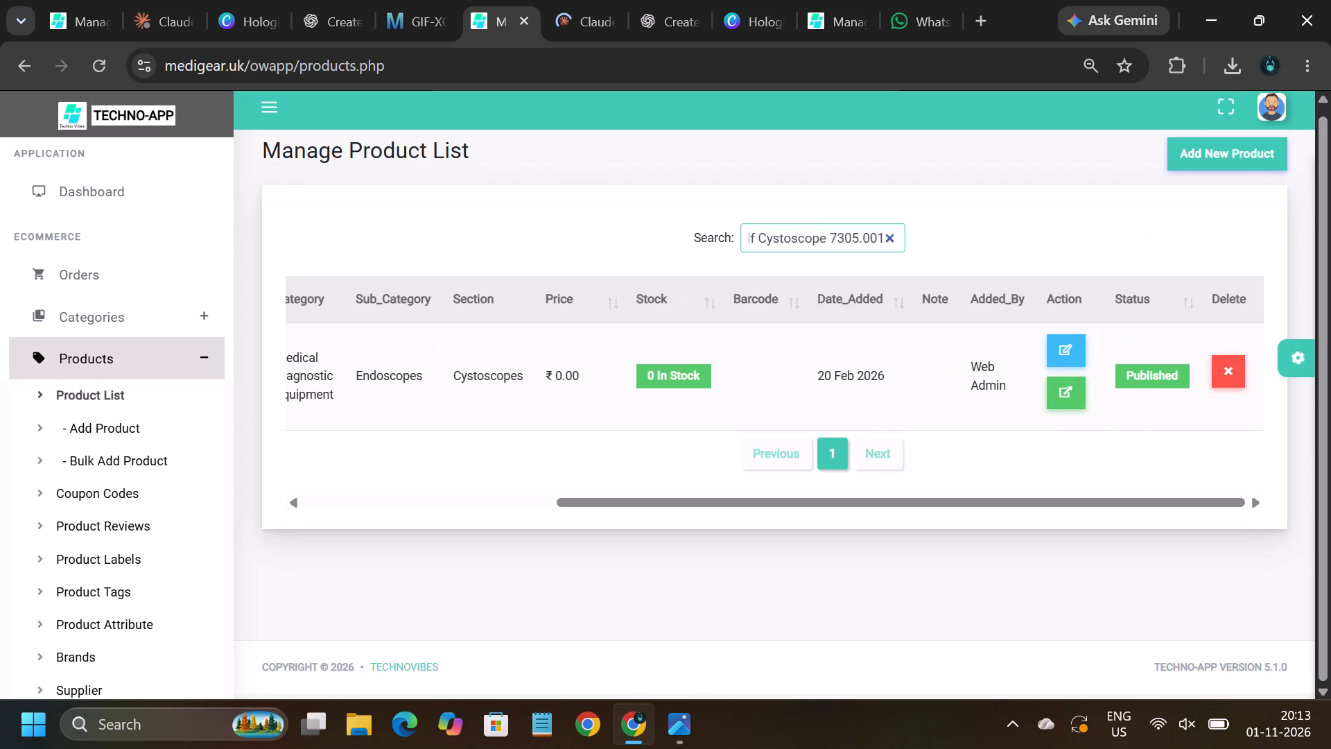
left_click(1064, 350)
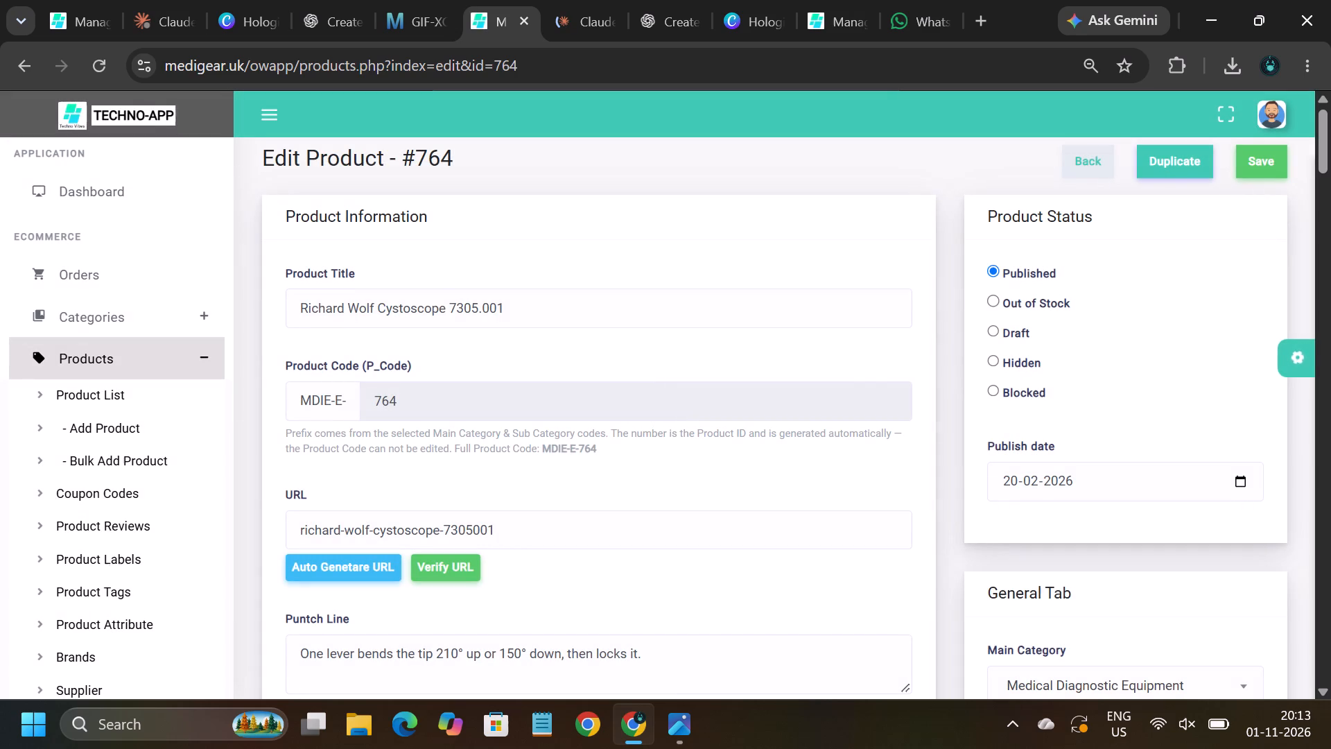
Shorten the product title to "Richard 7305.001".
left_click(453, 306)
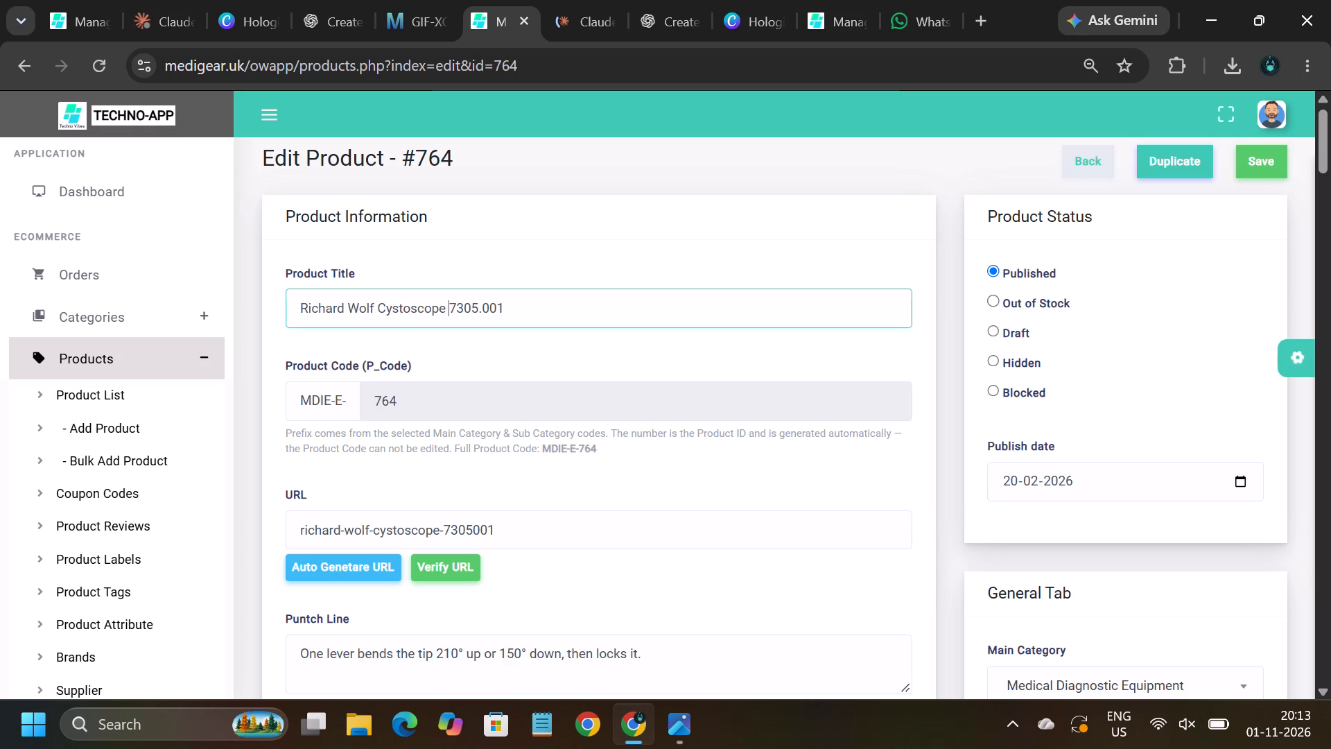
key("BackSpace")
key("BackSpace")
key("BackSpace")
key("BackSpace")
key("BackSpace")
key("BackSpace")
key("BackSpace")
key("BackSpace")
key("BackSpace")
key("BackSpace")
key("BackSpace")
key("BackSpace")
key("BackSpace")
key("BackSpace")
key("BackSpace")
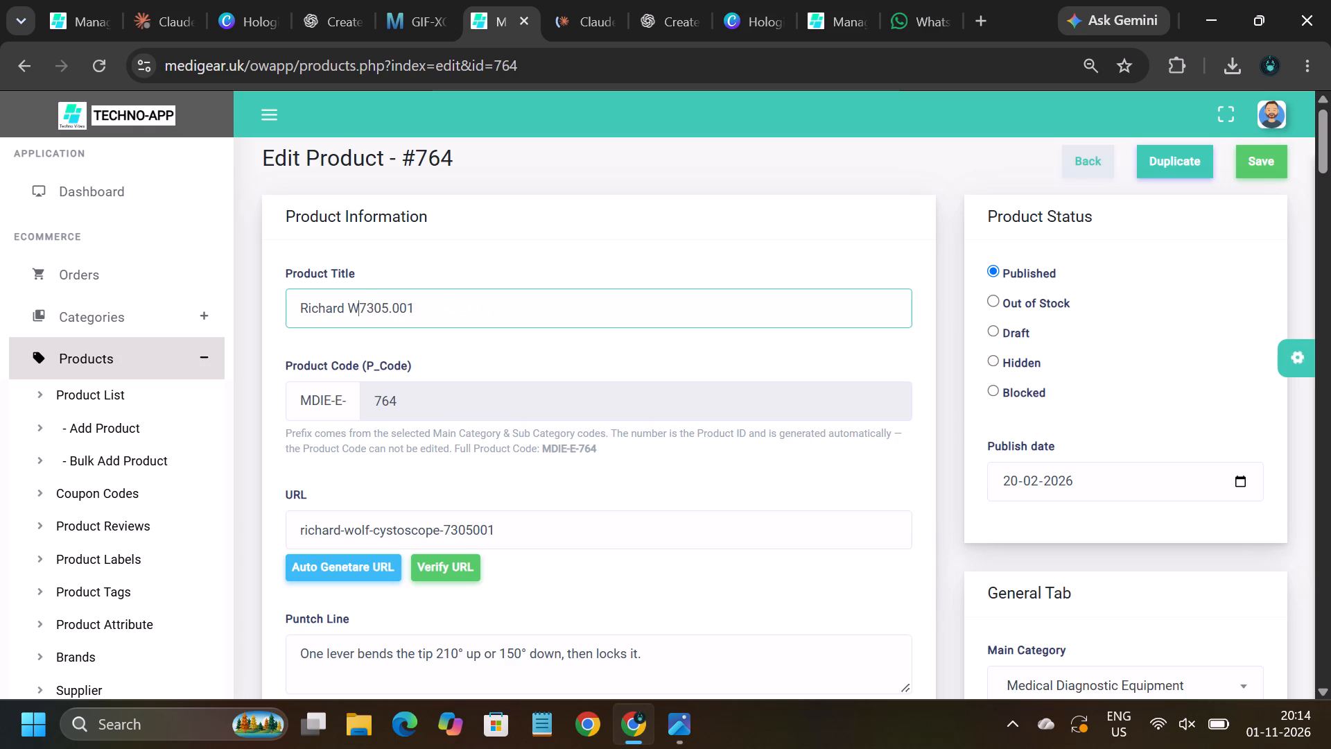
key("BackSpace")
Auto-generate the product URL from the shortened title as richard-7305001.
scroll(478, 345, "down", 2)
left_click(370, 358)
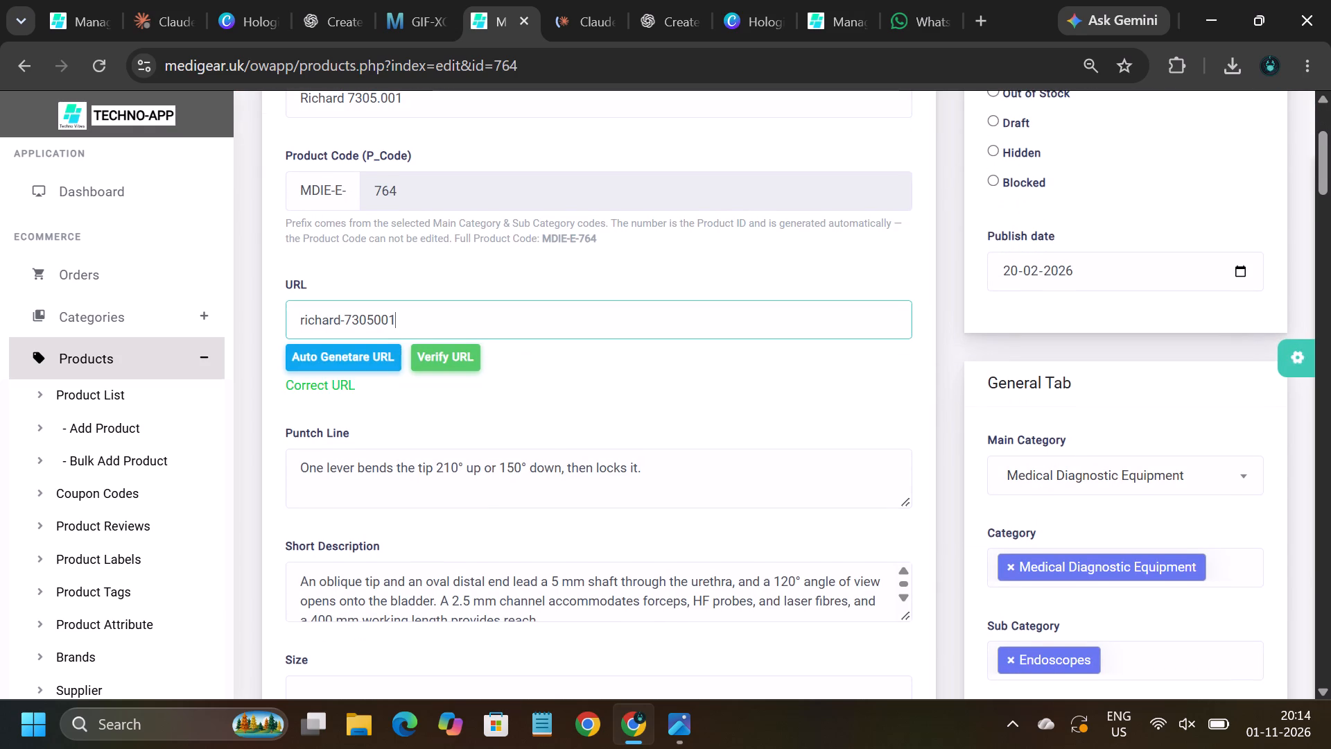
scroll(567, 411, "down", 5)
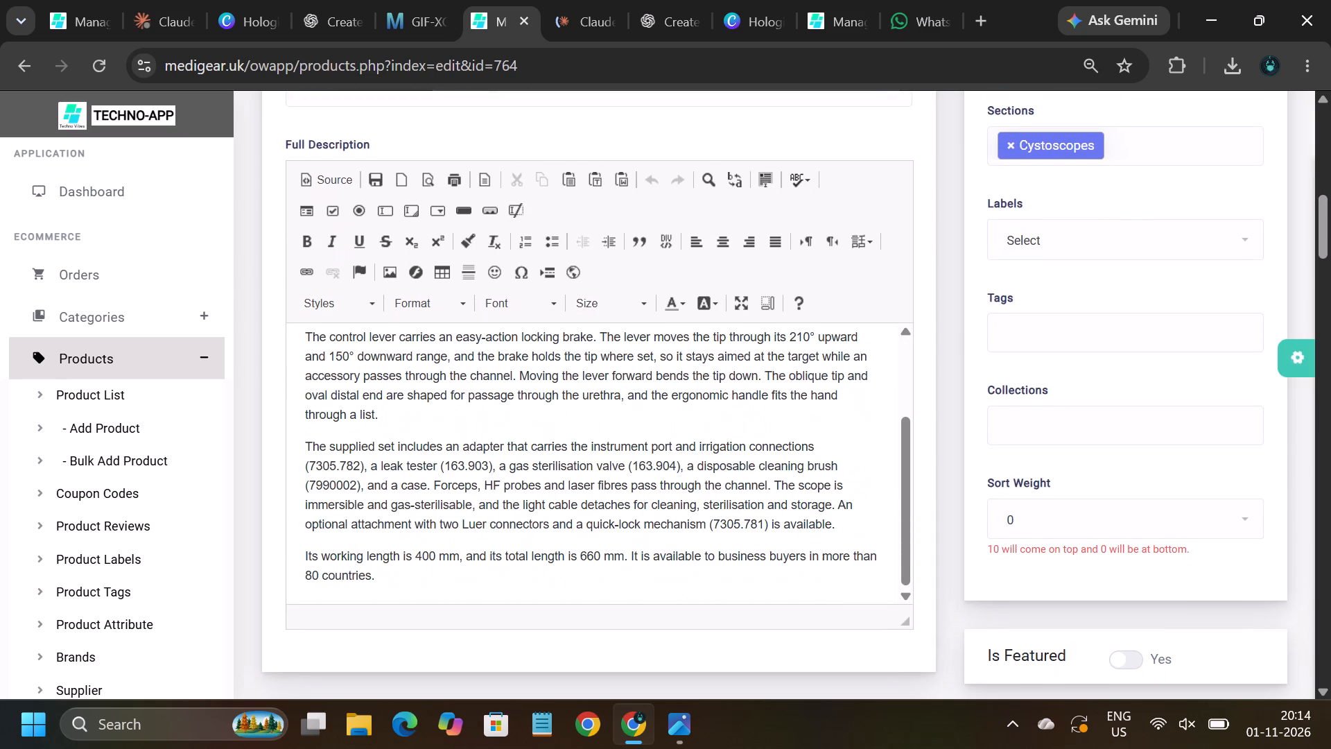
scroll(567, 411, "down", 3)
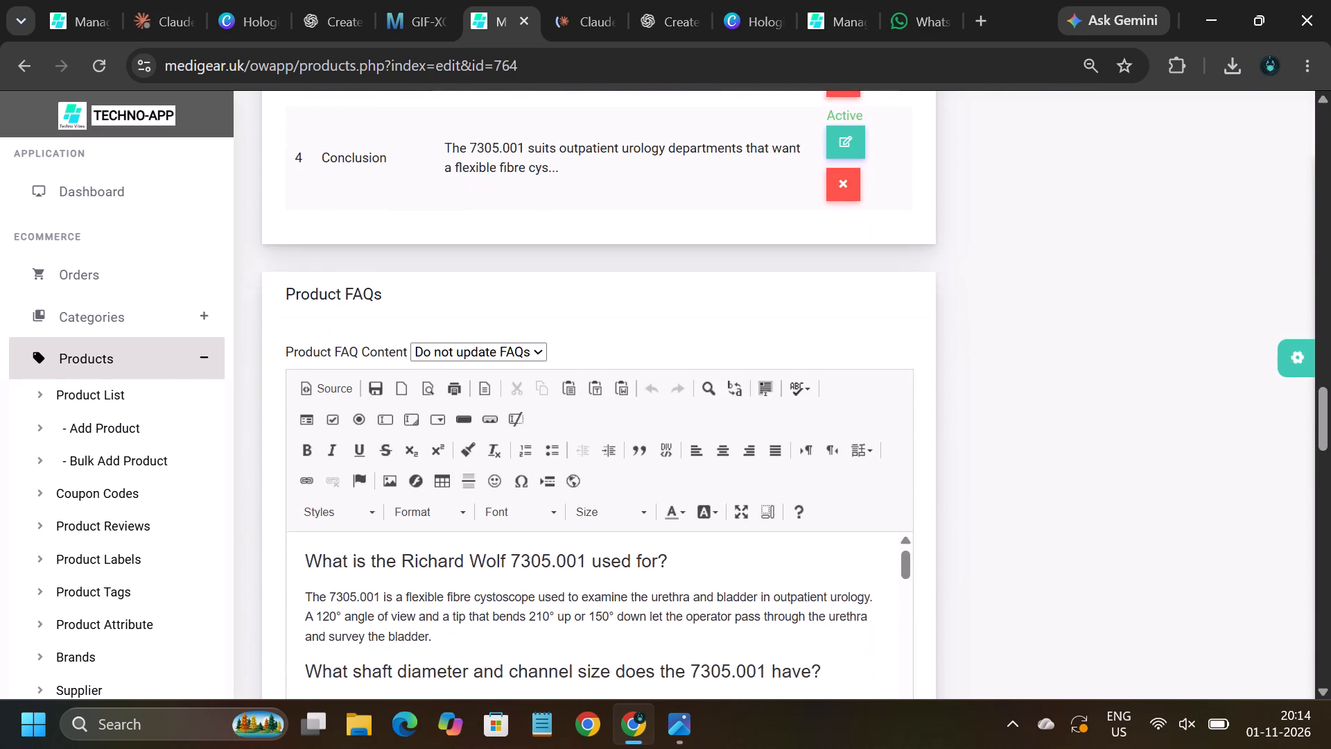
scroll(567, 411, "down", 4)
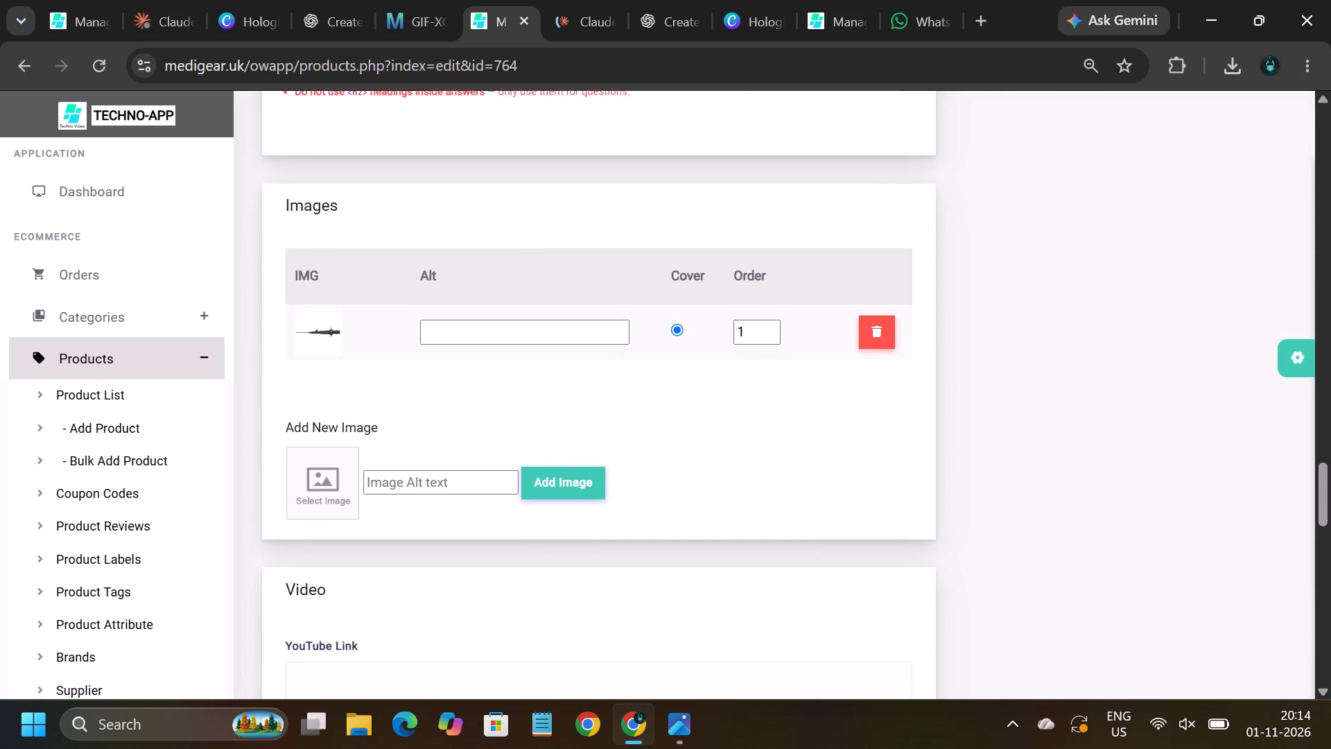
right_click(322, 315)
left_click(393, 402)
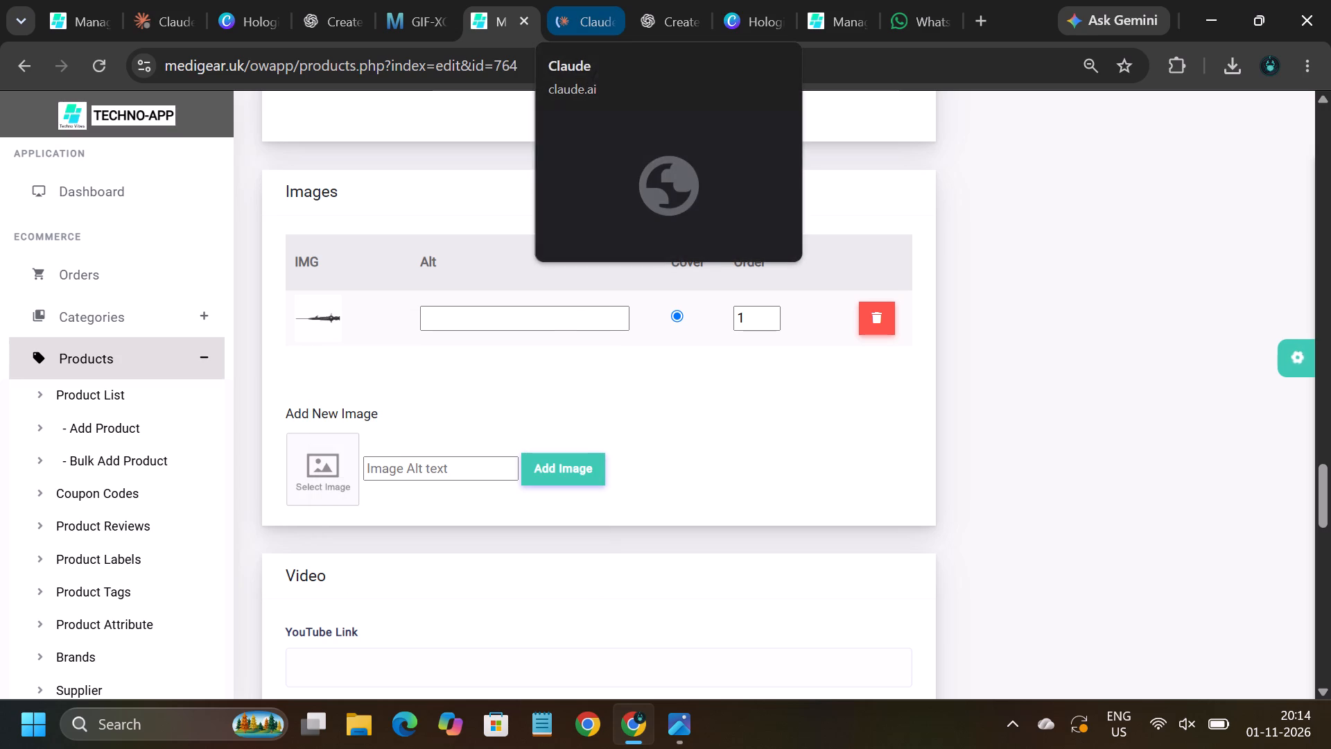
left_click(406, 20)
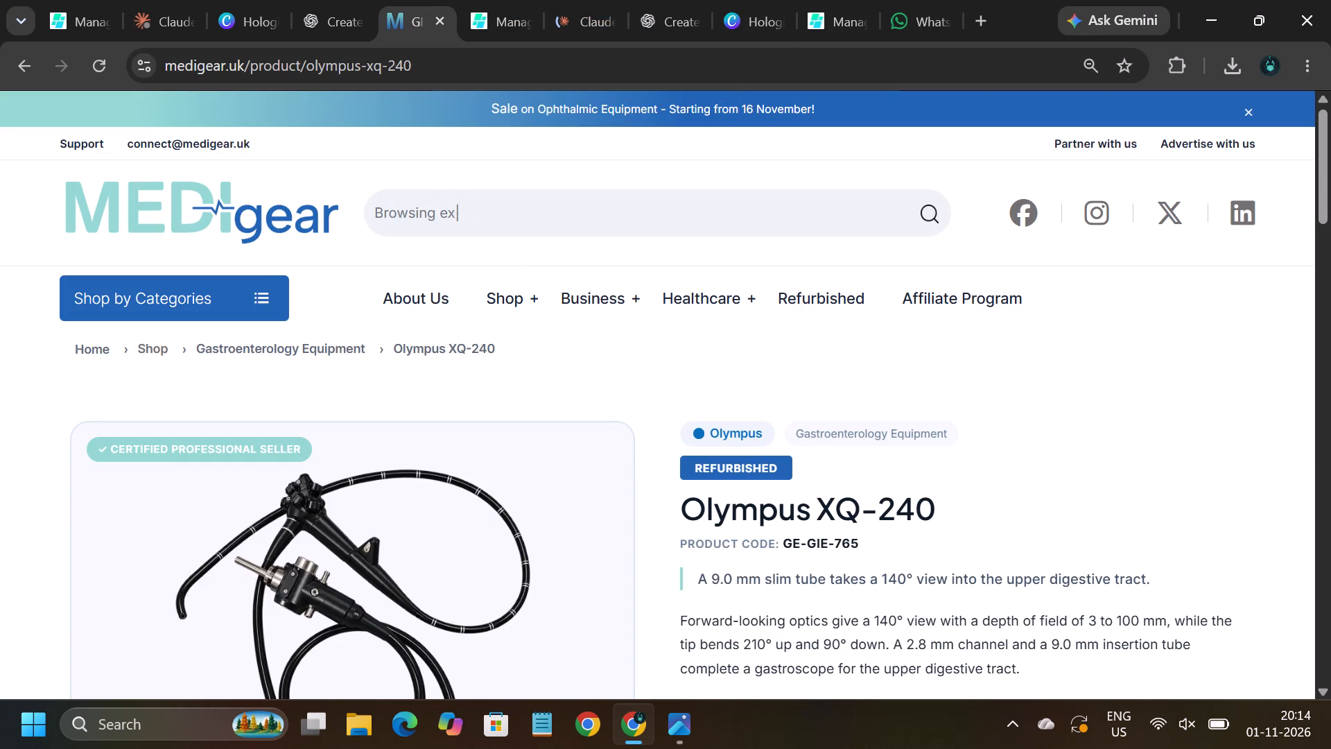
left_click(565, 216)
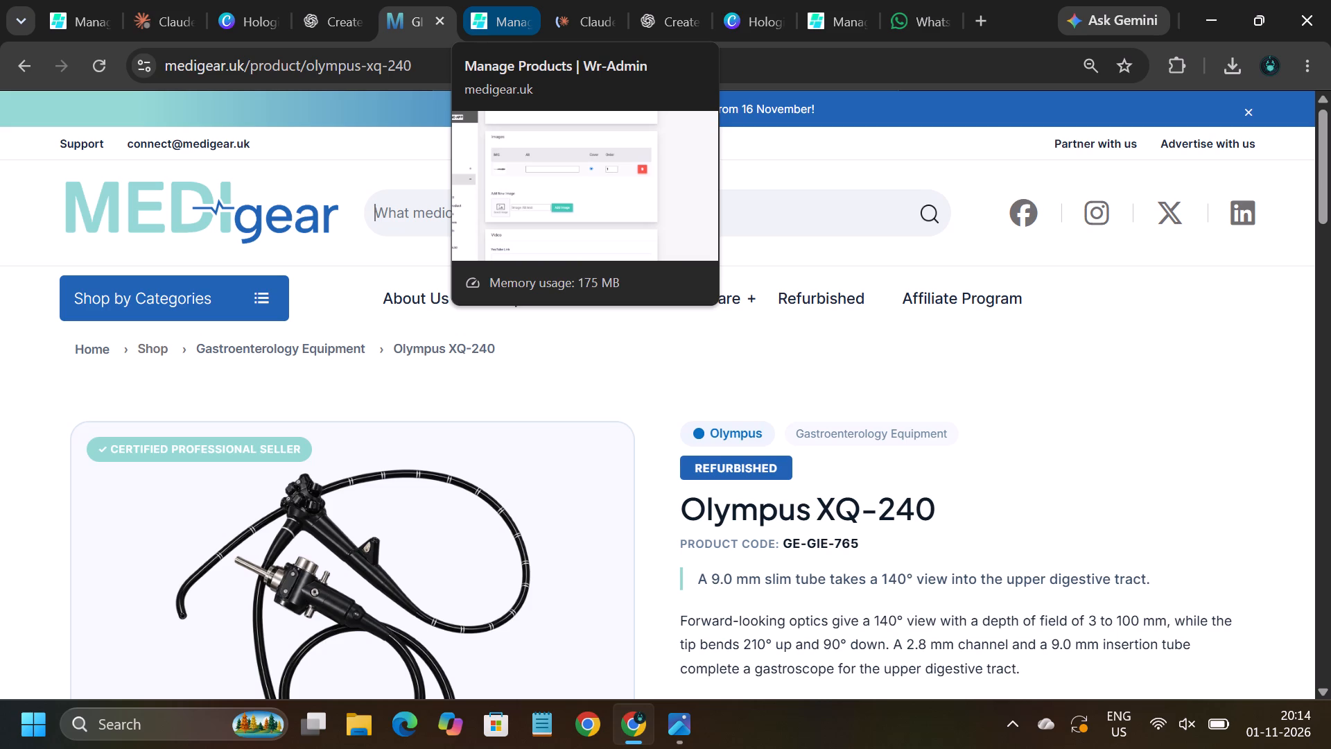
left_click(490, 28)
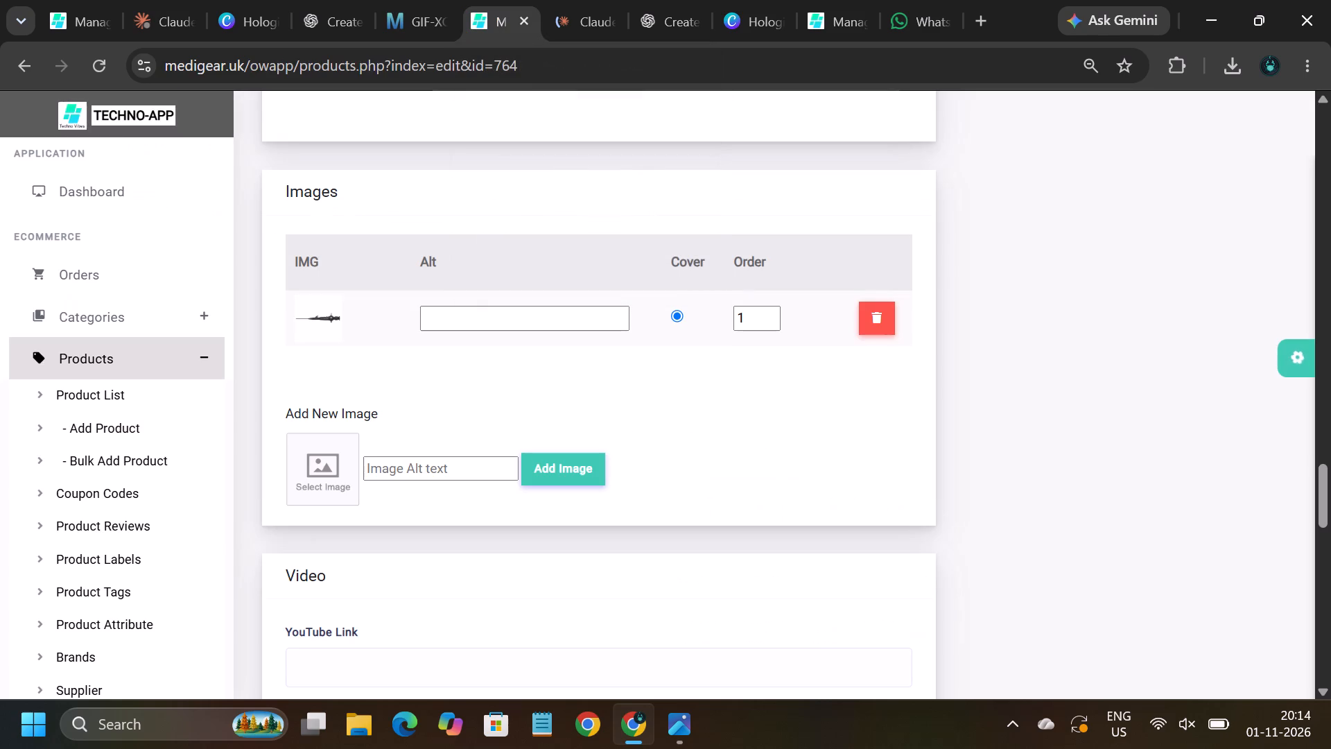
left_click(458, 295)
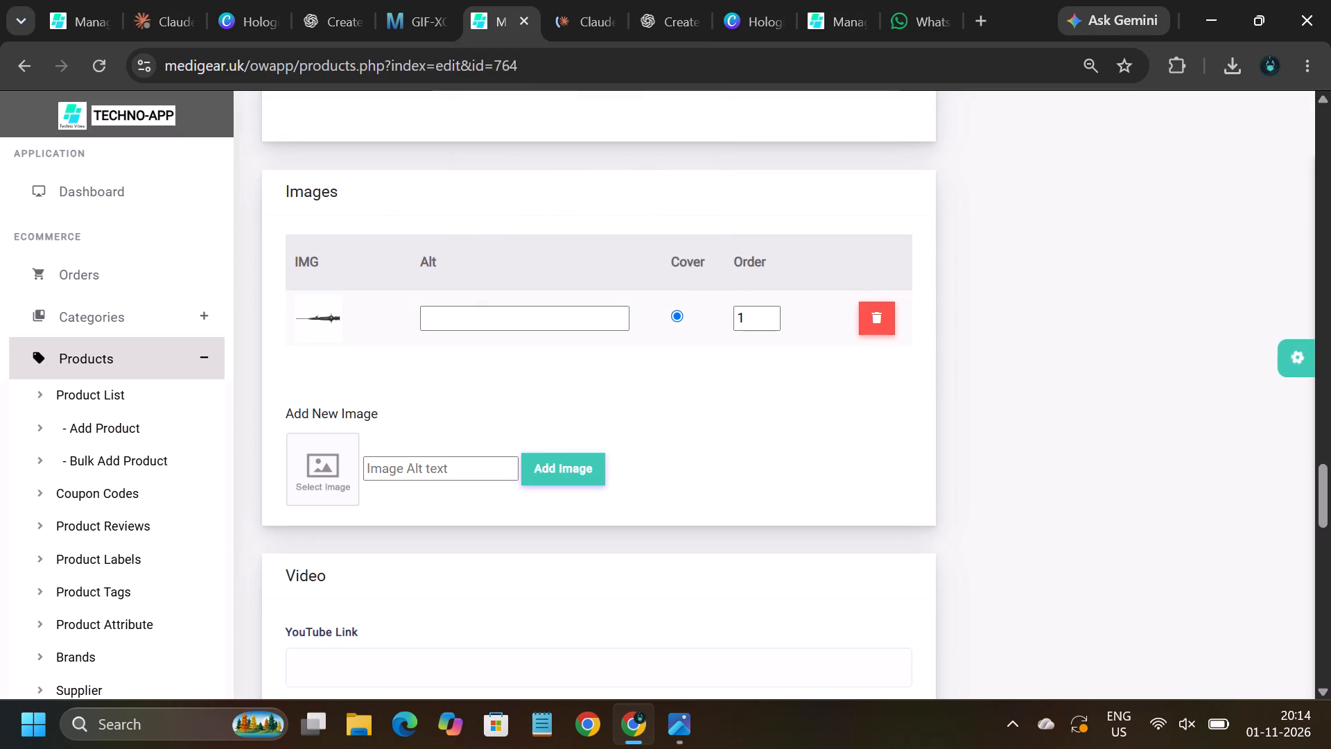
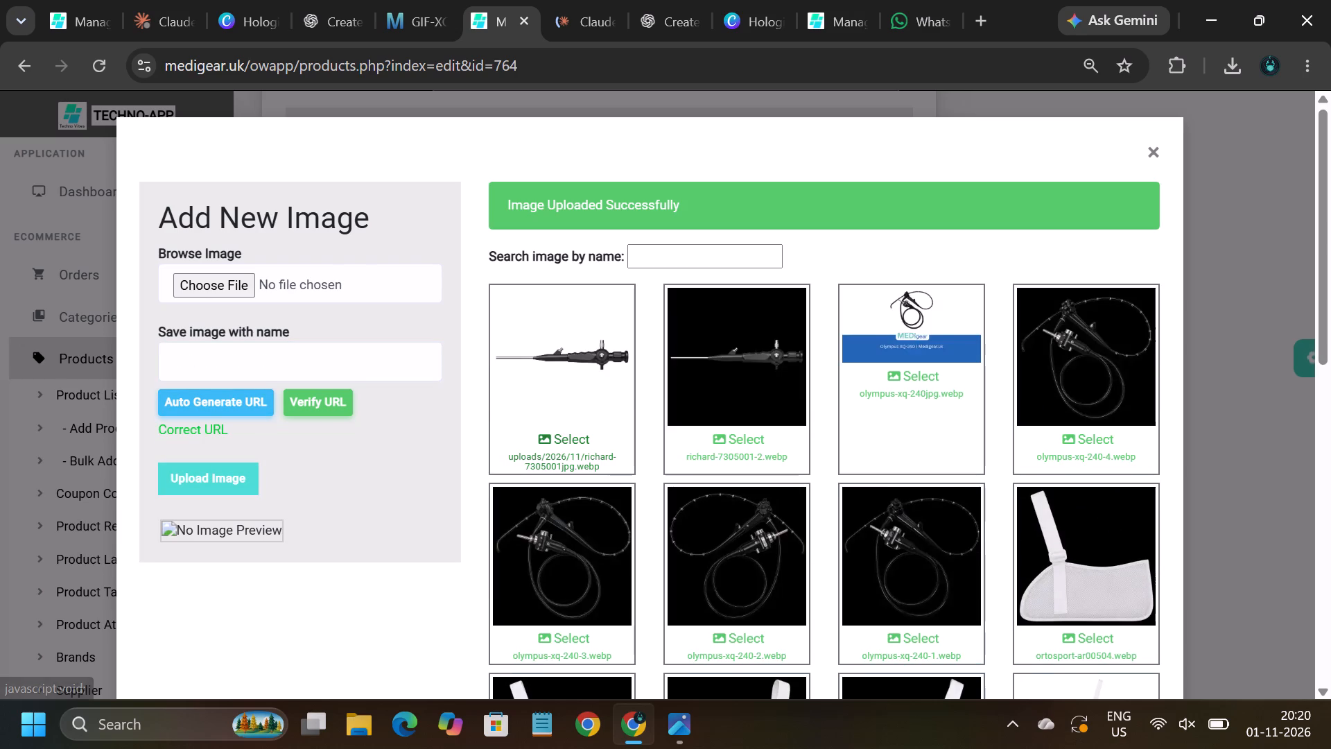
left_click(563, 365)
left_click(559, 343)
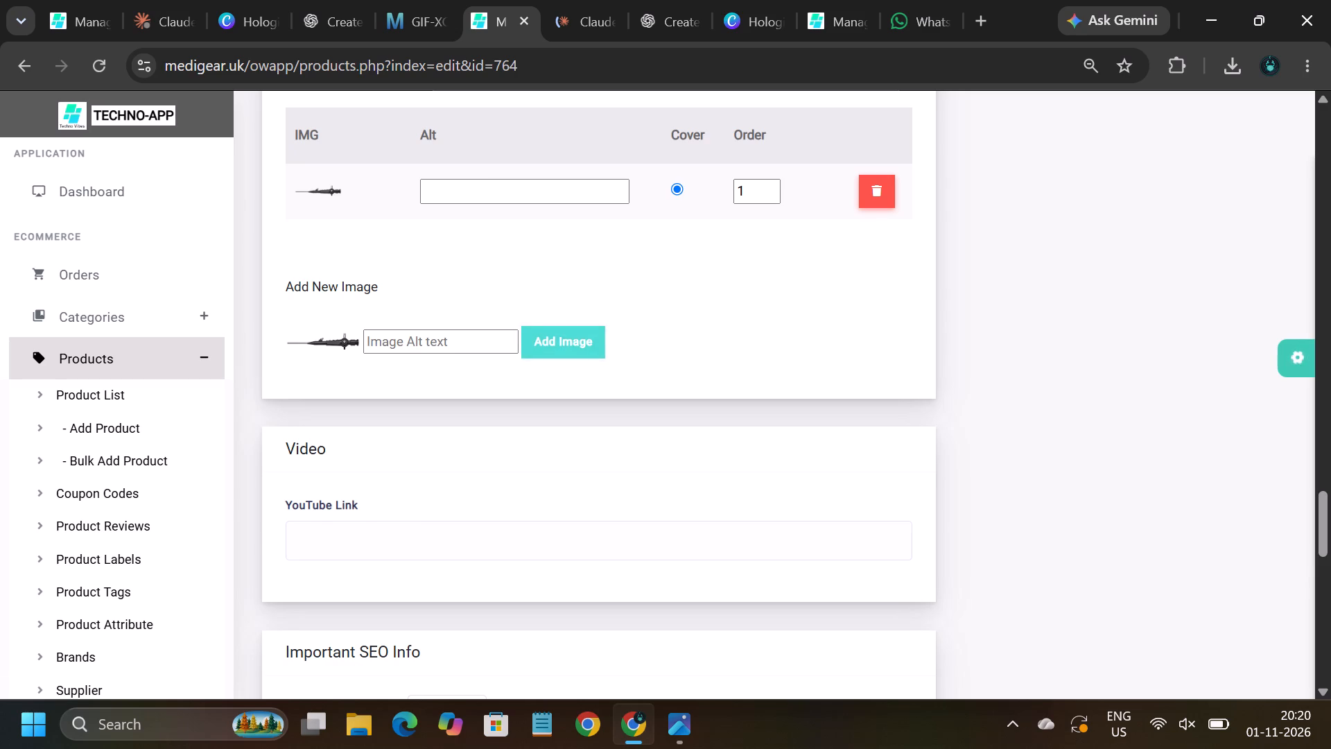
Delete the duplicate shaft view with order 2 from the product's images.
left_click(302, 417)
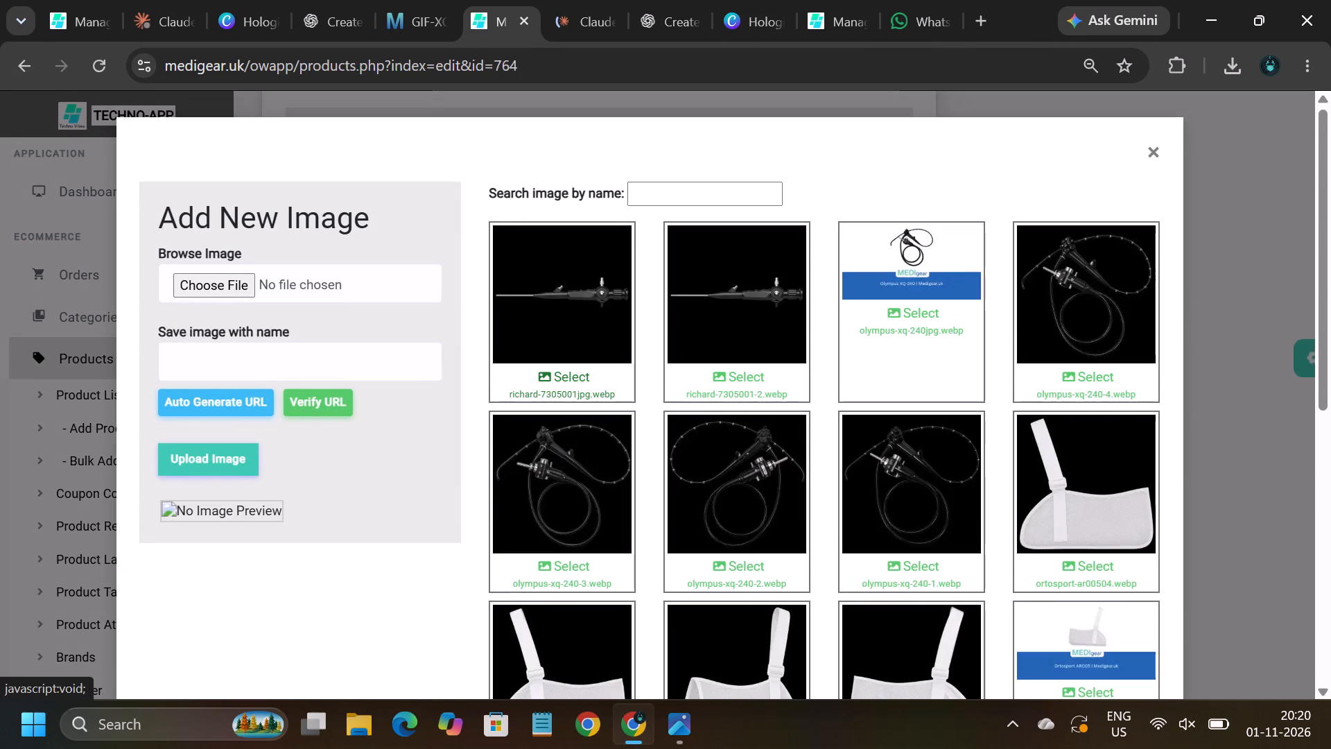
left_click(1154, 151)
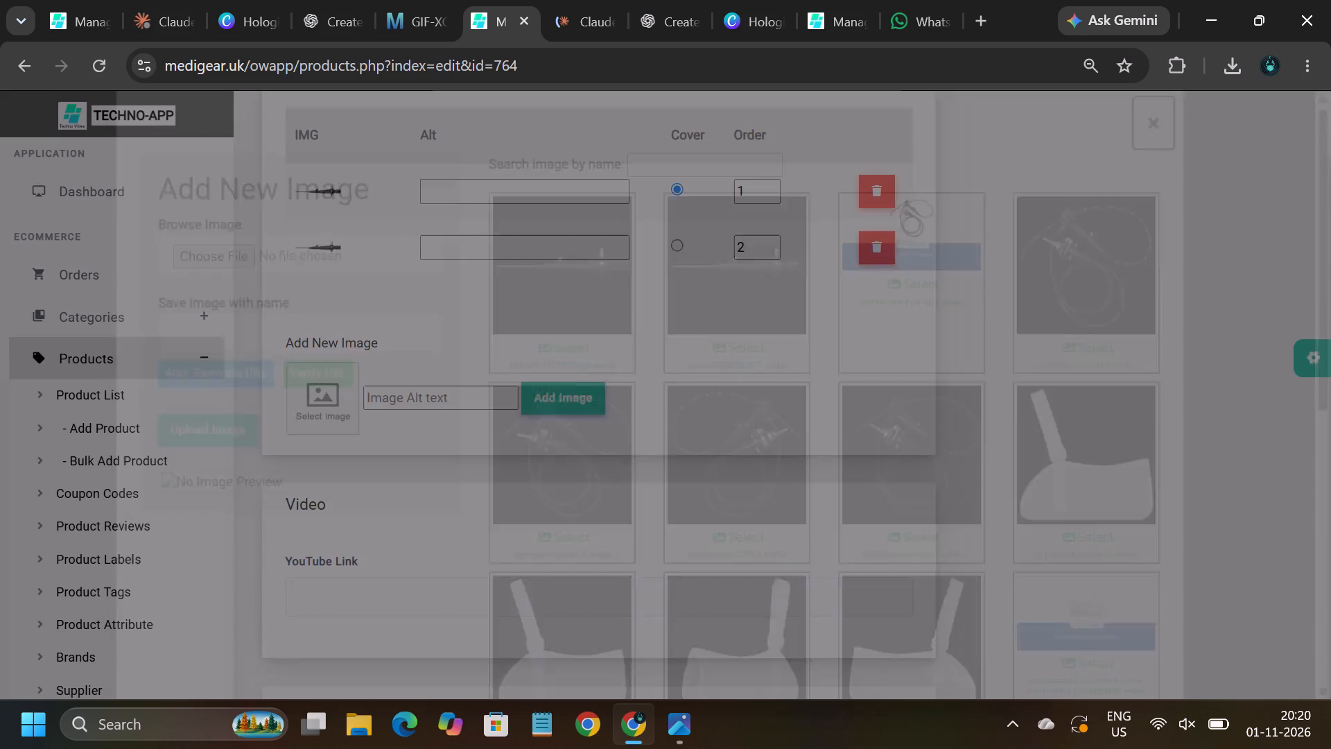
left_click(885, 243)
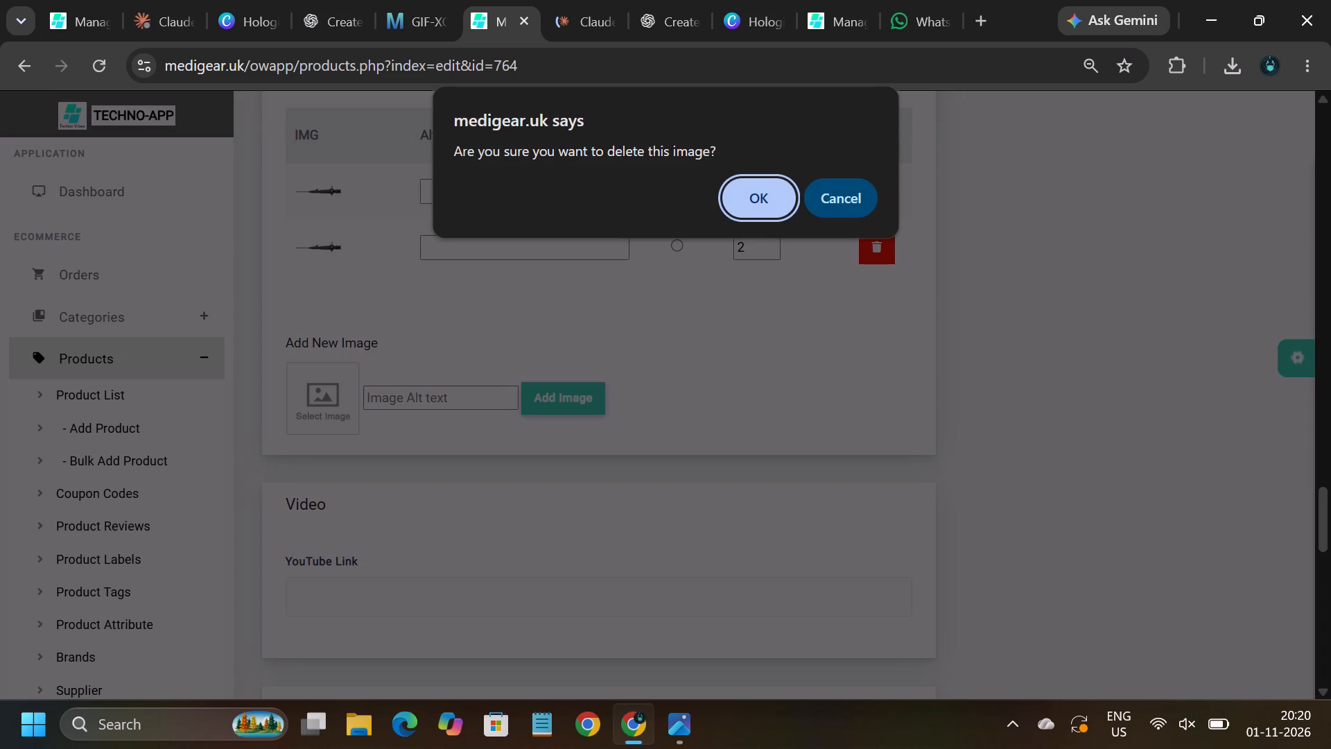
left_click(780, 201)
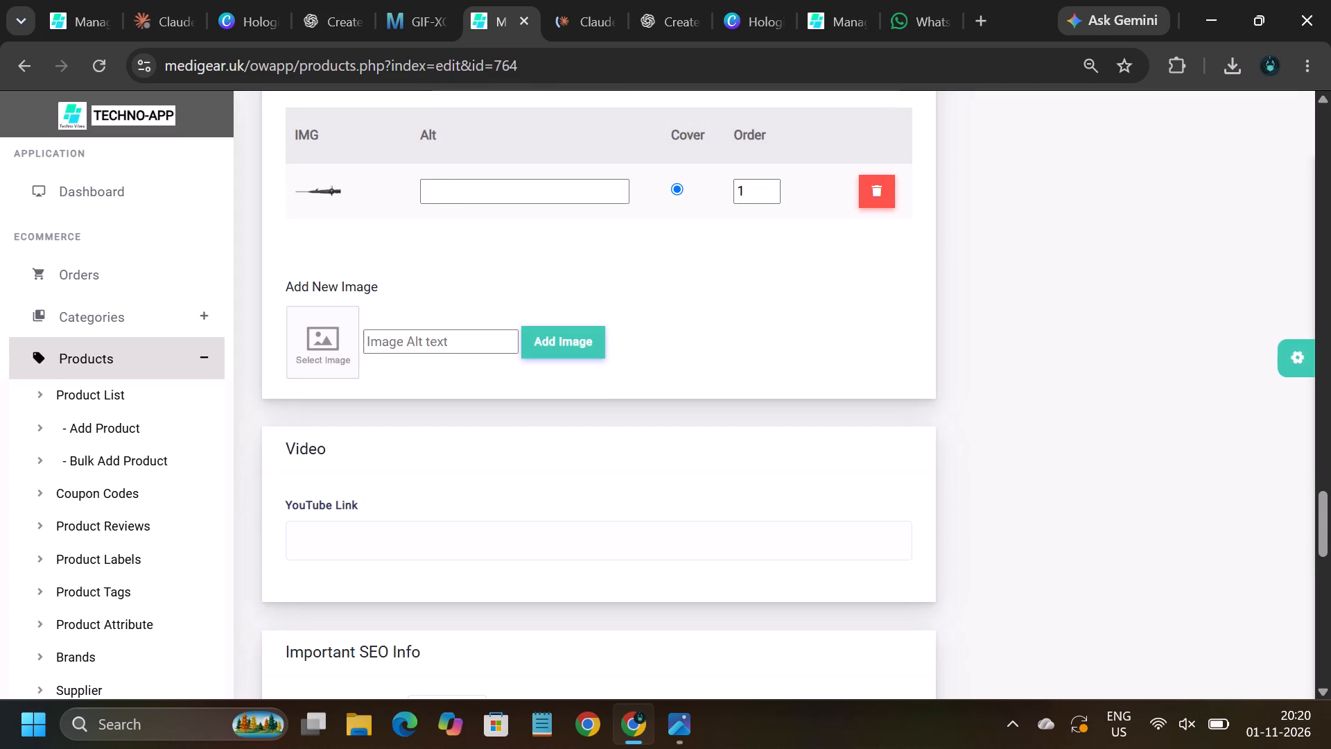
Upload Richard 7305.001 1.png from Pictures under the auto-generated name richard-7305001-1 and add it to the product's images without alt text.
left_click(321, 369)
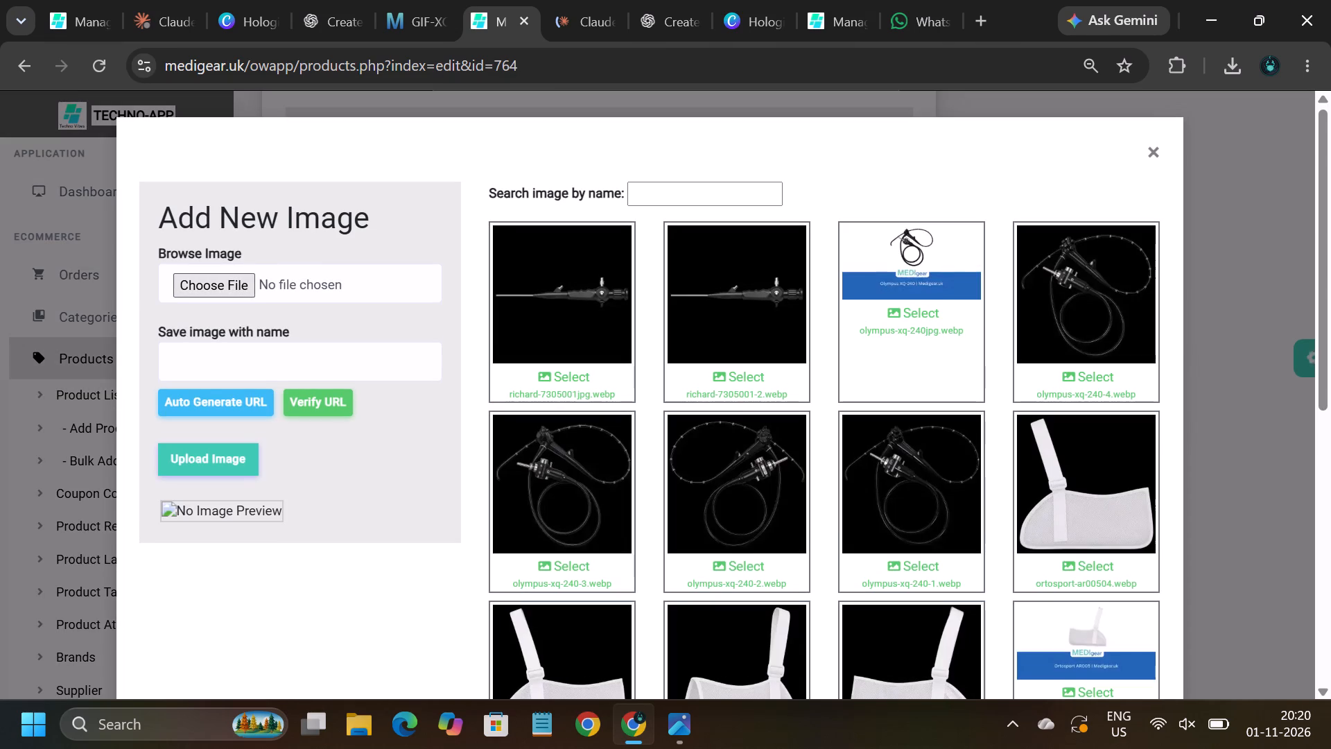
left_click(243, 282)
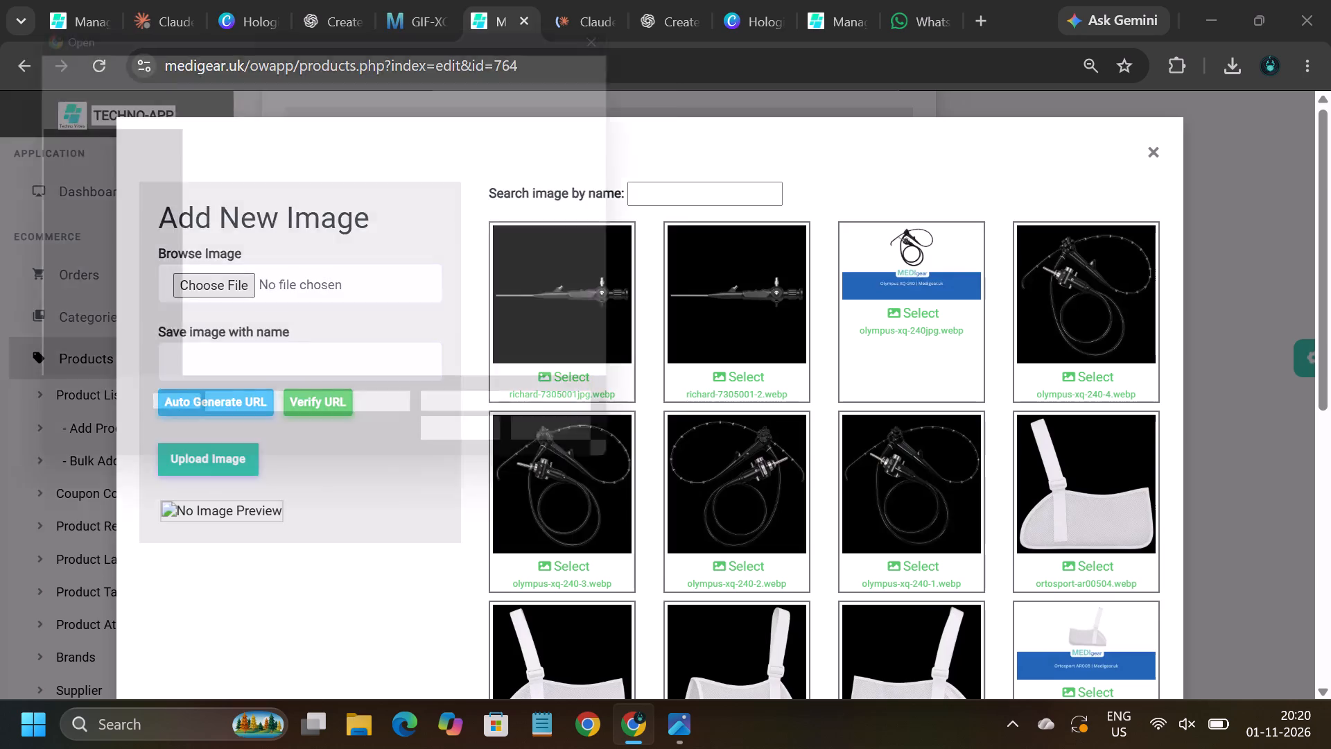
left_click(542, 57)
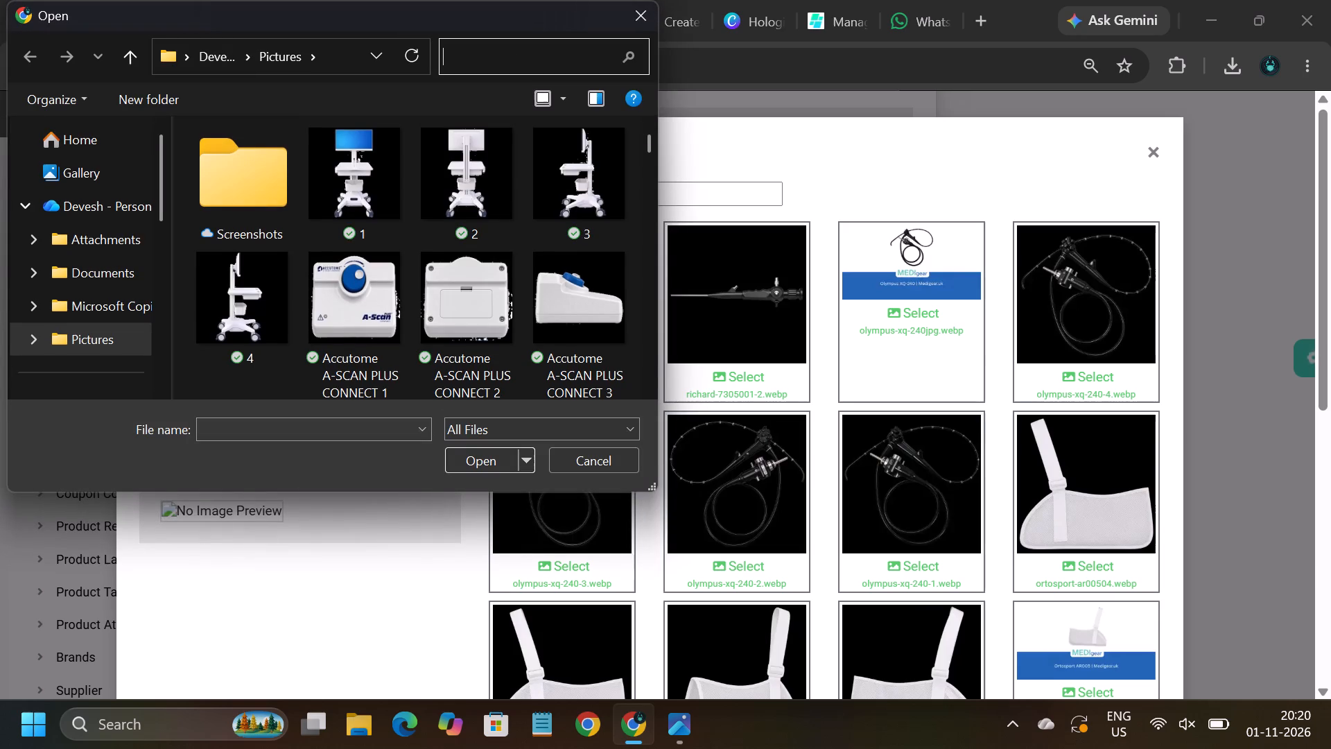
key("ctrl+v")
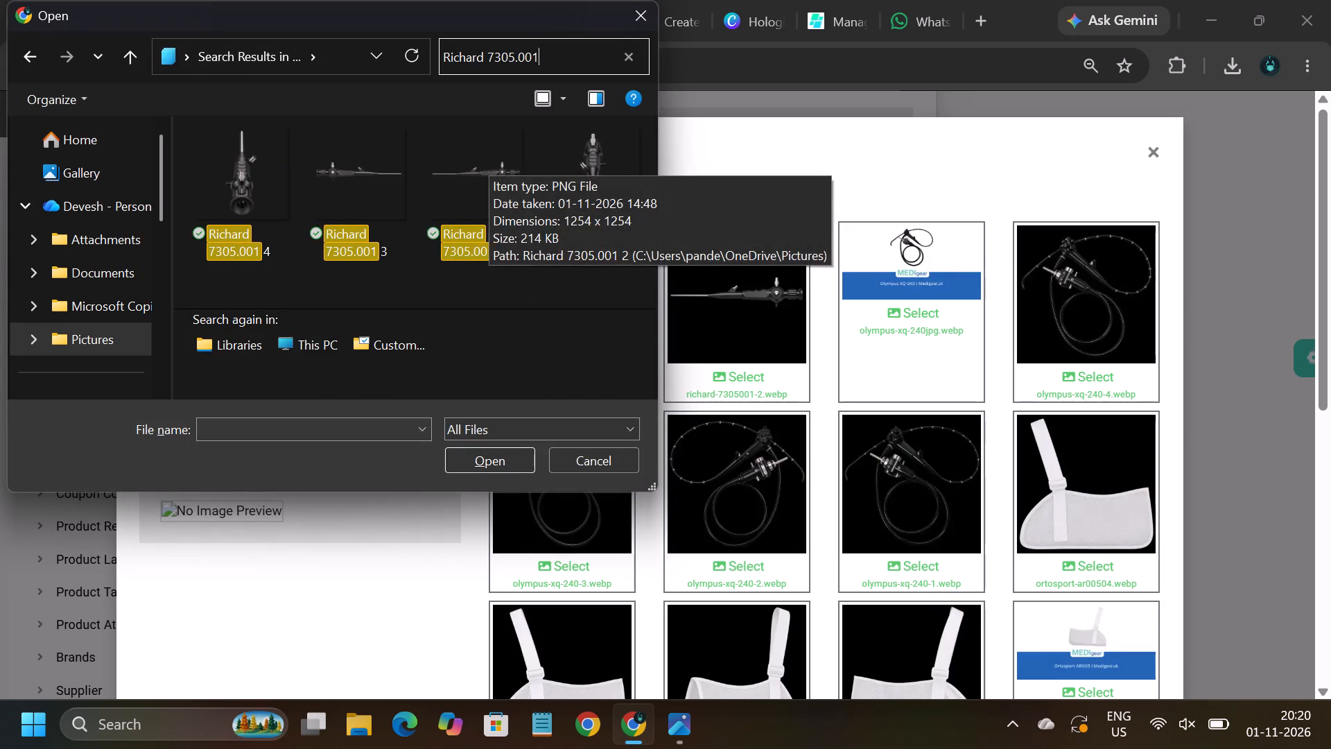
double_click(577, 157)
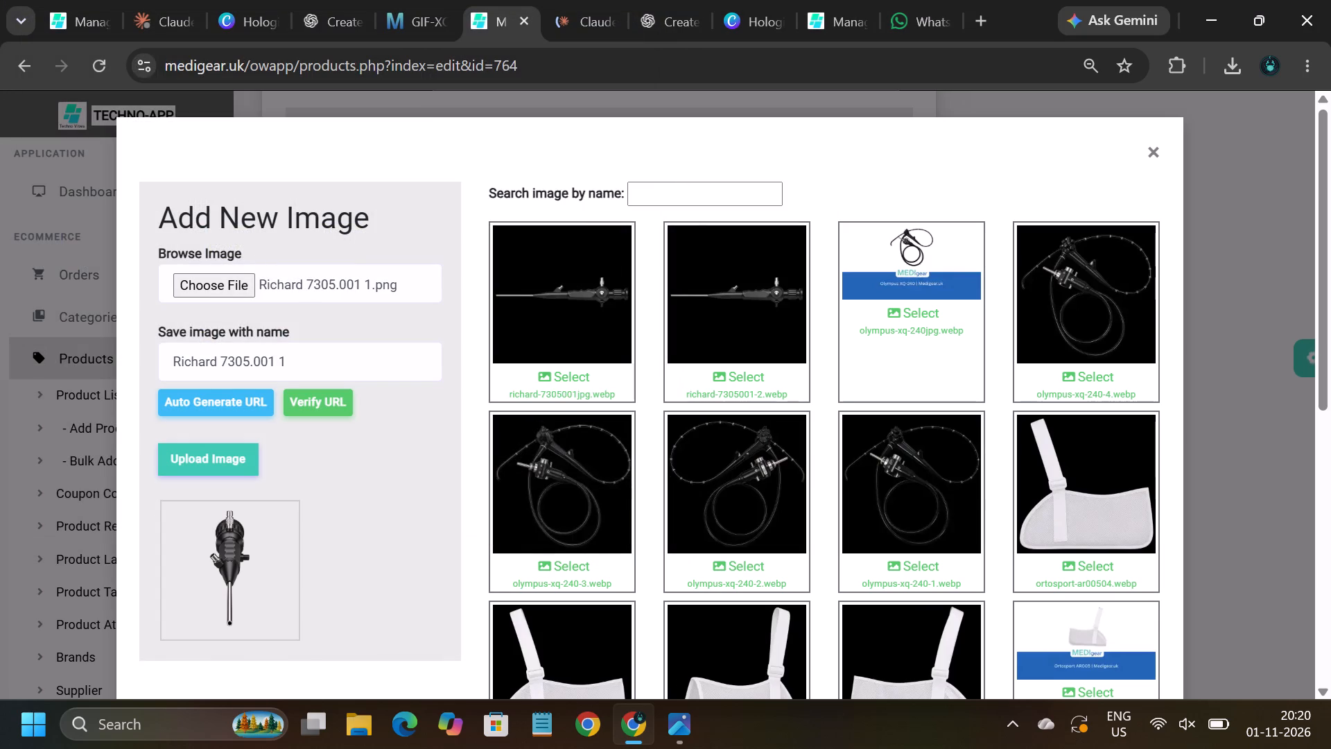
left_click(256, 403)
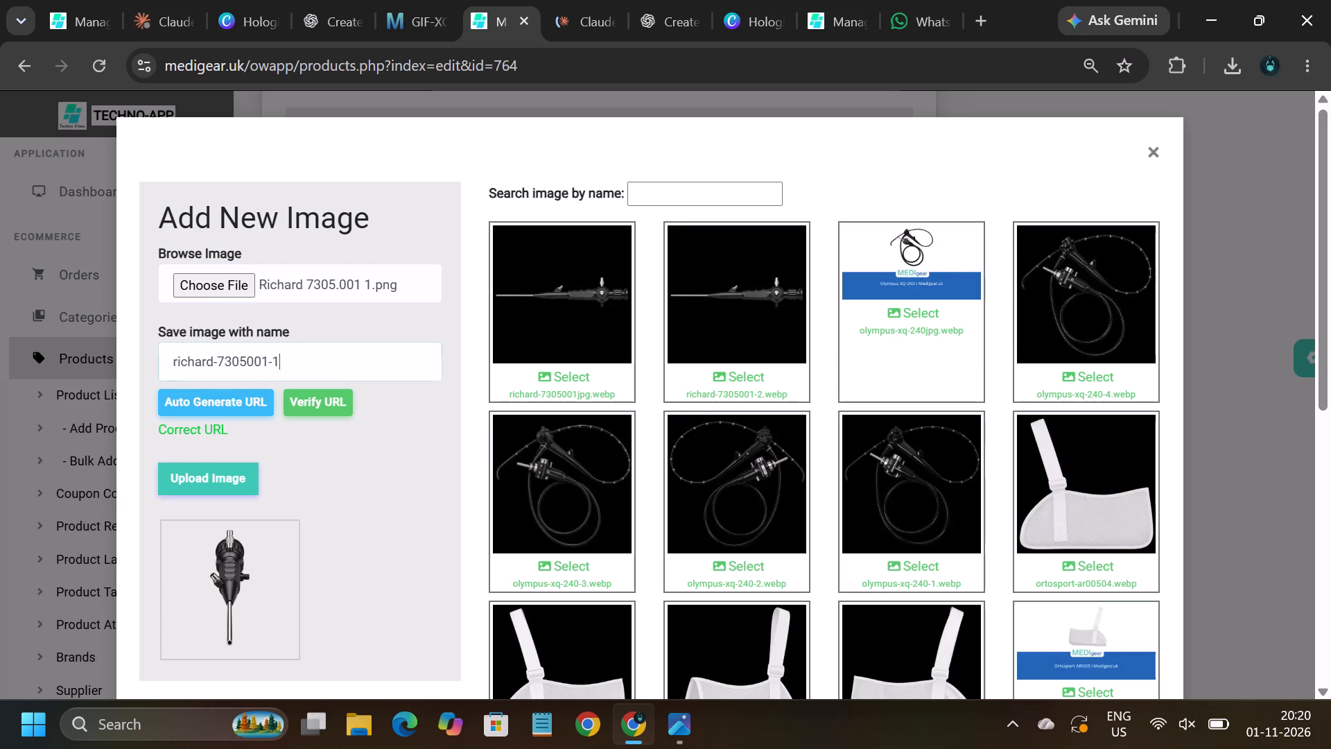
left_click(236, 476)
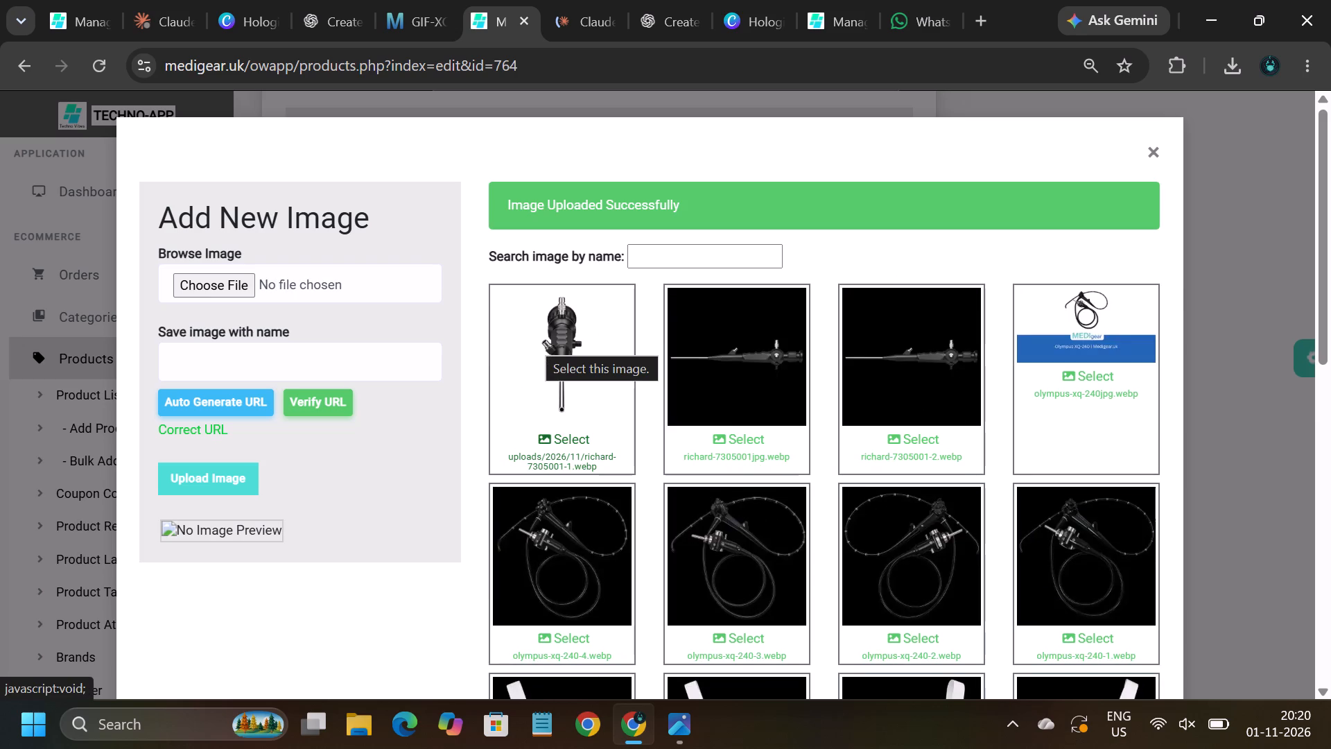
left_click(568, 352)
left_click(568, 352)
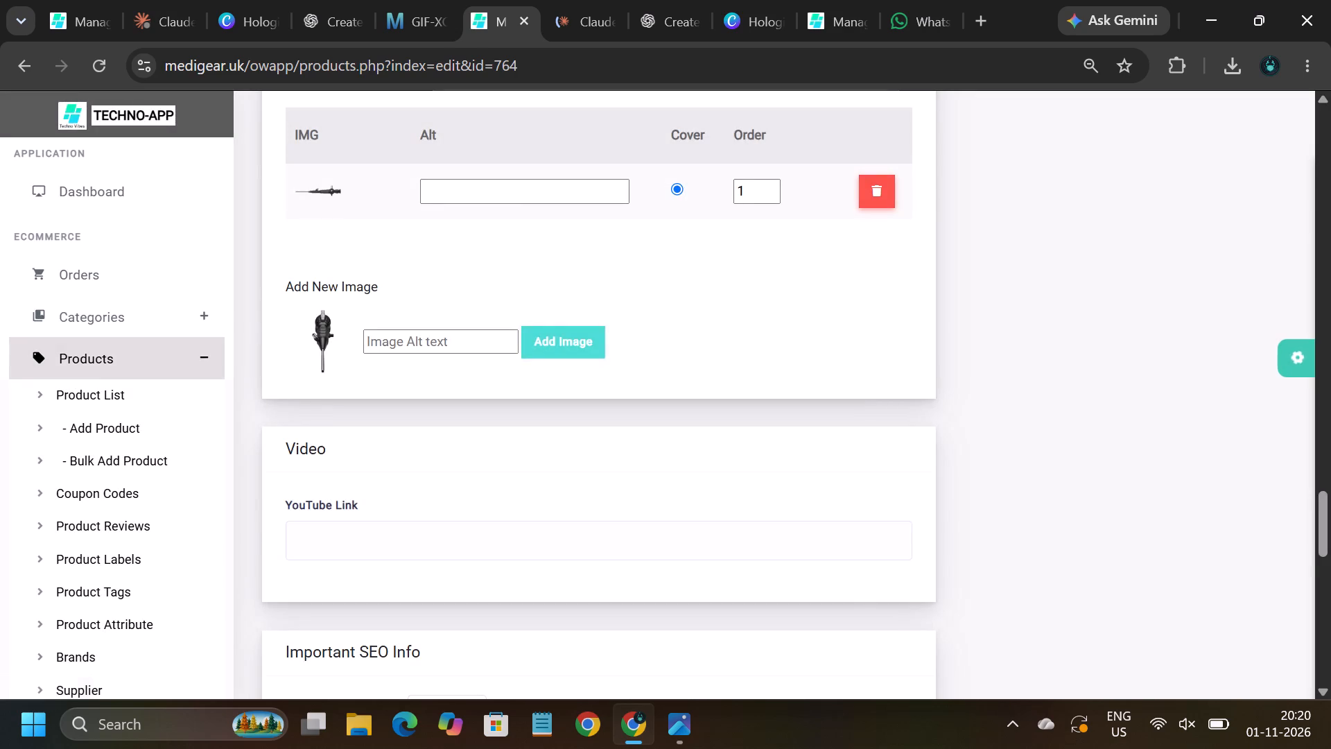
Upload Richard 7305.001 3.png from Pictures under the auto-generated name richard-7305001-3 and add it to the product's images without alt text.
left_click(319, 417)
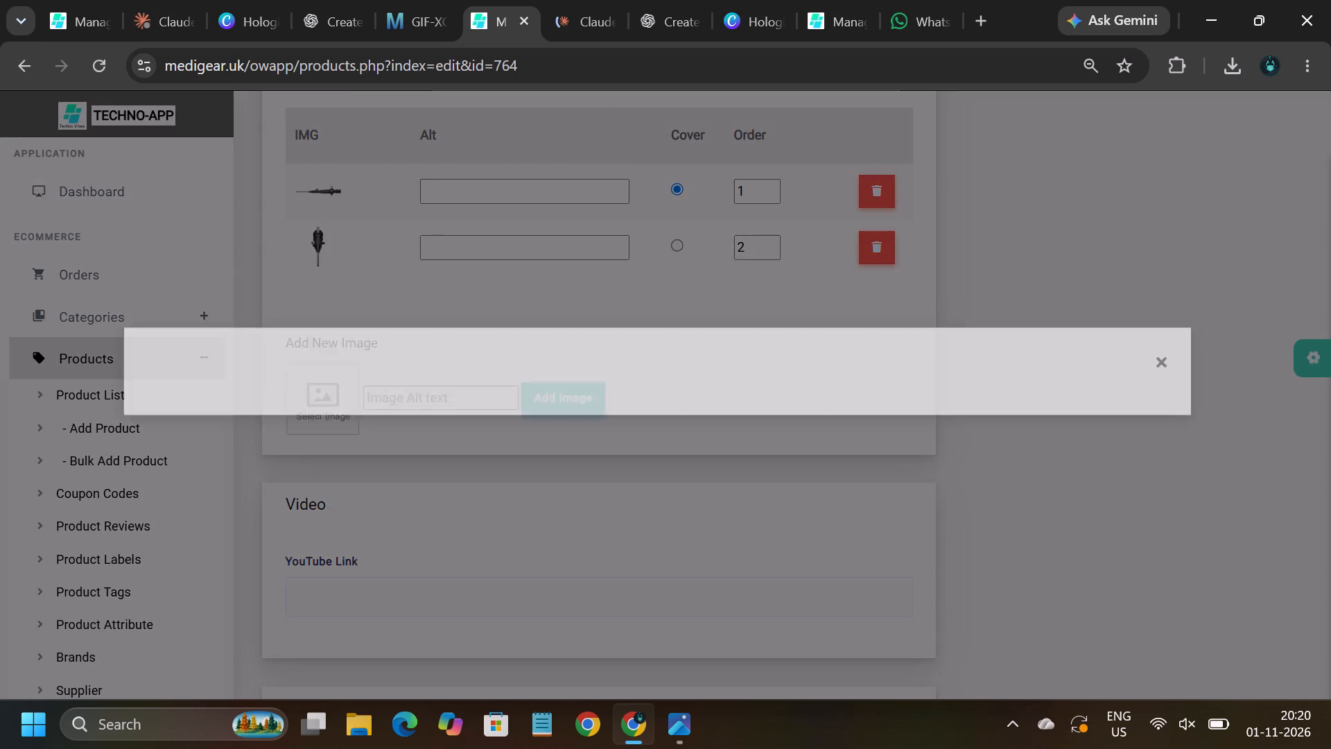
left_click(241, 289)
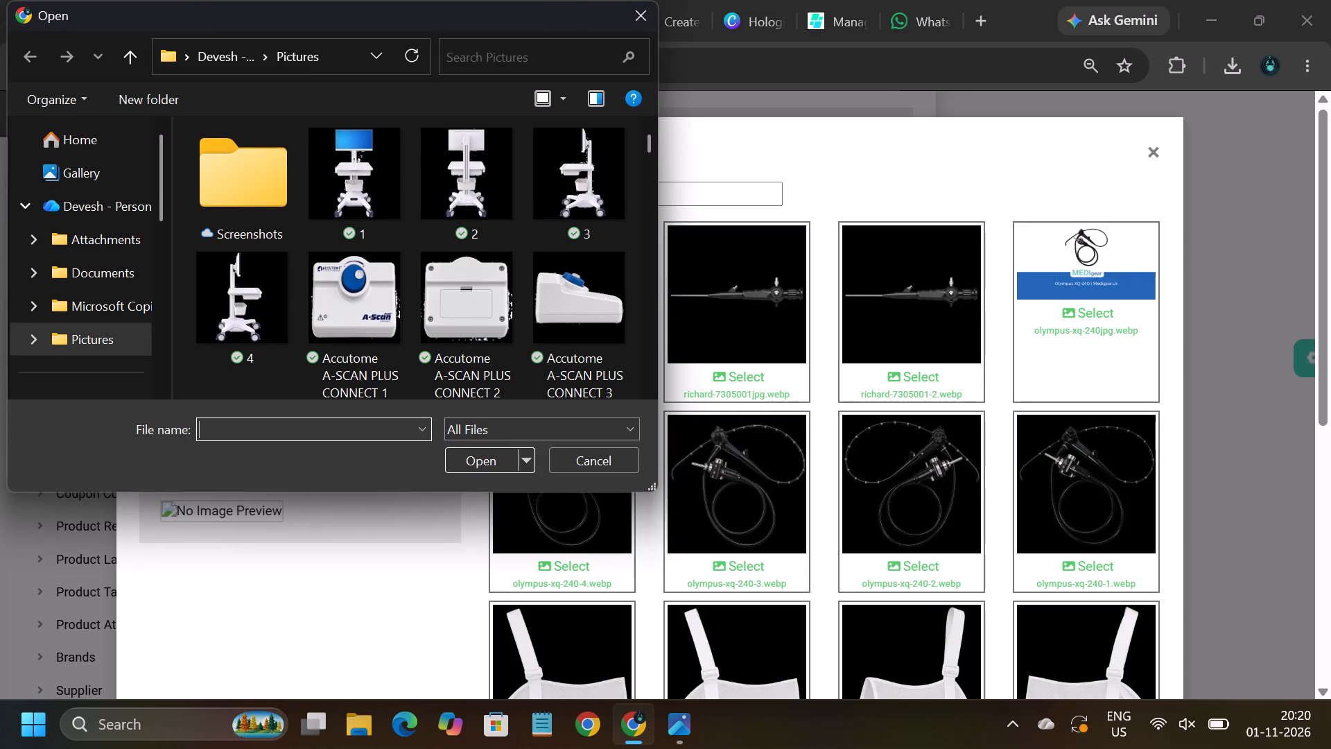
left_click(524, 55)
key("ctrl+v")
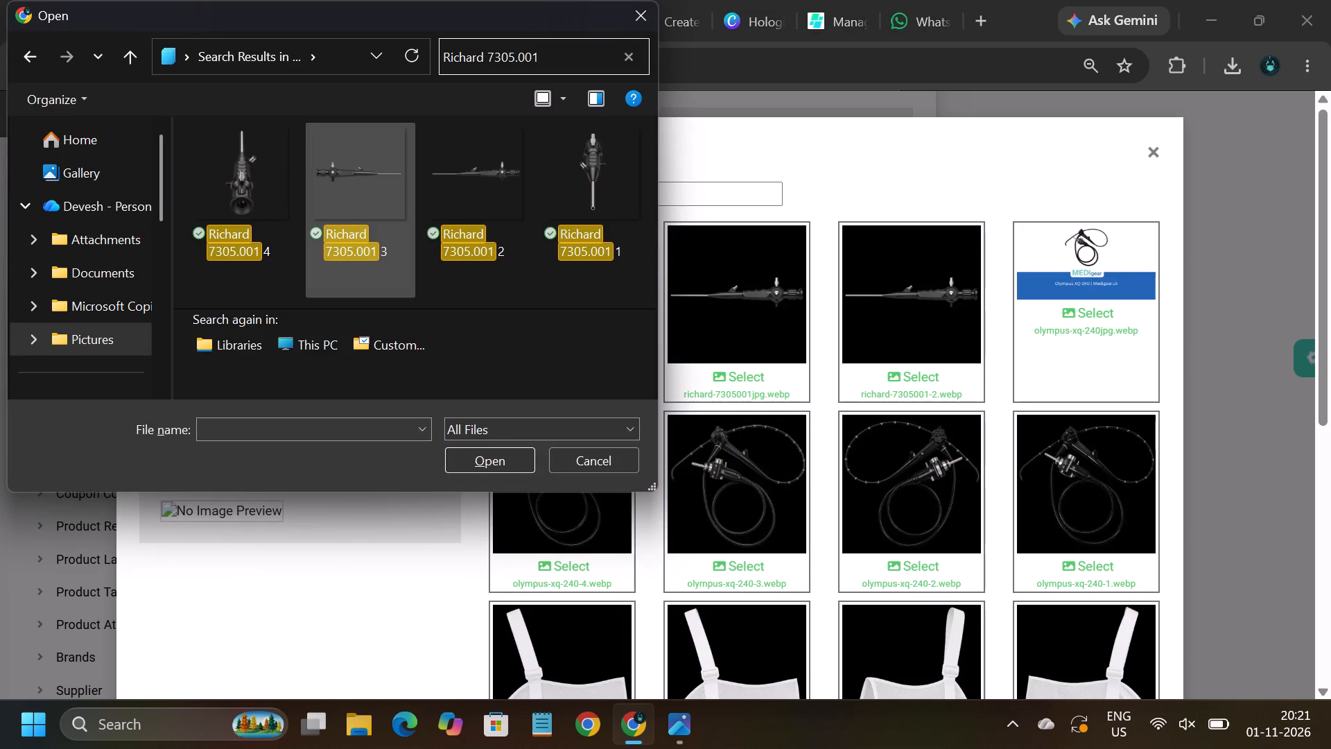
double_click(369, 146)
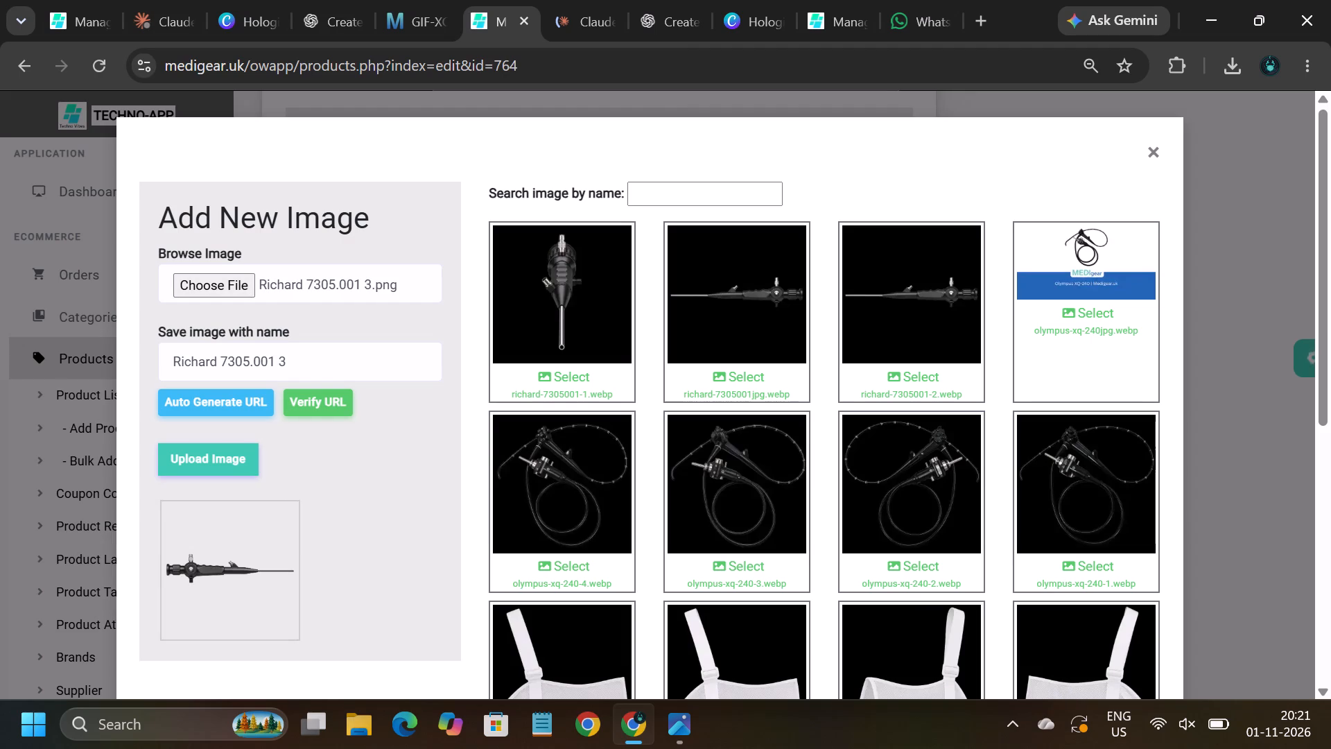
left_click(247, 401)
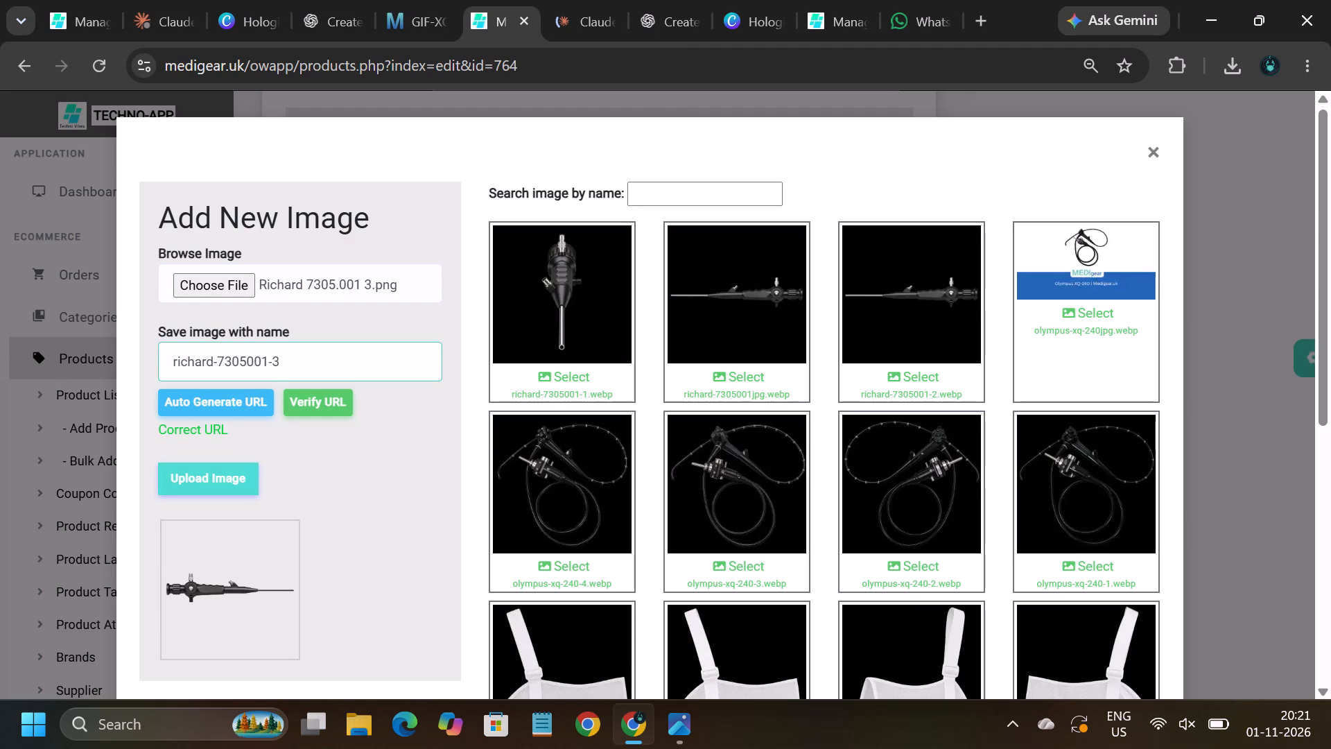
double_click(234, 483)
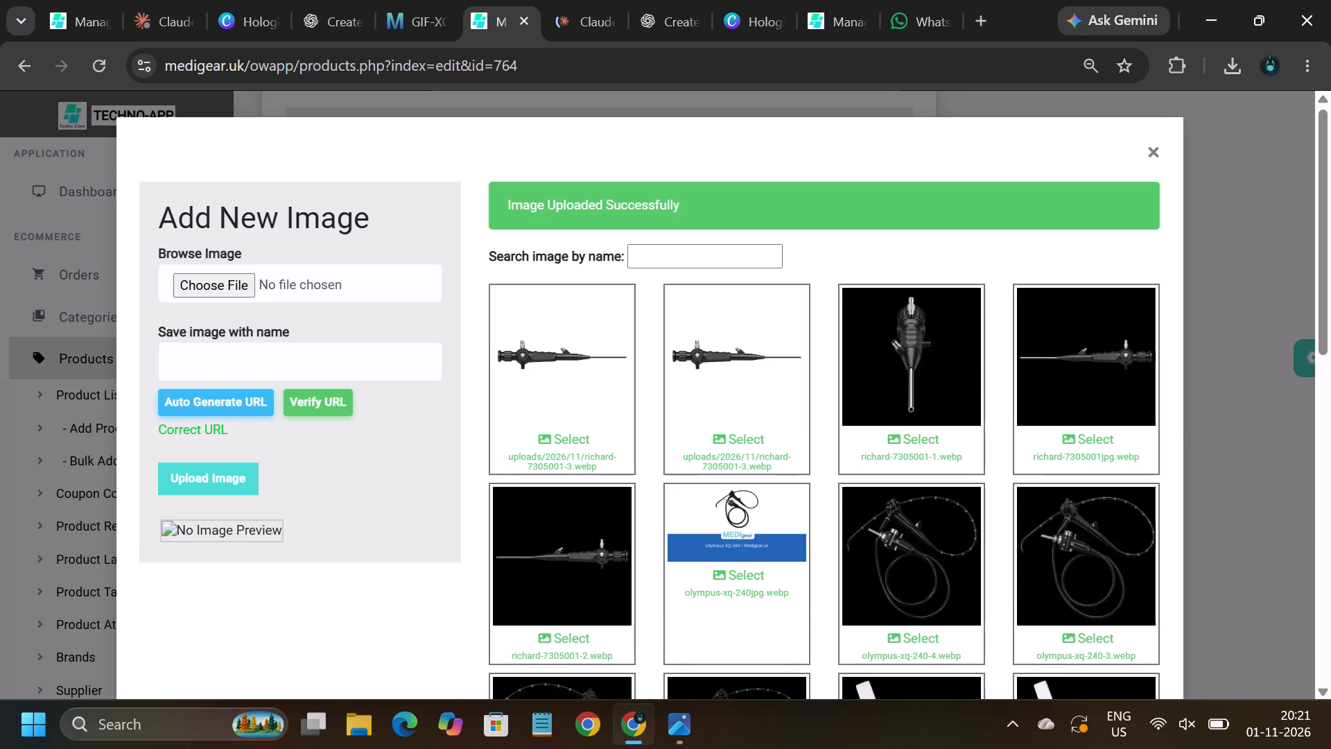
left_click(717, 365)
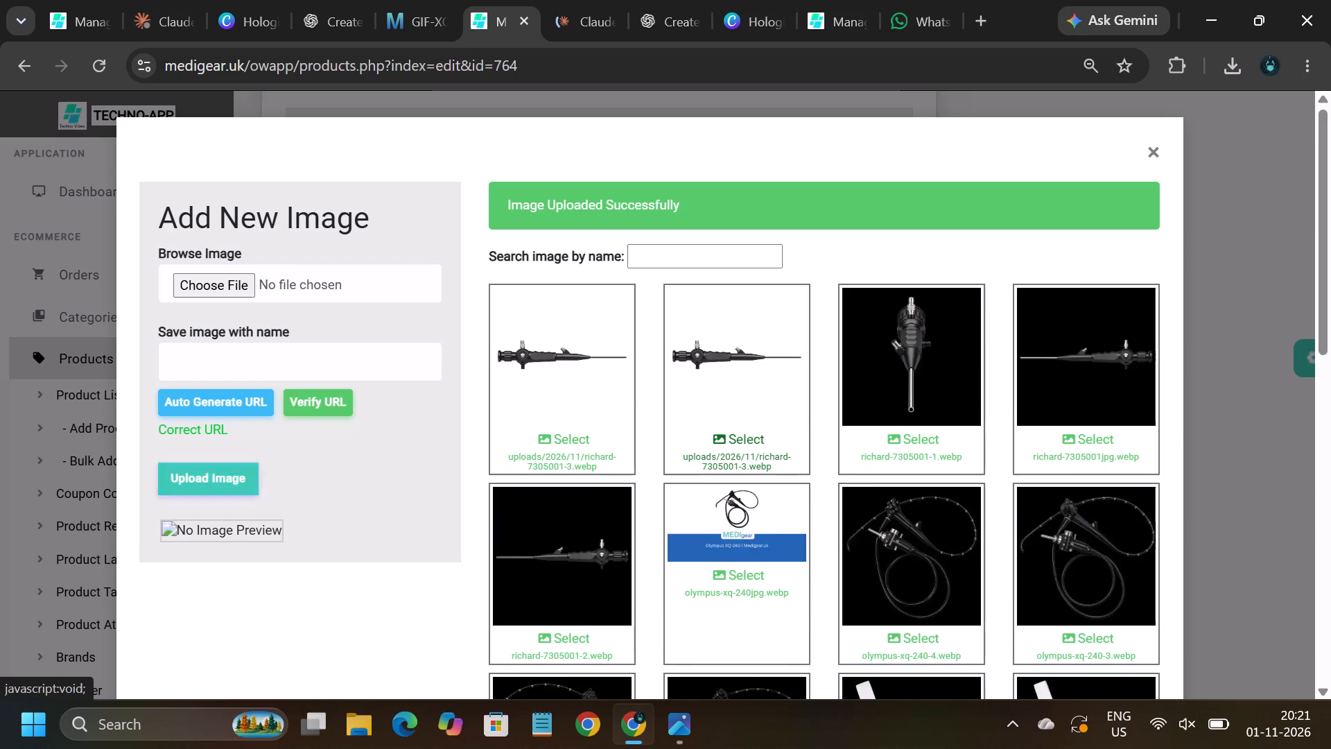
left_click(573, 388)
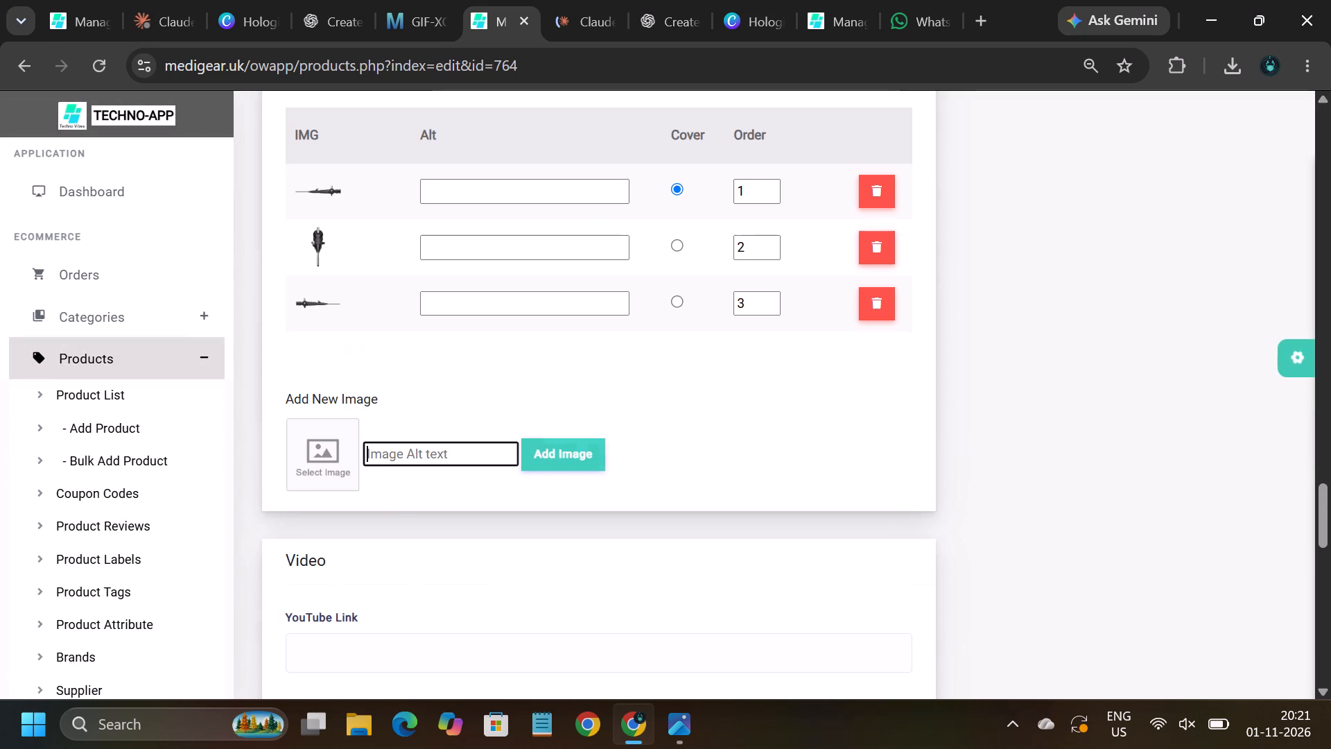
Upload Richard 7305.001 4.png from Pictures under the auto-generated name richard-7305001-4 and add it to the product's images without alt text.
left_click(295, 481)
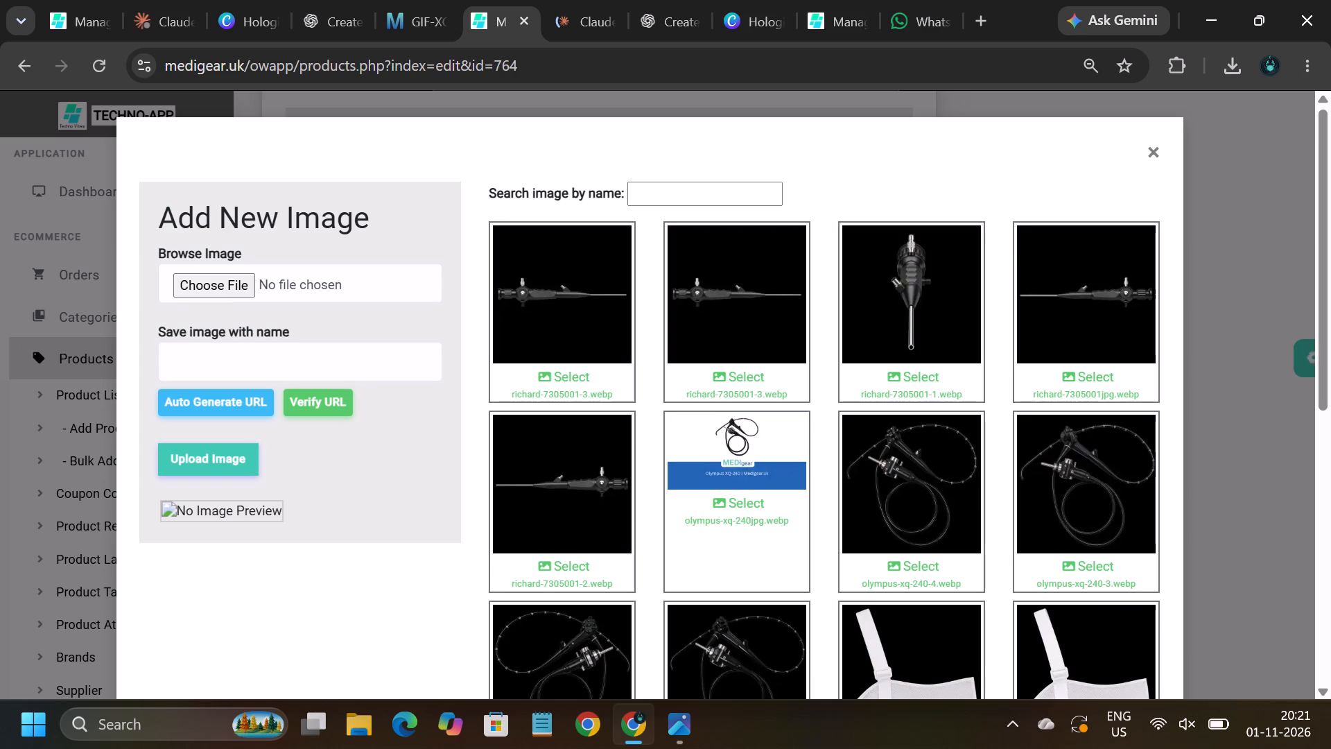
left_click(220, 284)
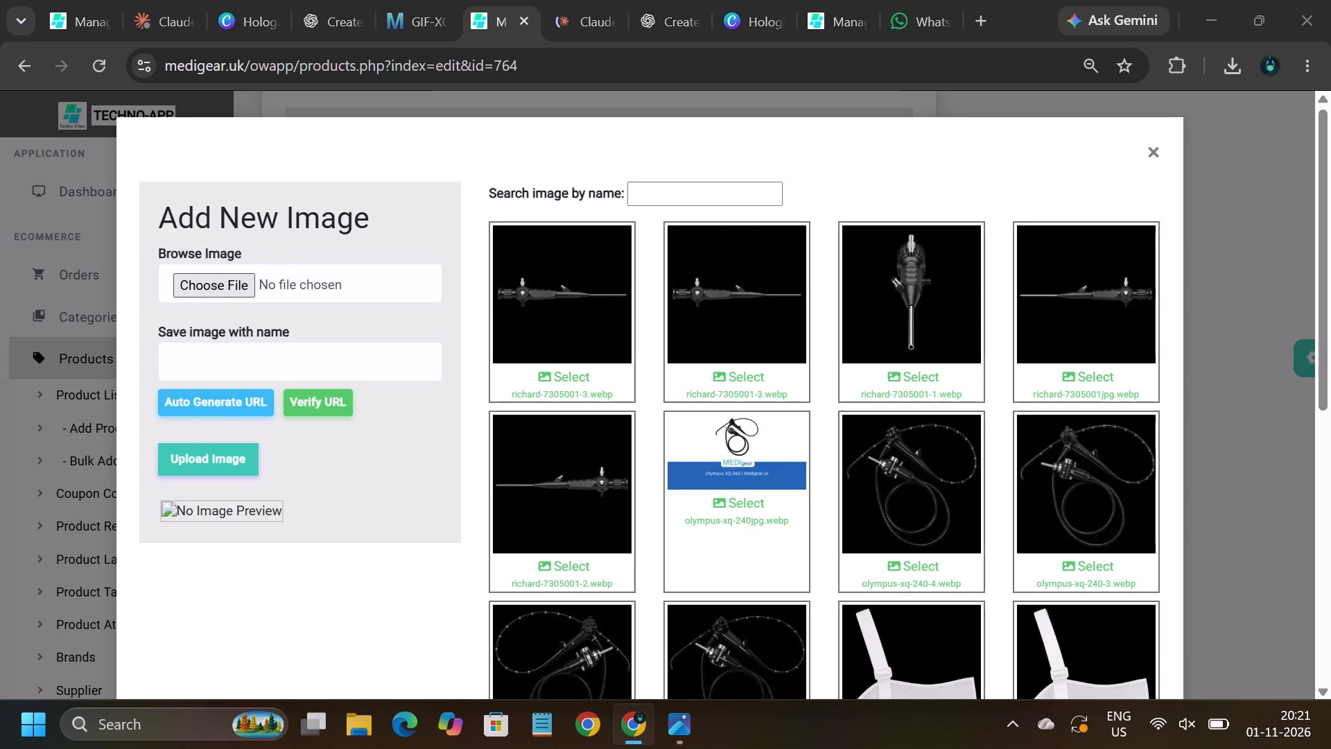
left_click(525, 51)
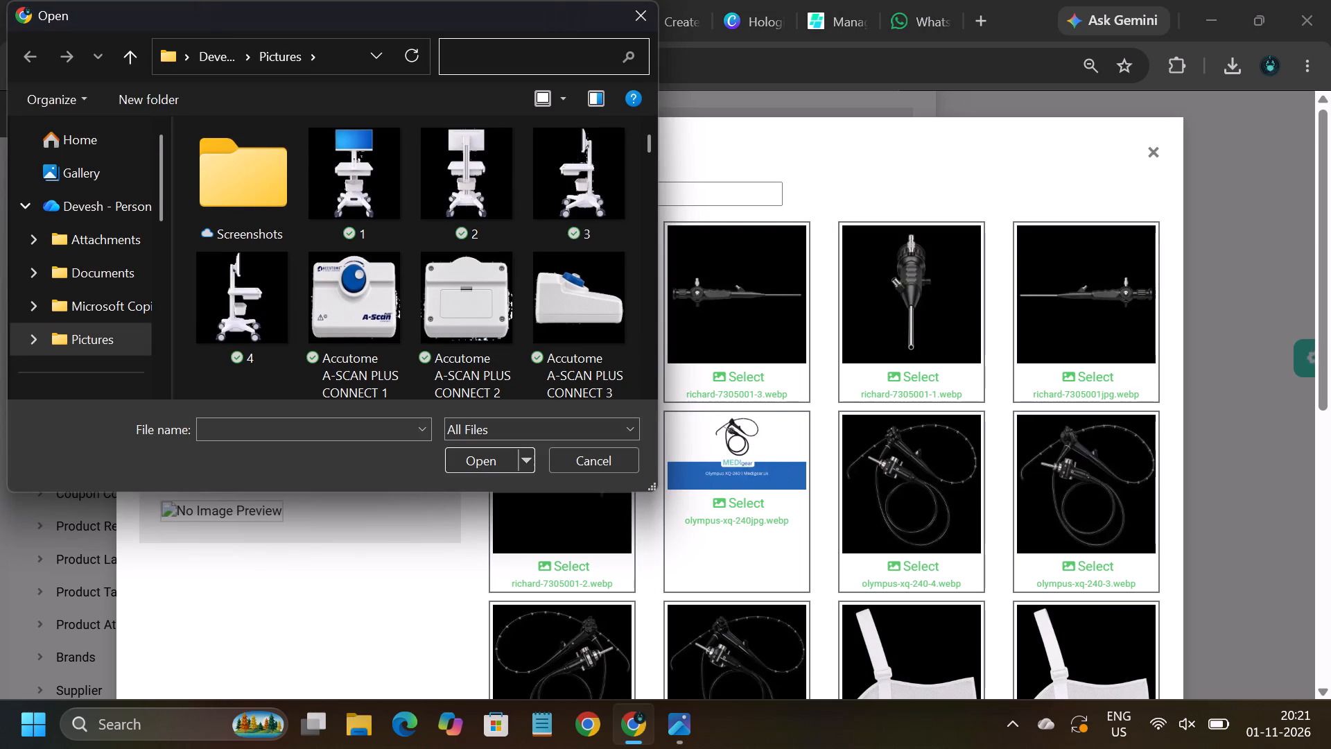
key("ctrl+v")
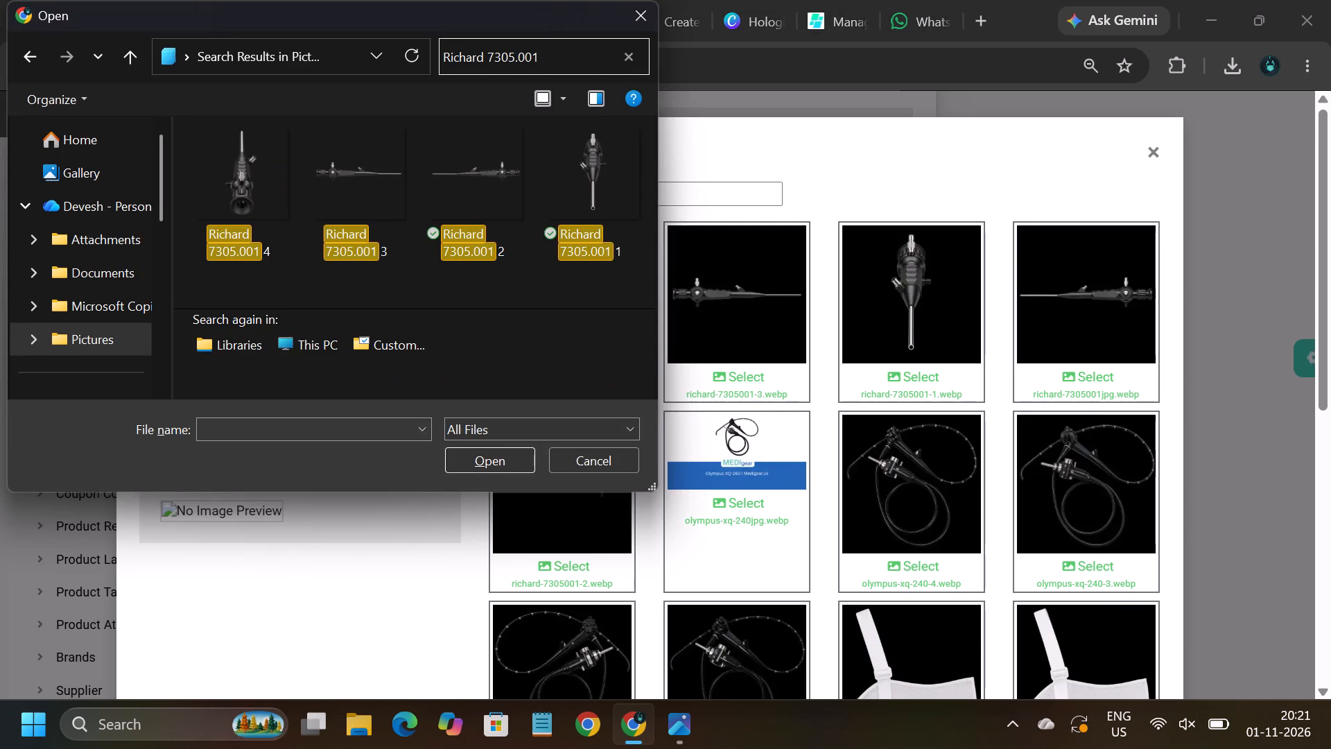
double_click(223, 179)
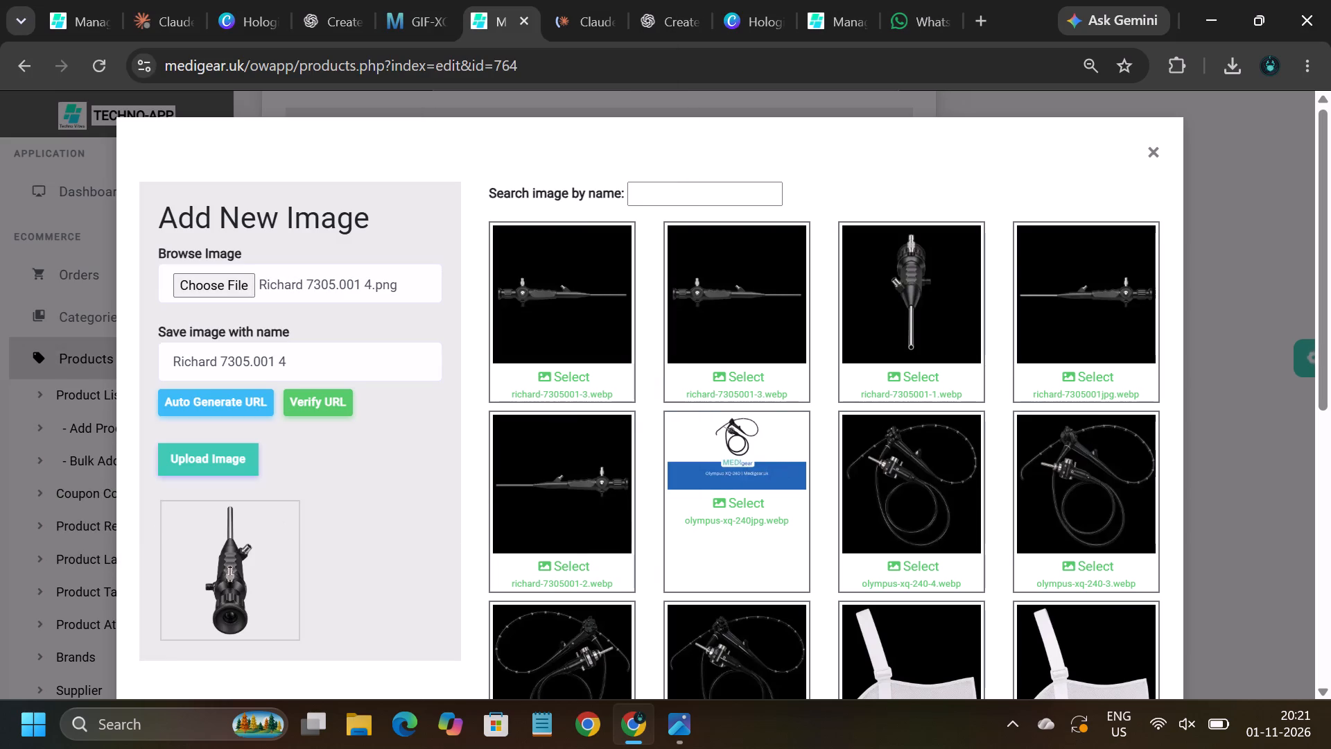
left_click(234, 405)
left_click(227, 485)
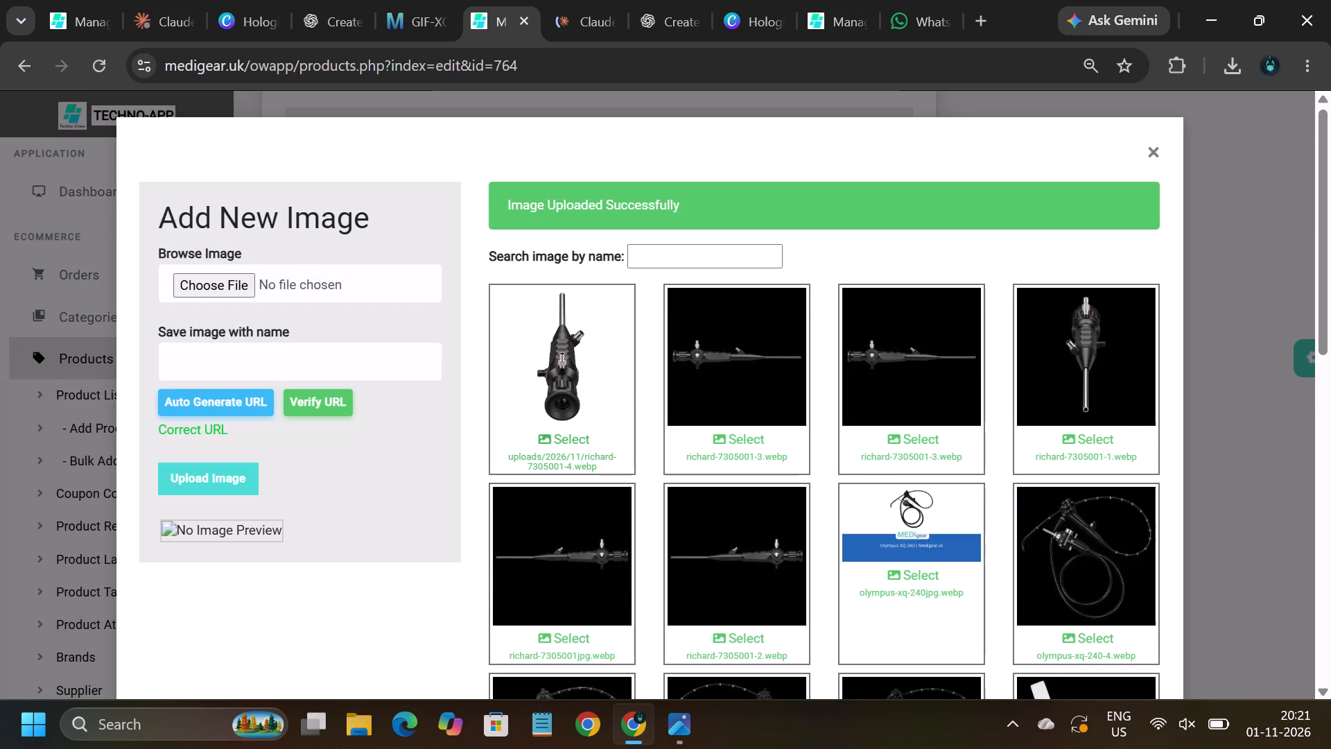
left_click(590, 331)
left_click(568, 457)
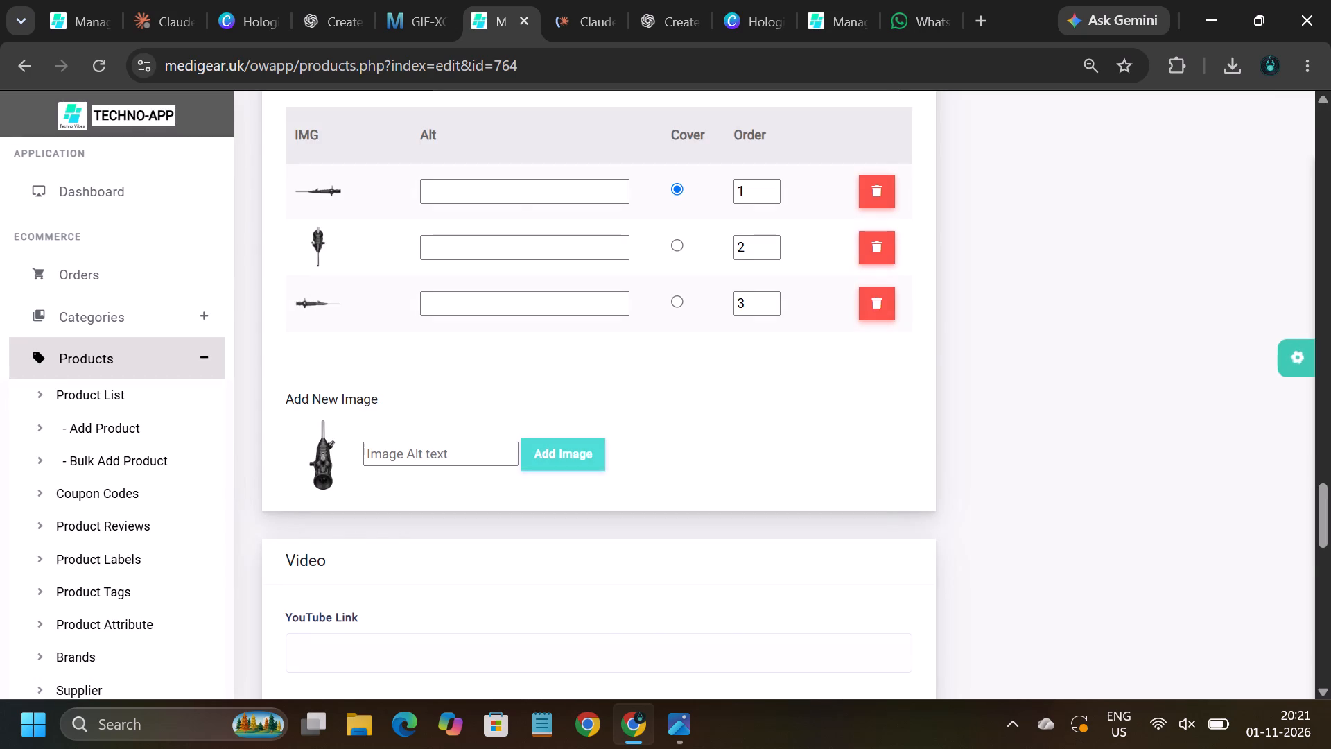
Copy the product image with order 2 and paste it in place of the Olympus XQ-240 endoscope picture on page 2 of the Canva banner design.
scroll(568, 457, "up", 1)
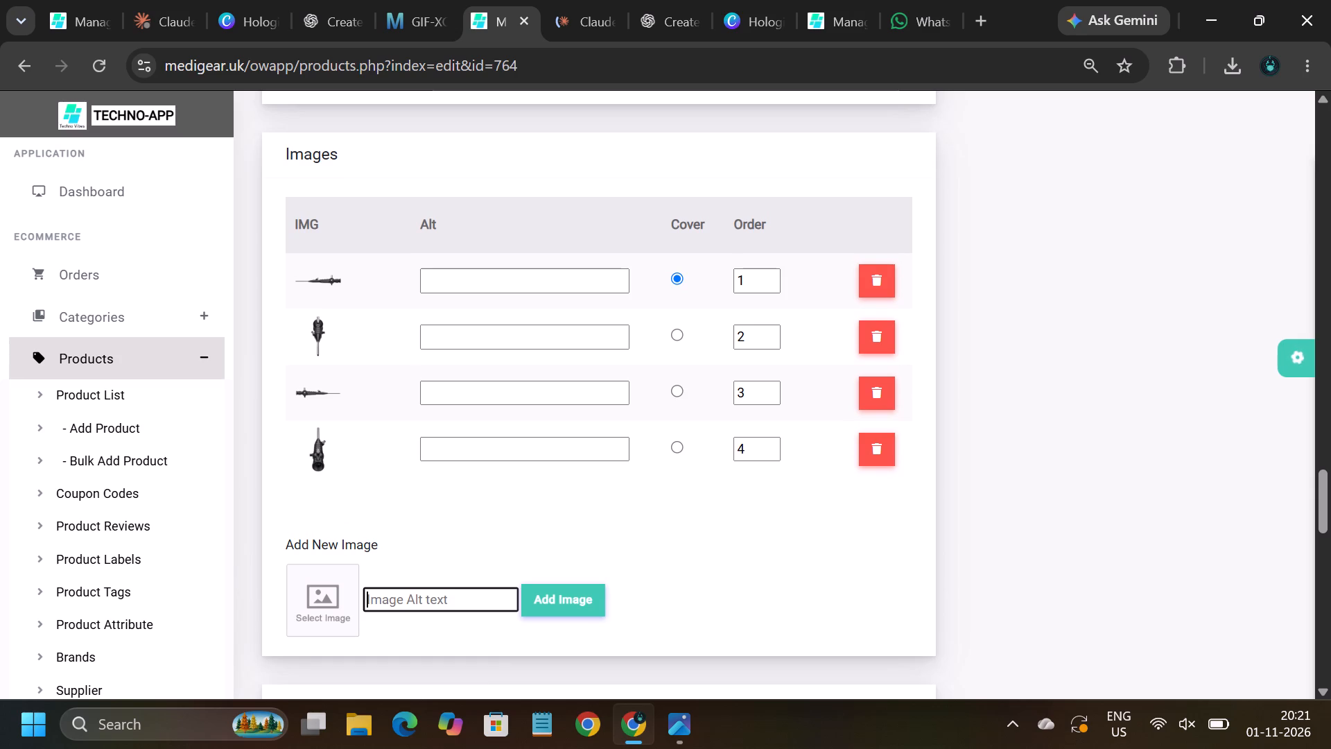
left_click(313, 327)
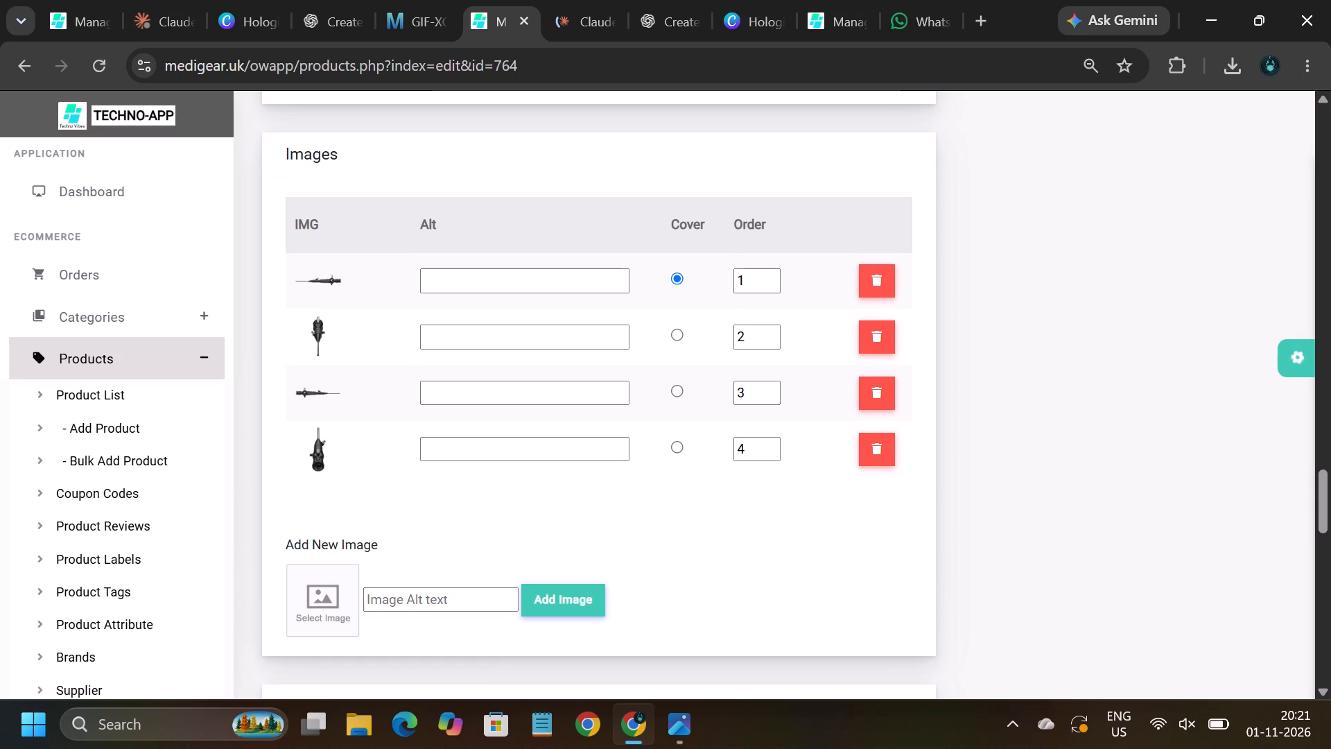
right_click(322, 334)
left_click(395, 427)
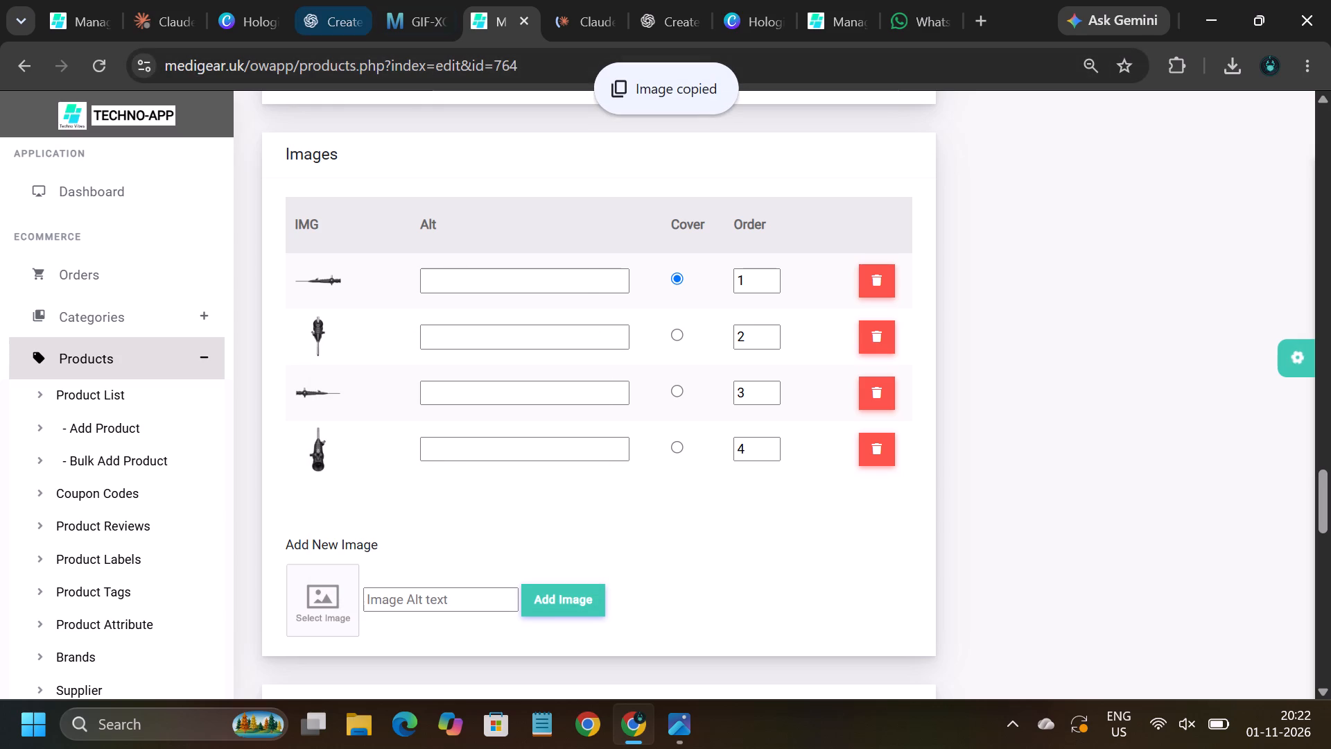
left_click(238, 23)
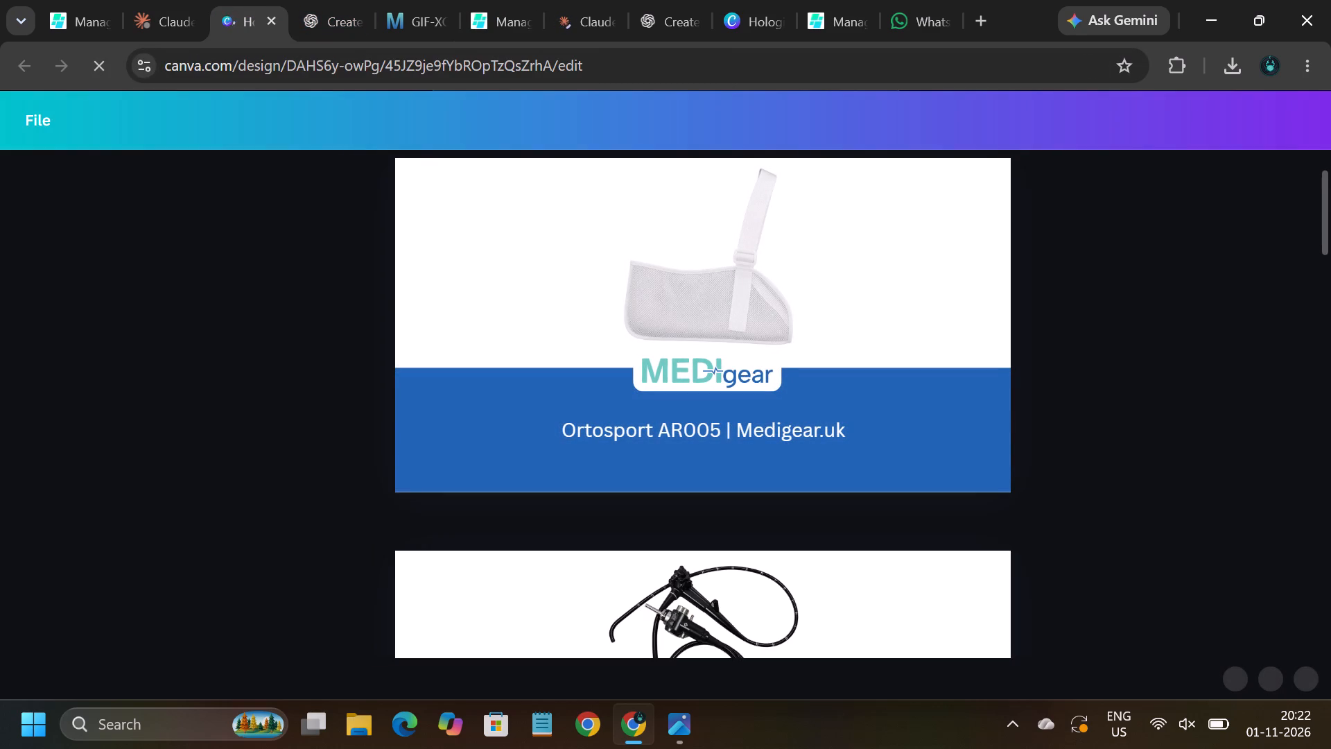
scroll(718, 246, "down", 4)
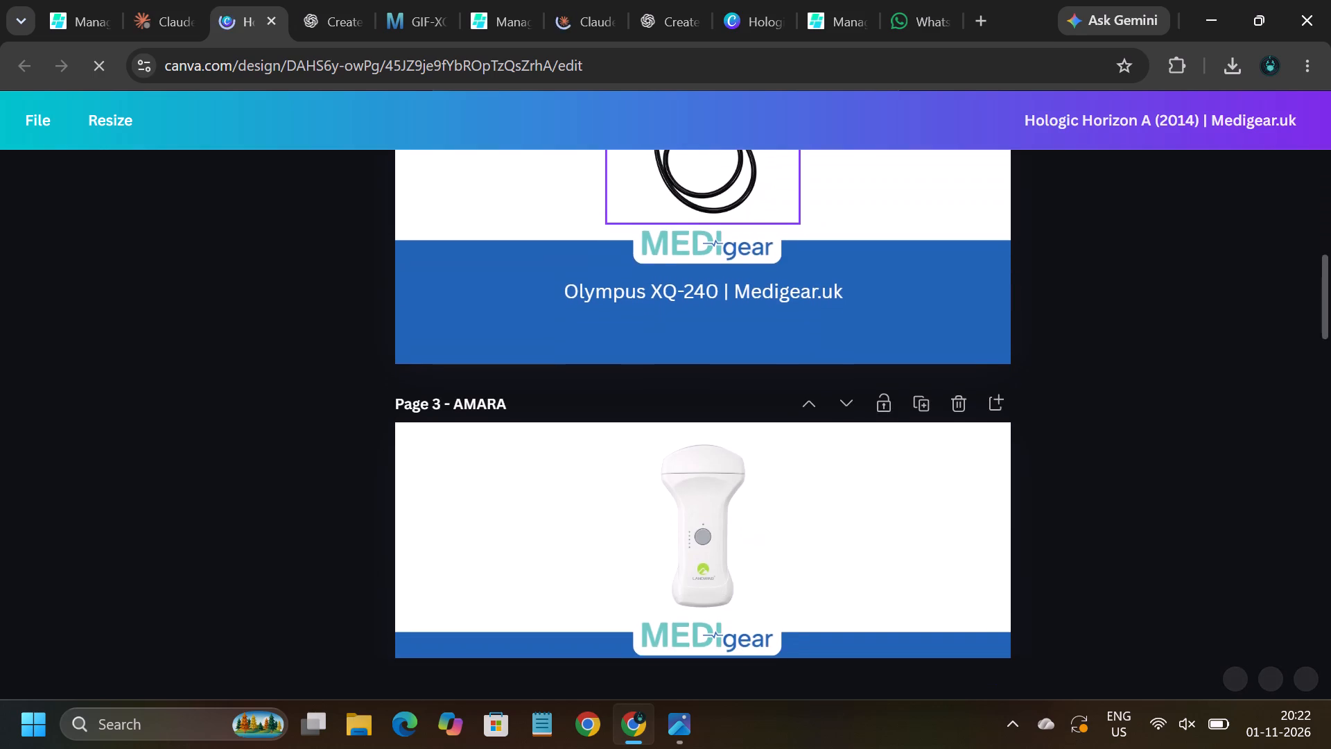
scroll(718, 246, "up", 4)
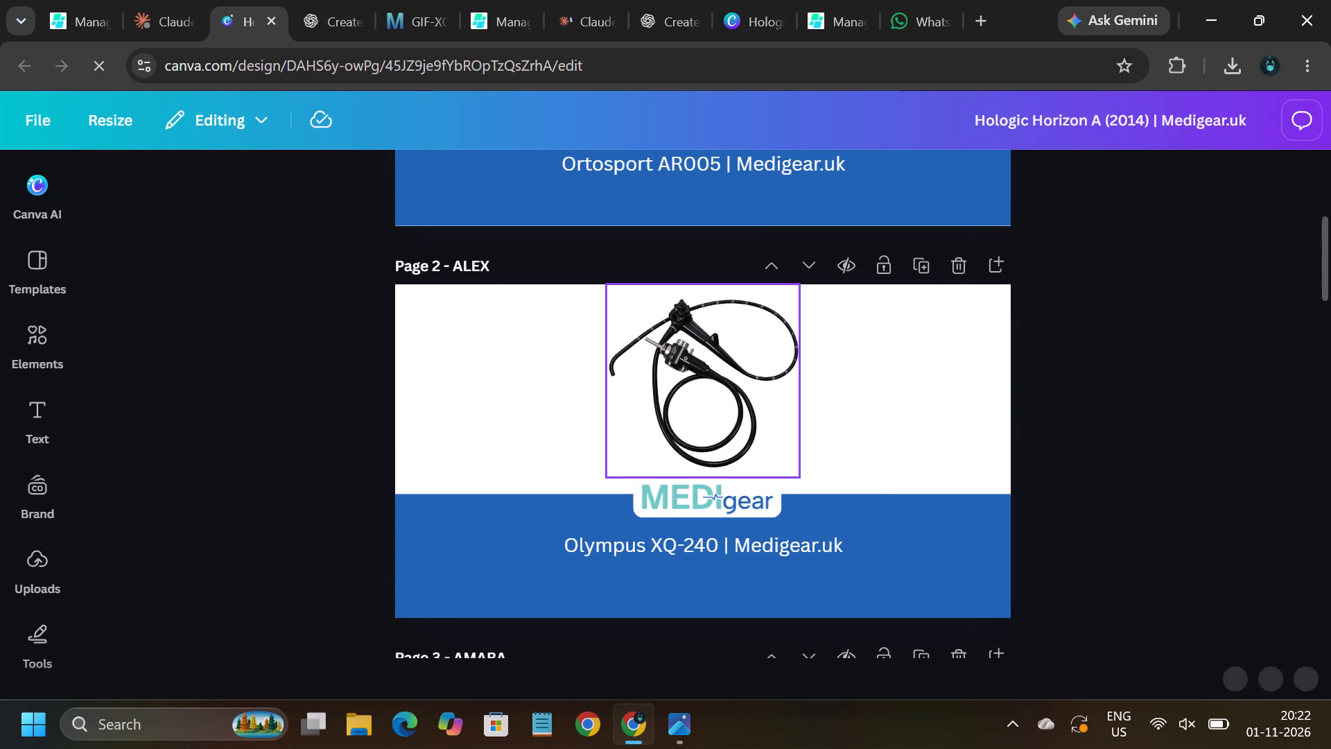
left_click_drag(718, 374, 247, 429)
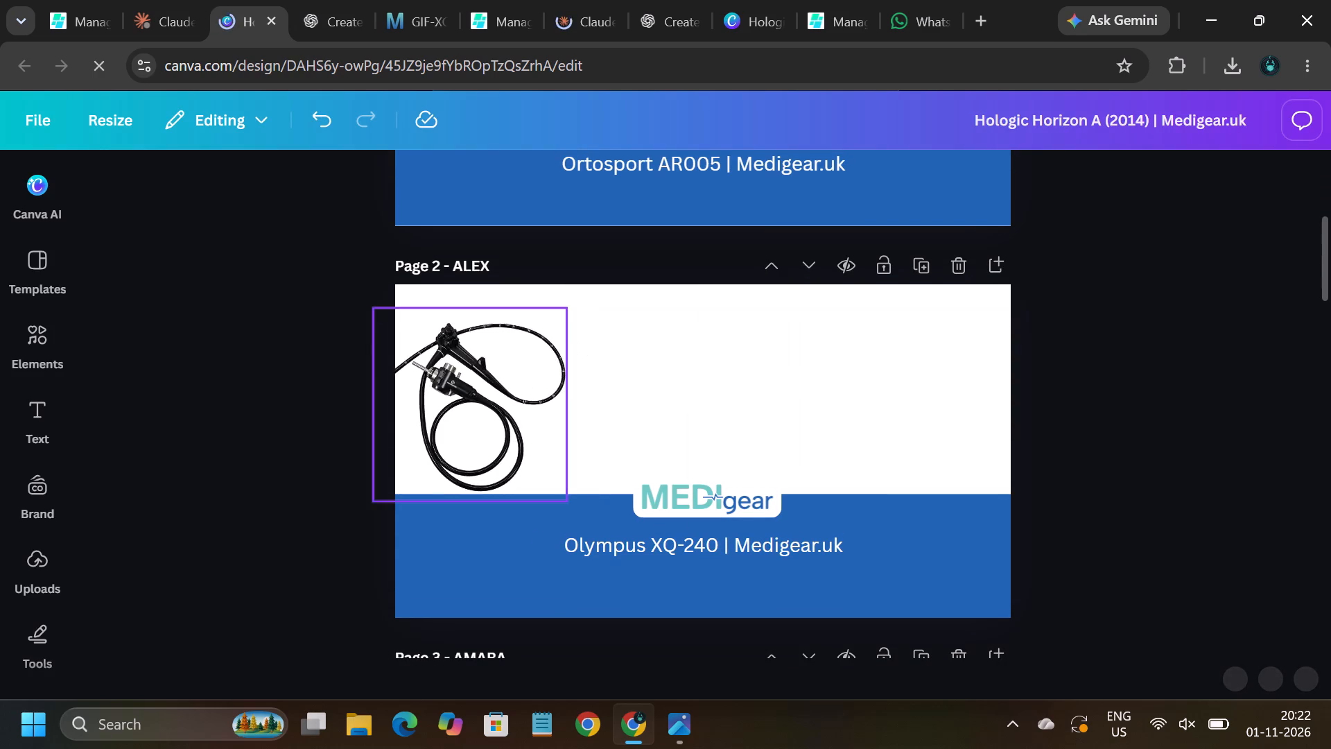
left_click_drag(247, 429, 216, 434)
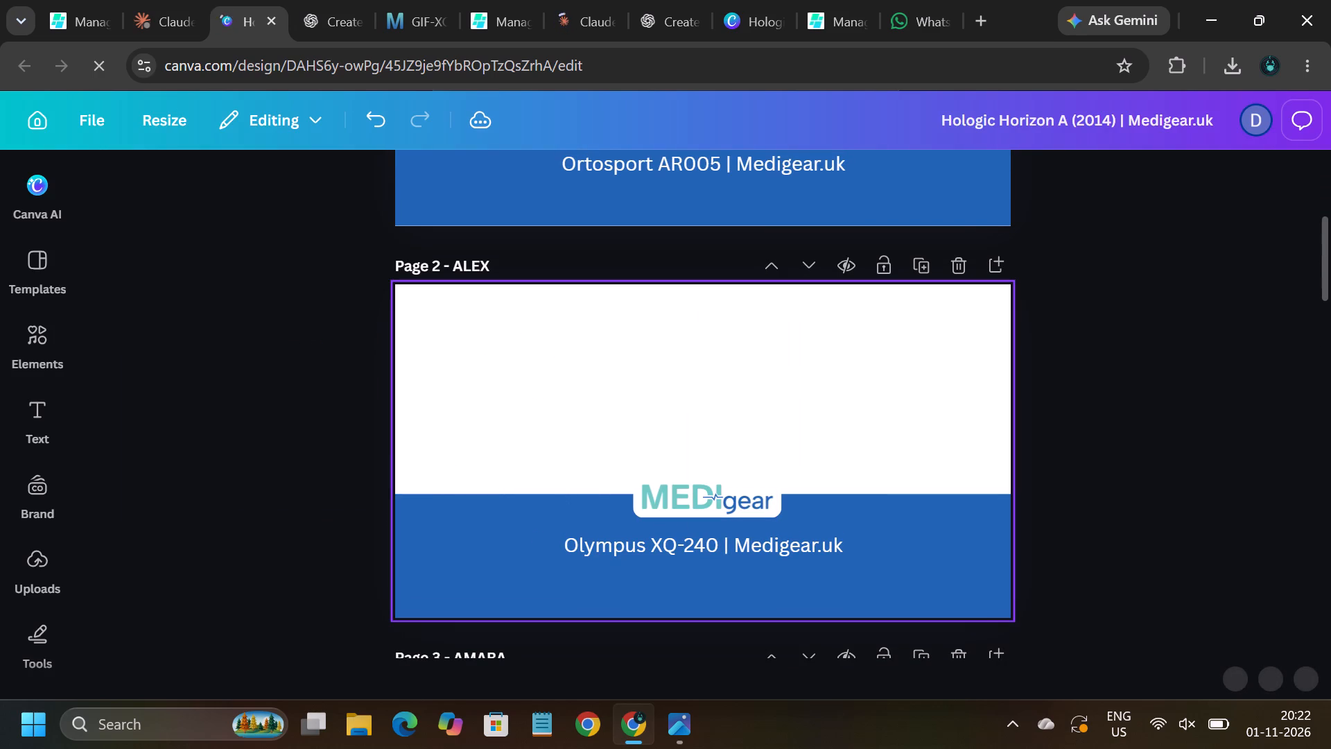
key("ctrl+v")
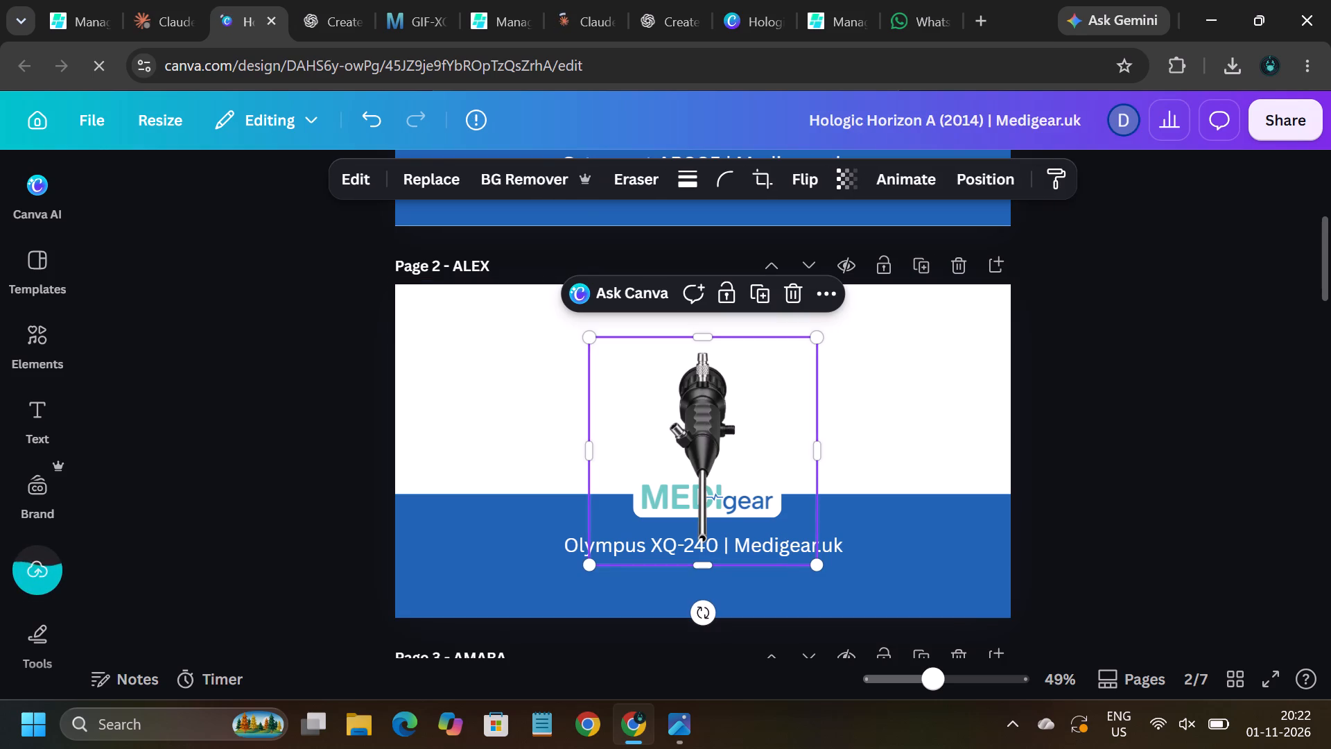
Scale the pasted cystoscope image to about 408 × 408 and centre it in the white area above the Medigear logo on page 2.
left_click_drag(710, 399, 706, 357)
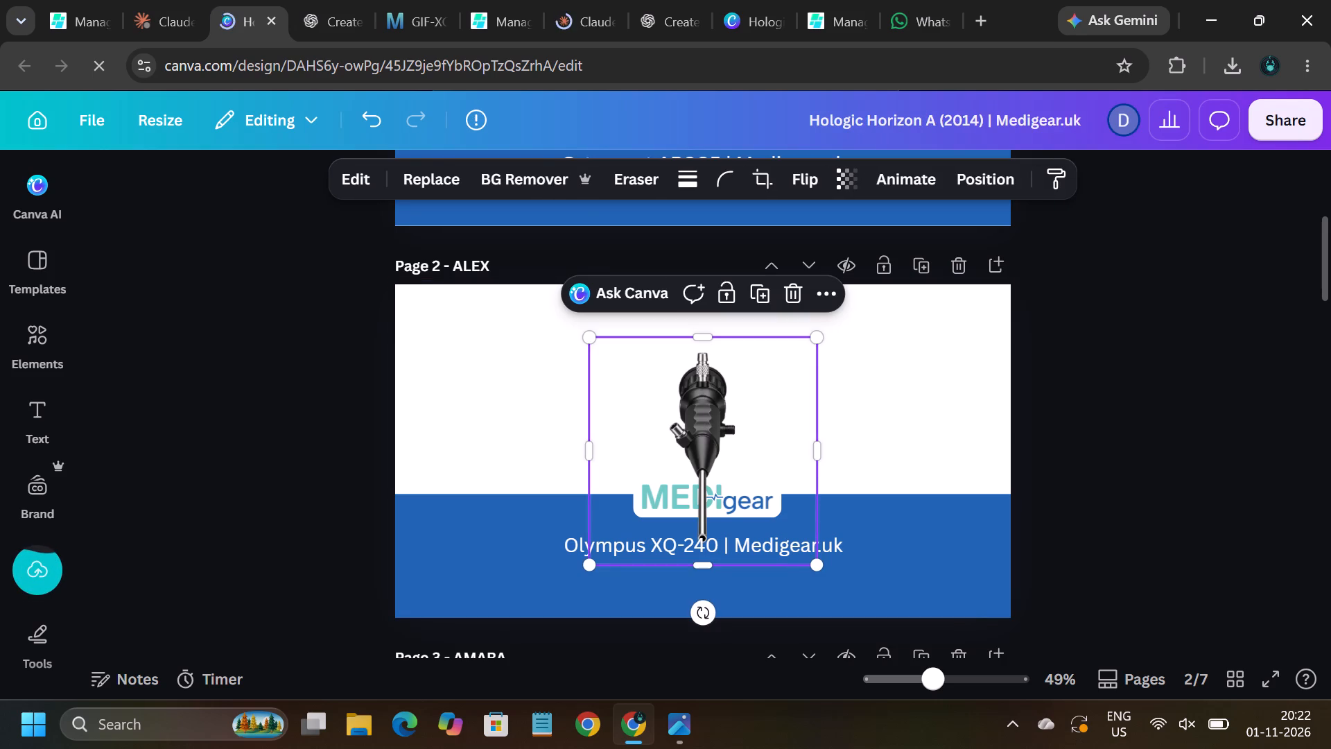
left_click_drag(706, 357, 704, 343)
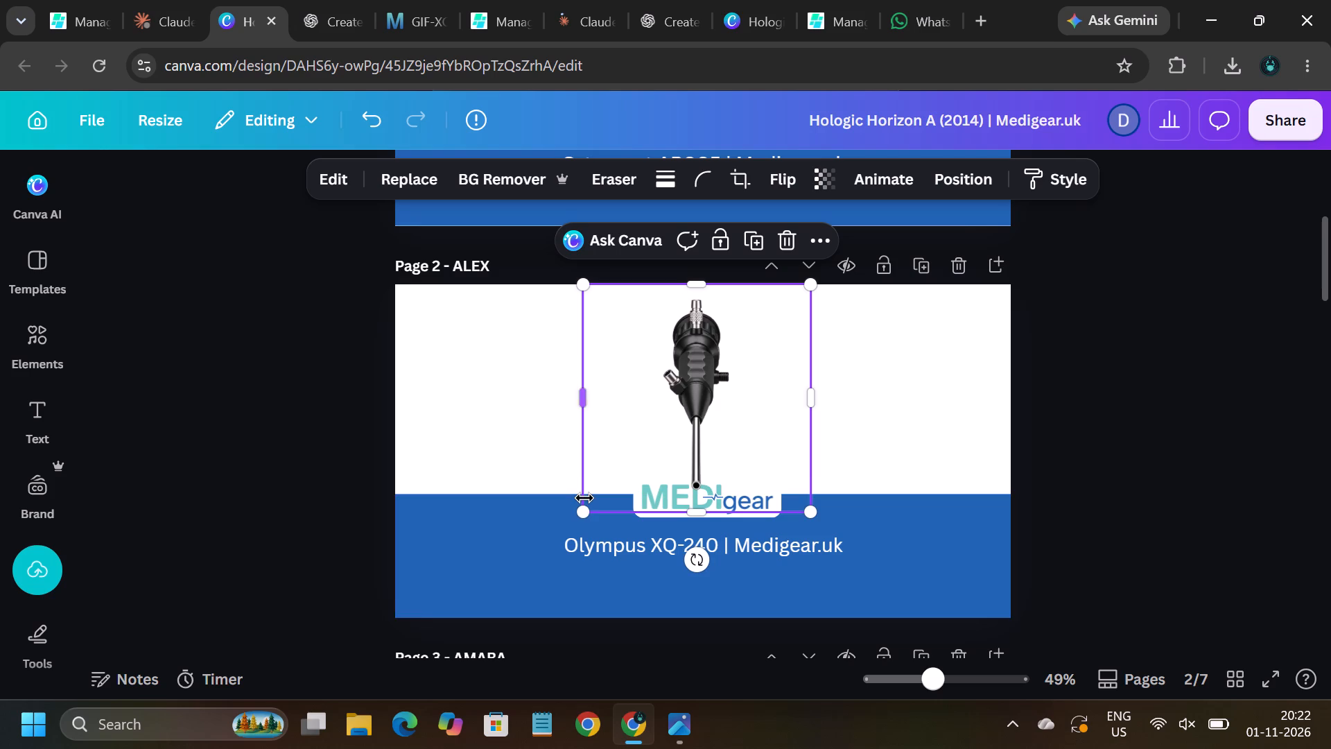
left_click_drag(584, 511, 586, 501)
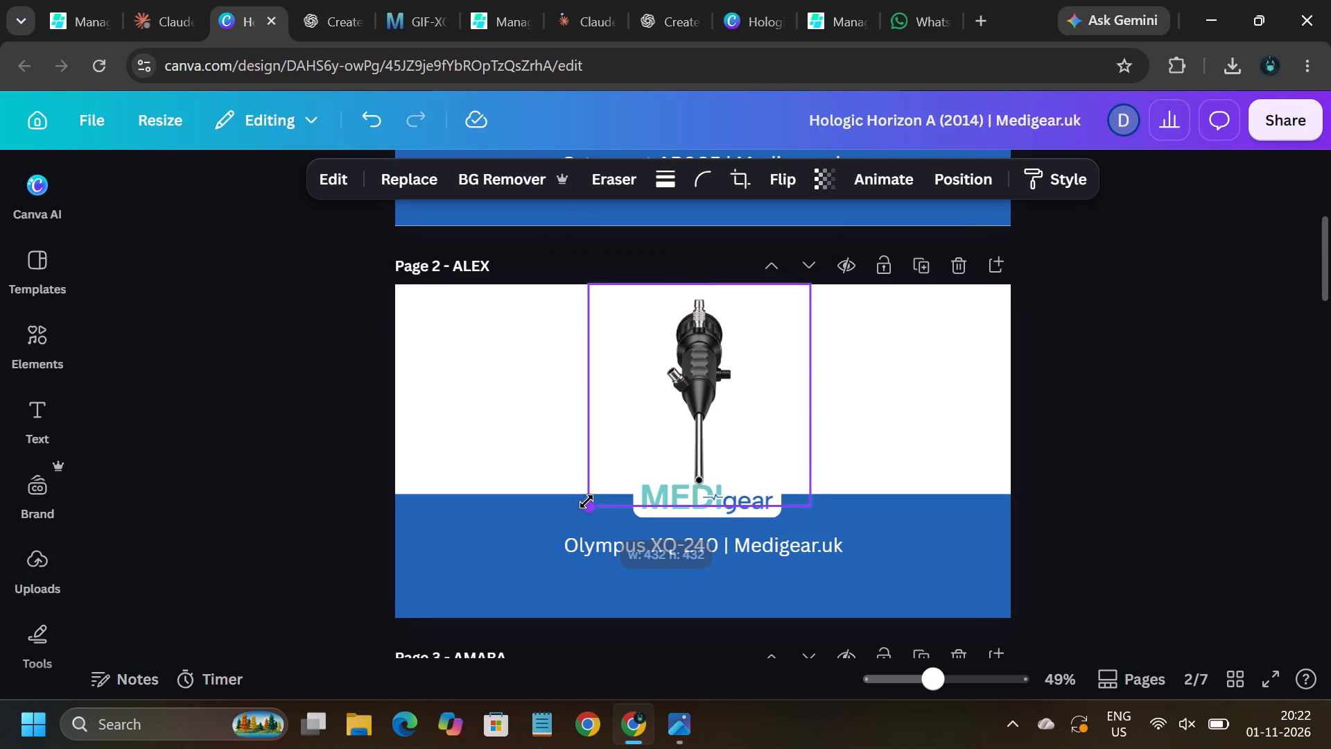
left_click_drag(586, 501, 600, 485)
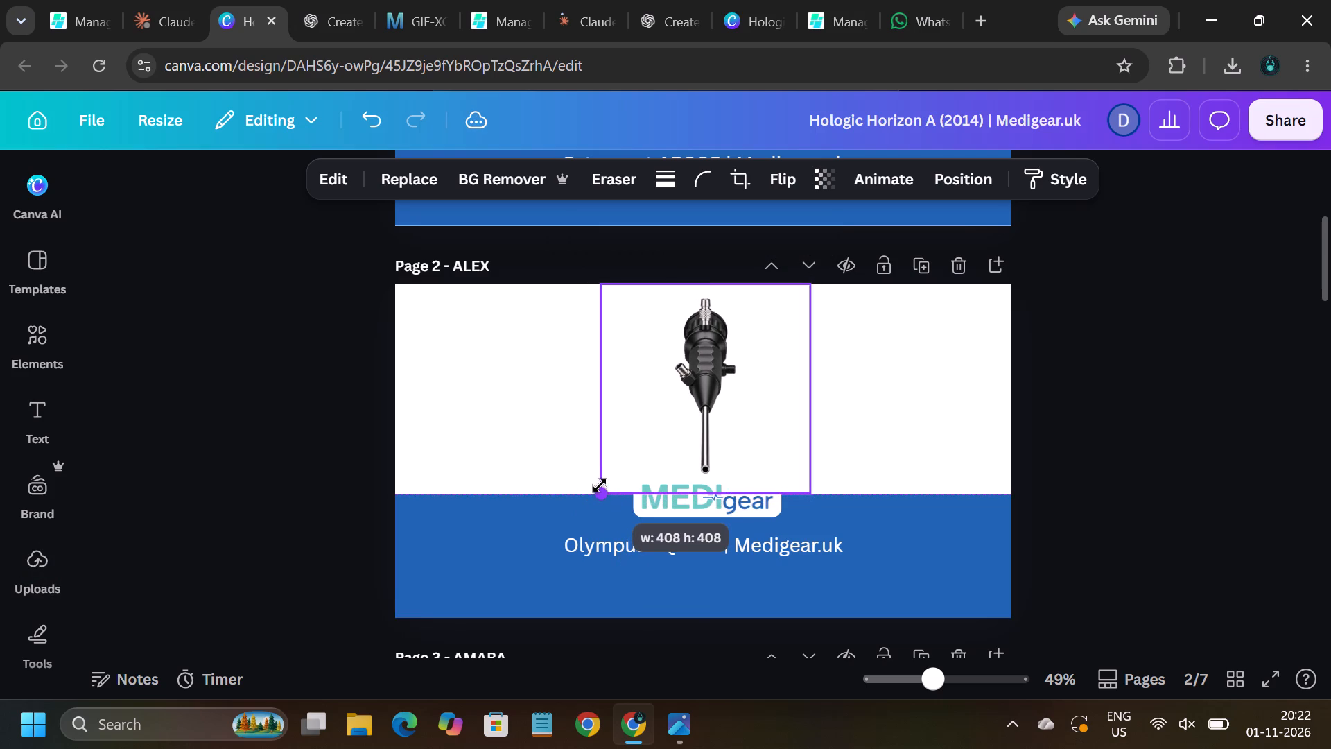
left_click_drag(600, 485, 600, 483)
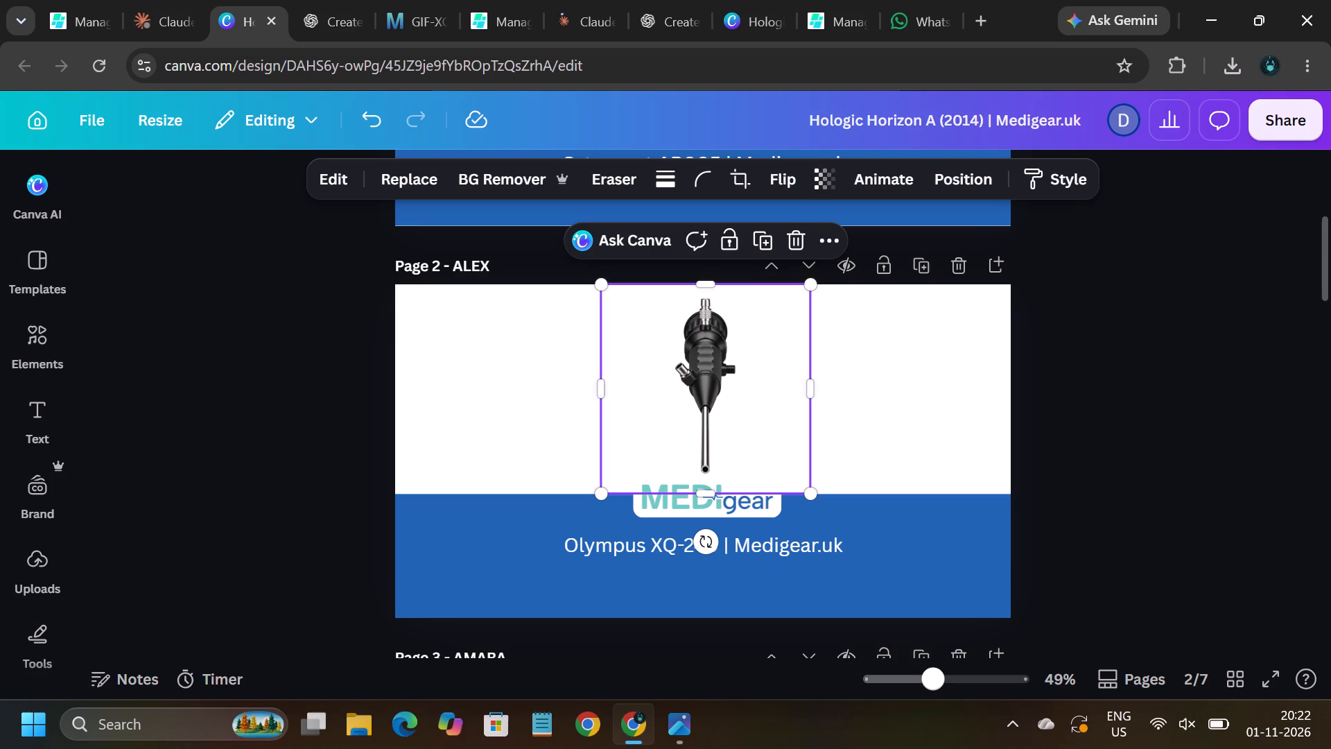
left_click(713, 350)
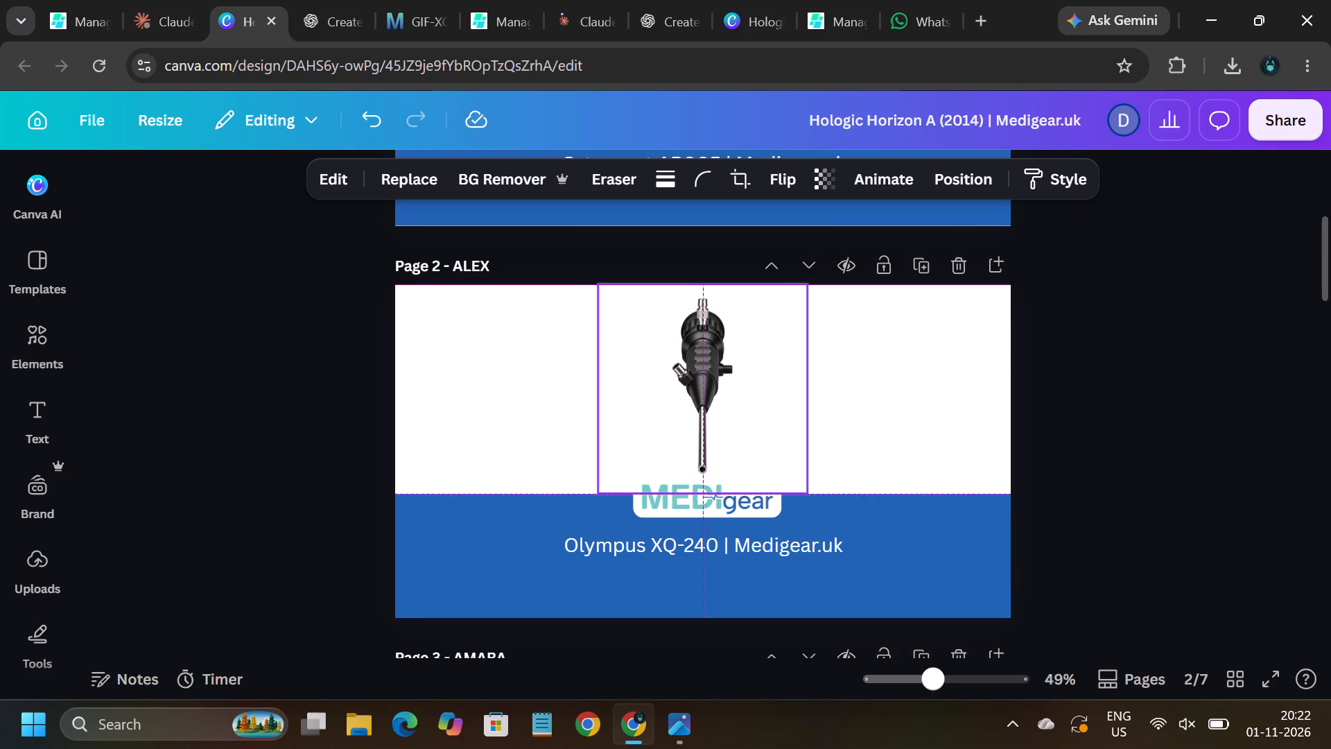
left_click(1180, 324)
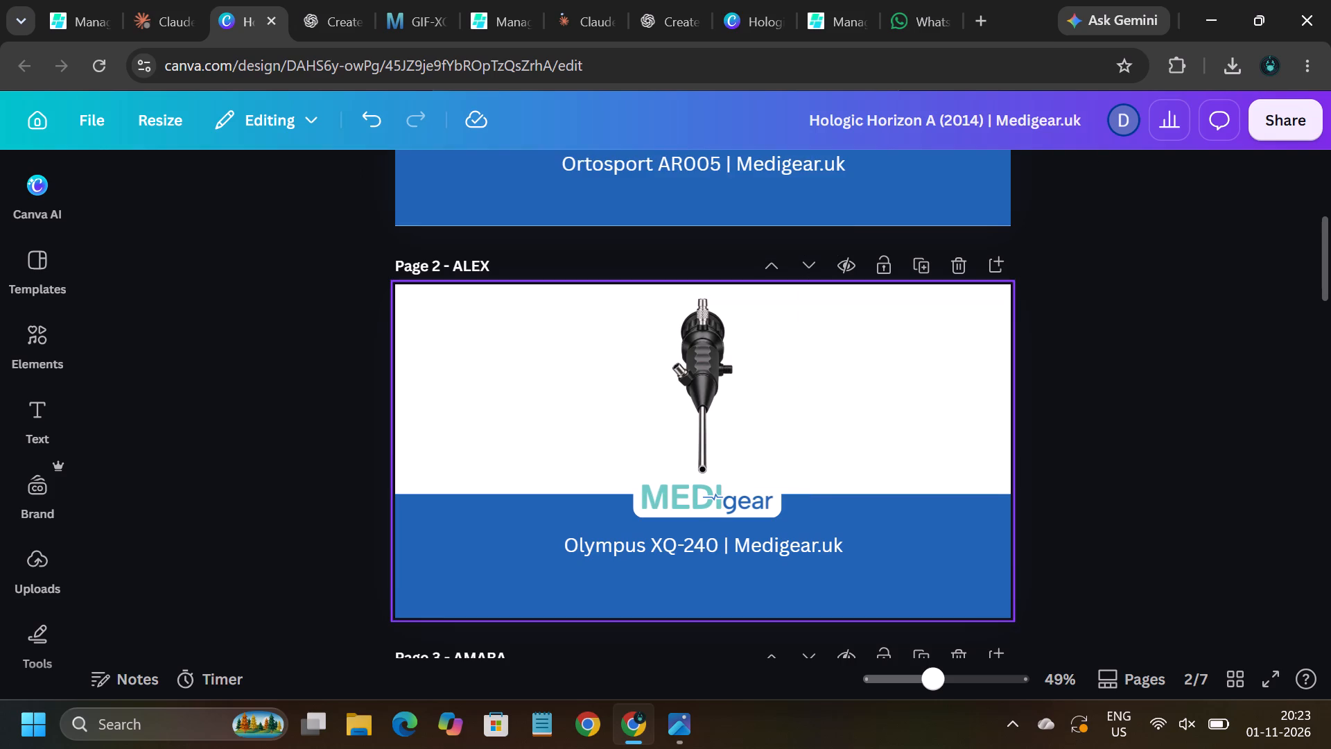
Replace Olympus XQ-240 in the page 2 caption with the product title copied from the product editor, making it "Richard 7305.001 | Medigear.uk".
left_click(720, 546)
left_click(720, 546)
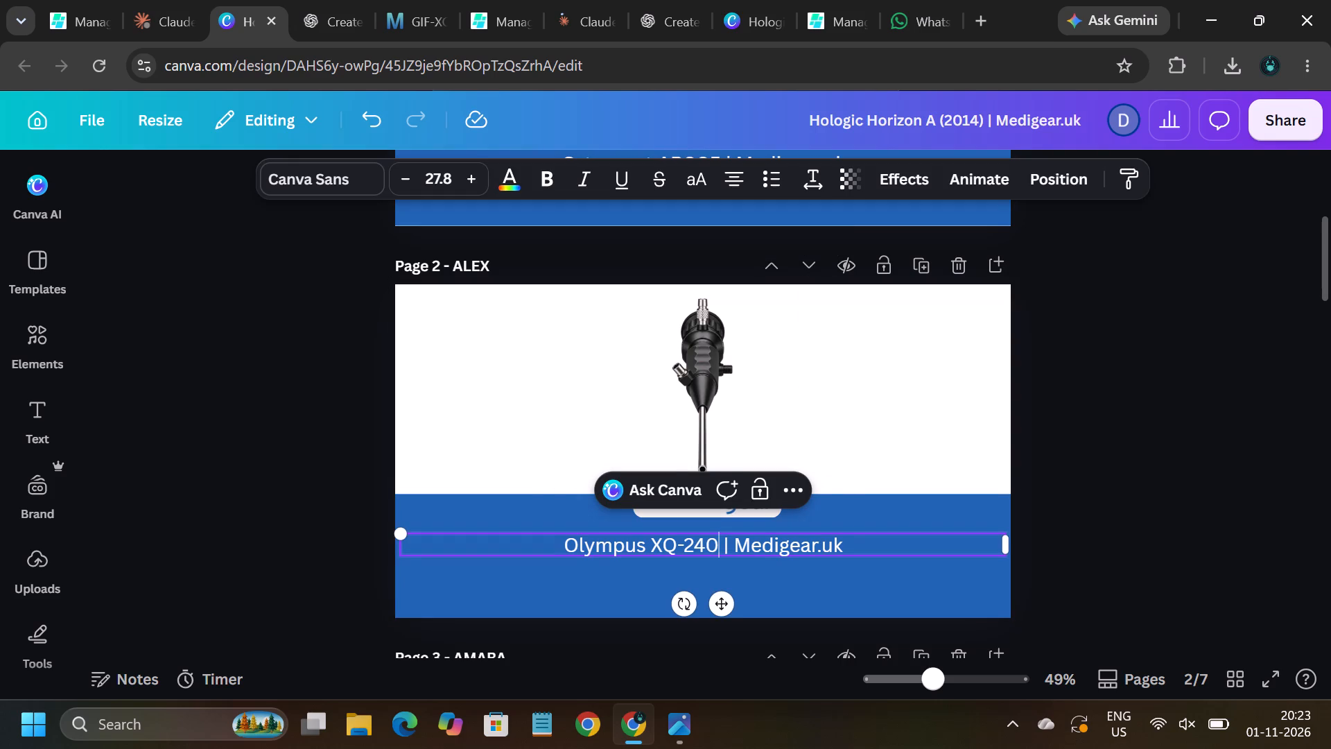
key("BackSpace")
key("BackSpace")
key("BackSpace")
key("BackSpace")
key("BackSpace")
key("BackSpace")
key("BackSpace")
key("BackSpace")
key("BackSpace")
key("BackSpace")
key("BackSpace")
key("BackSpace")
key("BackSpace")
key("BackSpace")
key("BackSpace")
key("BackSpace")
key("BackSpace")
key("BackSpace")
key("BackSpace")
key("BackSpace")
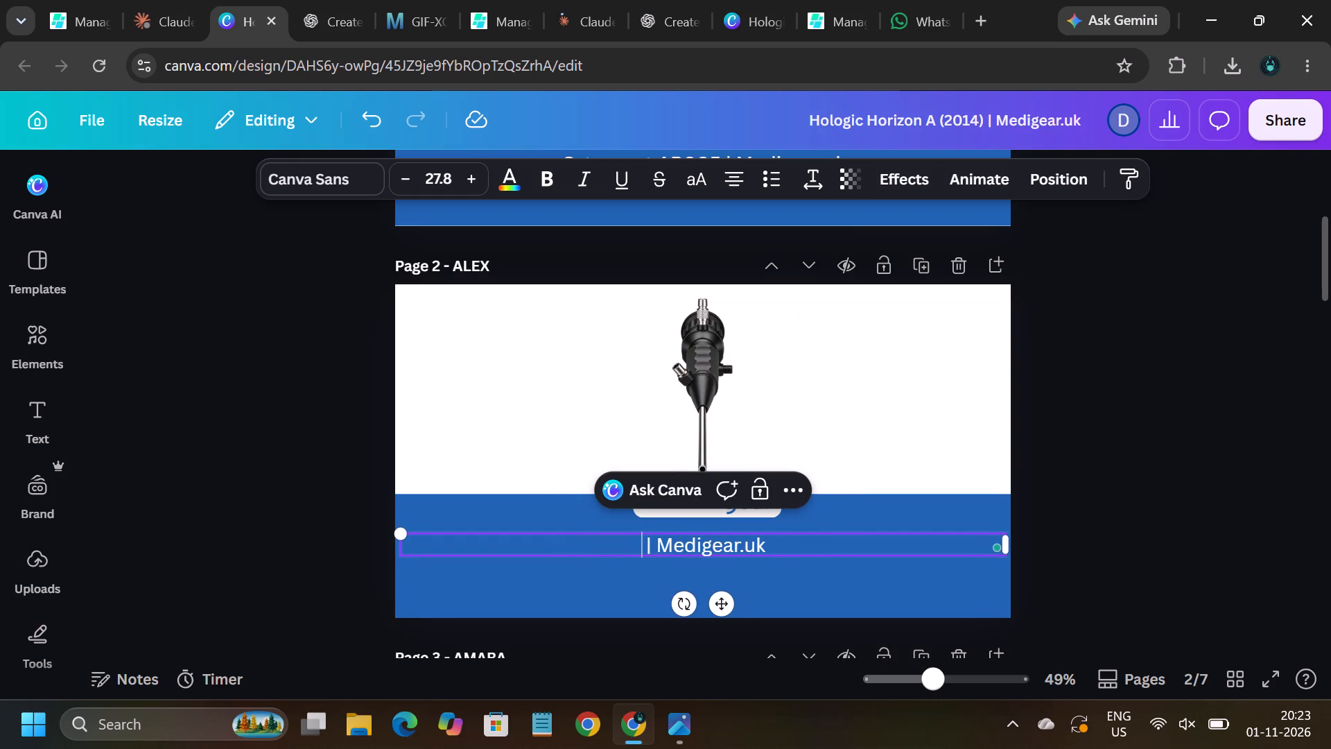
left_click(498, 31)
scroll(491, 230, "up", 17)
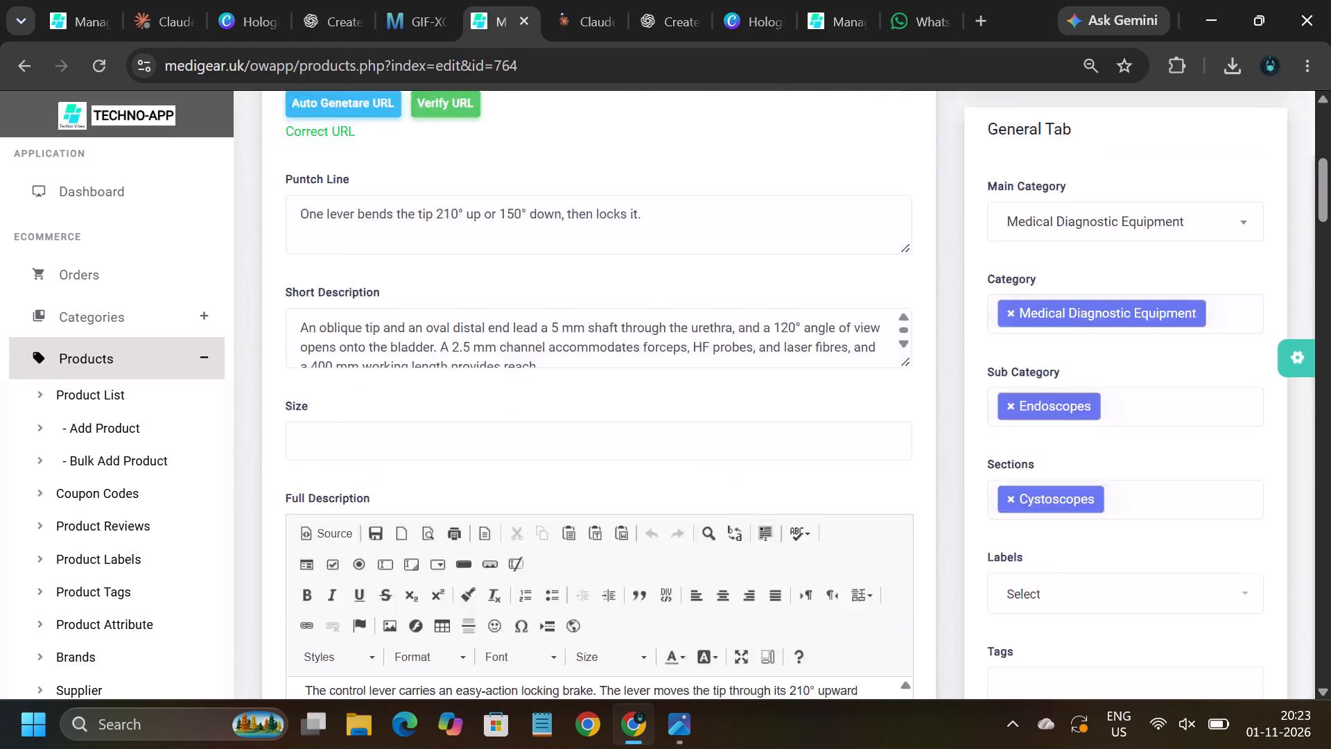
scroll(491, 230, "up", 4)
left_click(422, 310)
left_click_drag(422, 310, 420, 310)
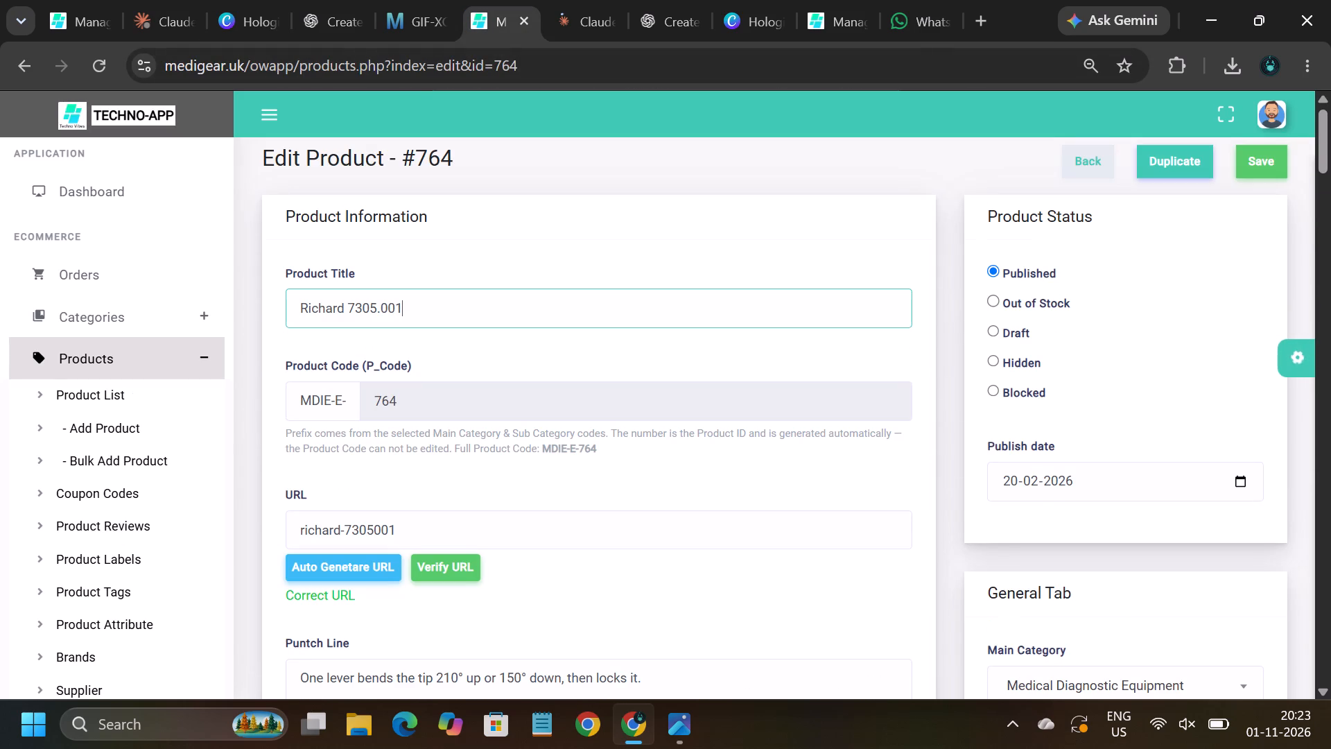
left_click_drag(420, 310, 291, 300)
key("ctrl+c")
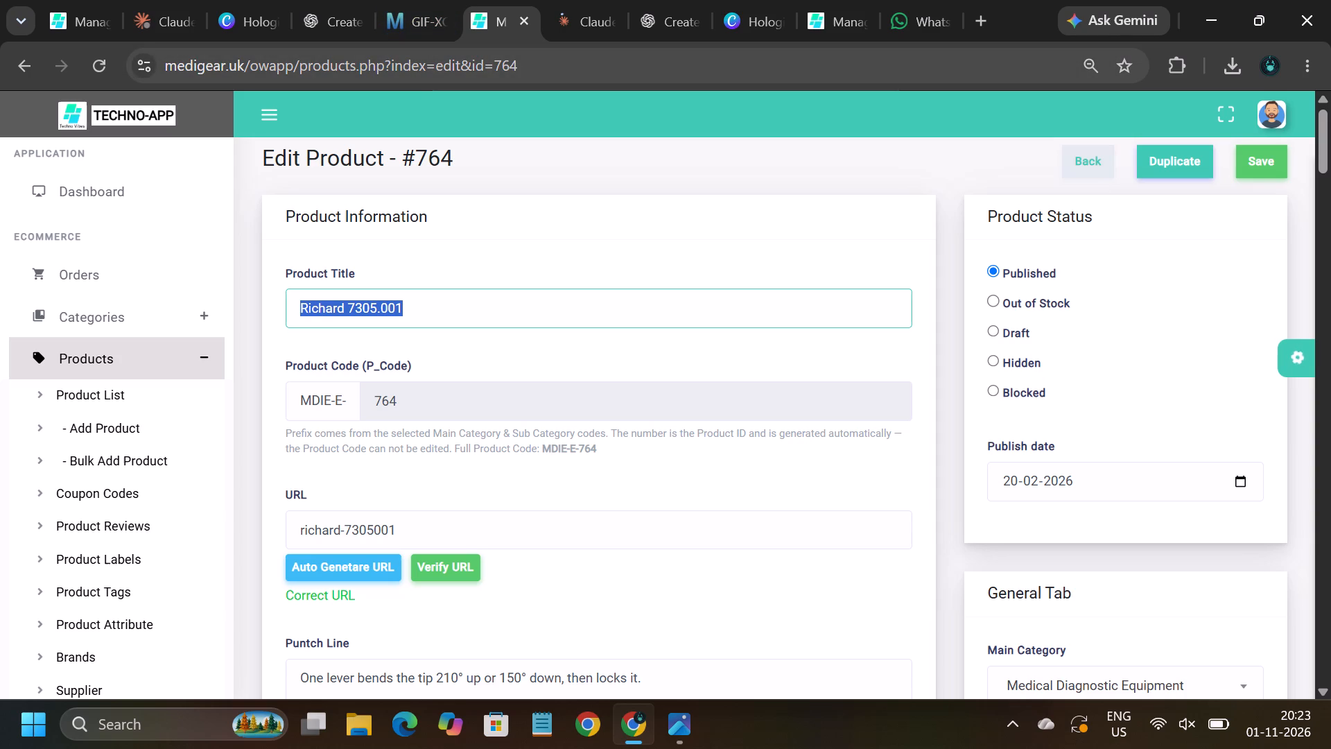
left_click(254, 19)
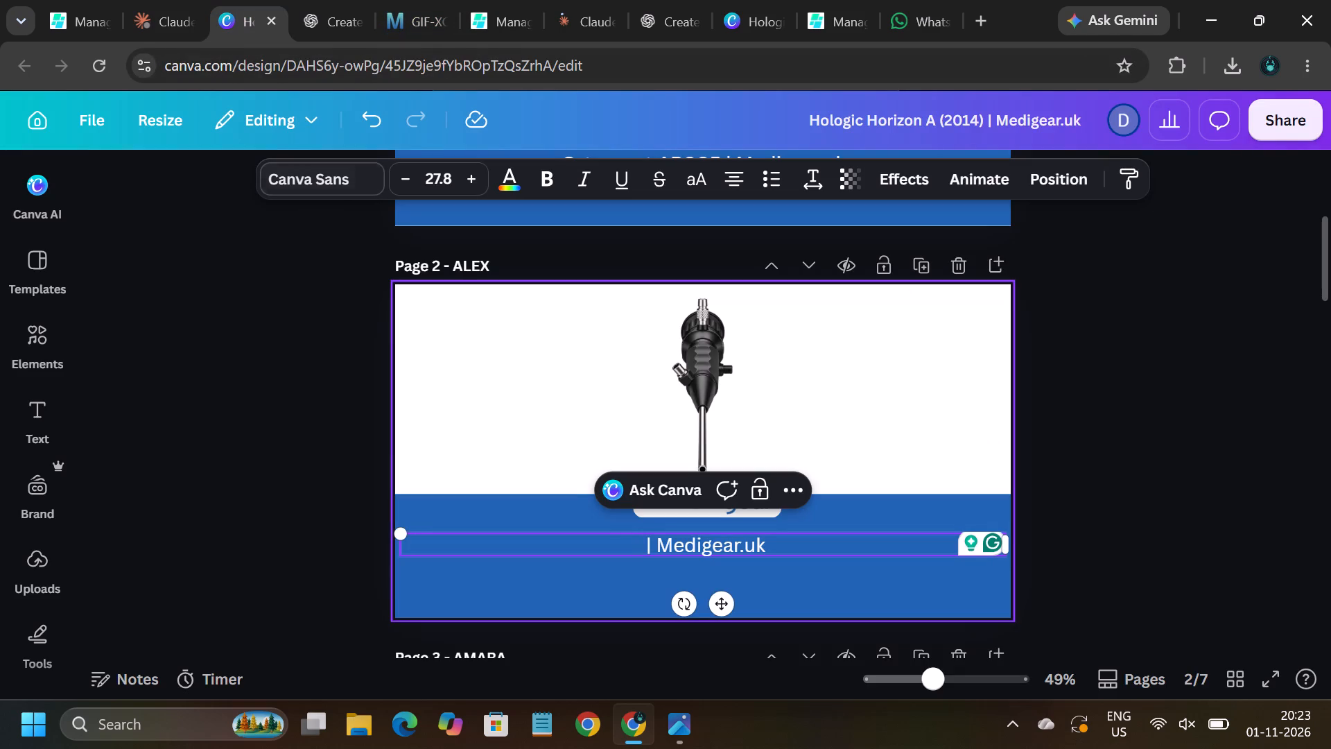
key("ctrl+v")
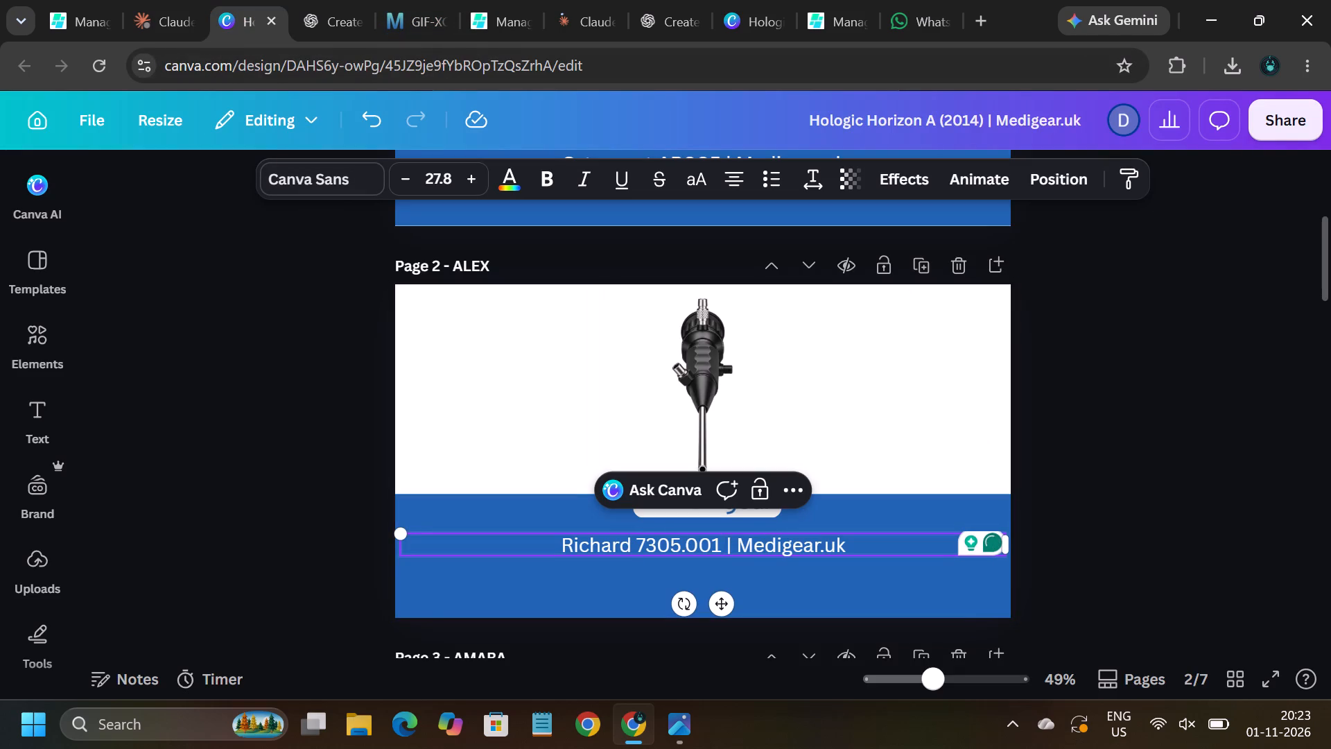
left_click(1152, 370)
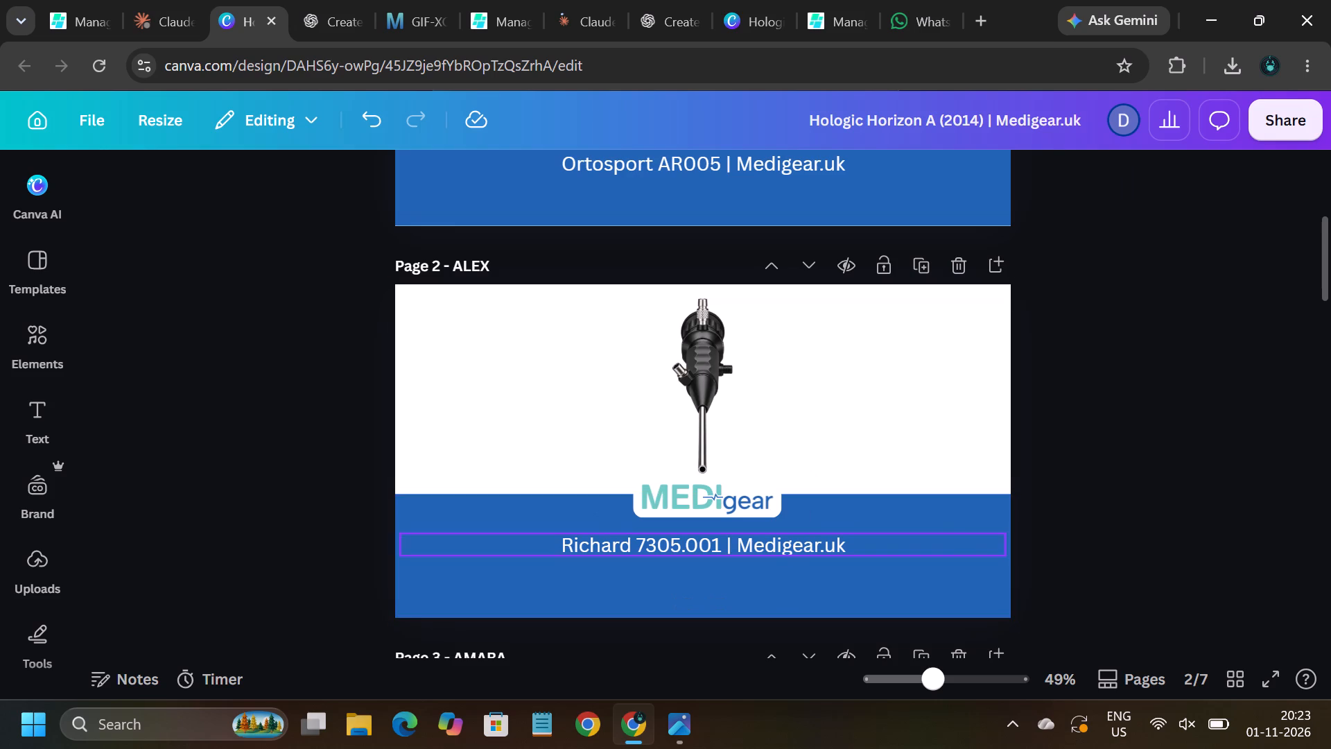
Download only page 2, the Richard 7305.001 banner, from the Canva design as a PNG.
left_click(695, 545)
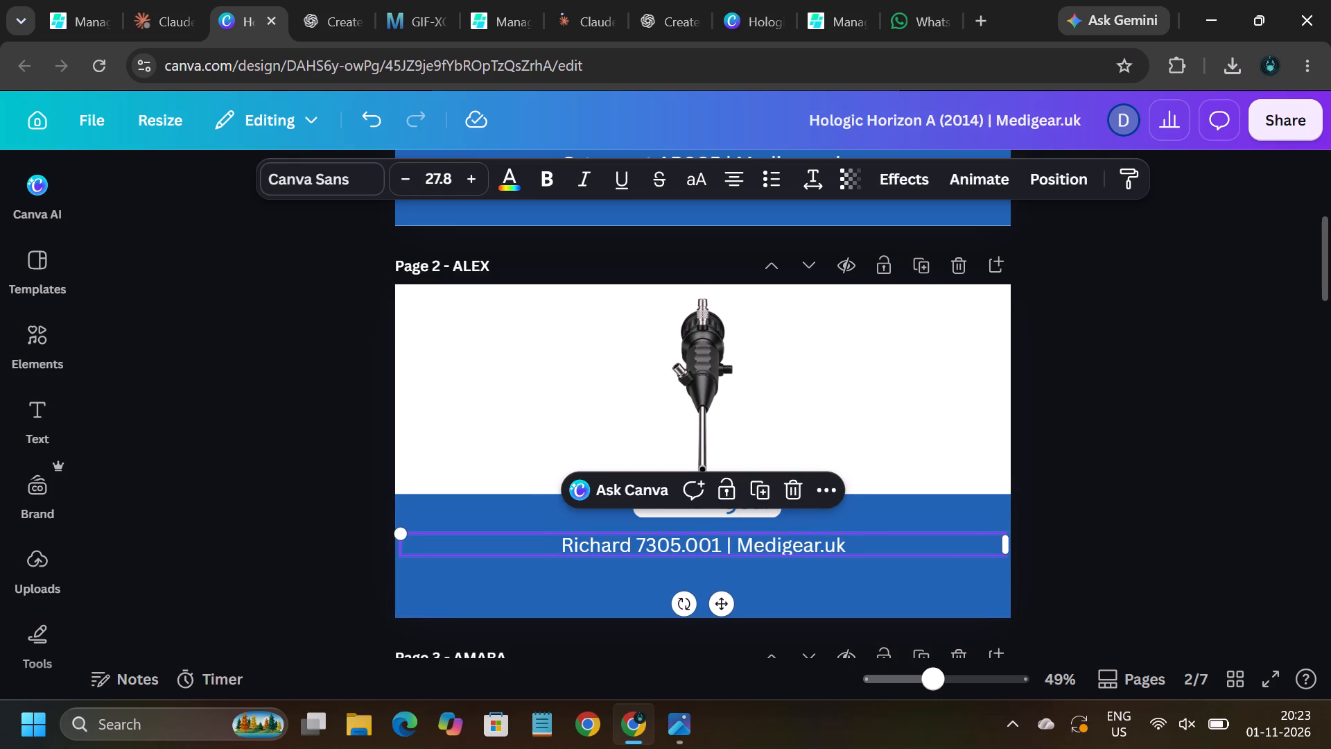
left_click(1285, 129)
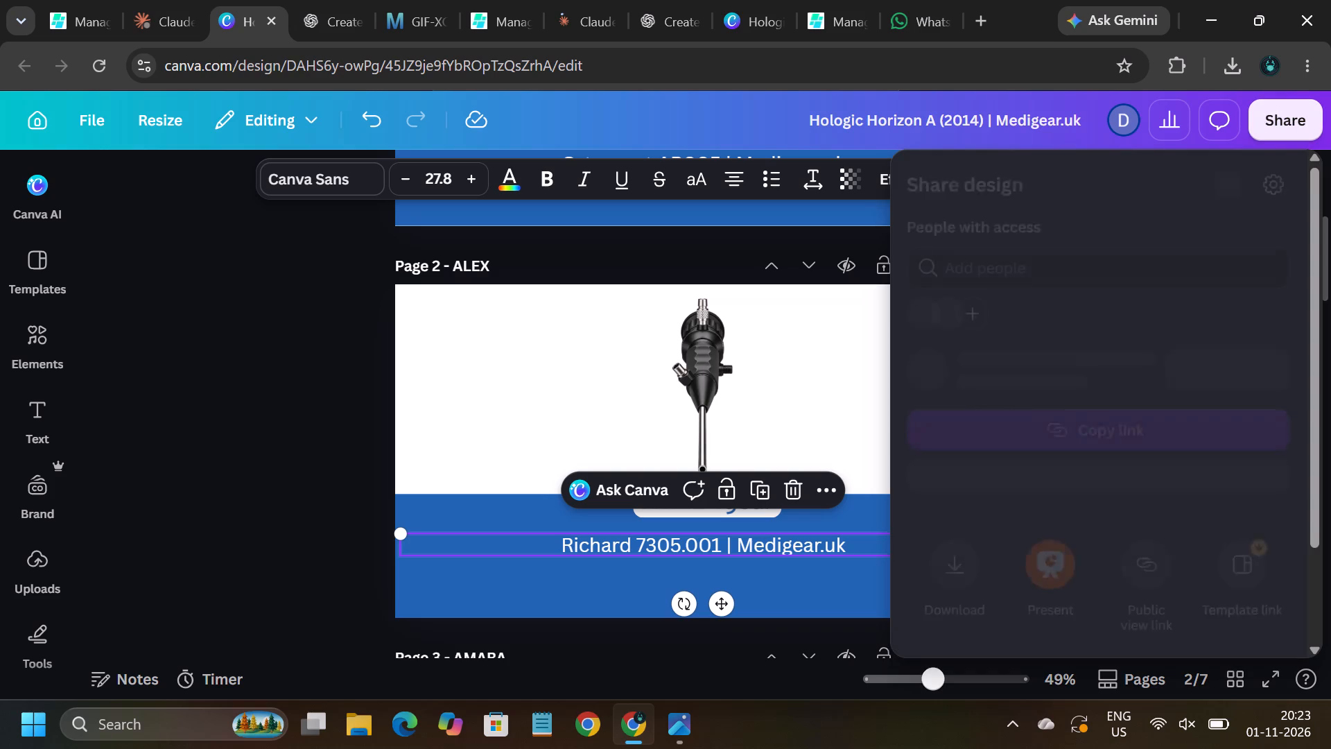
scroll(1102, 372, "down", 3)
left_click(962, 447)
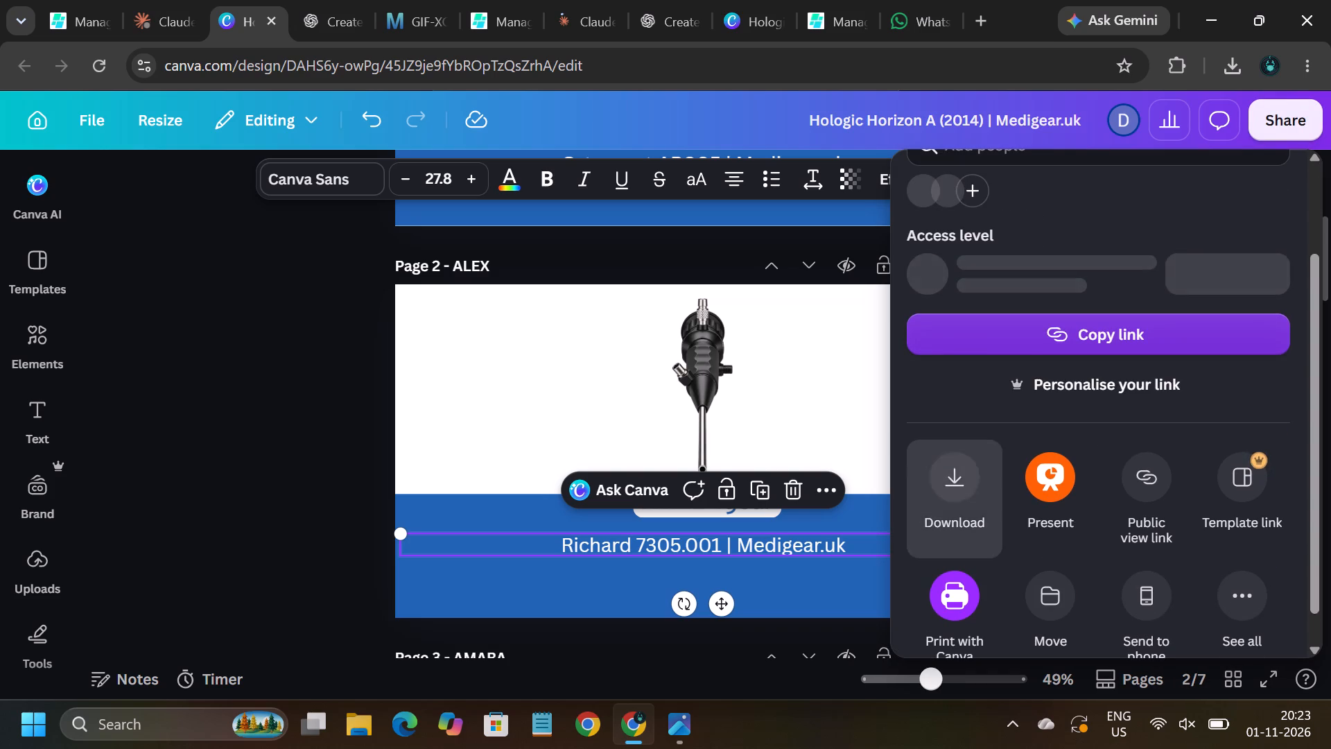
scroll(1063, 492, "down", 2)
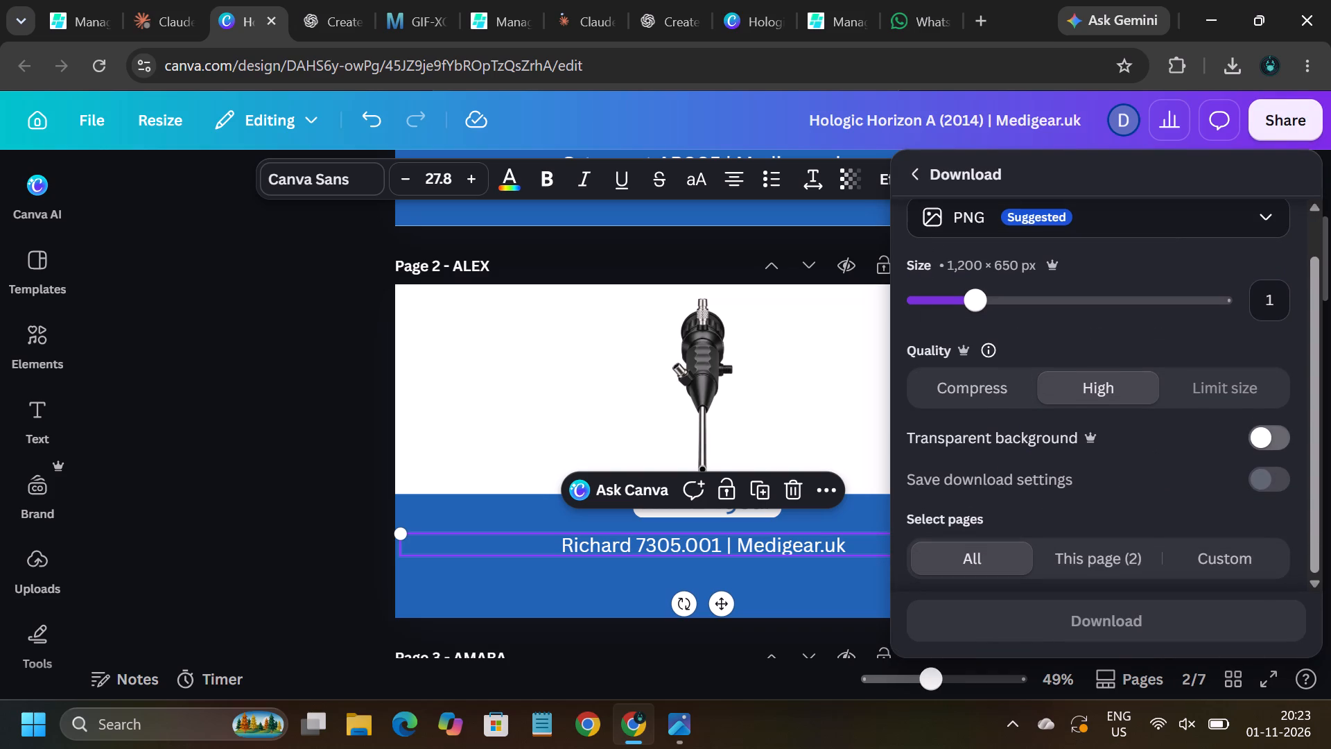
left_click(1095, 551)
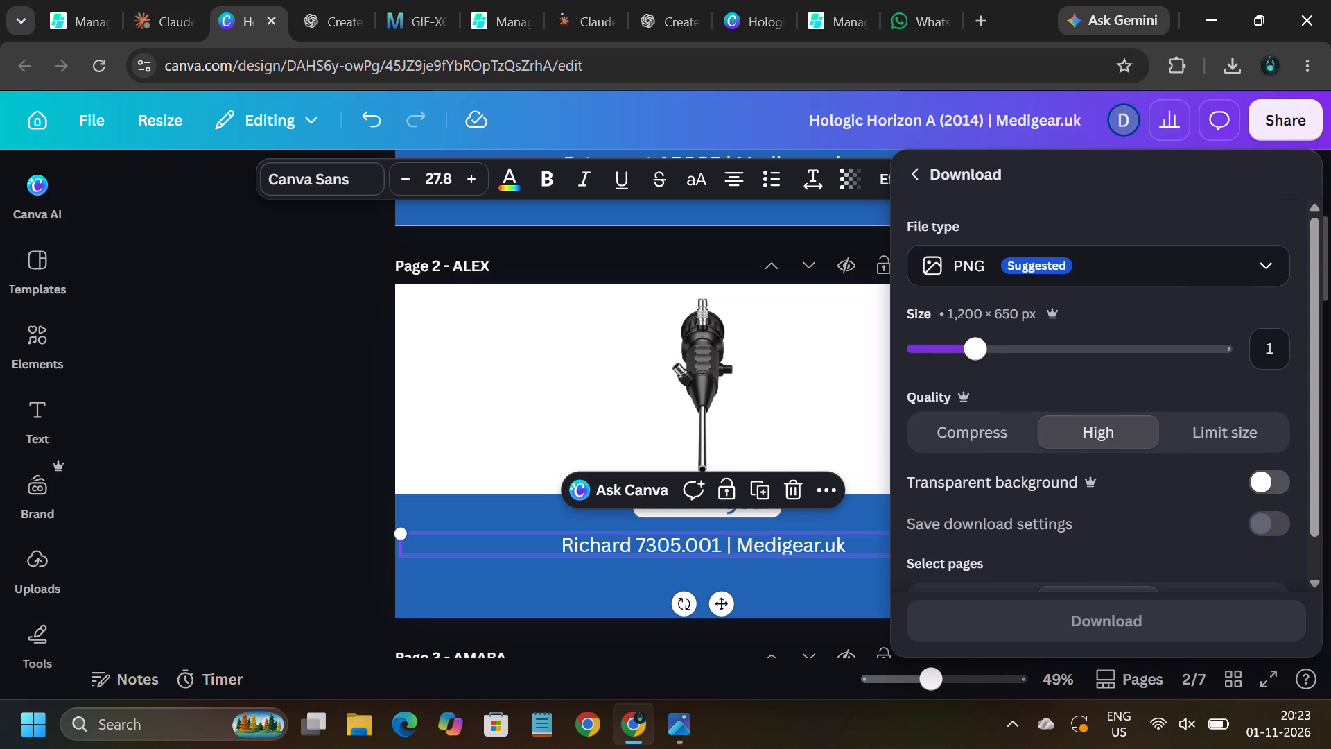
scroll(1106, 572, "down", 5)
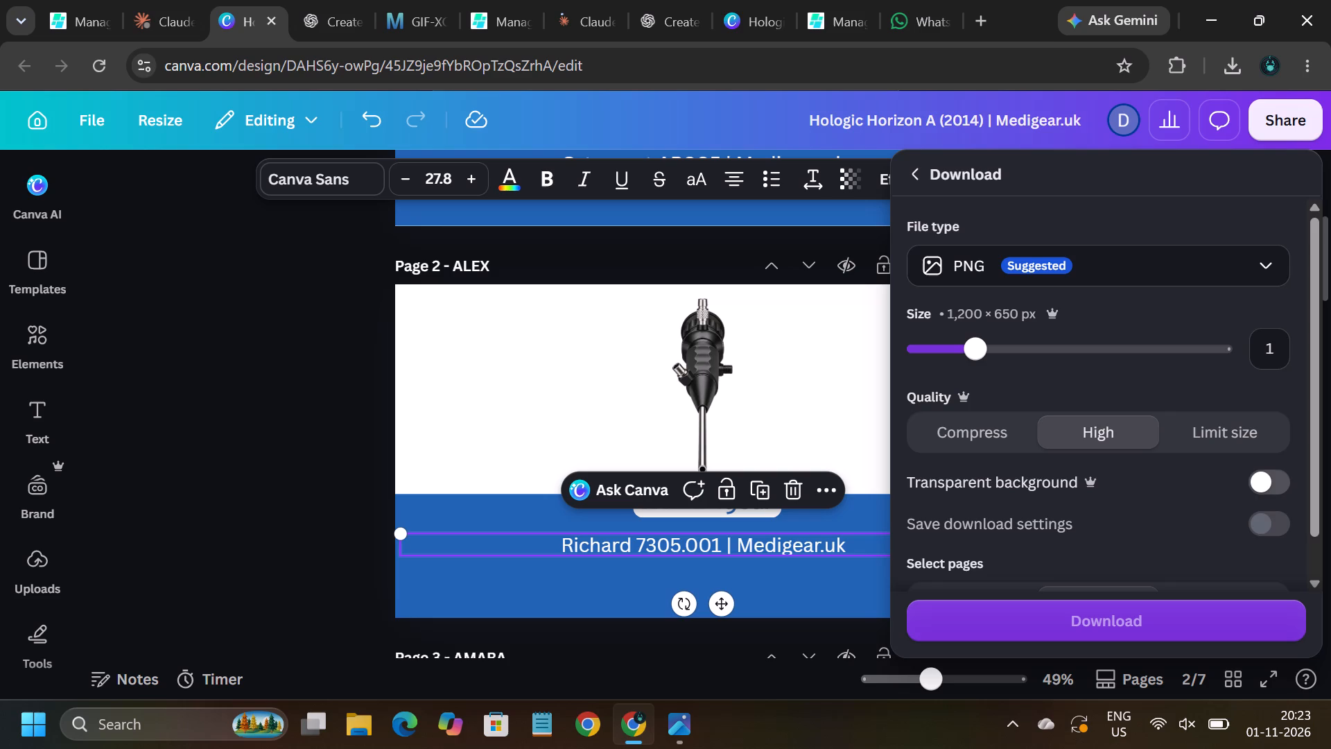
left_click(1069, 611)
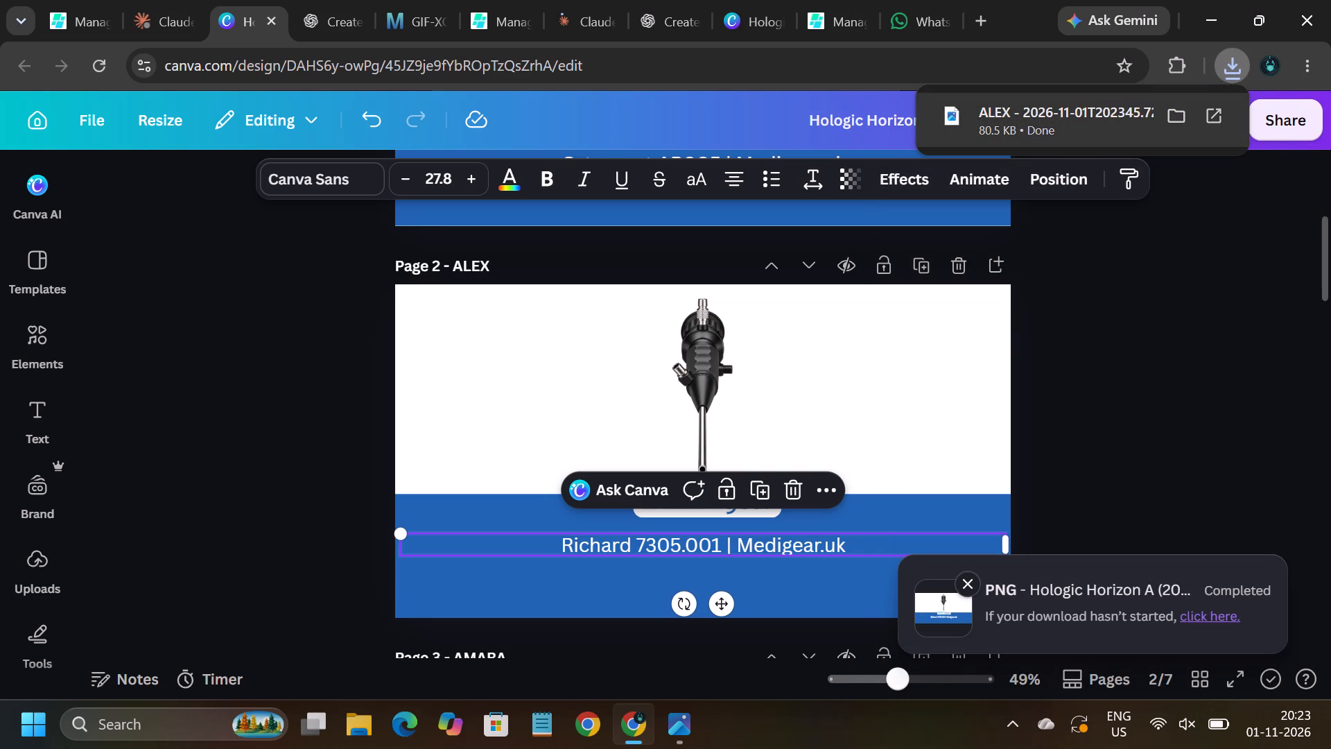
Open the downloaded ALEX banner in Photos and save a copy to the Pictures folder under its existing name.
left_click(1034, 117)
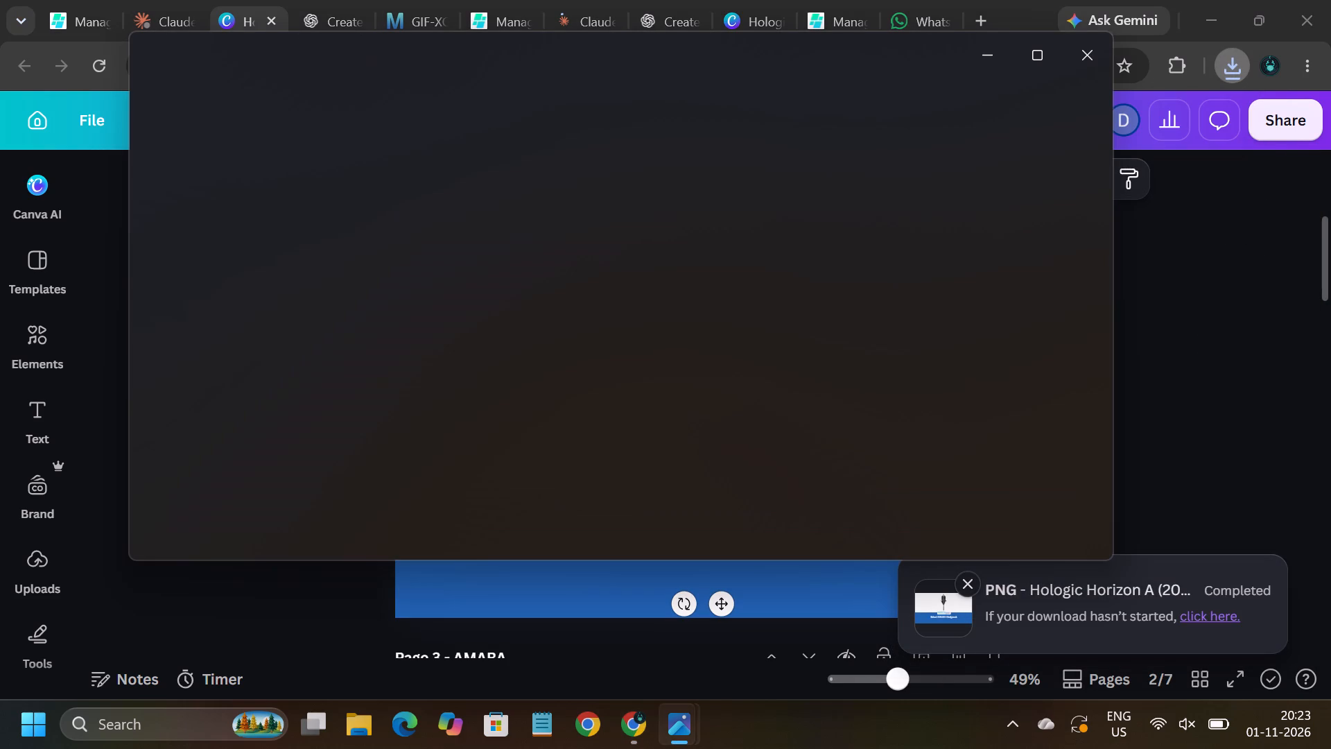
key("ctrl+s")
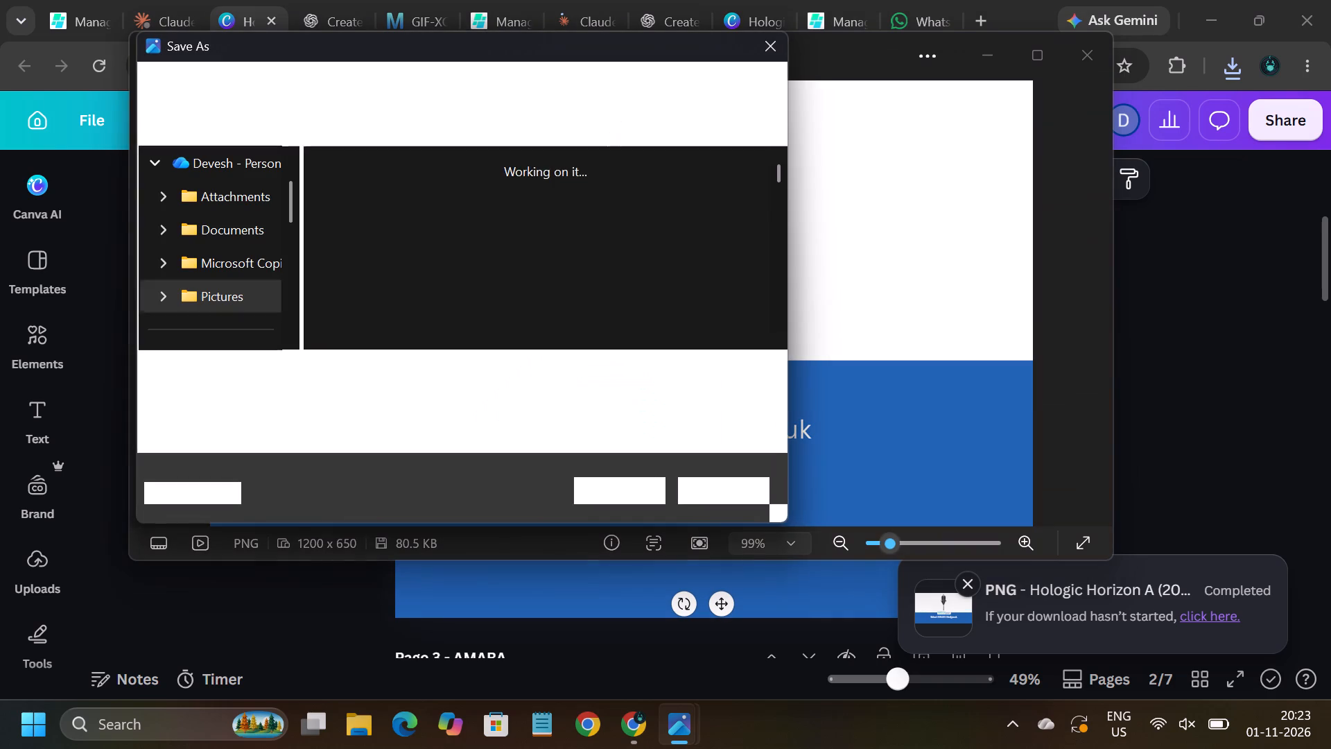
key("Return")
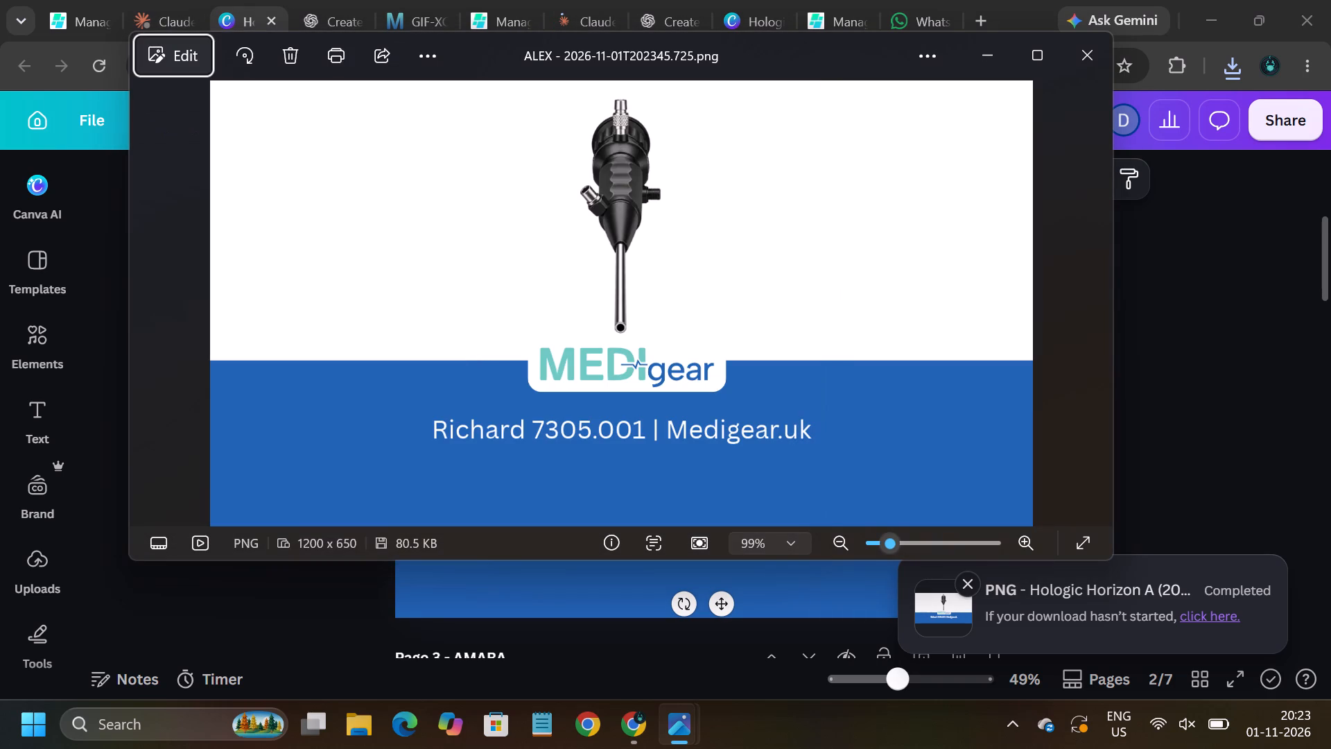
left_click(1145, 309)
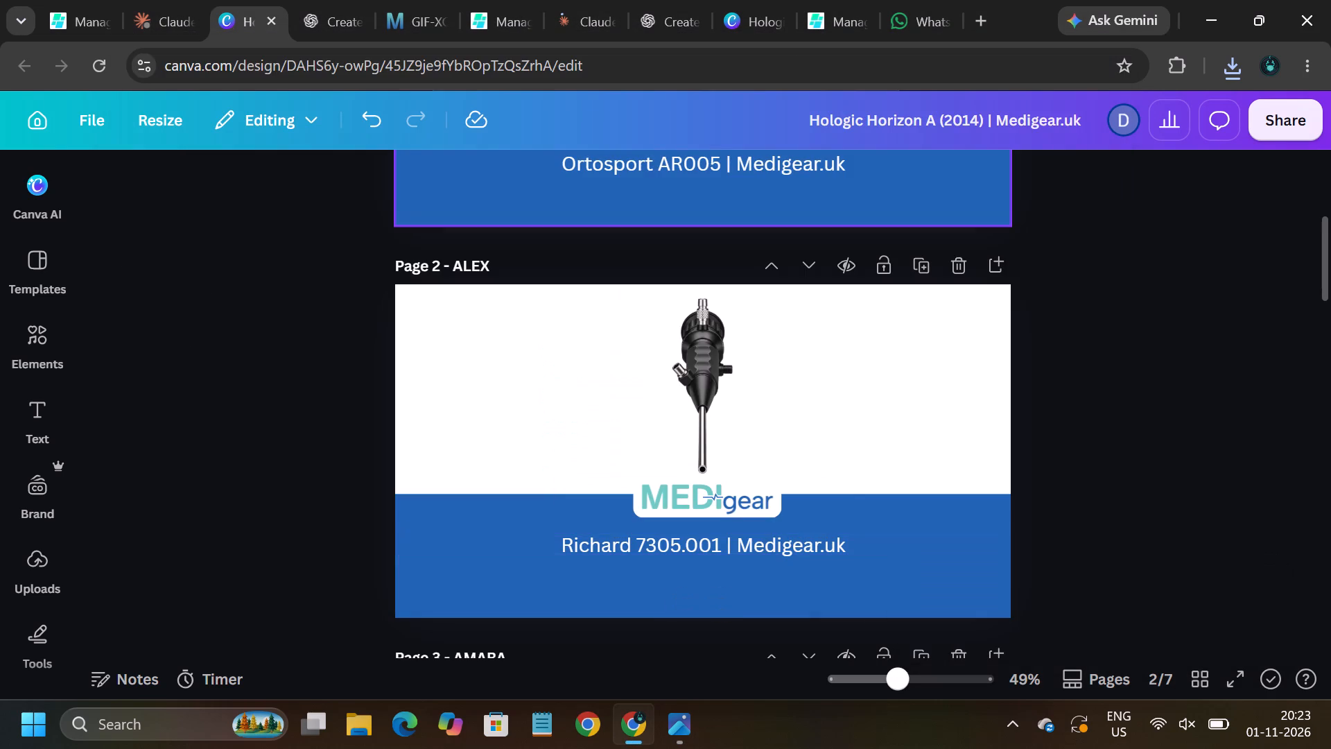
In the Richard 7305.001 product's SEO image upload, choose the banner ALEX - 2026-11-01T202345.725, searching Pictures for "alex".
left_click(507, 24)
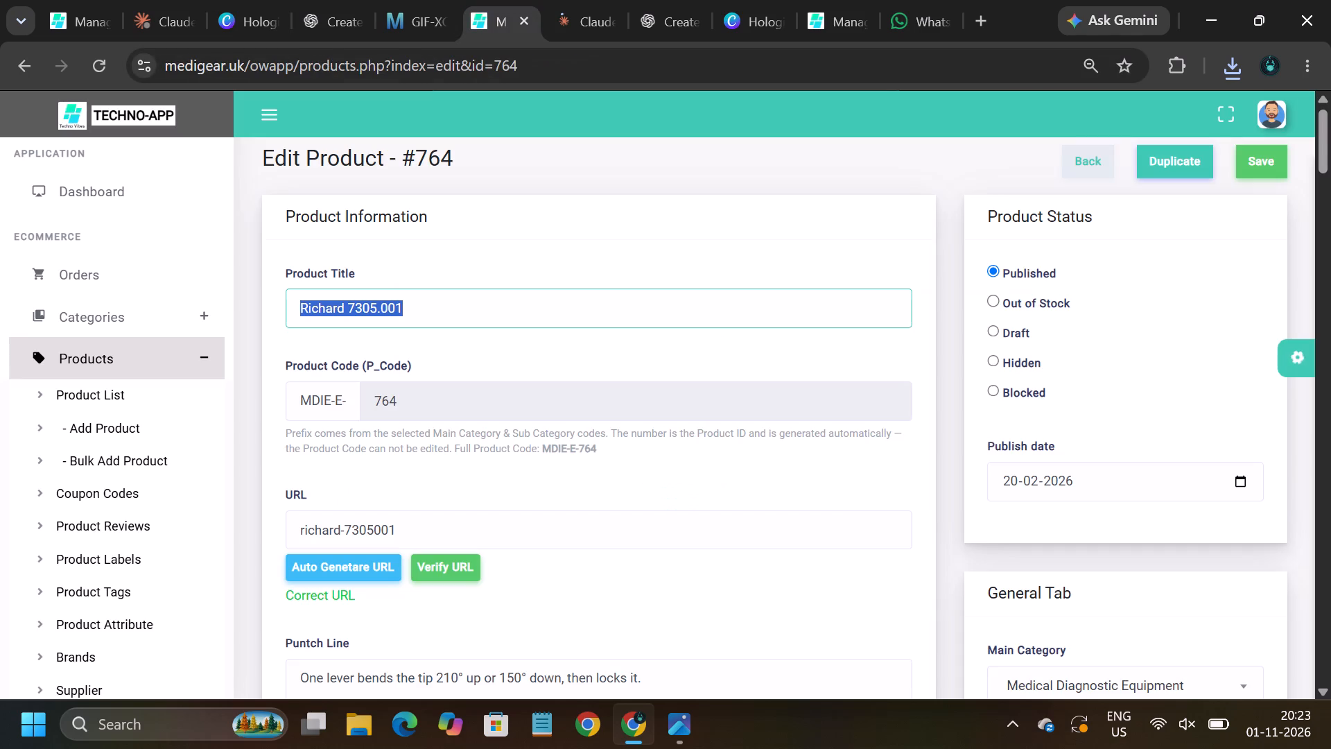
scroll(445, 397, "down", 9)
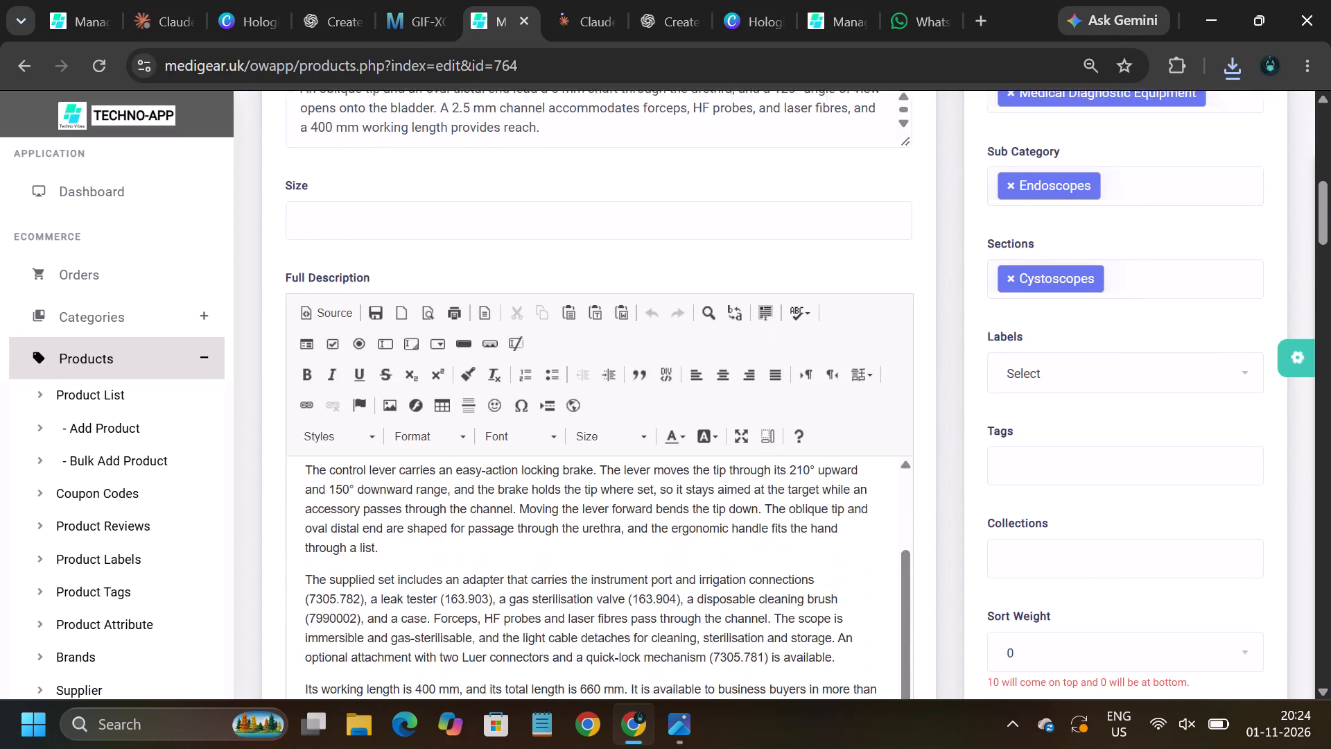
scroll(445, 397, "down", 4)
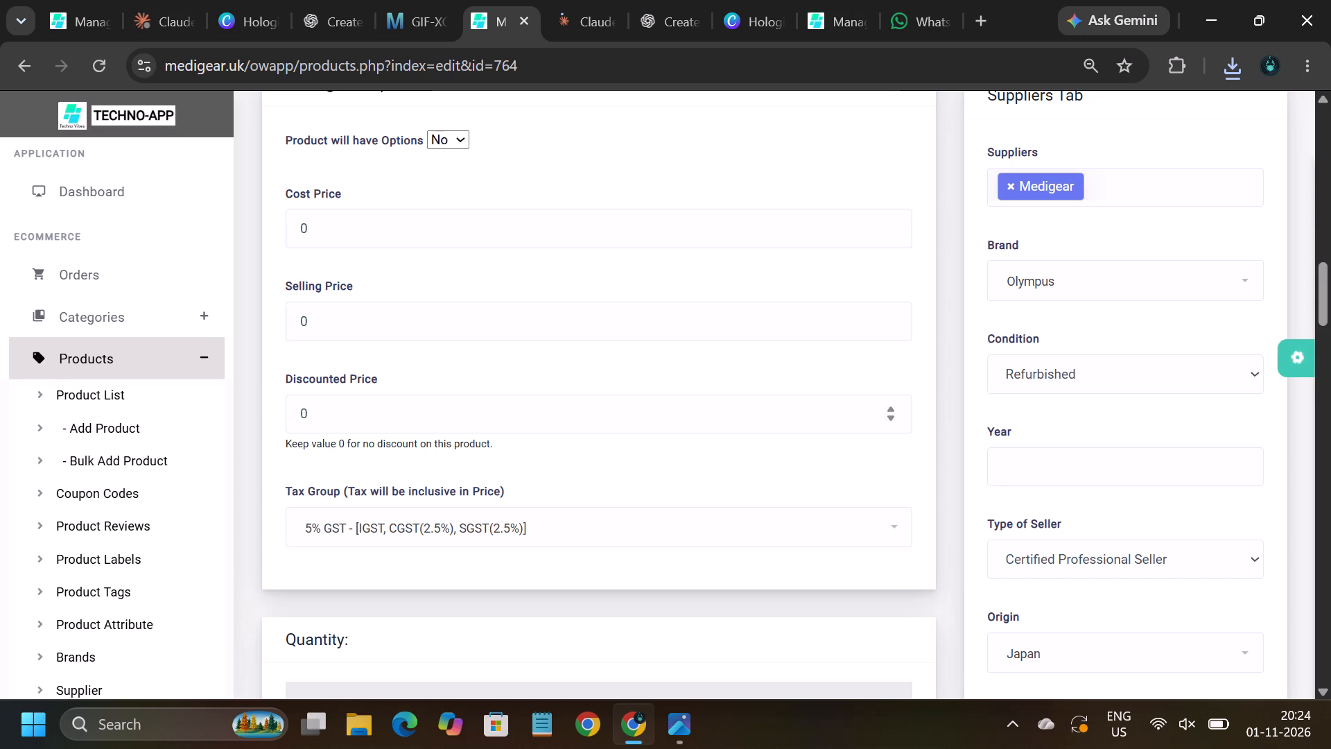
scroll(445, 397, "down", 8)
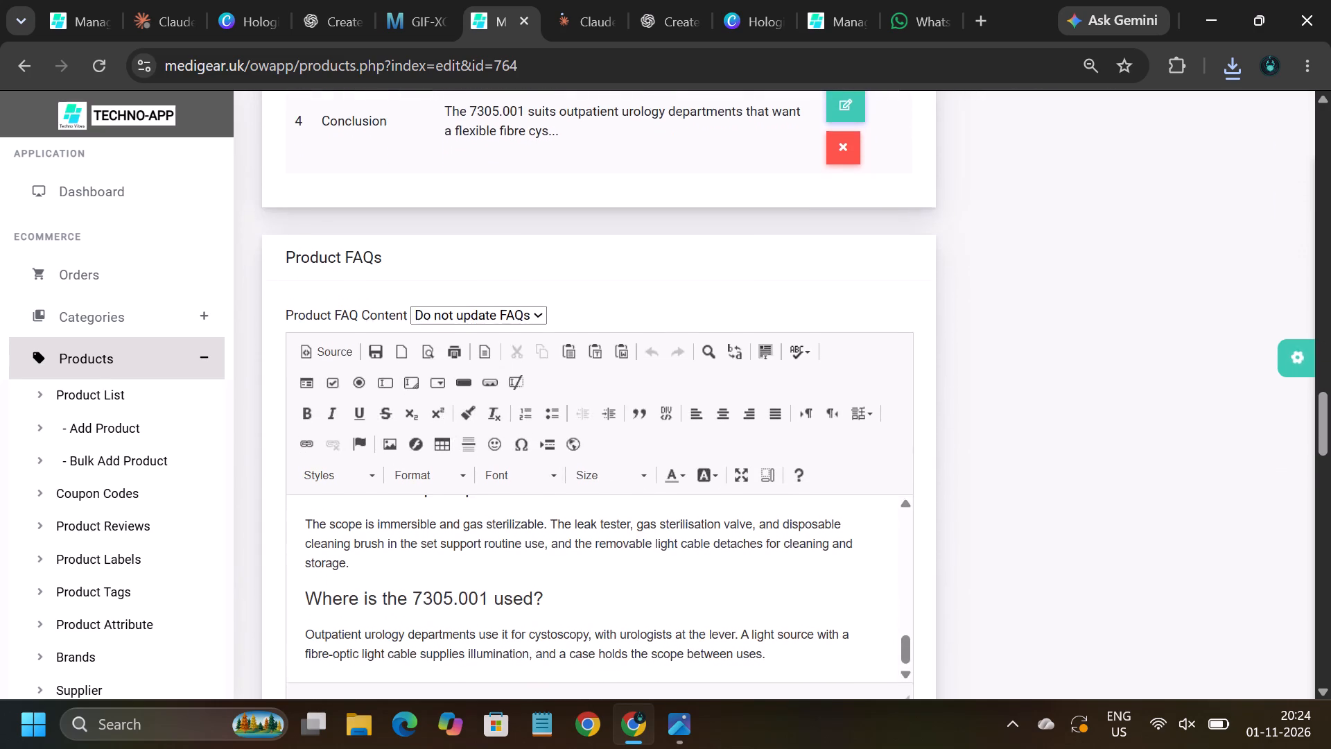
scroll(445, 397, "down", 7)
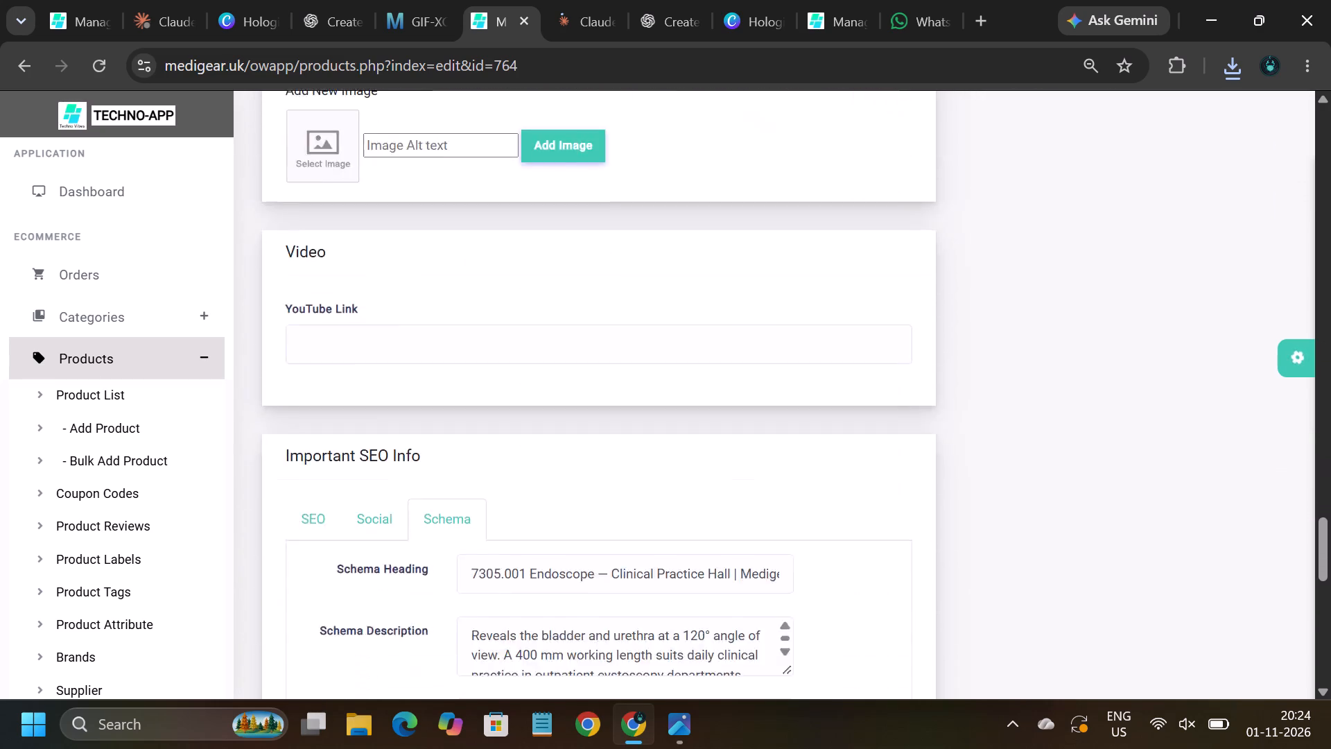
left_click(375, 243)
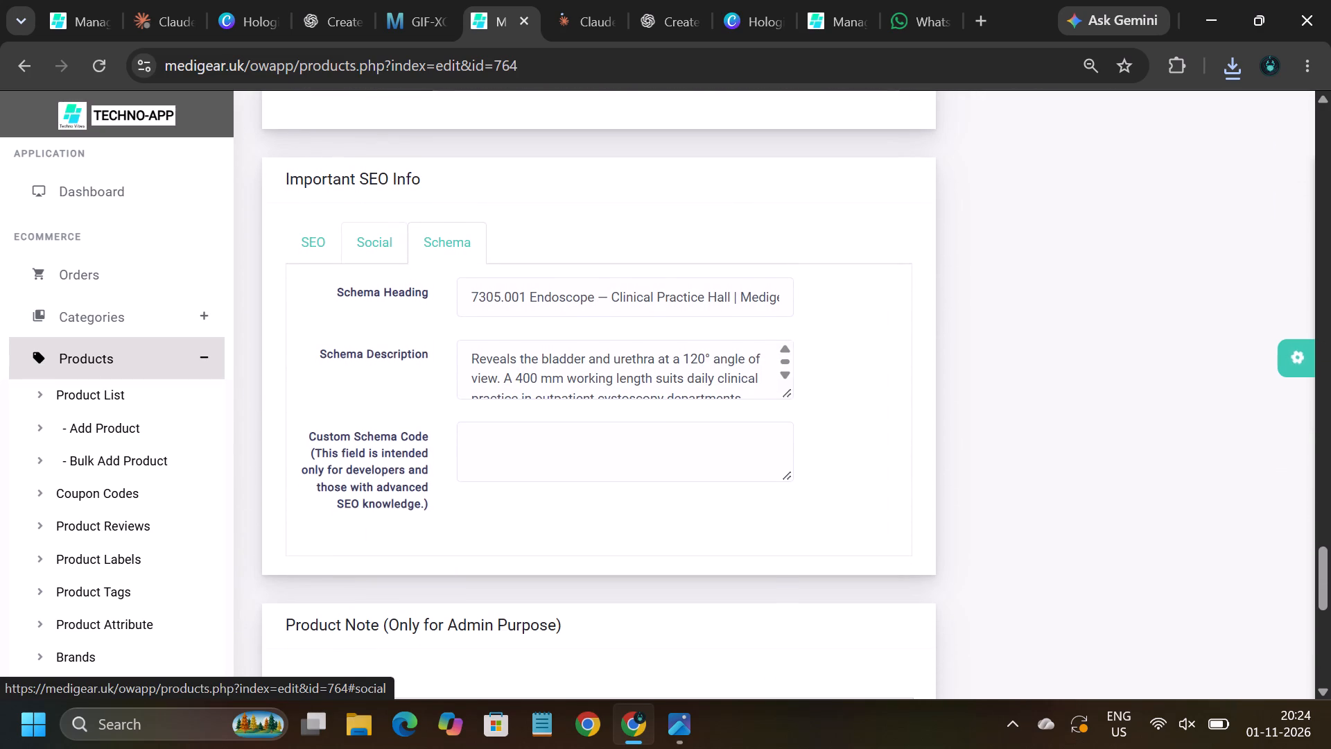
left_click(313, 241)
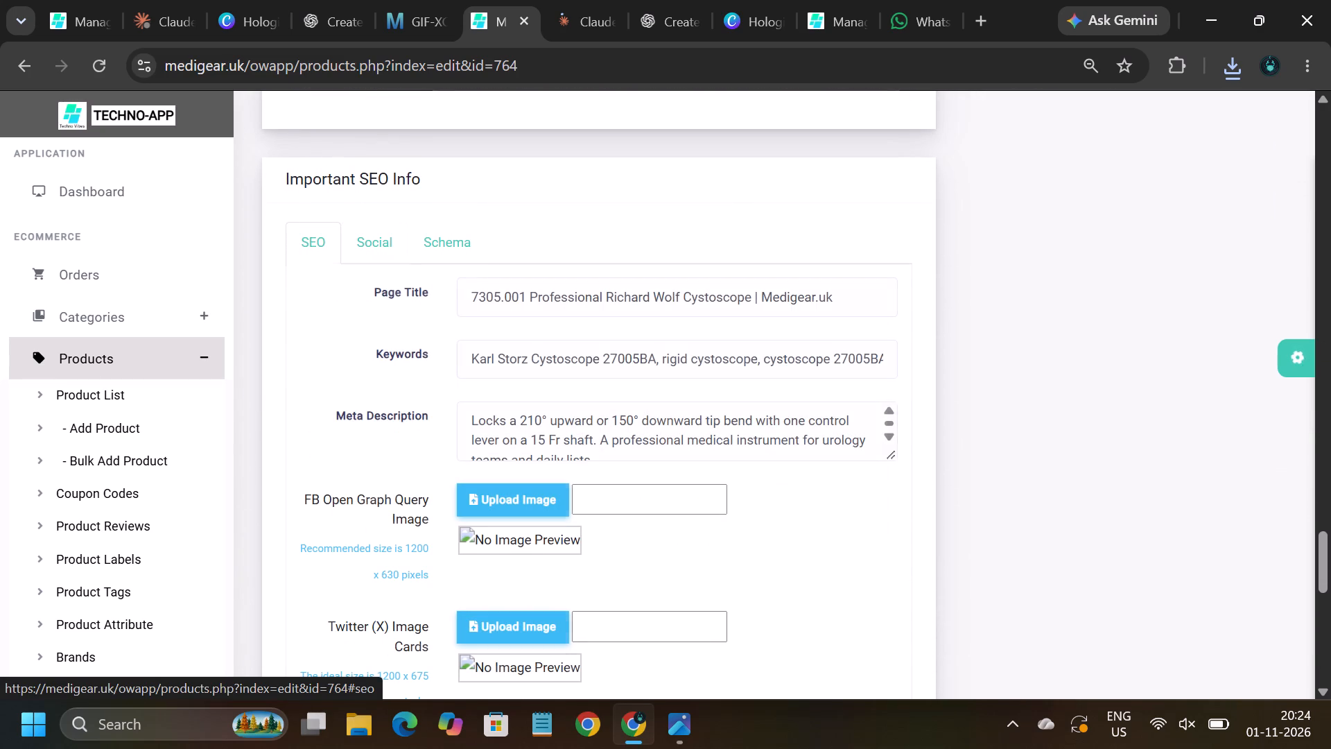
scroll(473, 440, "down", 2)
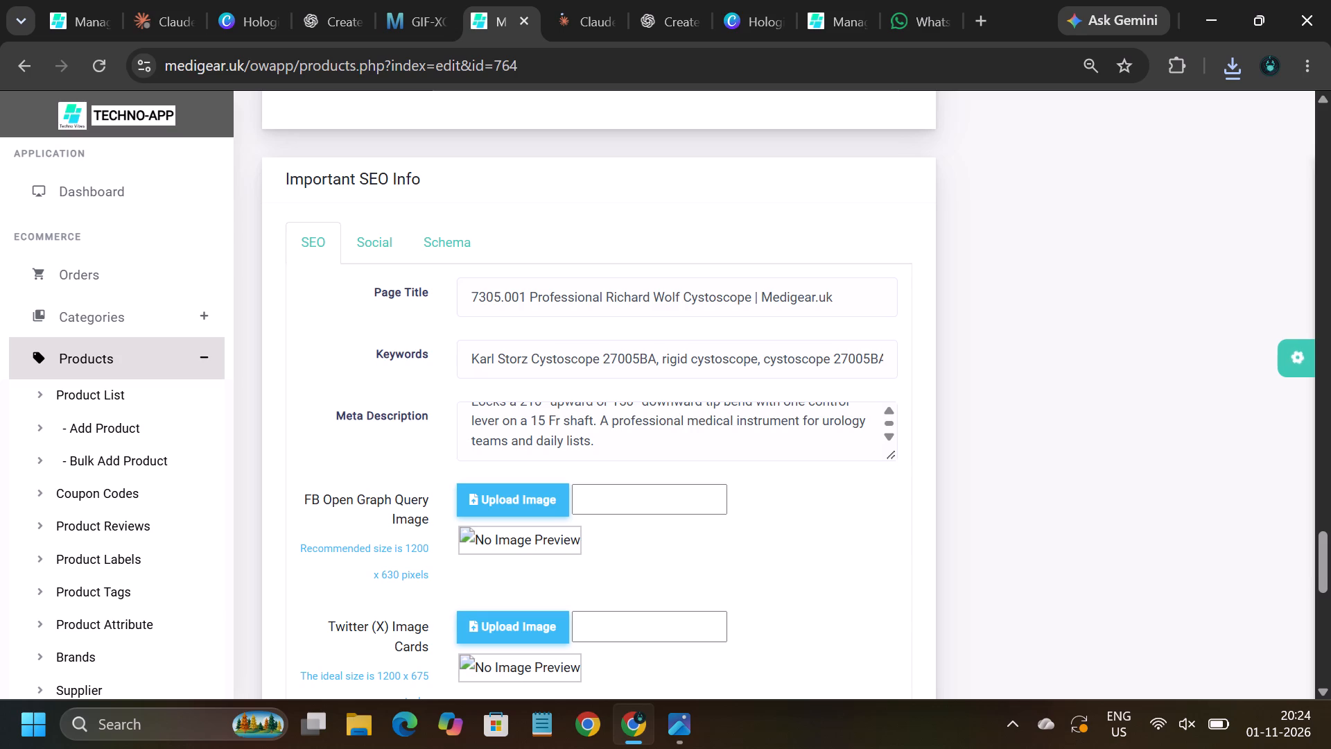
scroll(408, 458, "down", 1)
left_click(539, 343)
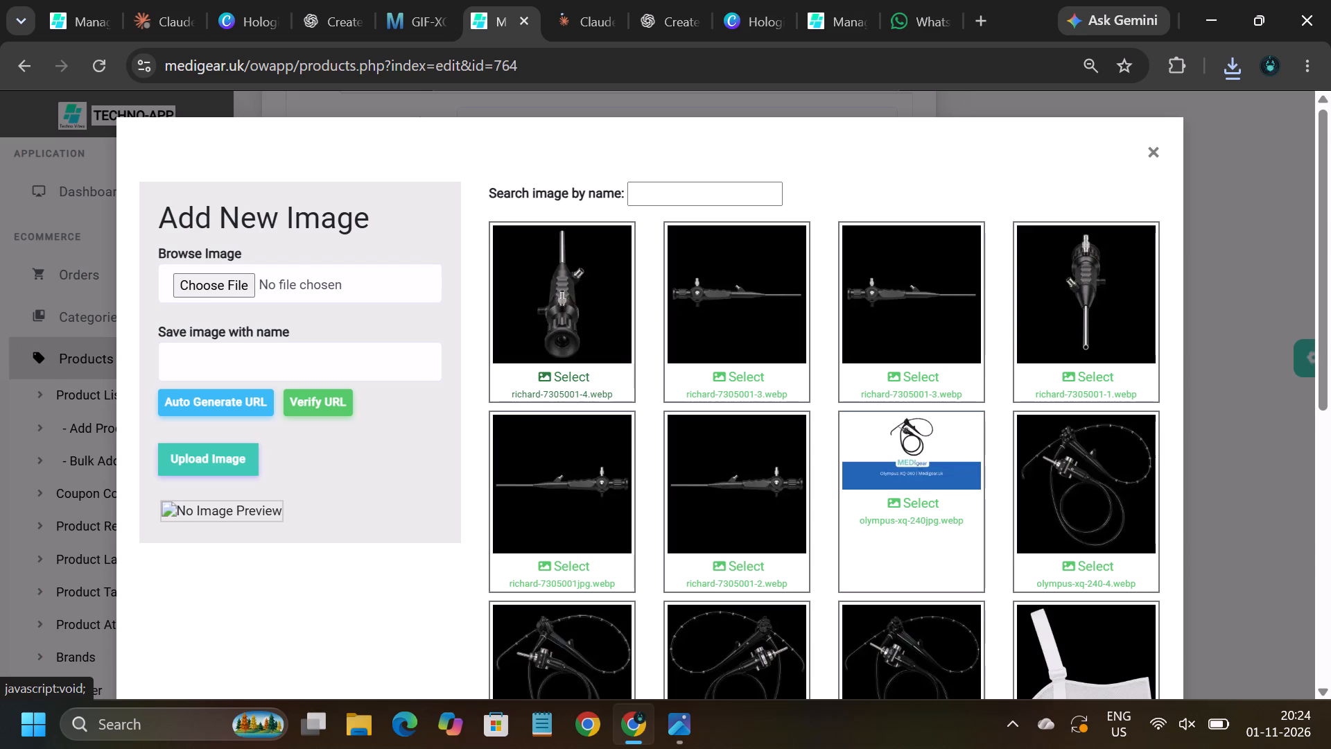
left_click(242, 282)
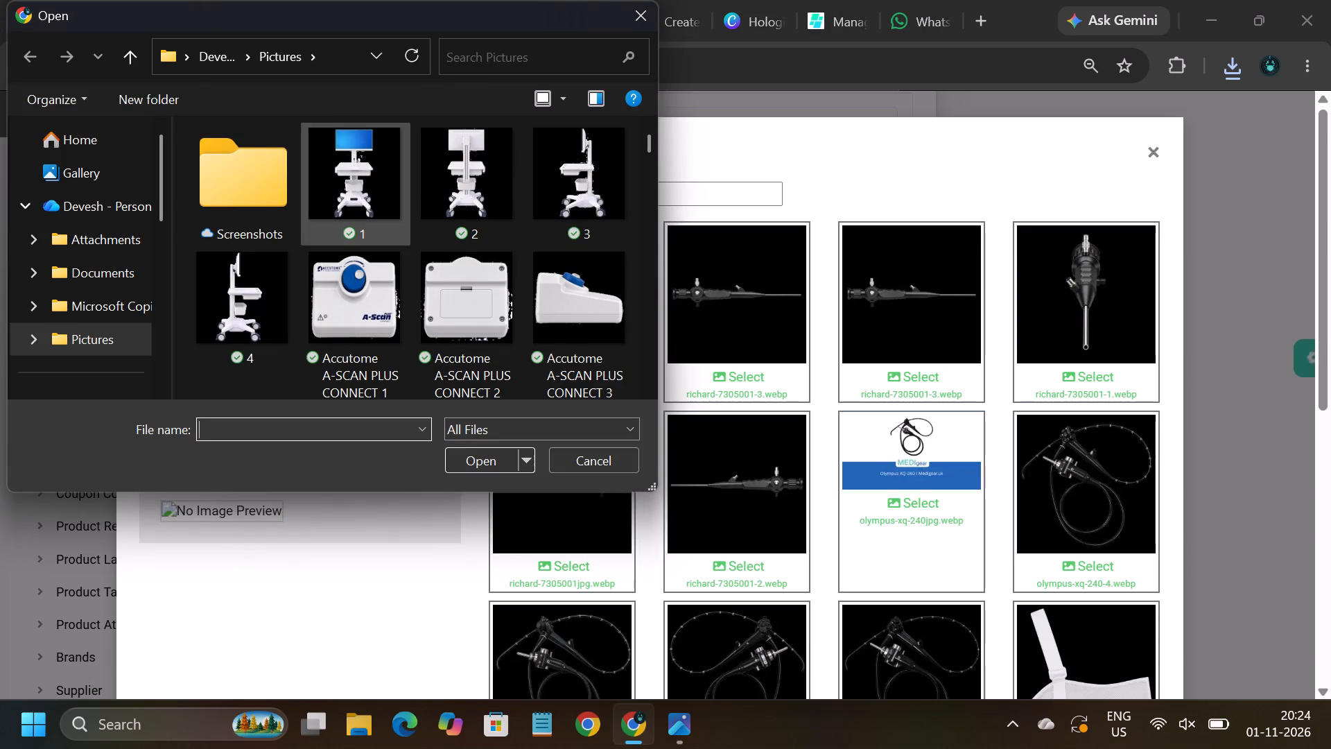
left_click(501, 55)
type("alex")
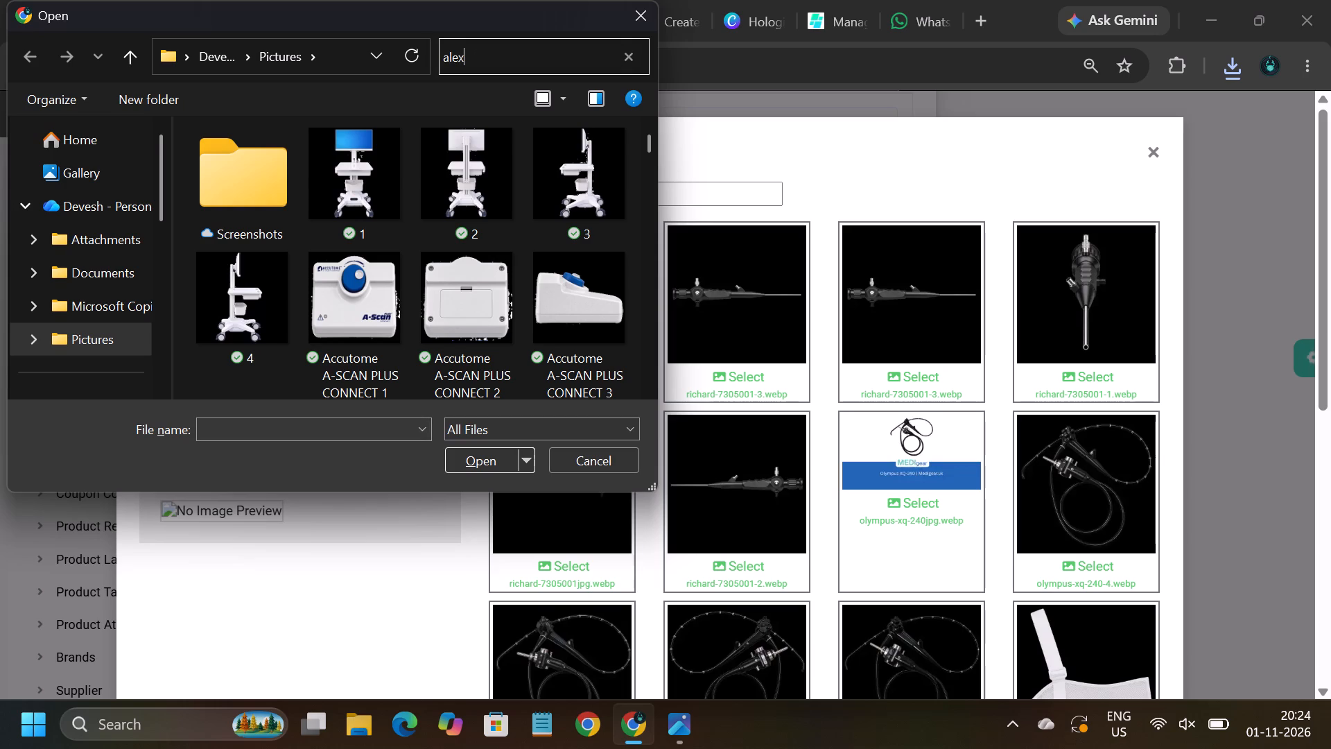
double_click(264, 193)
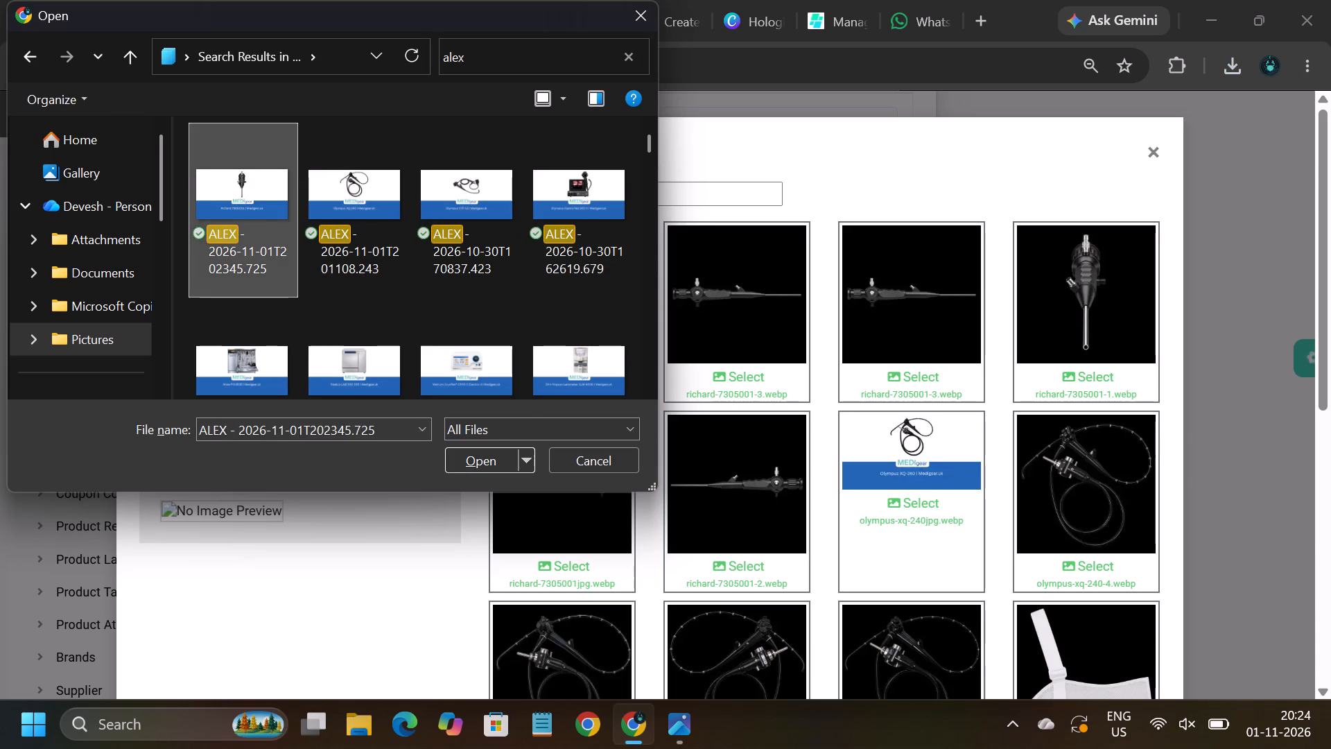
left_click(368, 364)
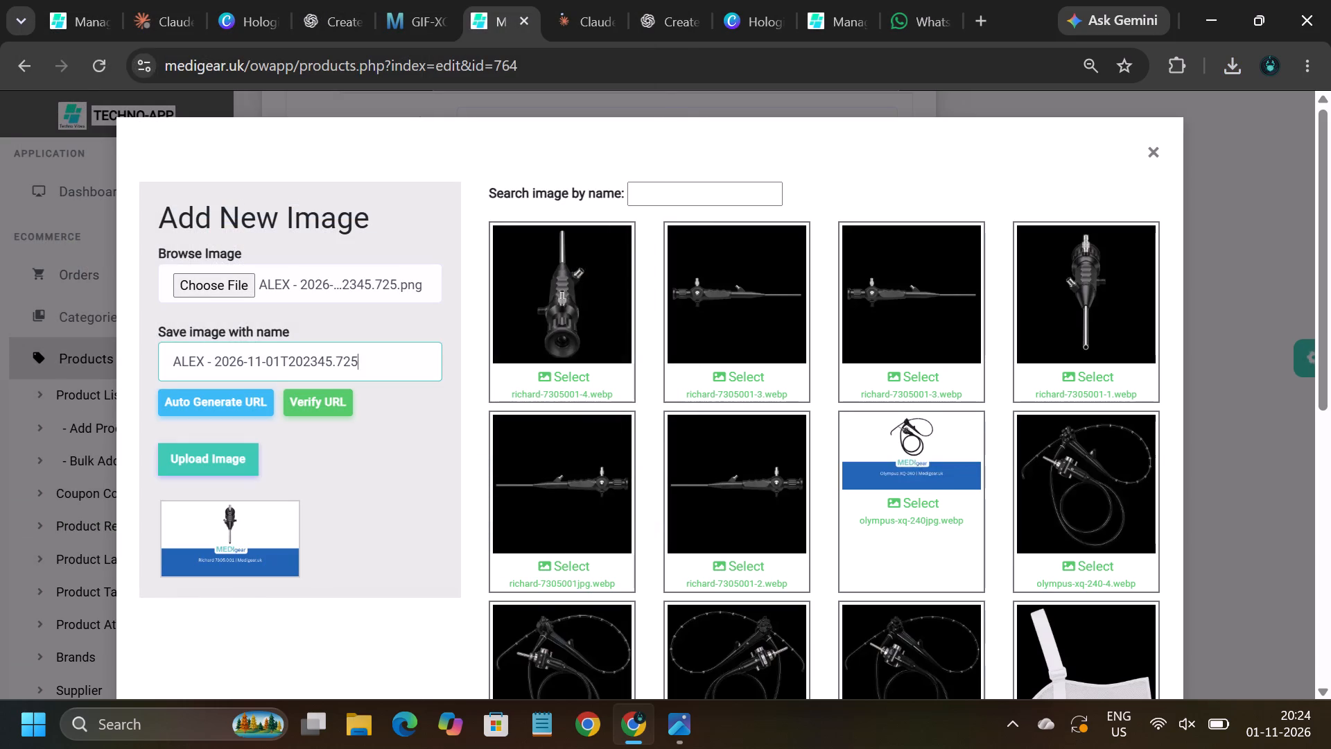
Replace the banner's save name with Richard 7305.001, auto-generate its URL form richard-7305001, and upload the image.
key("BackSpace")
key("BackSpace")
key("BackSpace")
key("BackSpace")
key("BackSpace")
key("BackSpace")
key("BackSpace")
key("BackSpace")
key("BackSpace")
key("BackSpace")
key("BackSpace")
key("BackSpace")
key("BackSpace")
key("BackSpace")
key("BackSpace")
key("BackSpace")
key("BackSpace")
key("BackSpace")
key("BackSpace")
key("BackSpace")
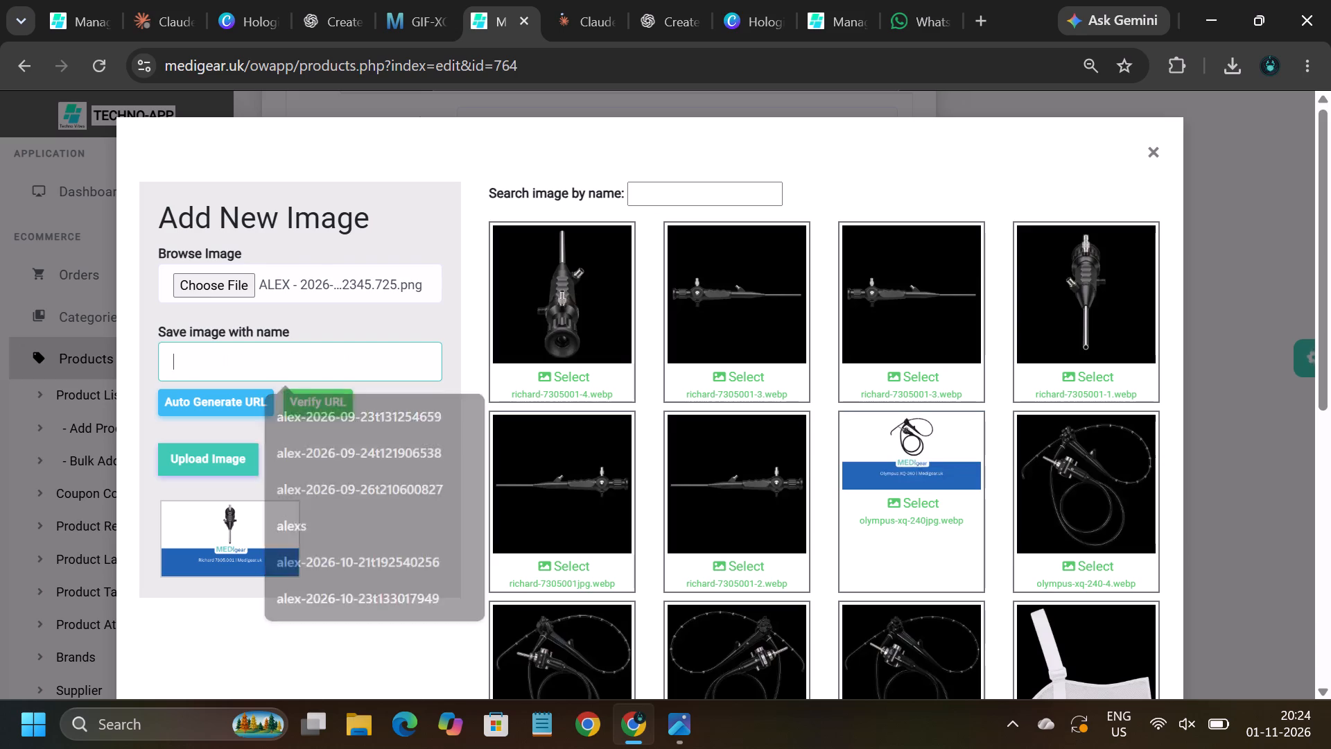
key("ctrl+v")
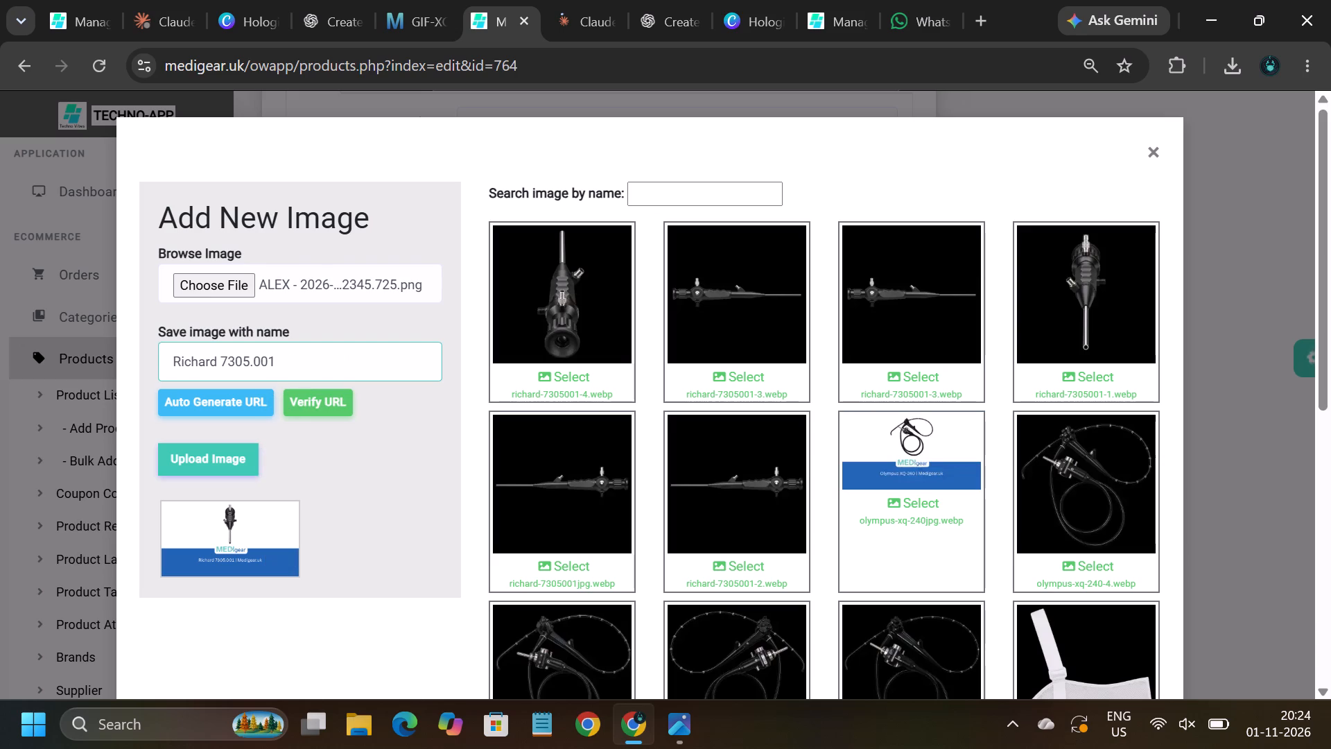
left_click(212, 405)
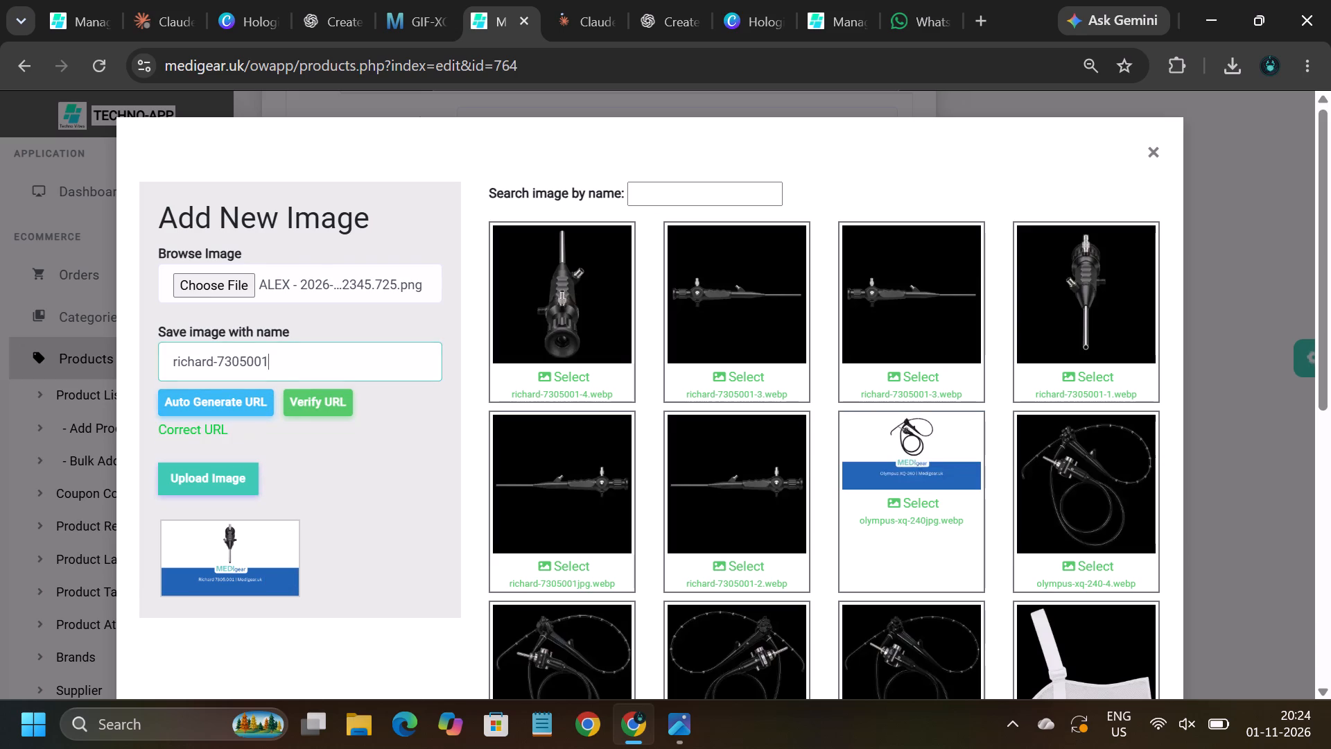
left_click(238, 485)
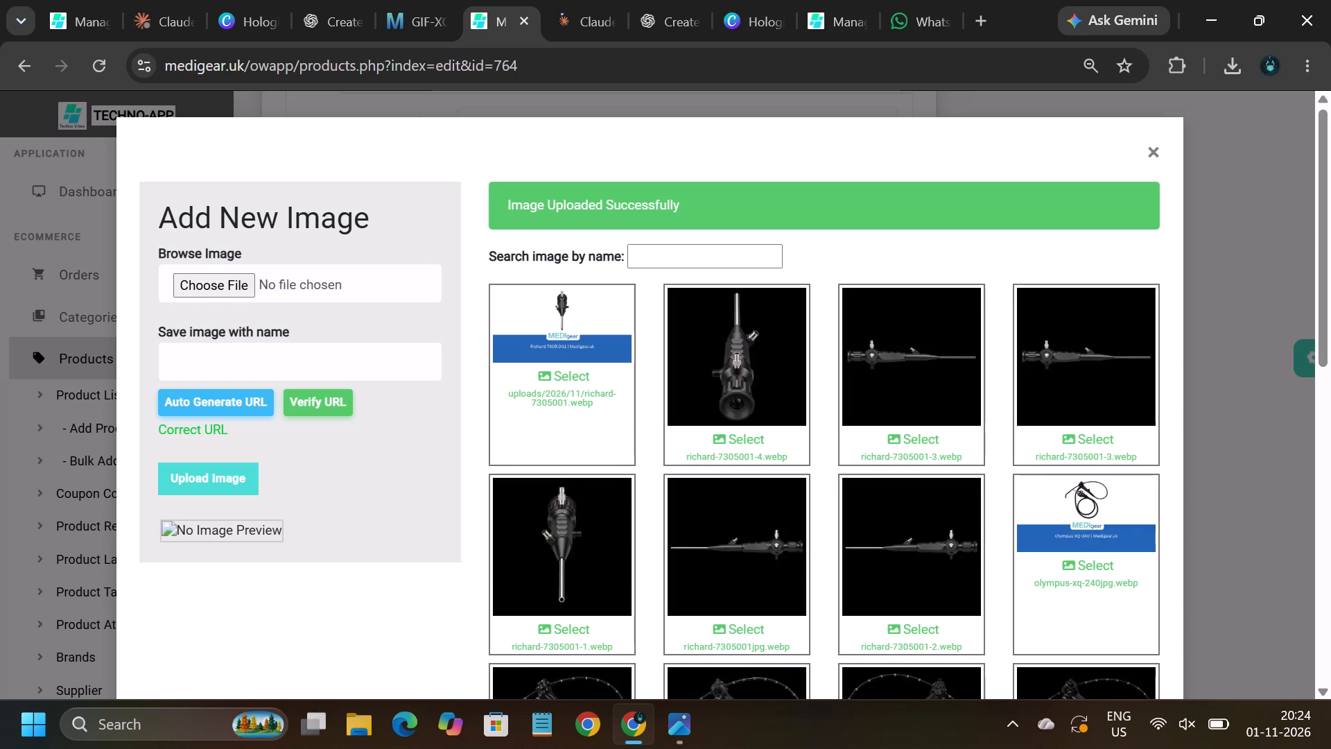
Assign the uploaded richard-7305001 banner as both the FB Open Graph Query Image and the Twitter (X) Image Cards image.
left_click(555, 332)
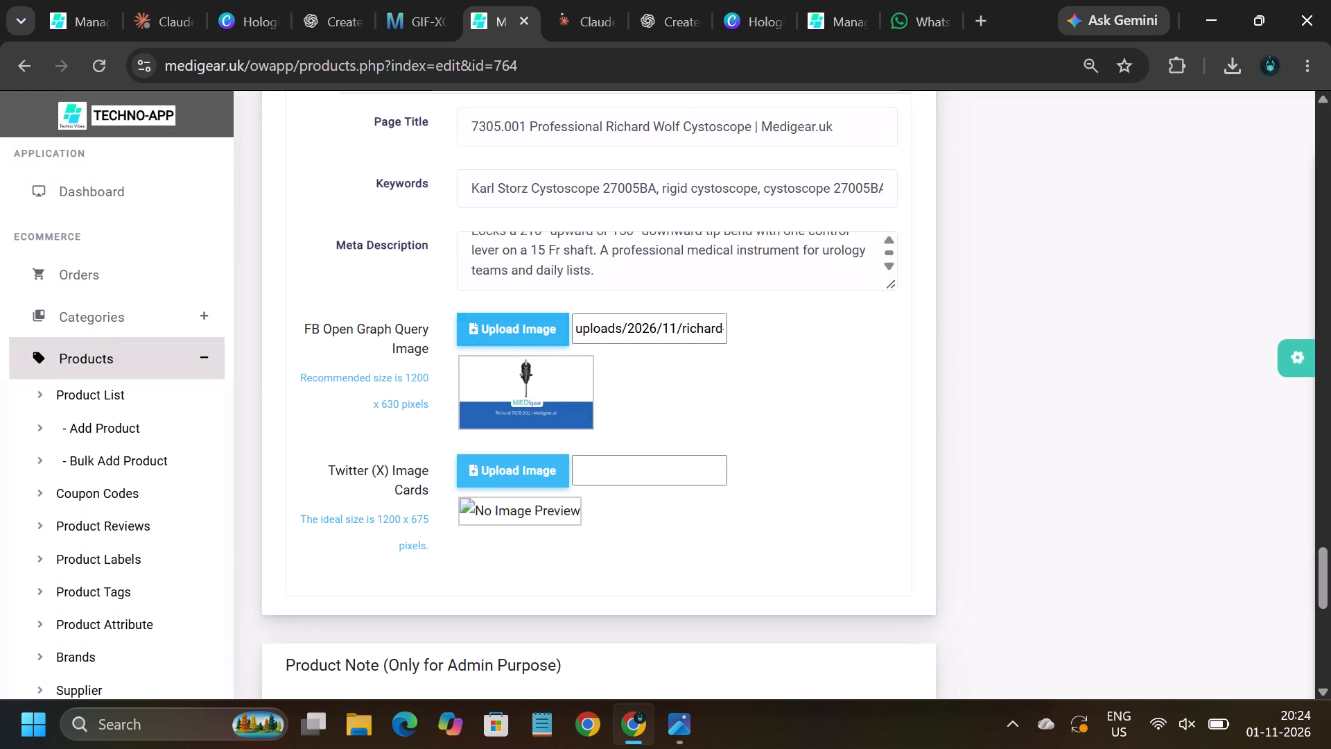
left_click(491, 472)
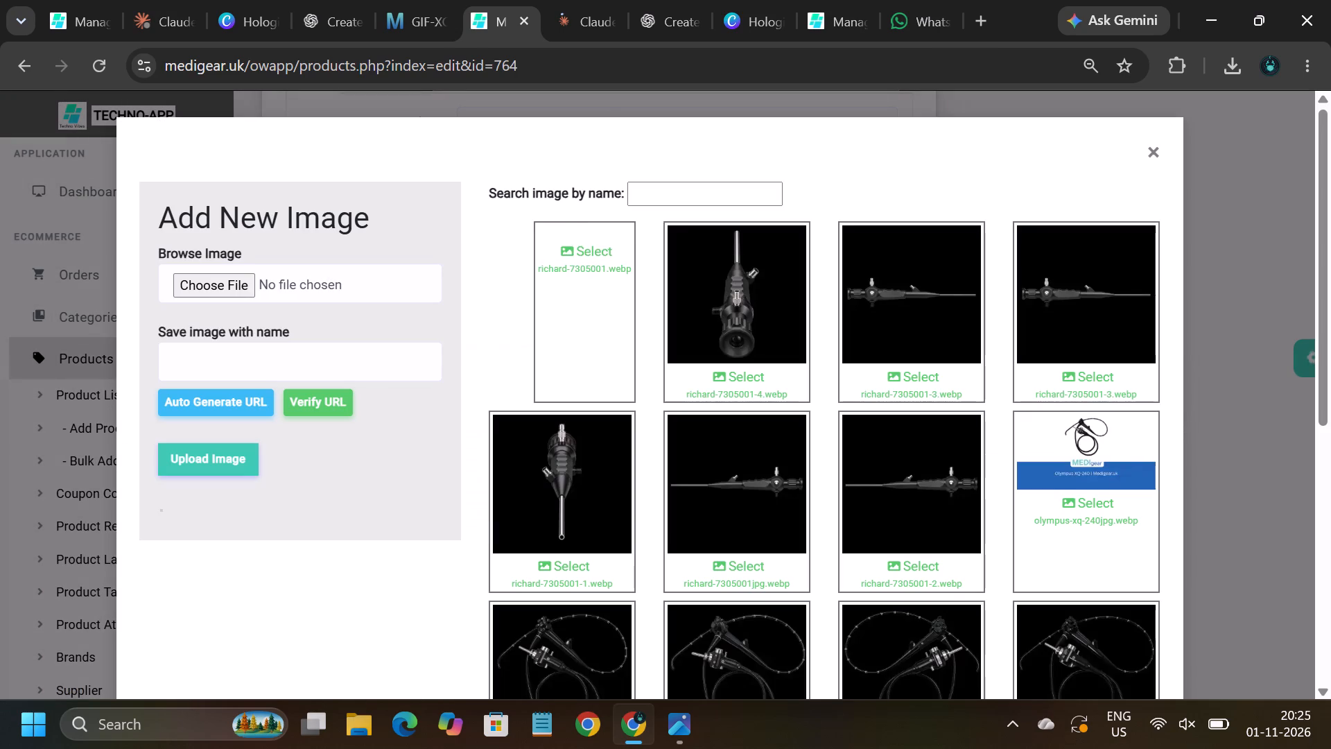
left_click(557, 315)
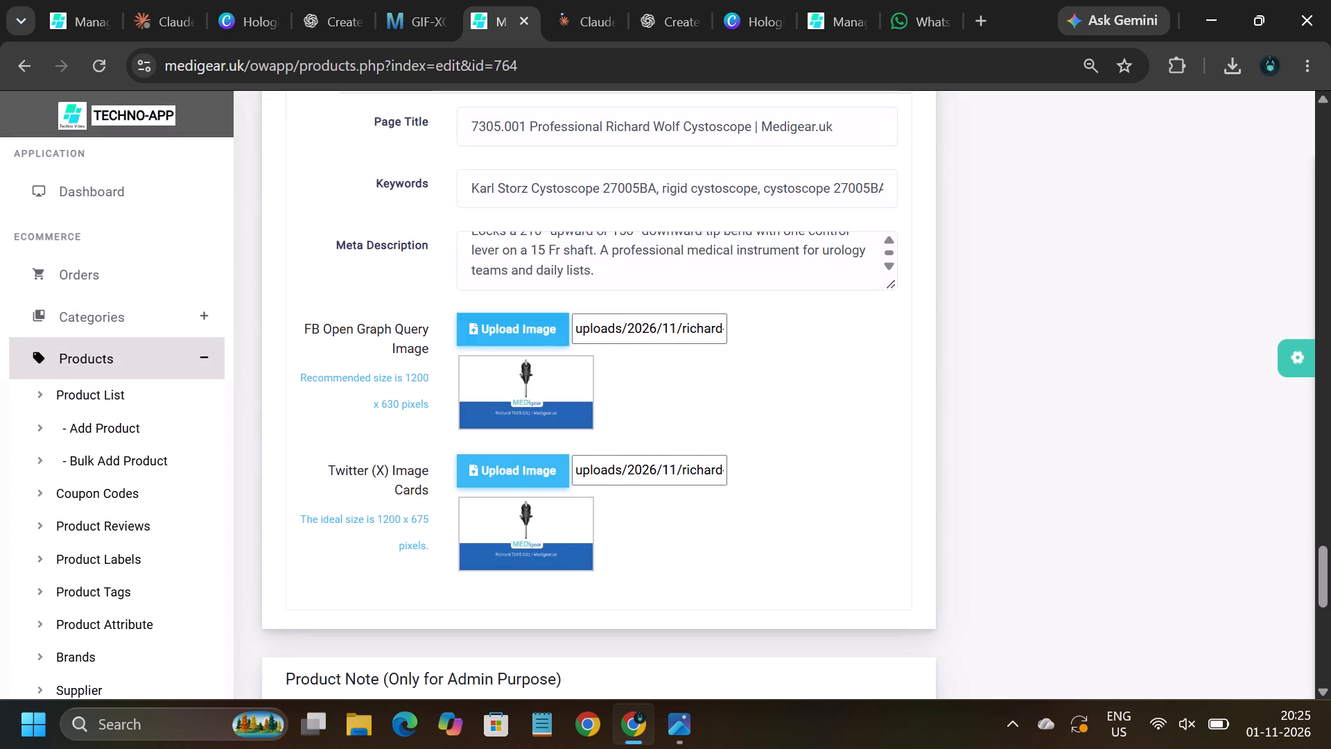
Save the edits to product #764, Richard 7305.001.
scroll(812, 359, "up", 7)
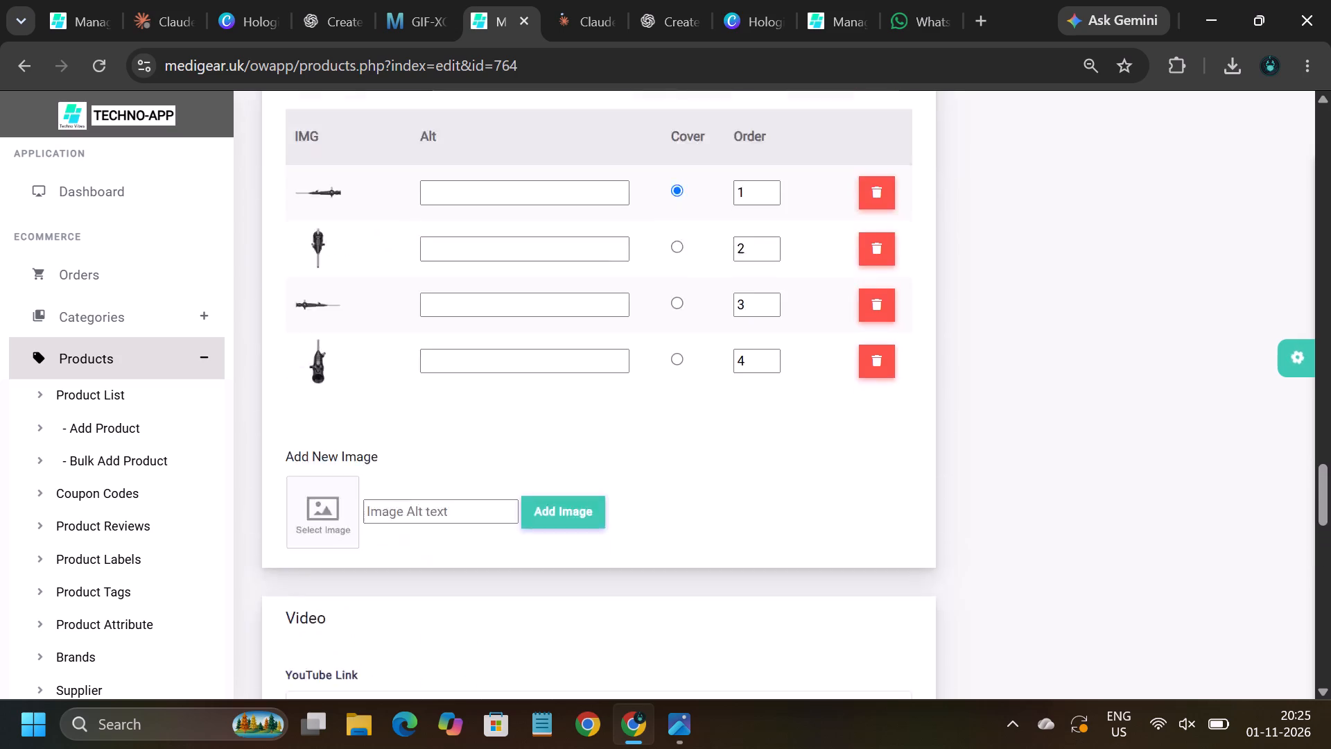
scroll(812, 359, "up", 4)
scroll(812, 359, "down", 2)
scroll(812, 359, "up", 7)
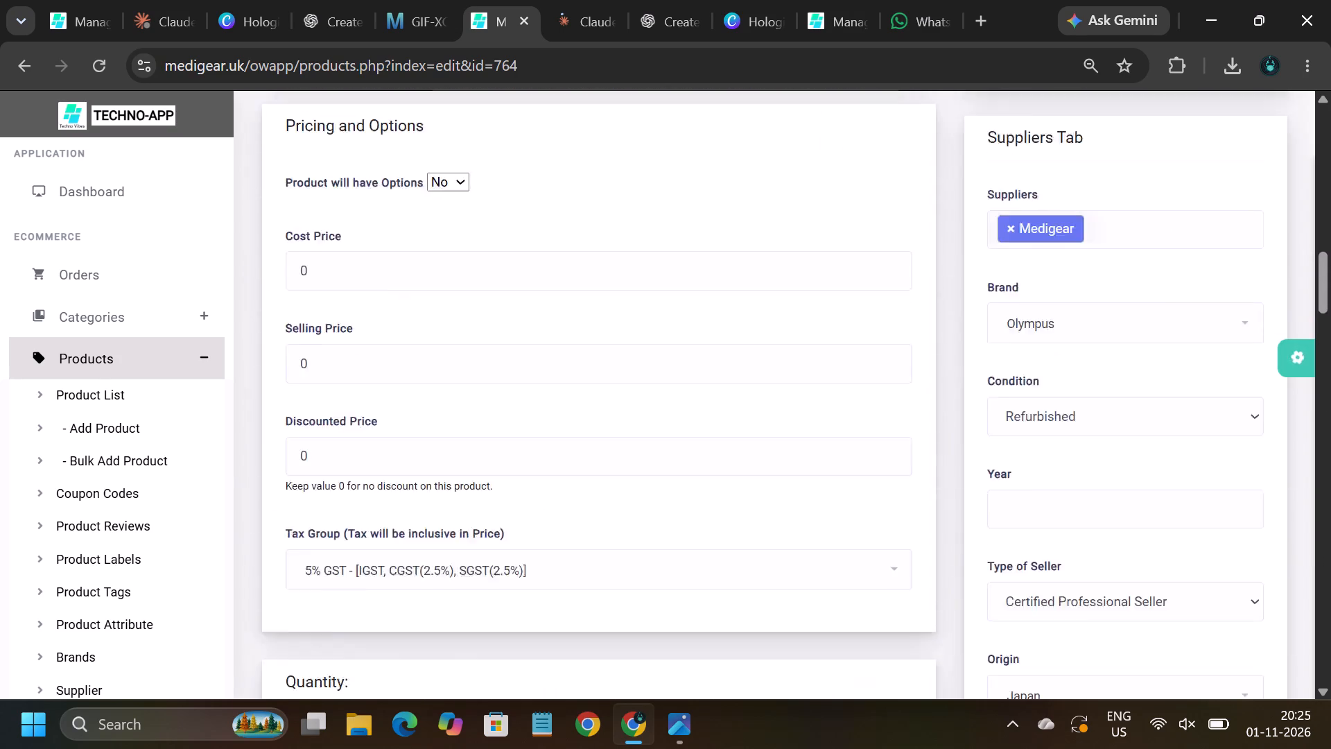
scroll(812, 359, "up", 12)
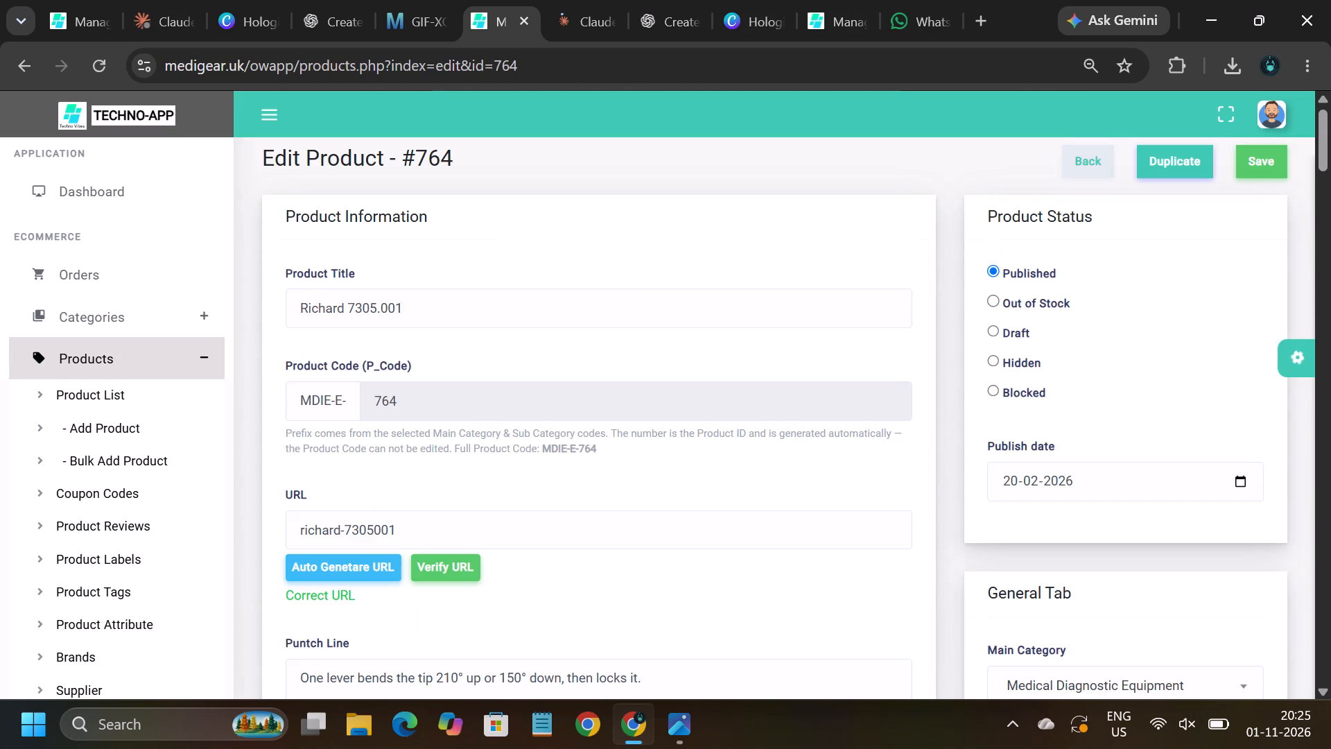
left_click(1253, 159)
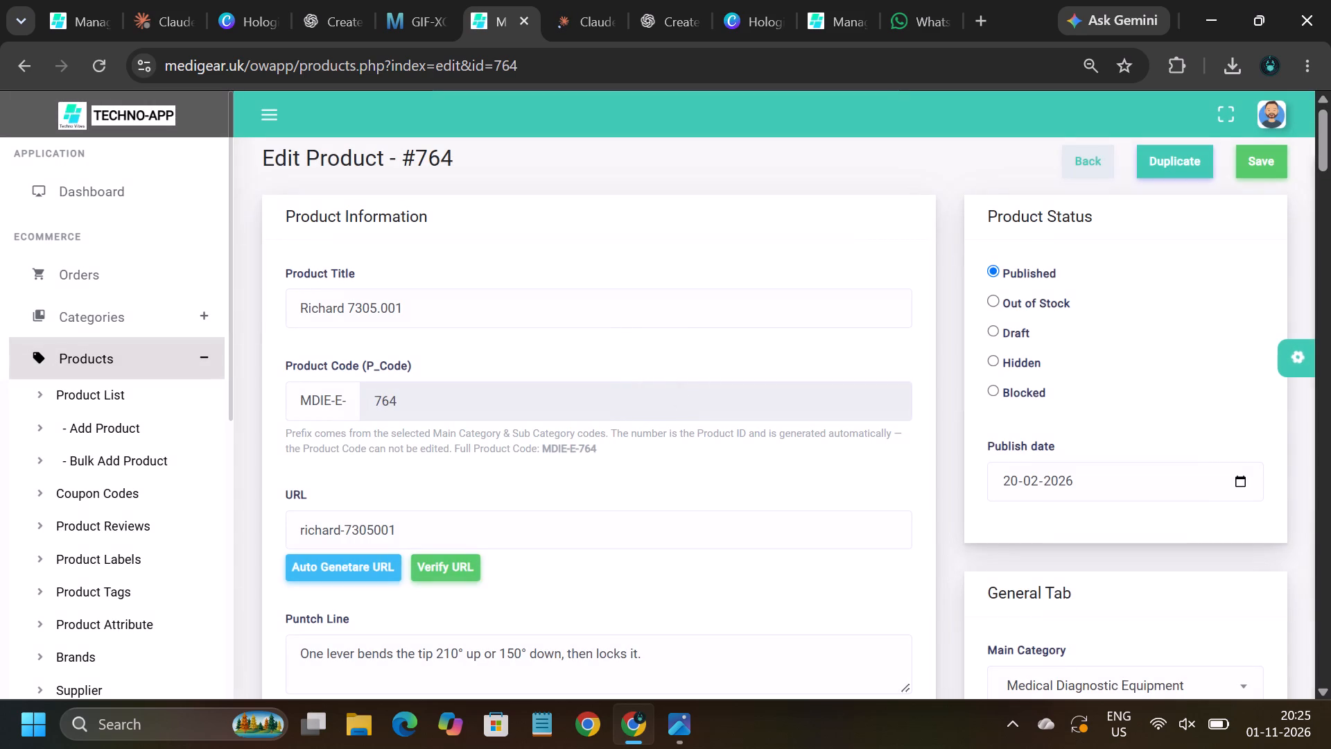
Copy the name Olympus Linear echoendoscope GF-UCT160-OL5 from the filtered product list, search the full product list for it, and open that product for editing.
left_click(1100, 160)
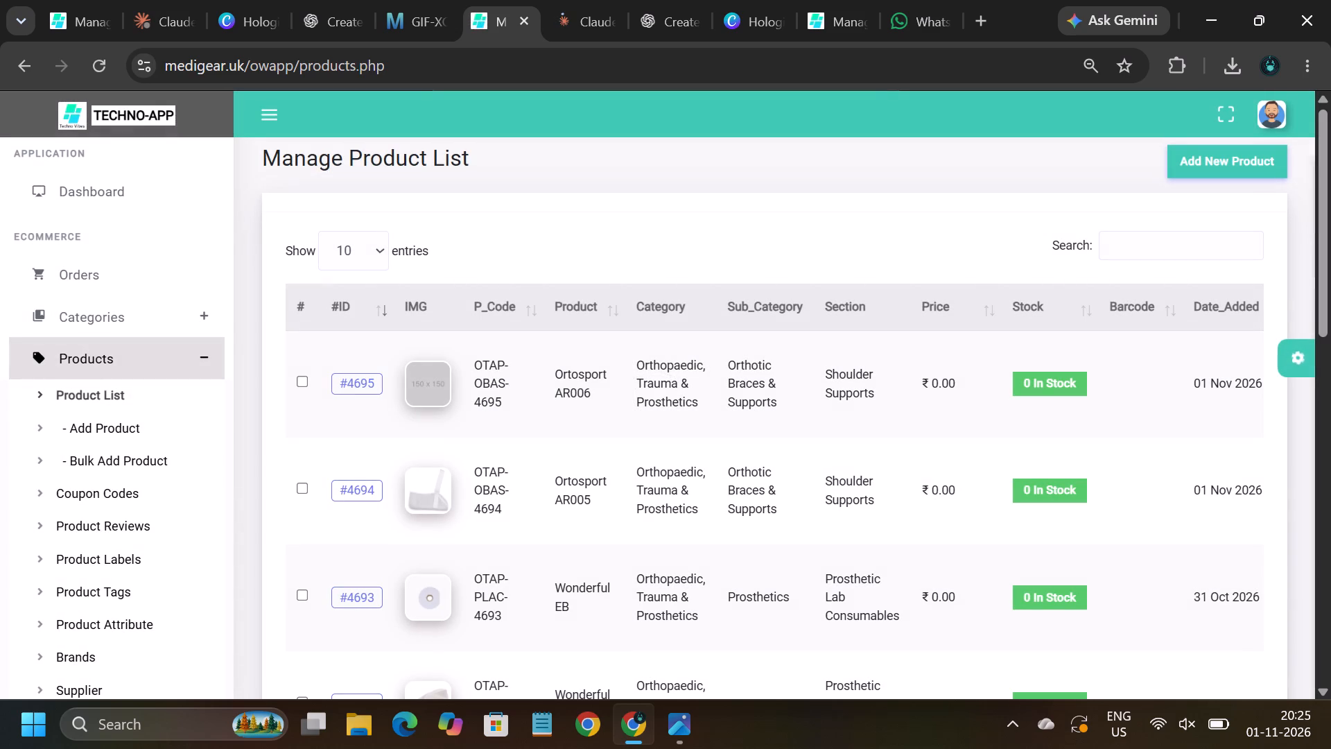
left_click(83, 20)
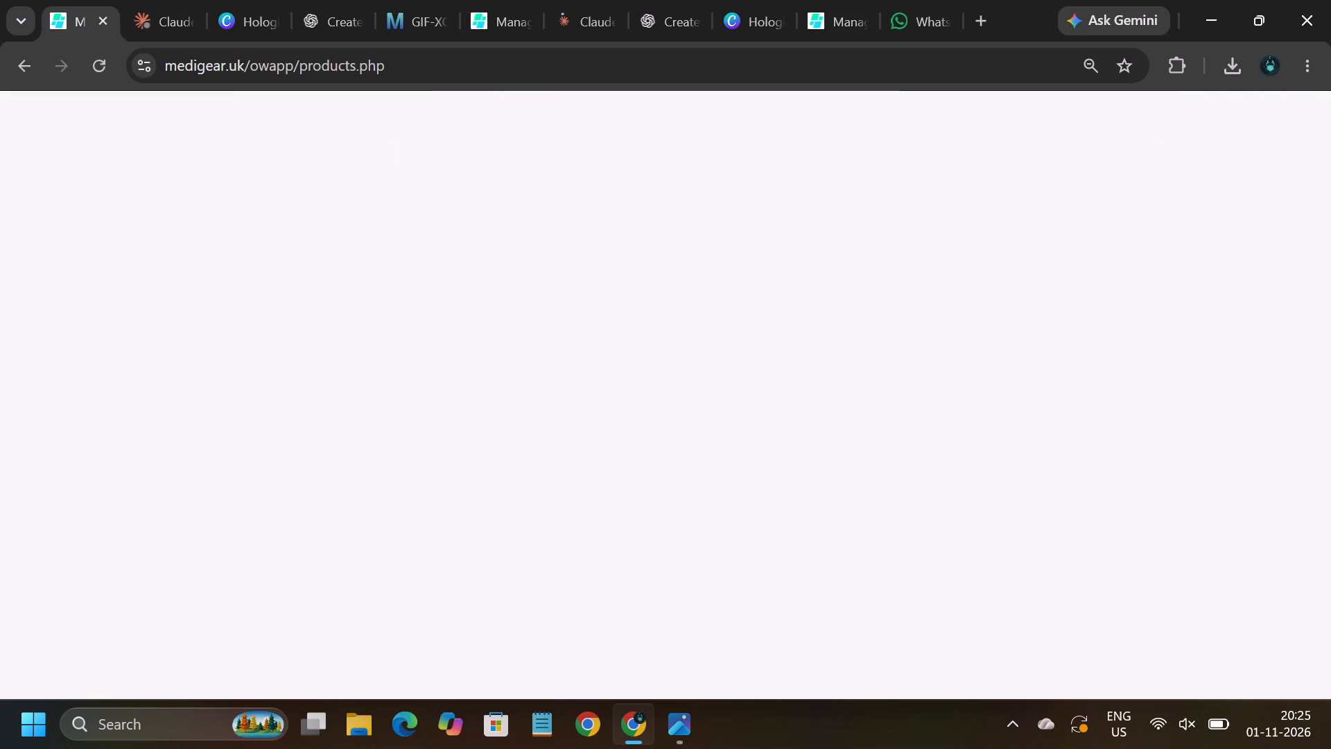
scroll(442, 339, "down", 1)
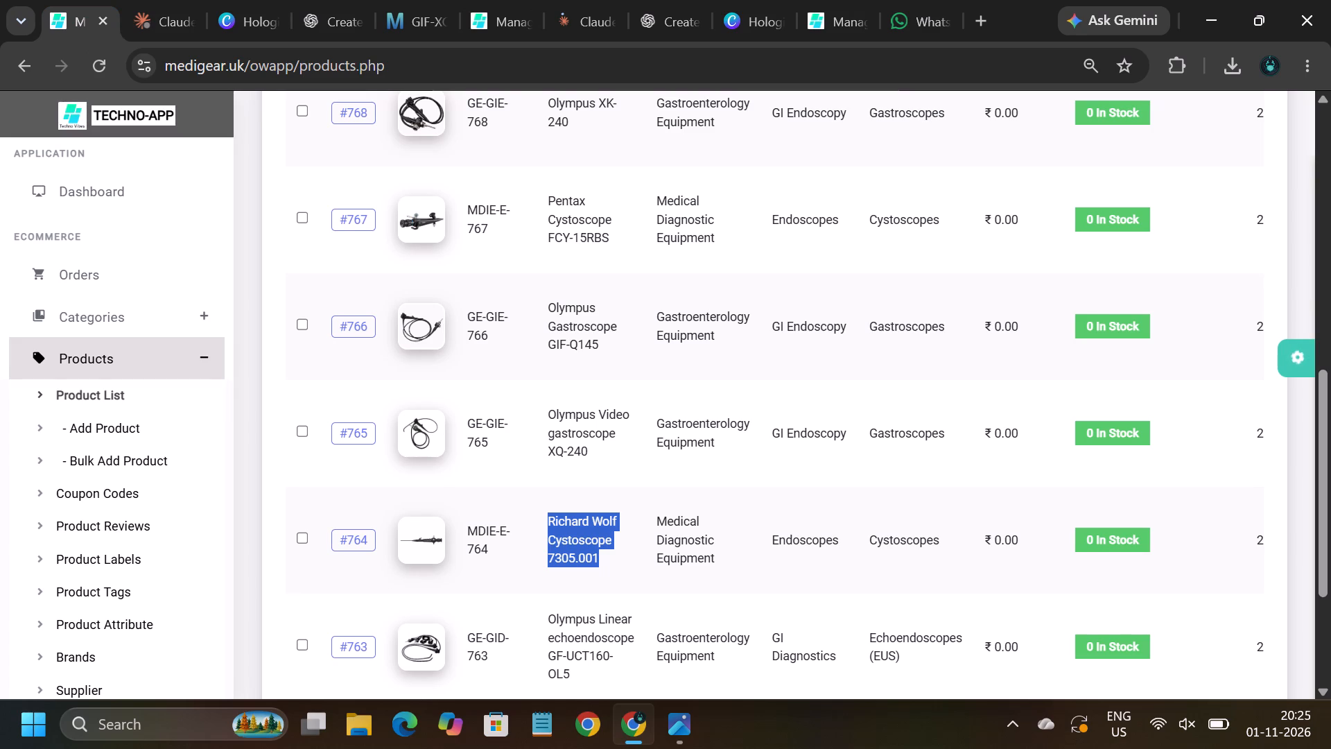
scroll(442, 339, "down", 1)
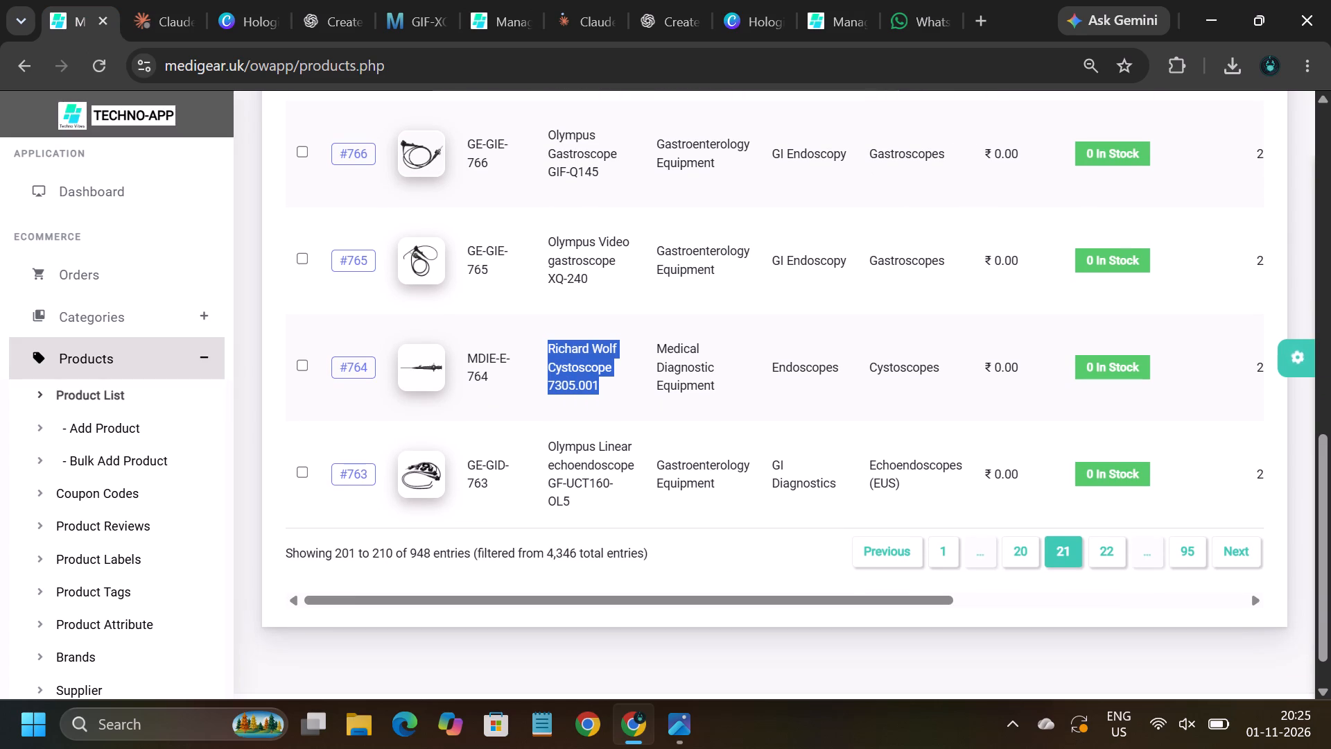
left_click_drag(579, 502, 546, 437)
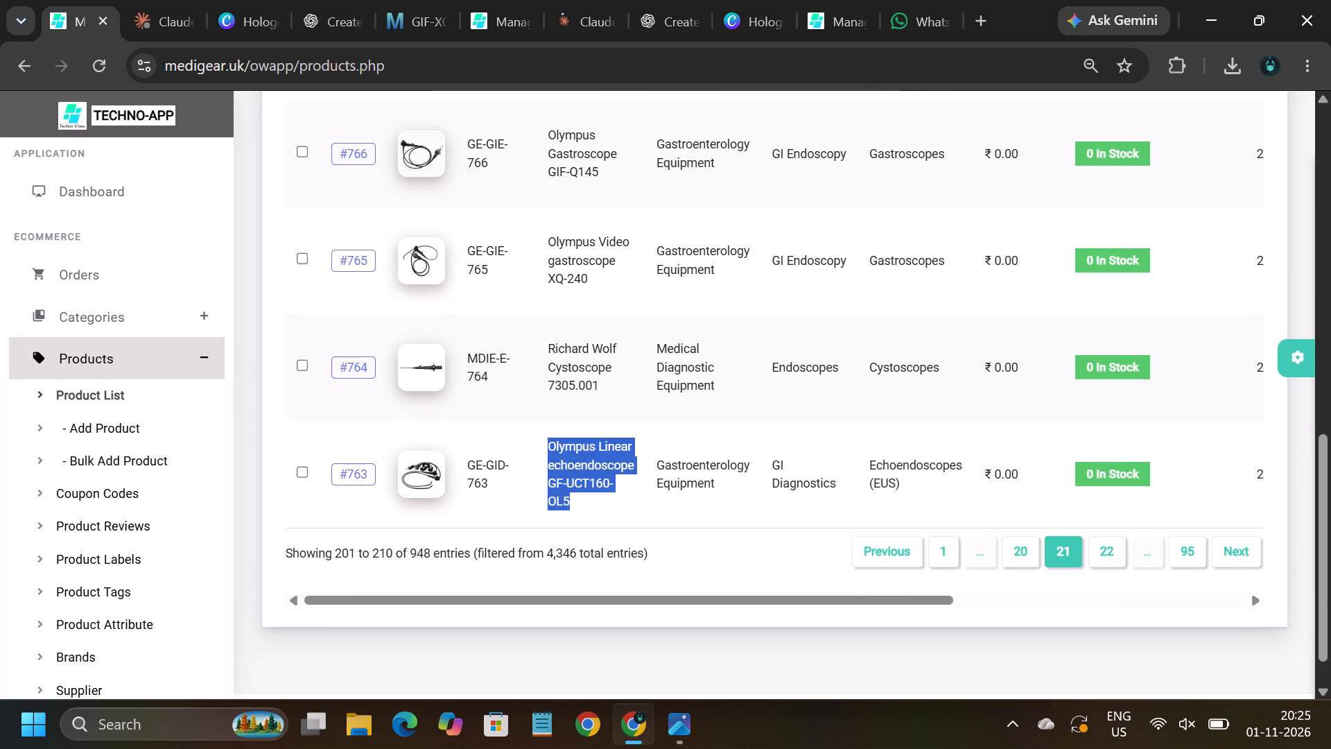
key("ctrl+c")
left_click(546, 437)
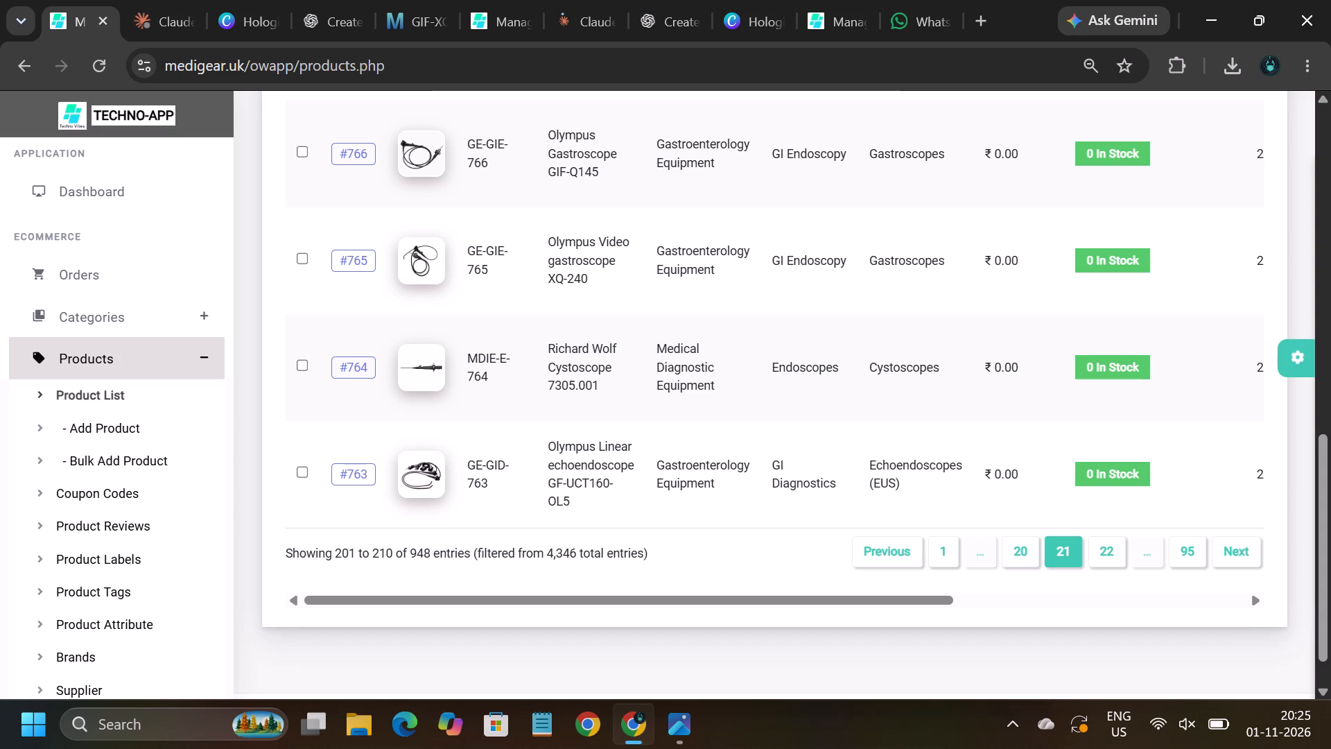
left_click(506, 31)
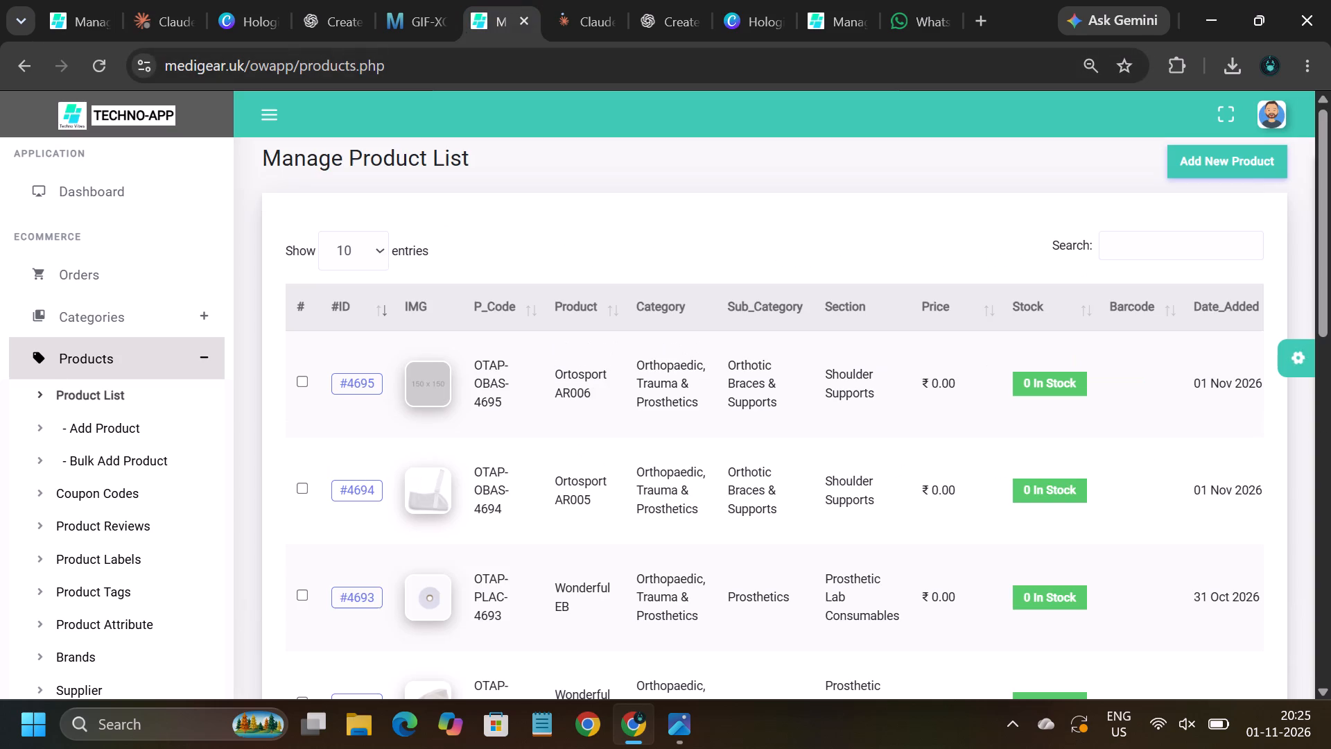
left_click(1124, 246)
key("ctrl+v")
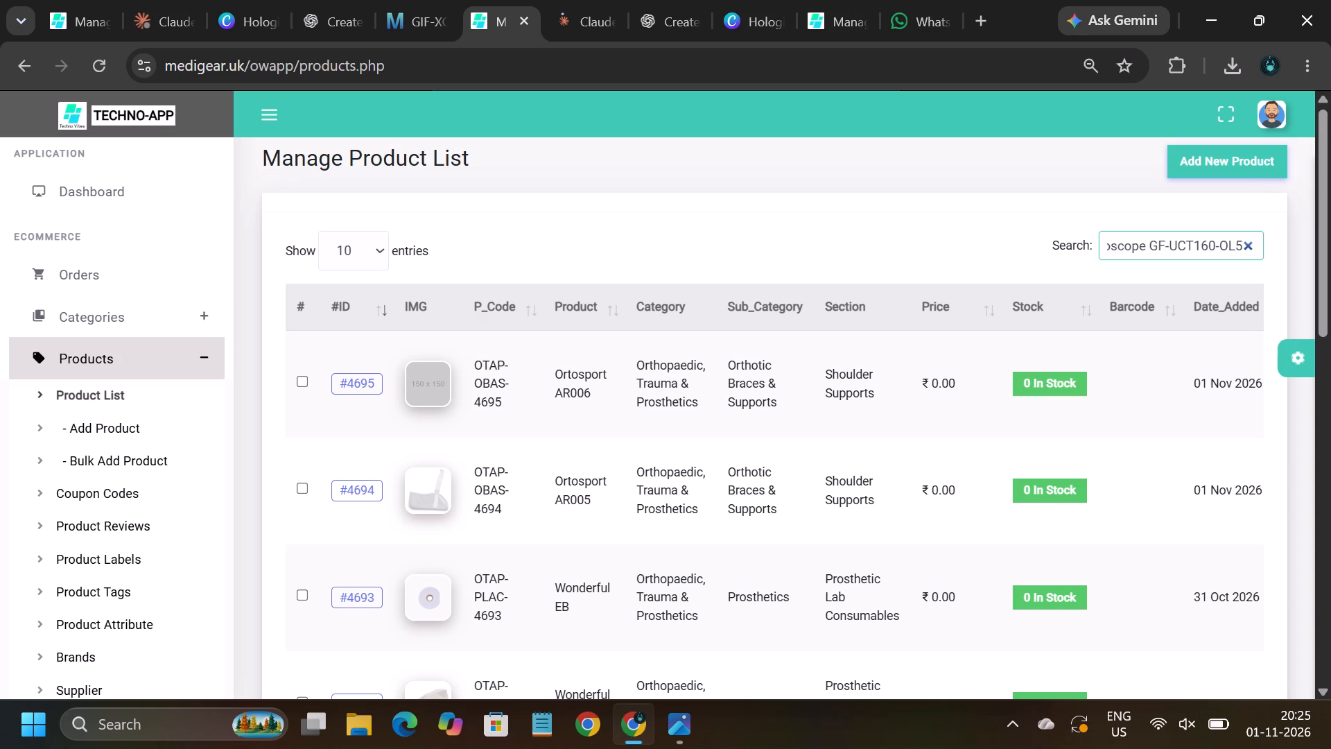
left_click(1081, 508)
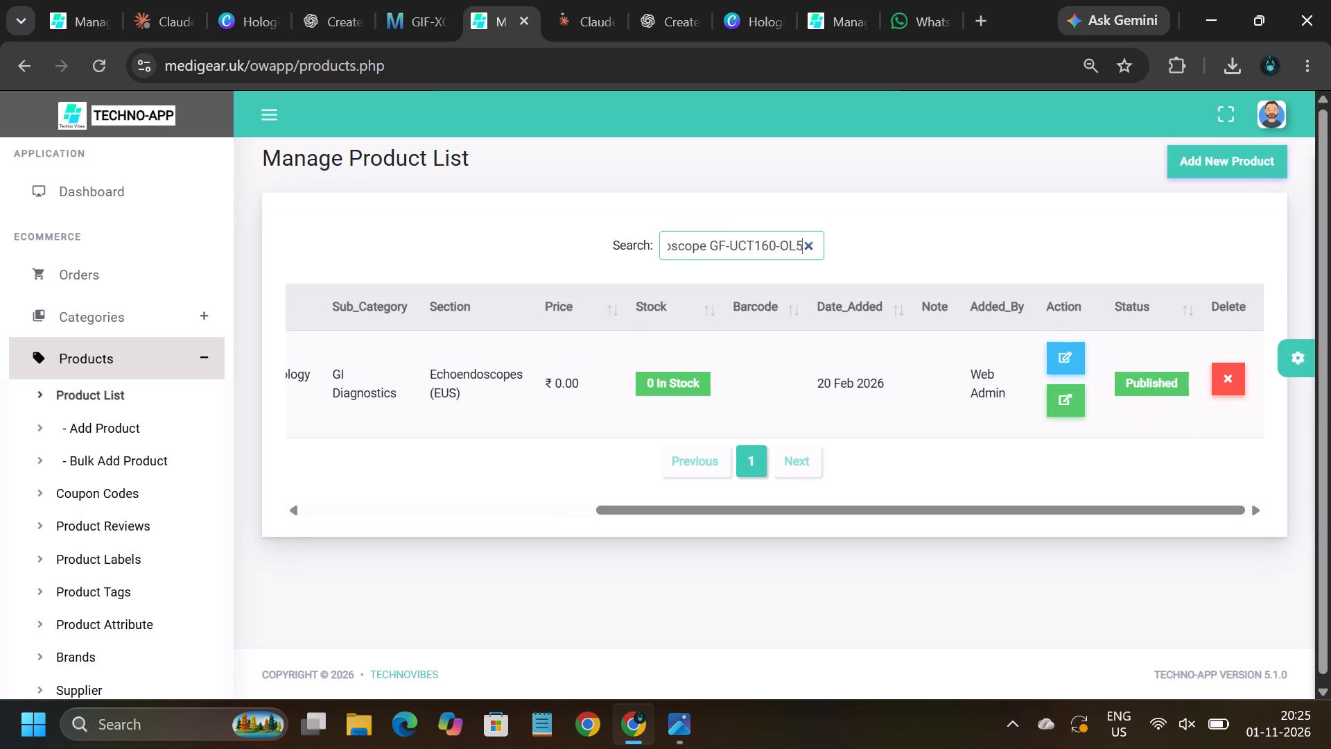
left_click(1068, 355)
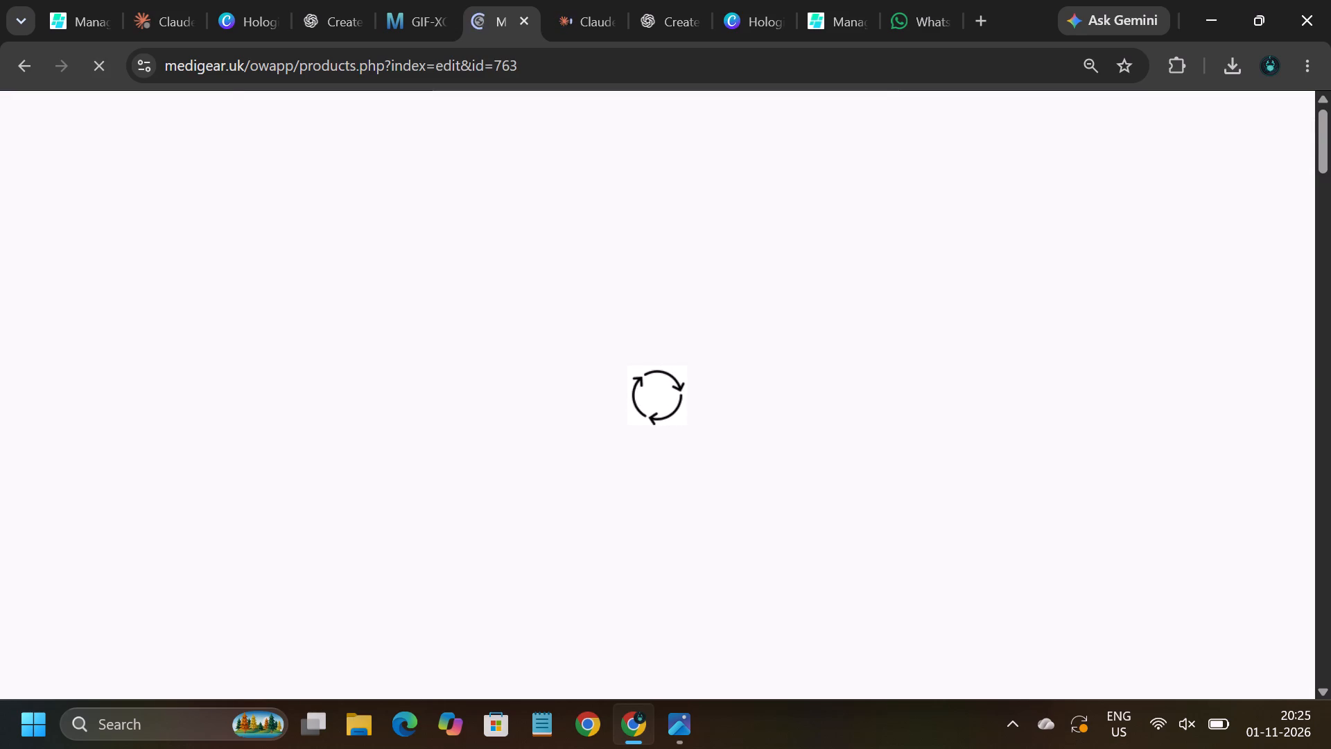
scroll(501, 403, "down", 11)
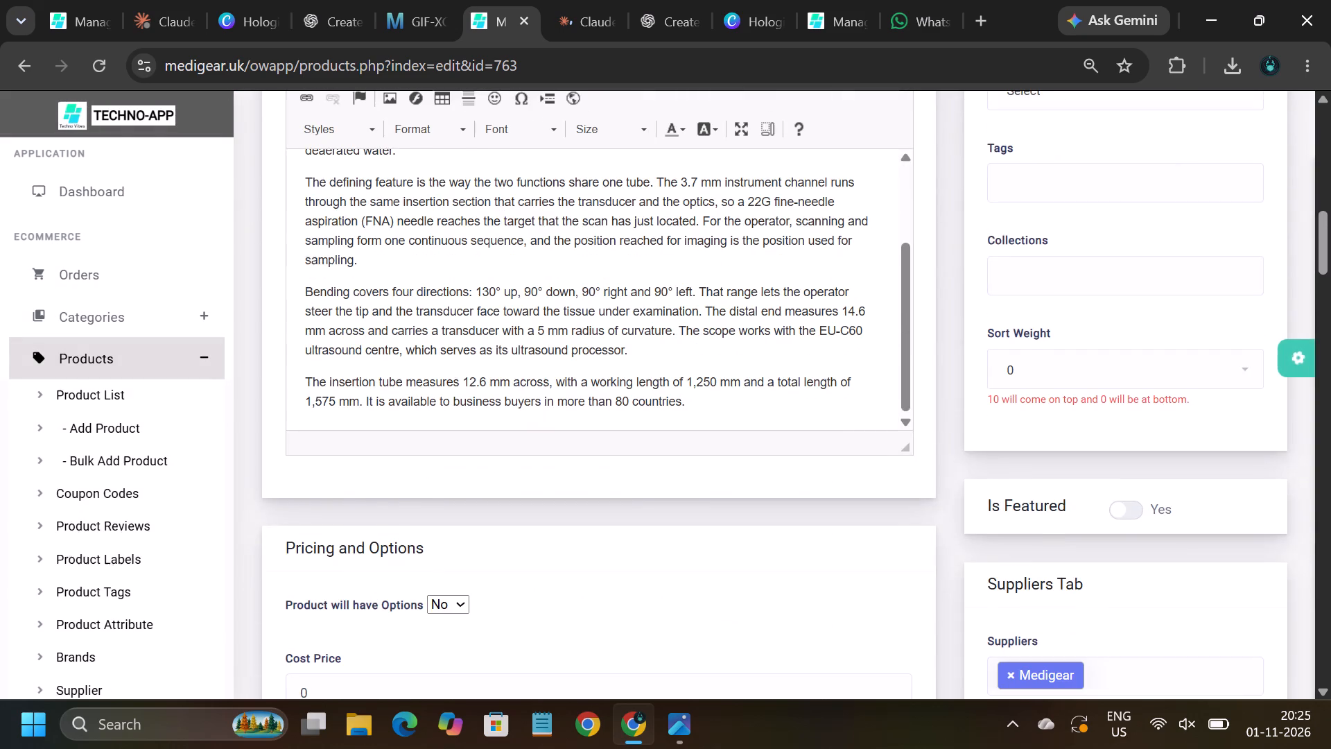
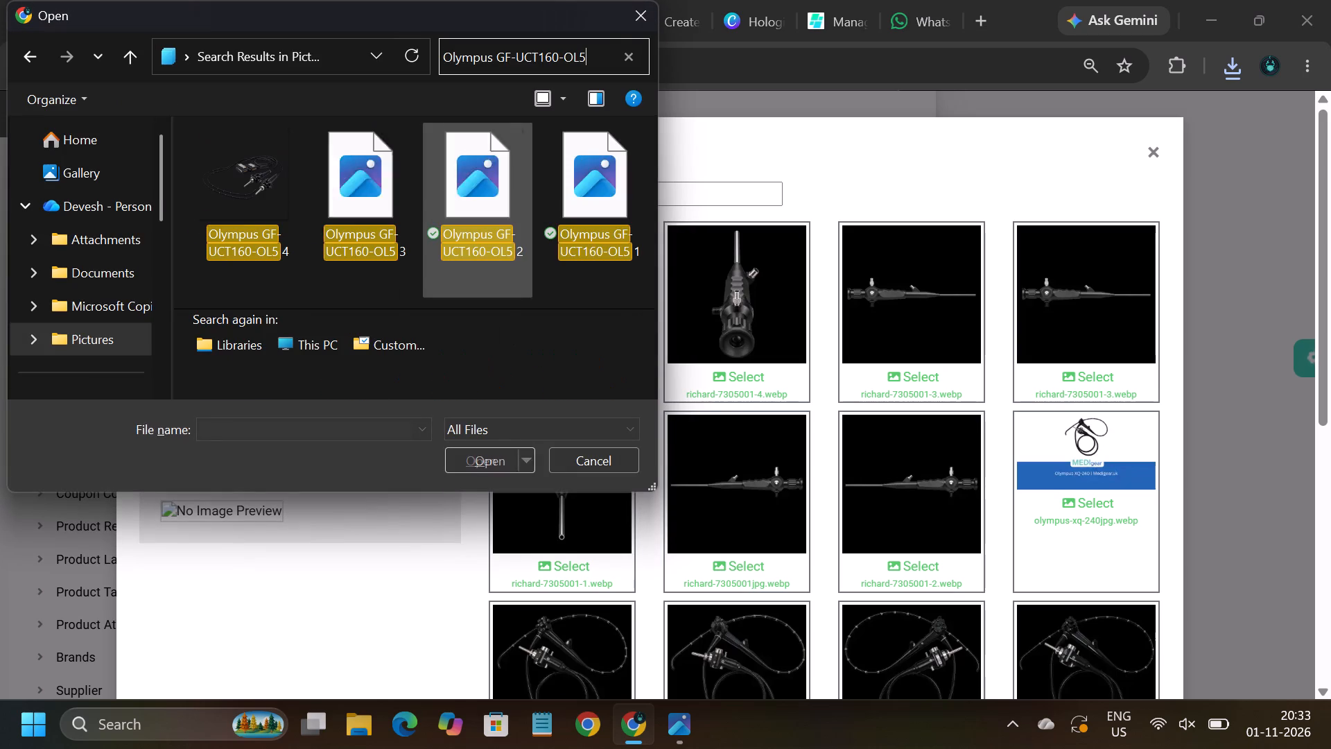
double_click(567, 184)
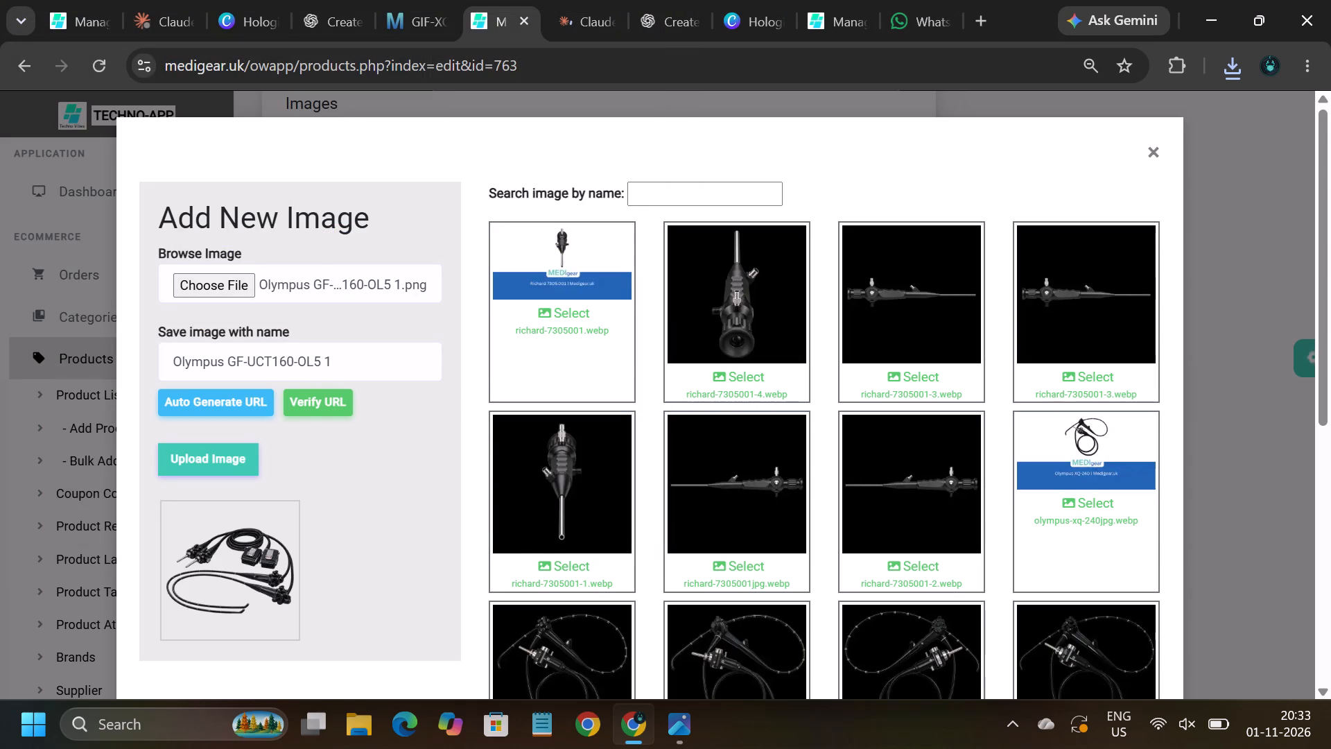
left_click(236, 396)
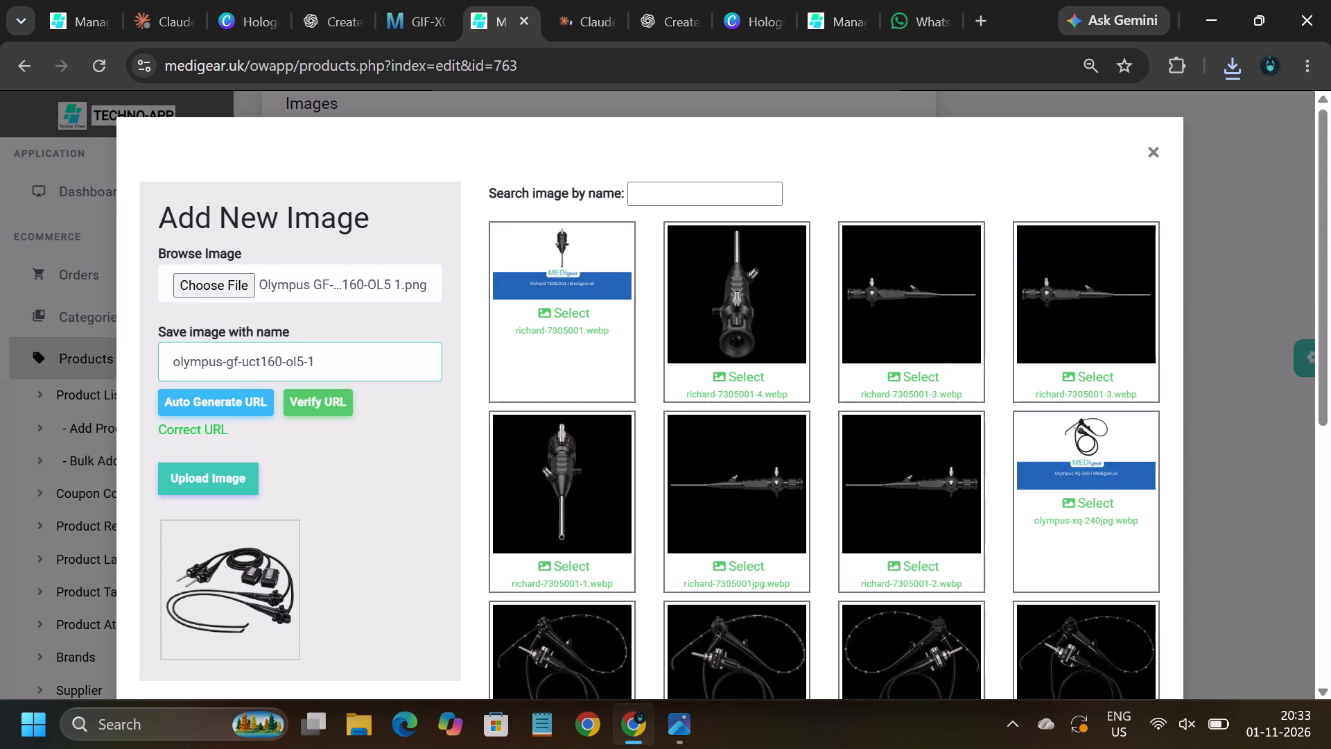
left_click(226, 483)
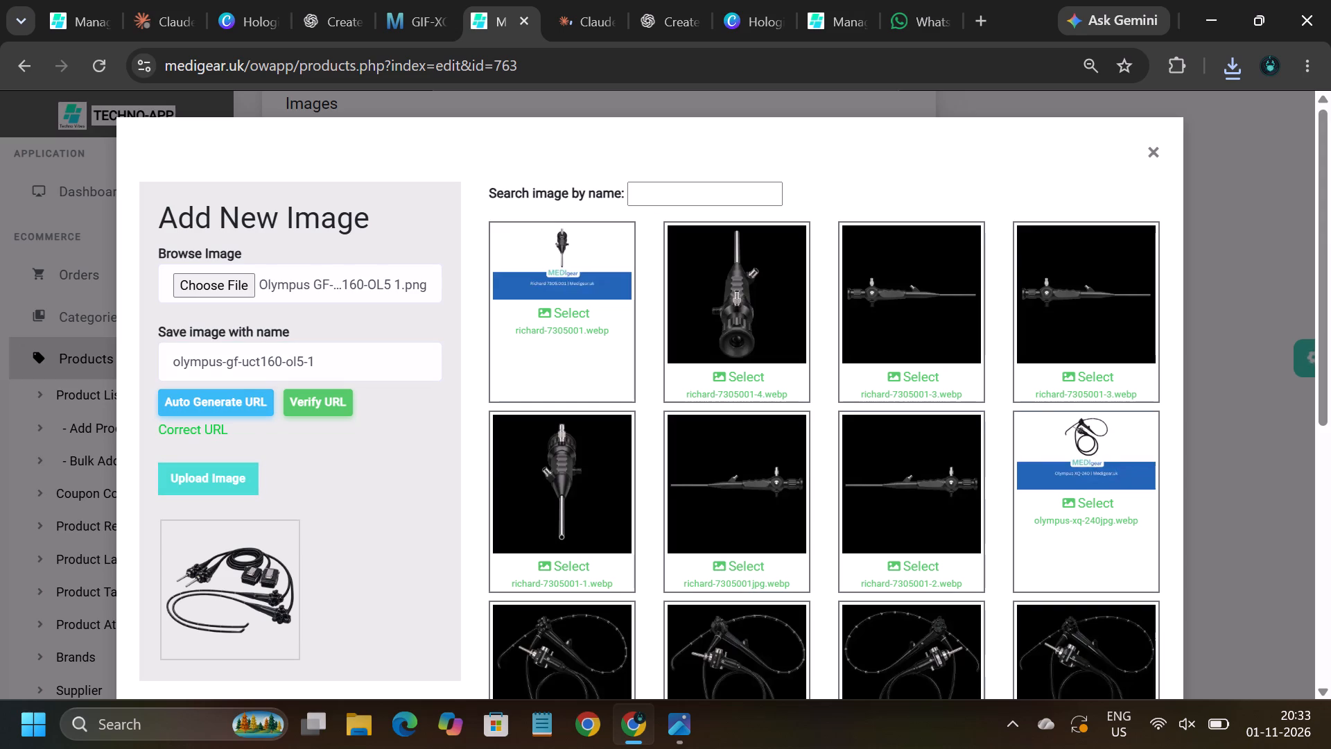
left_click(565, 359)
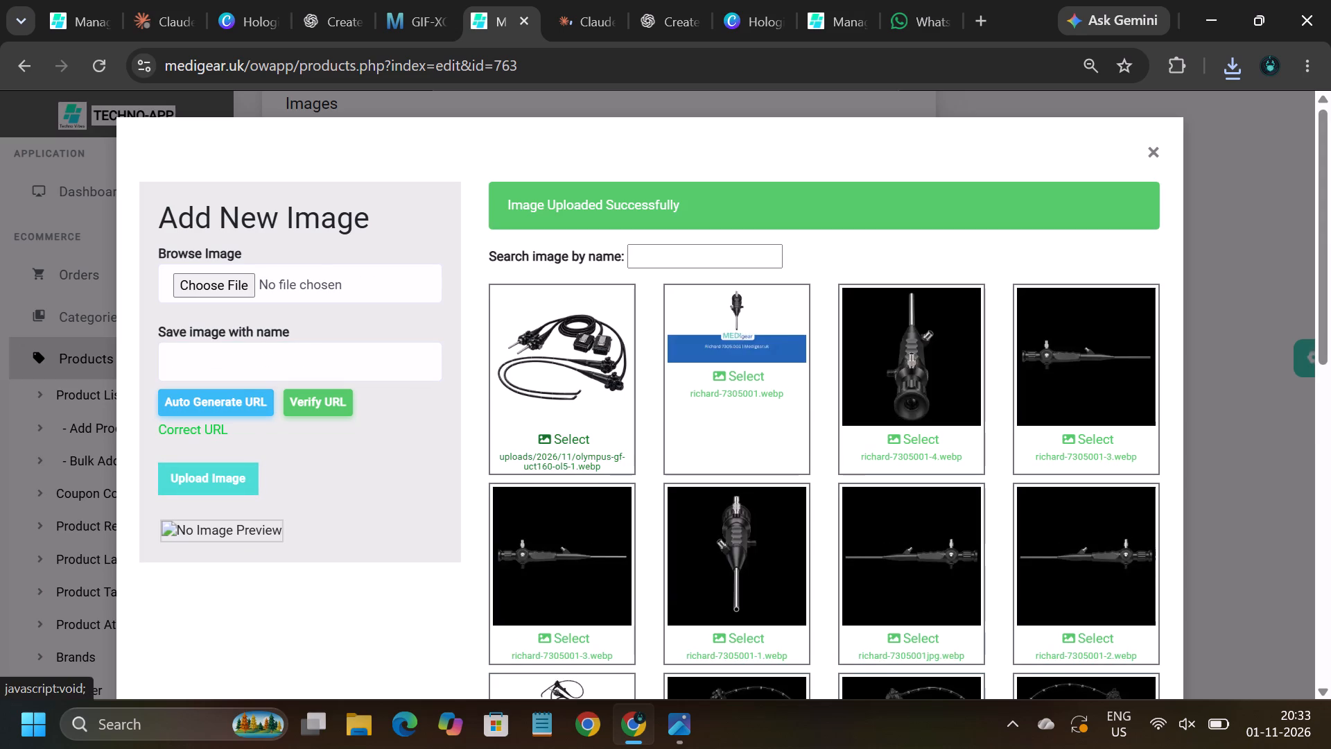
left_click(565, 330)
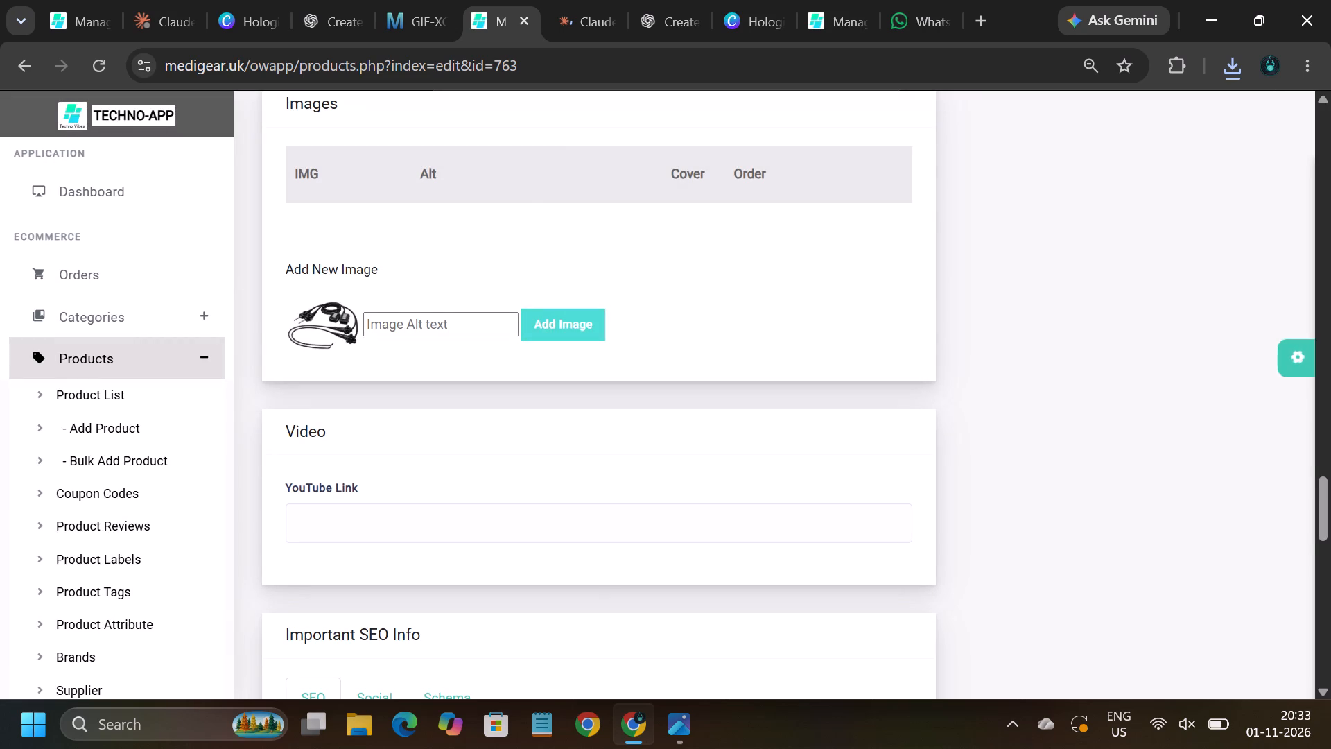
Upload "Olympus GF-UCT160-OL5 2" as olympus-gf-uct160-ol5-2 and add it to the product's images.
left_click(340, 402)
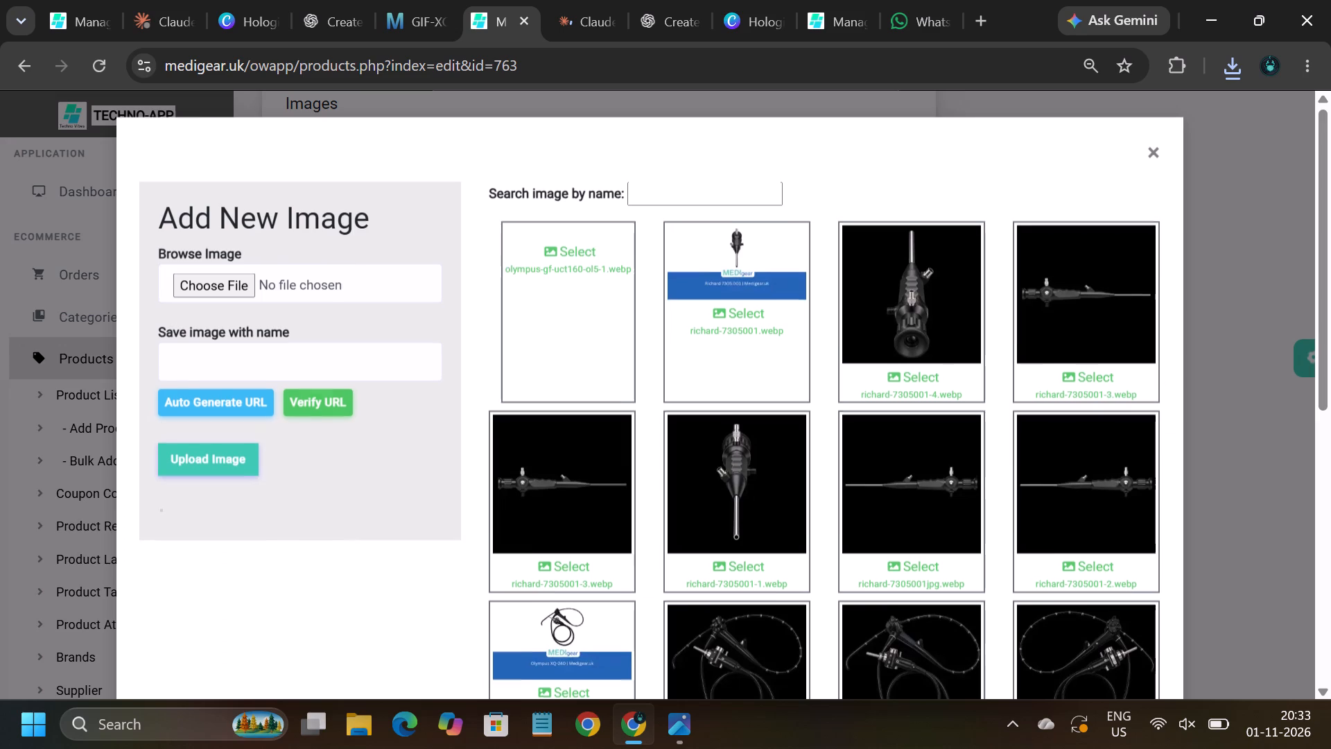
left_click(237, 284)
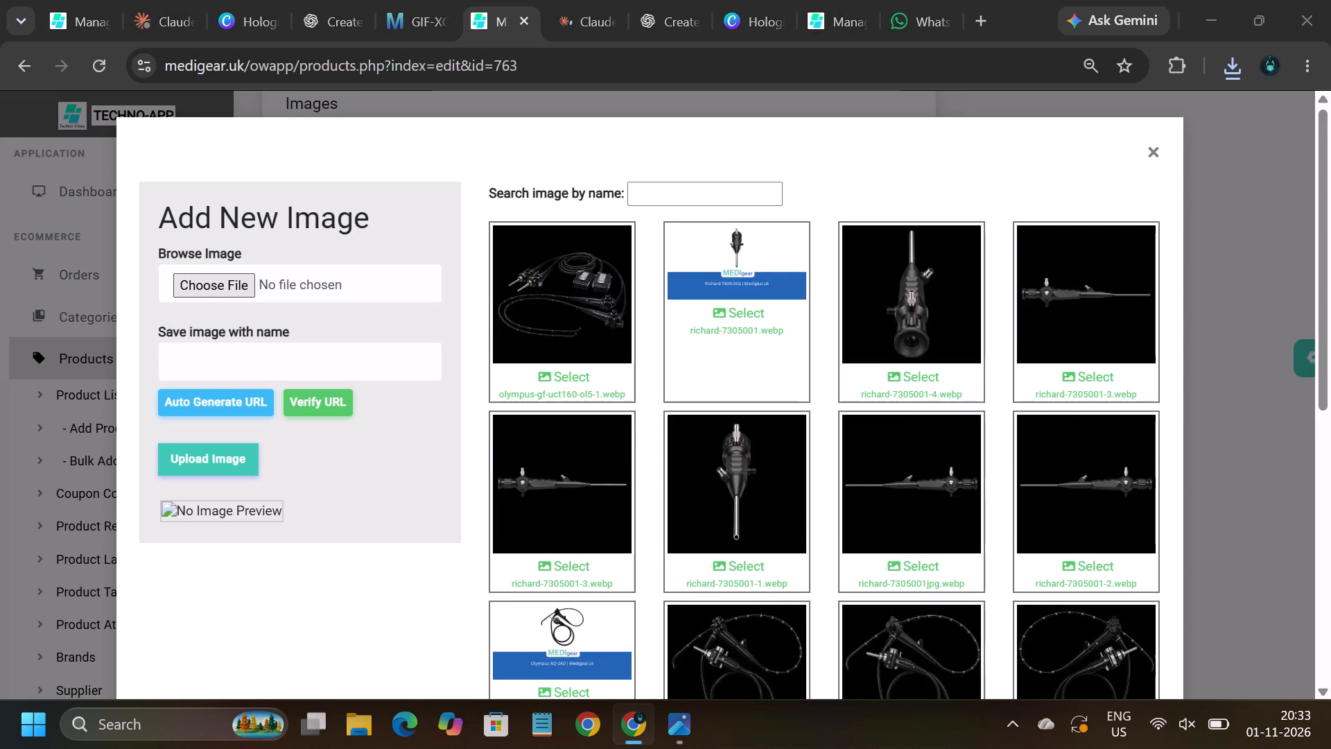
left_click(518, 50)
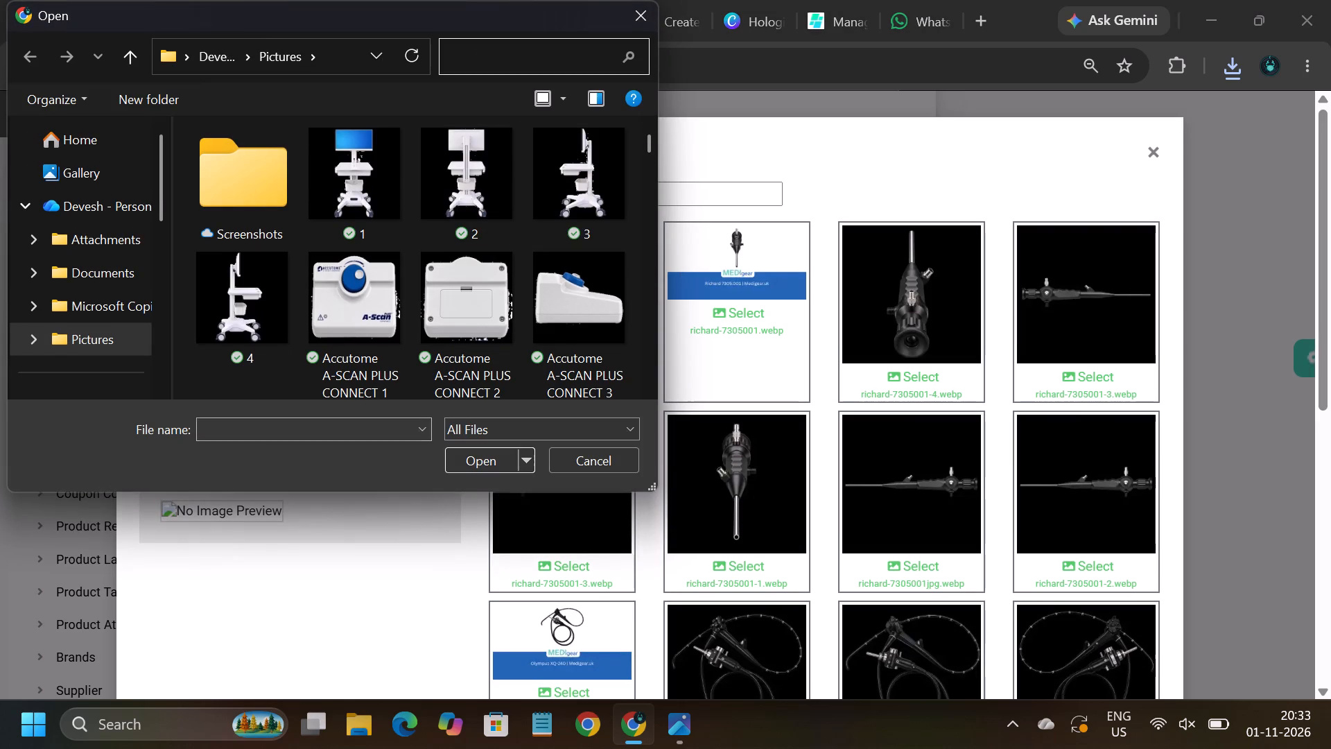
key("ctrl+v")
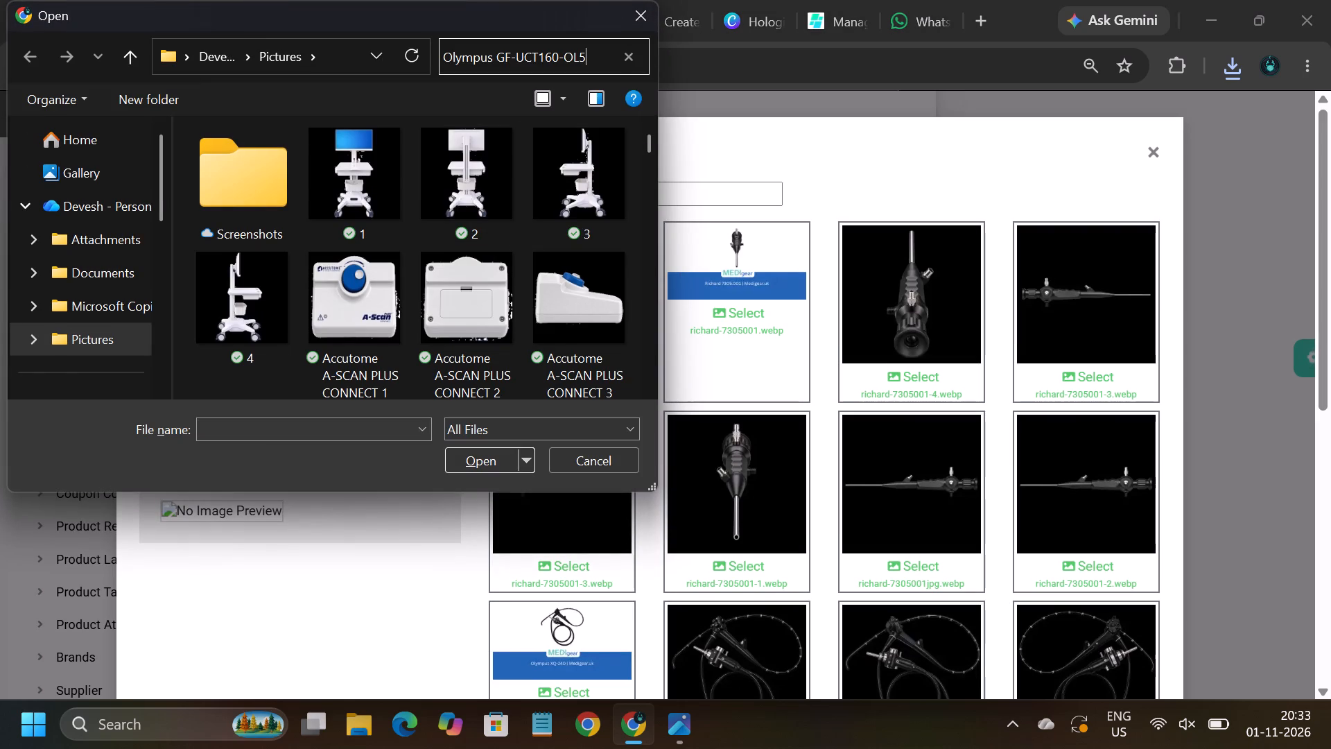
double_click(482, 164)
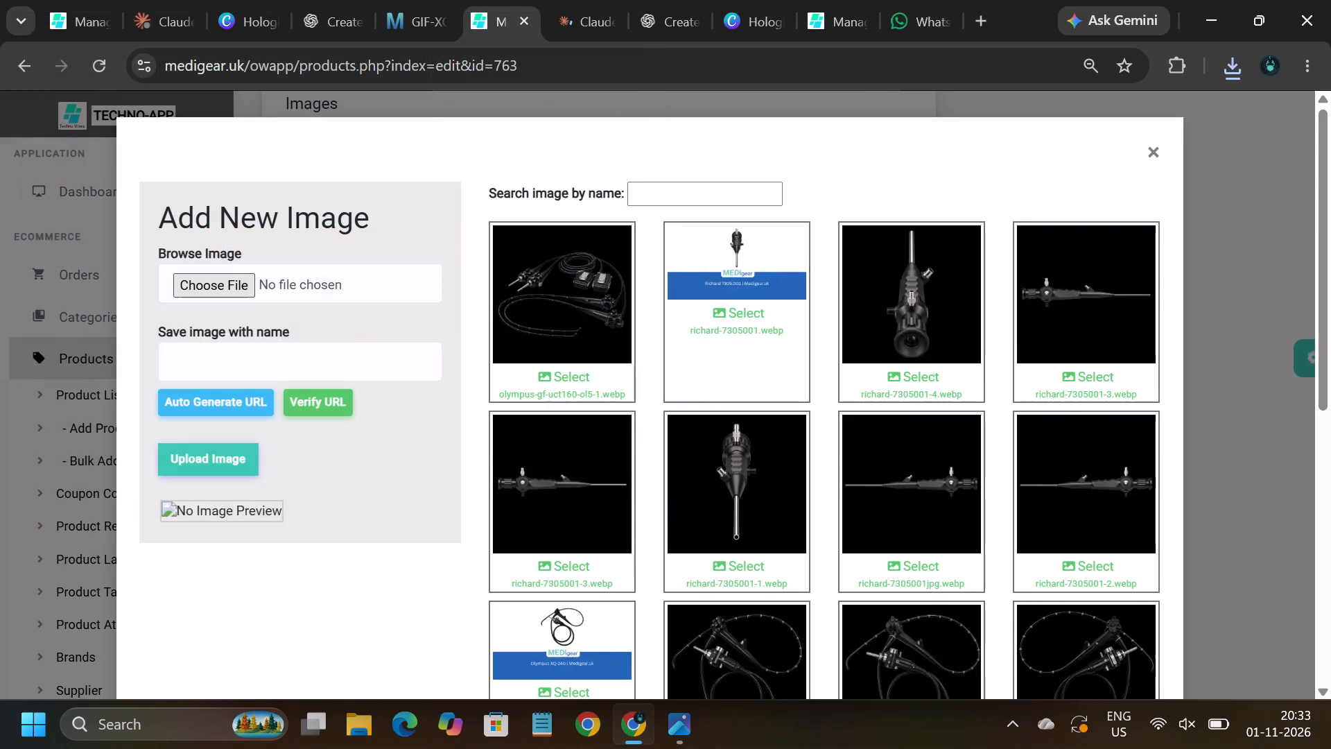
left_click(227, 401)
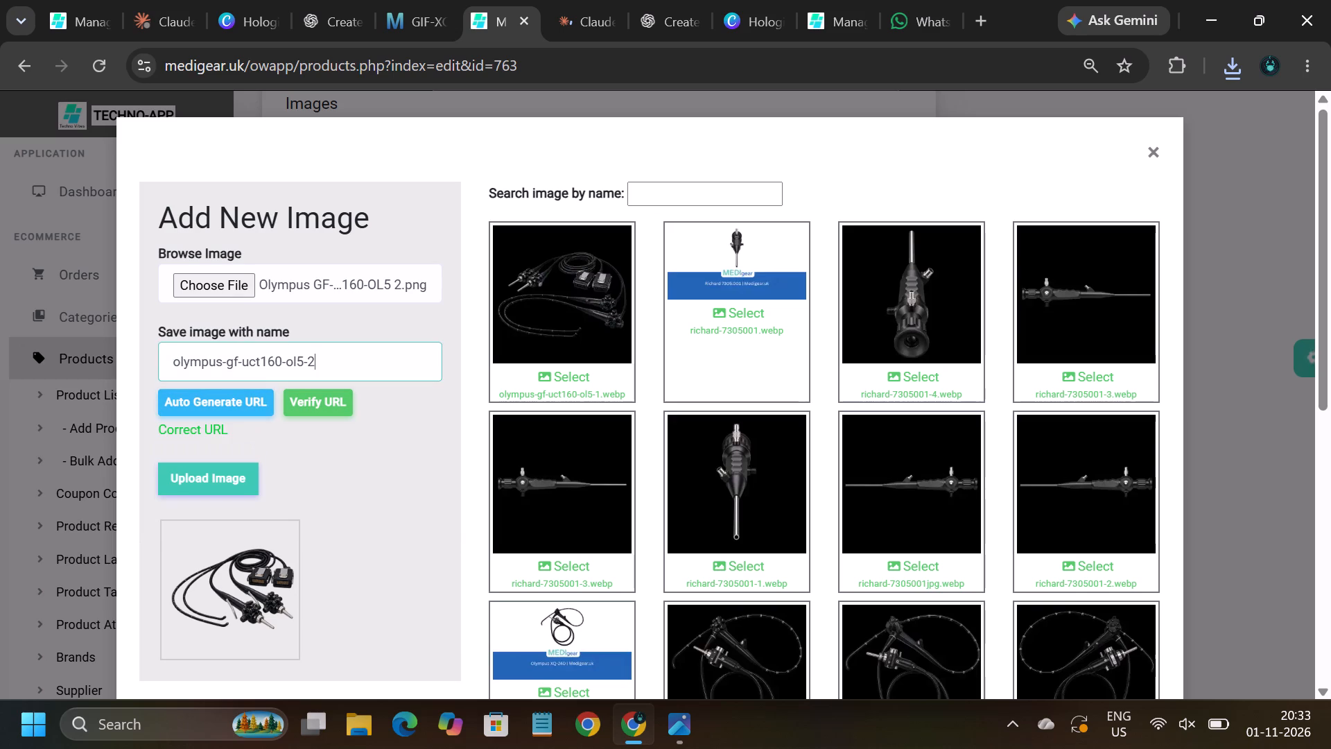
left_click(227, 479)
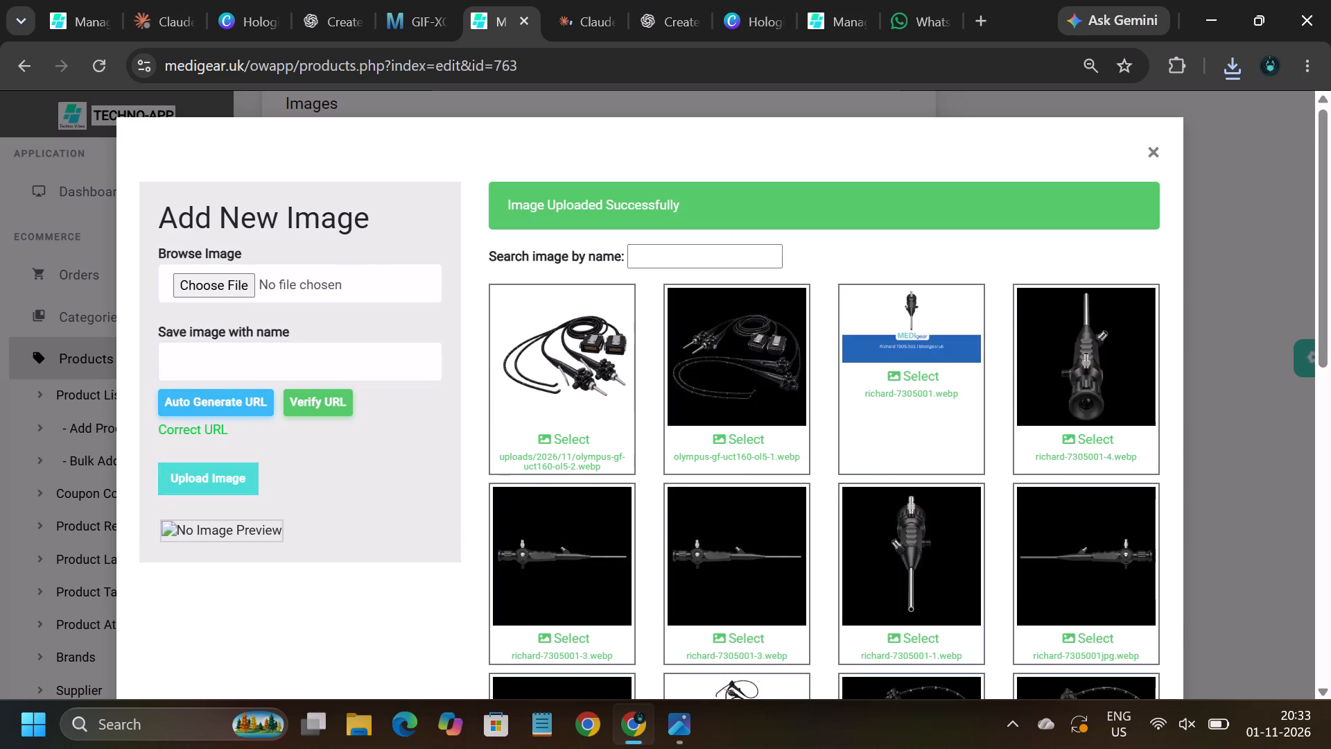
left_click(527, 379)
left_click(553, 380)
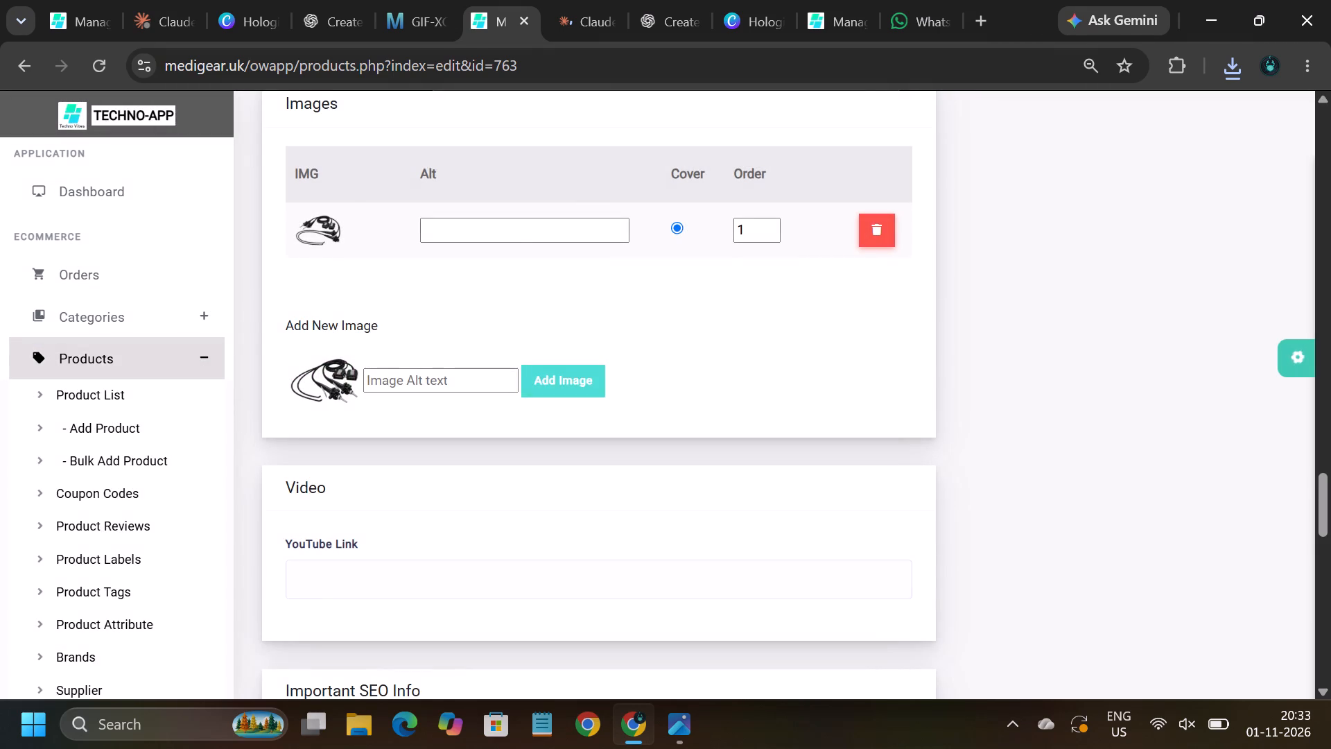
Upload "Olympus GF-UCT160-OL5 3" as olympus-gf-uct160-ol5-3 and add it to the product's images.
left_click(317, 433)
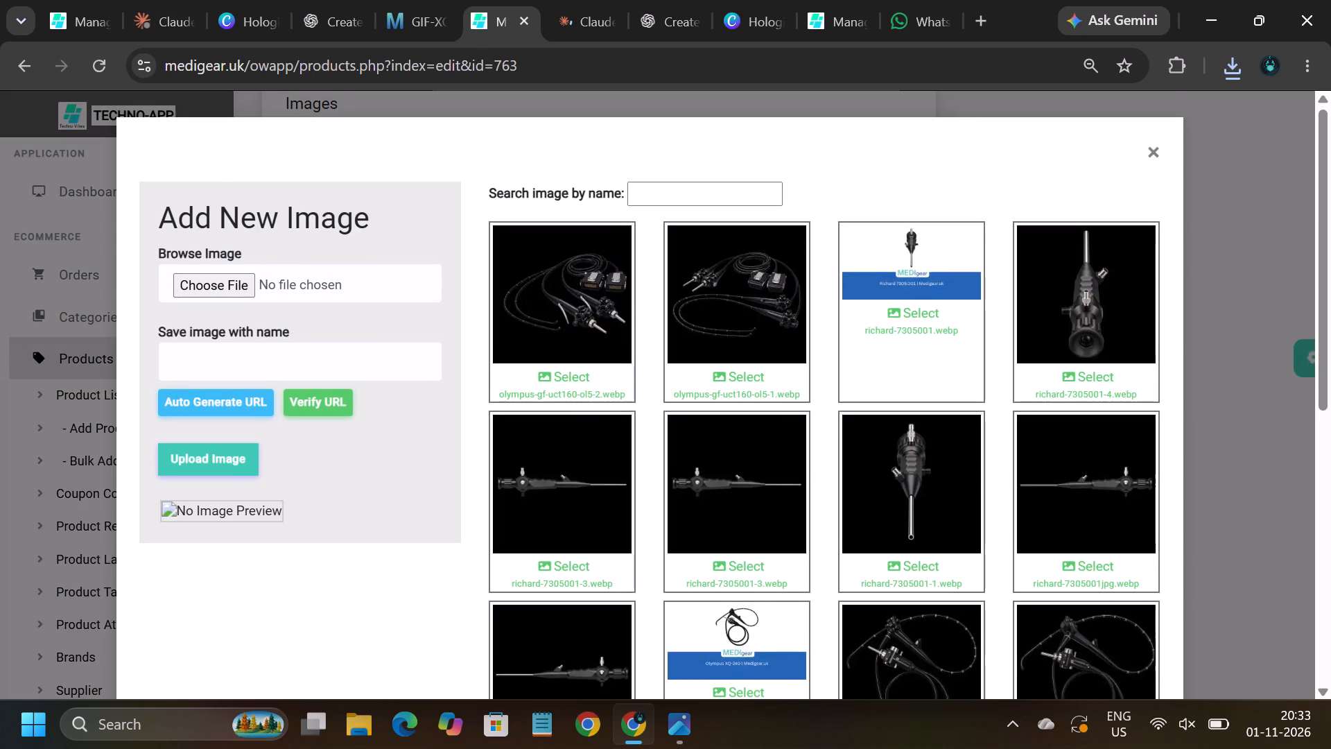
left_click(242, 287)
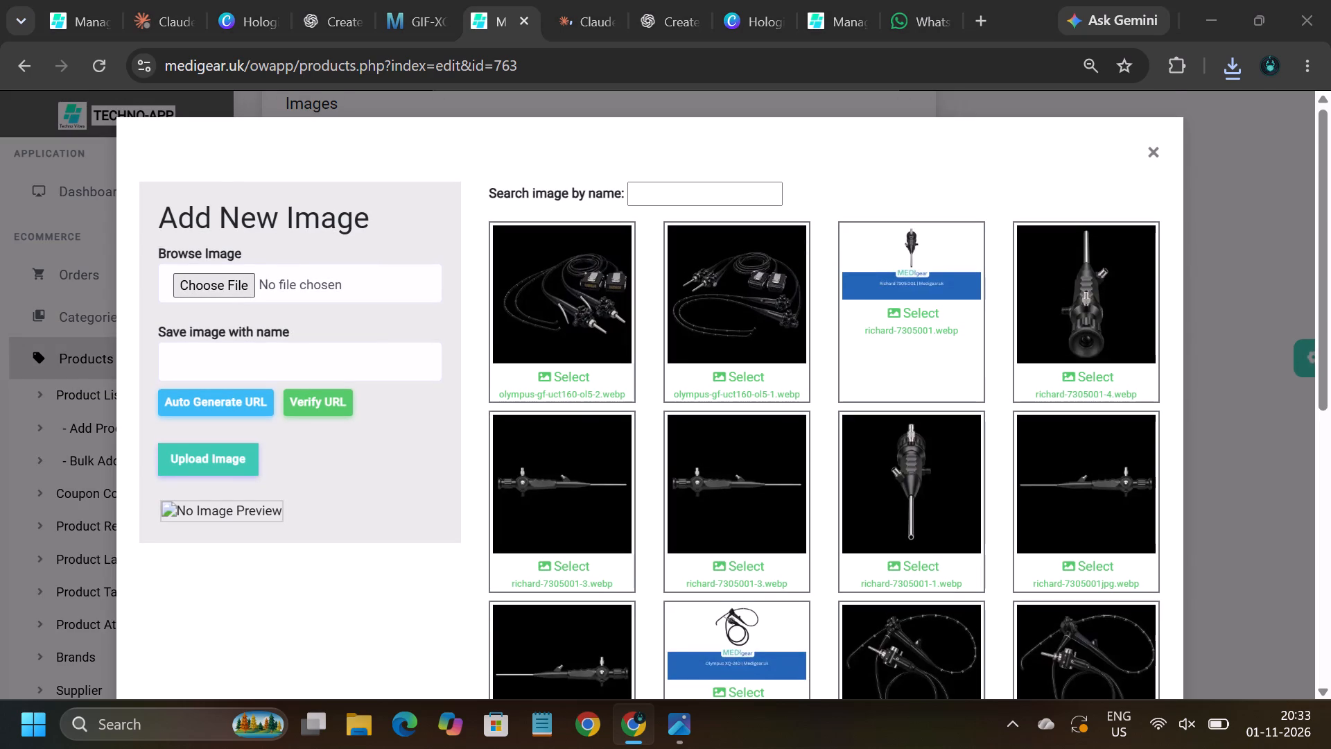
left_click(512, 61)
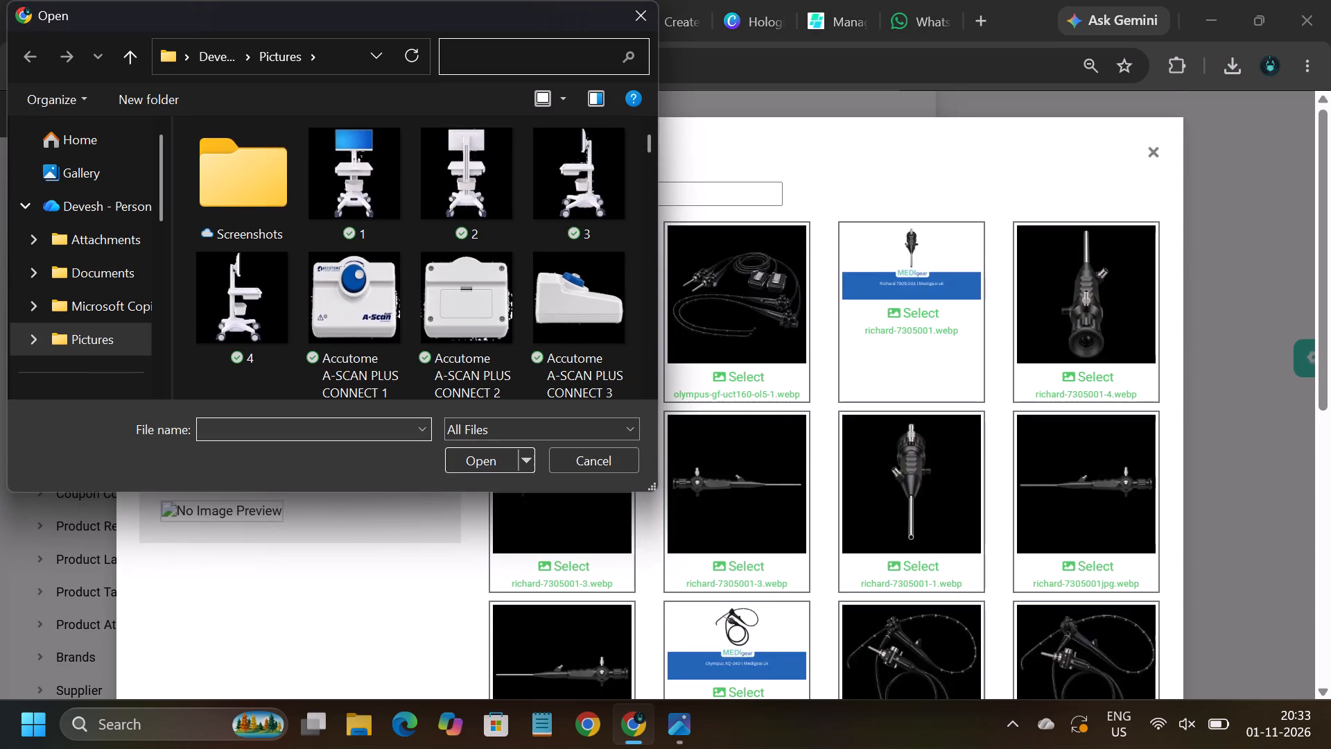
key("ctrl+v")
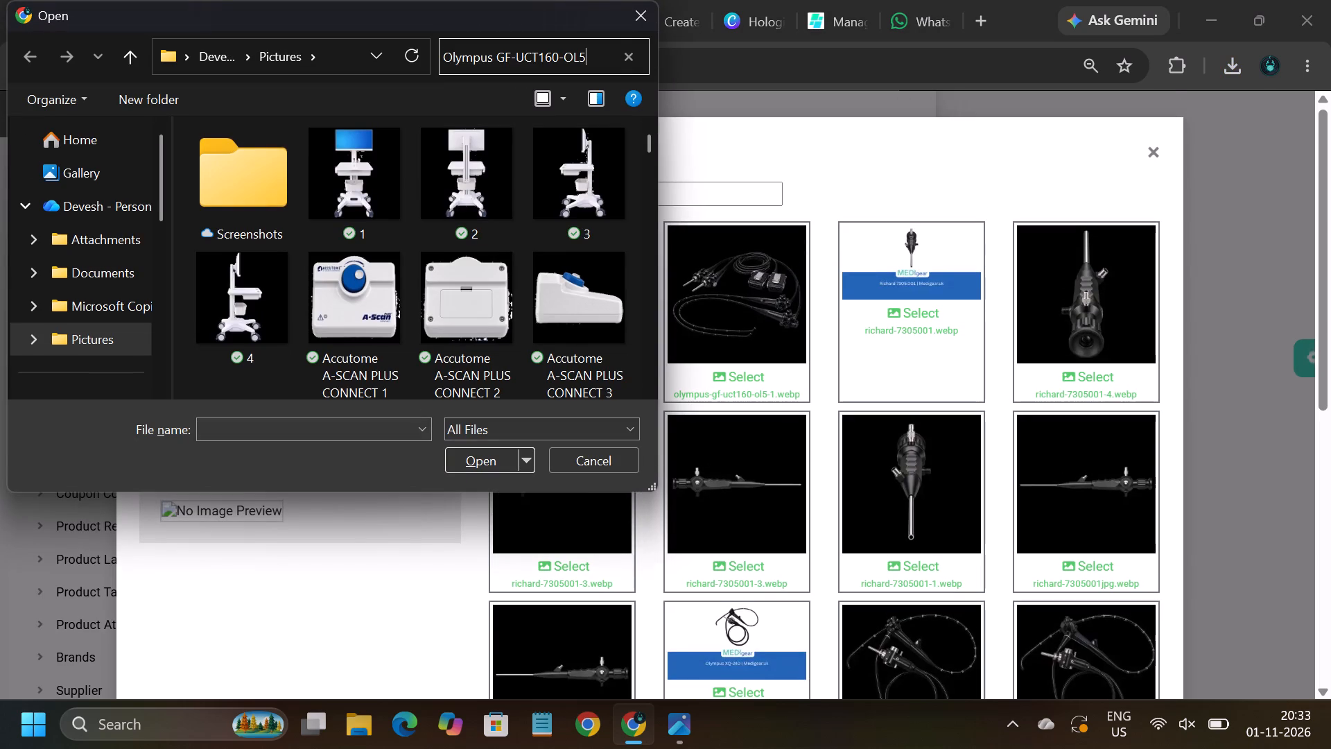
double_click(347, 180)
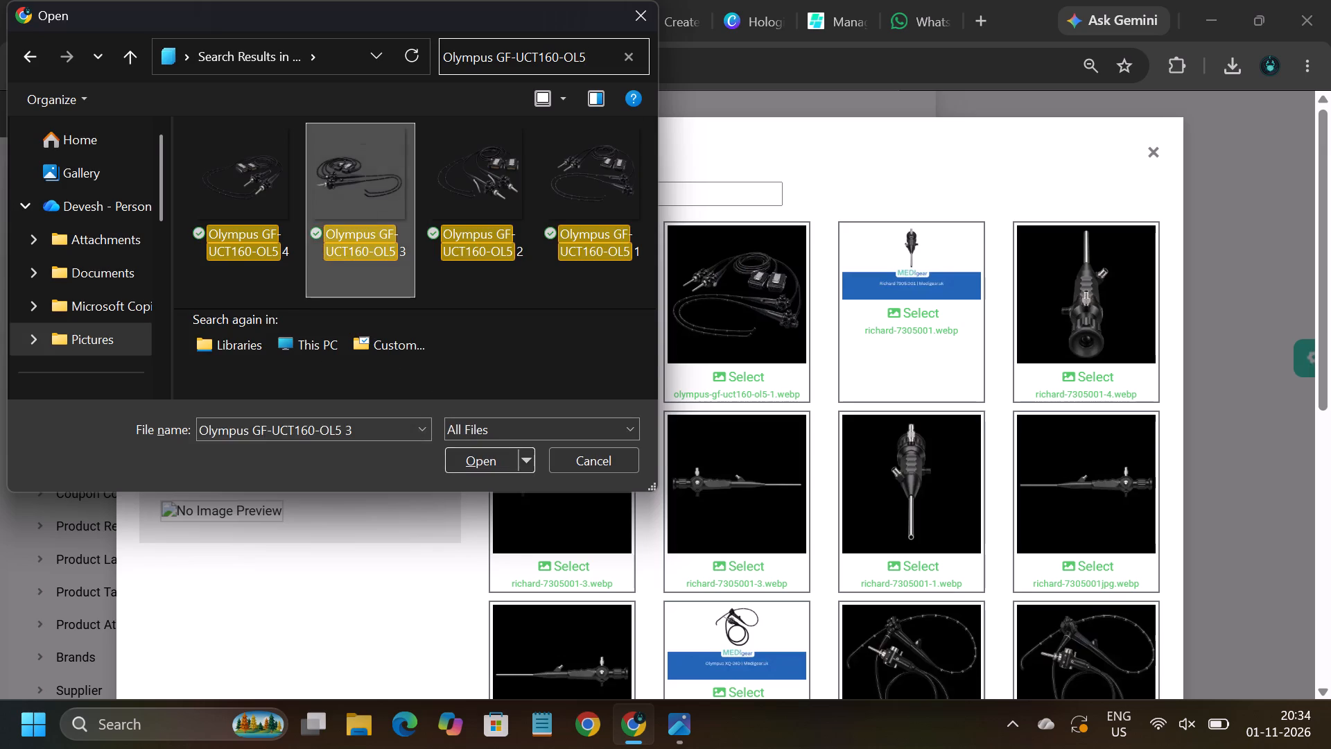
left_click(245, 398)
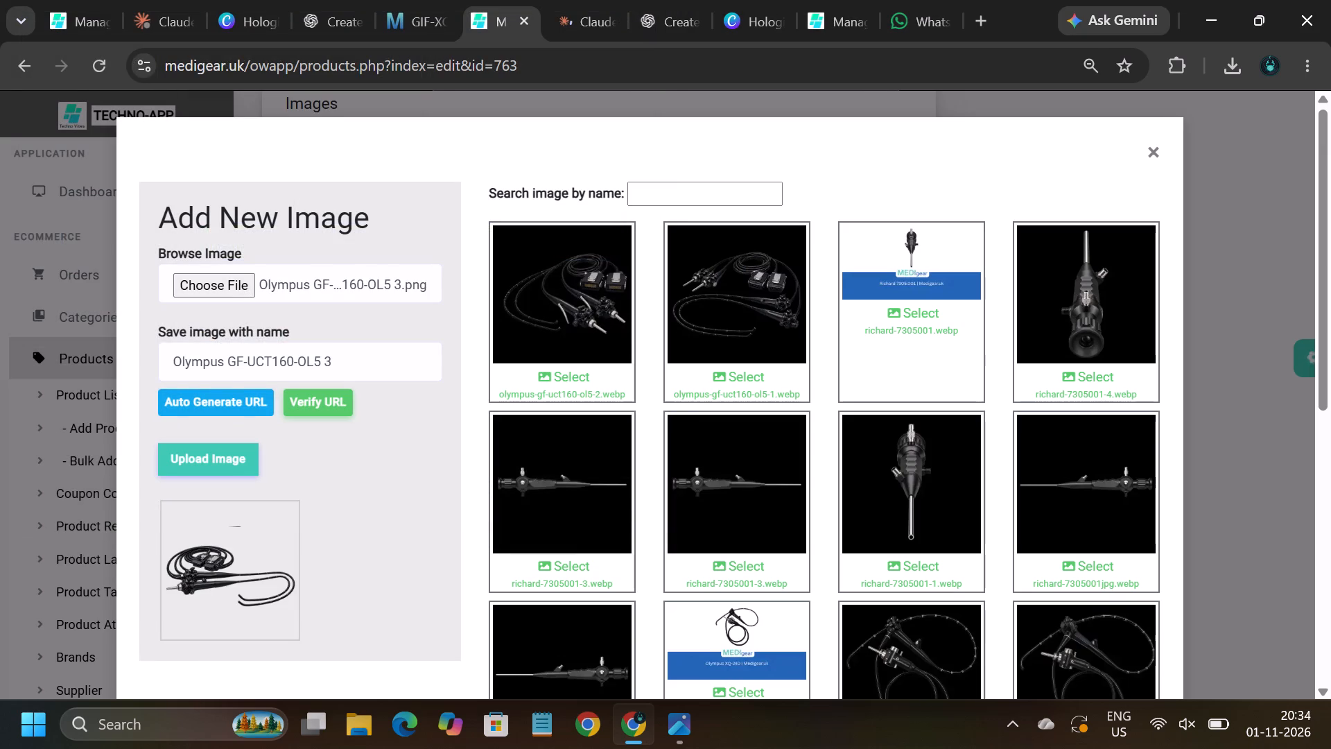
left_click(234, 480)
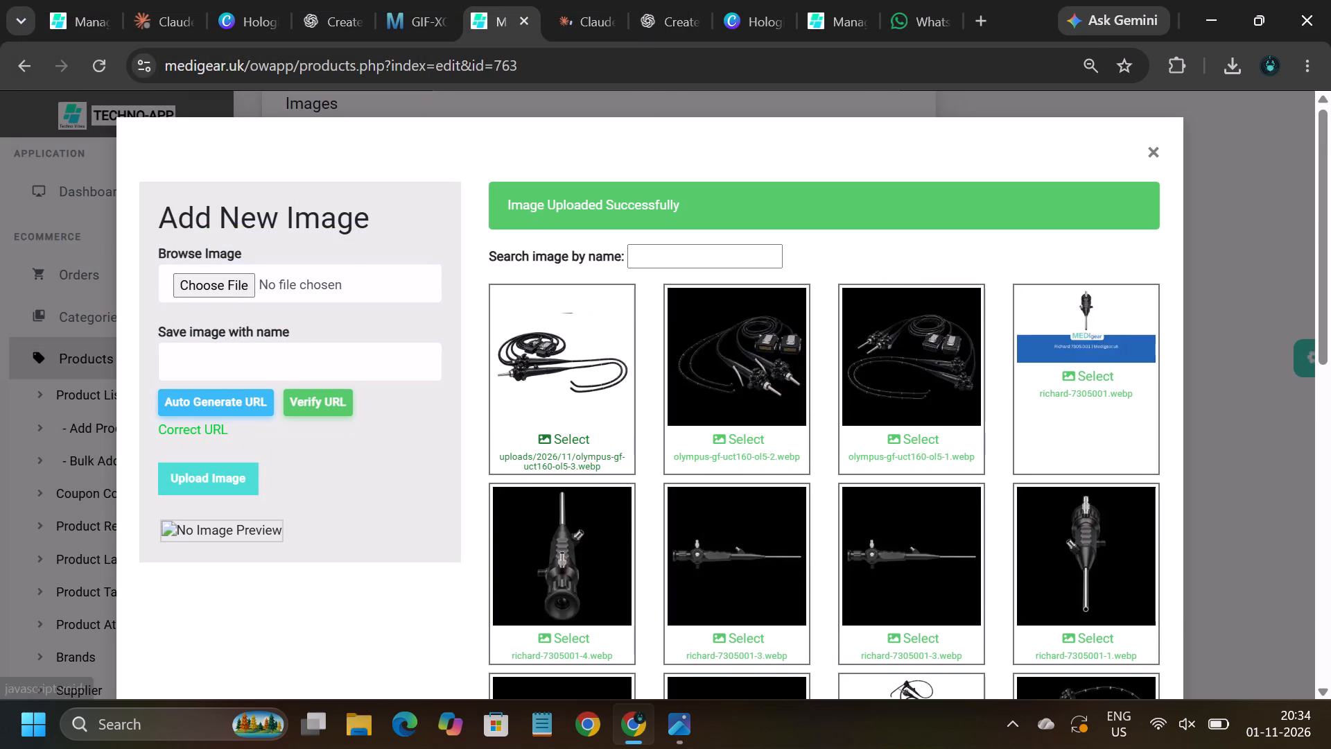
left_click(561, 370)
left_click(570, 424)
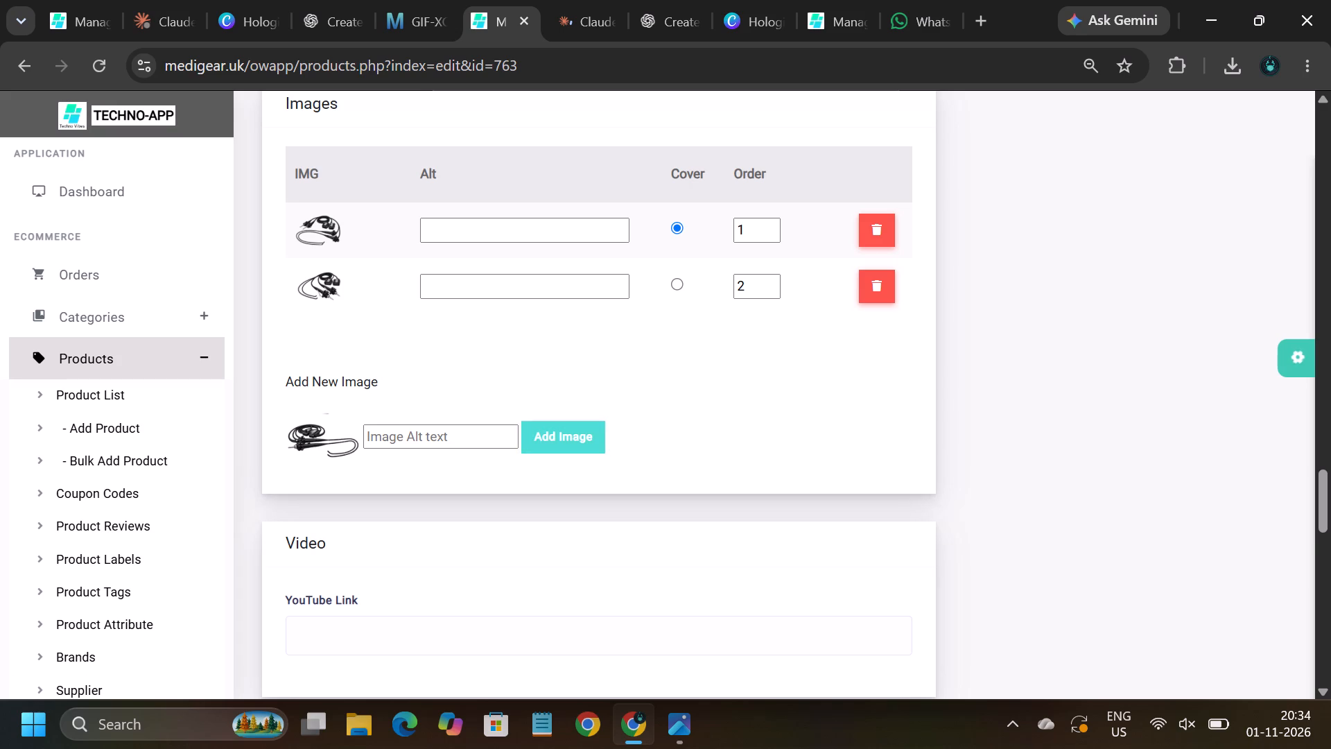
Upload "Olympus GF-UCT160-OL5 4" as olympus-gf-uct160-ol5-4 and add it to the product's images.
left_click(329, 491)
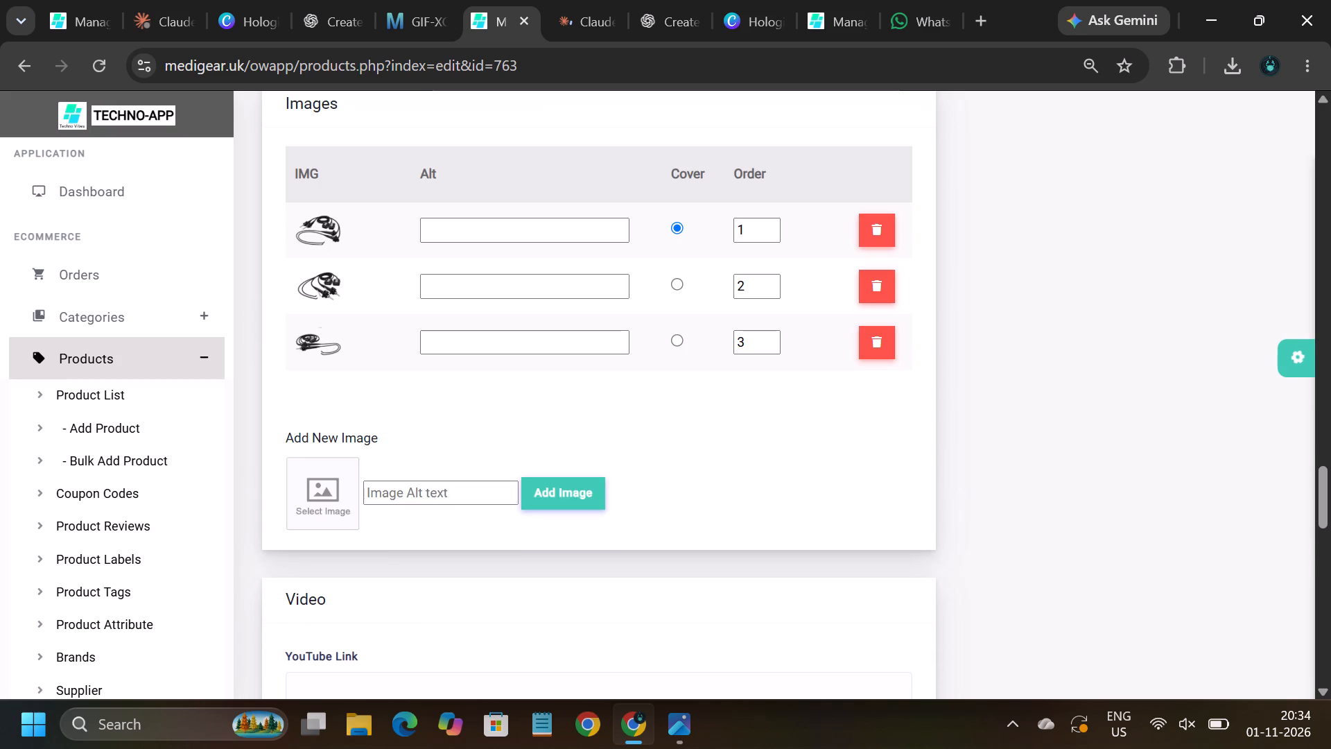
left_click(225, 286)
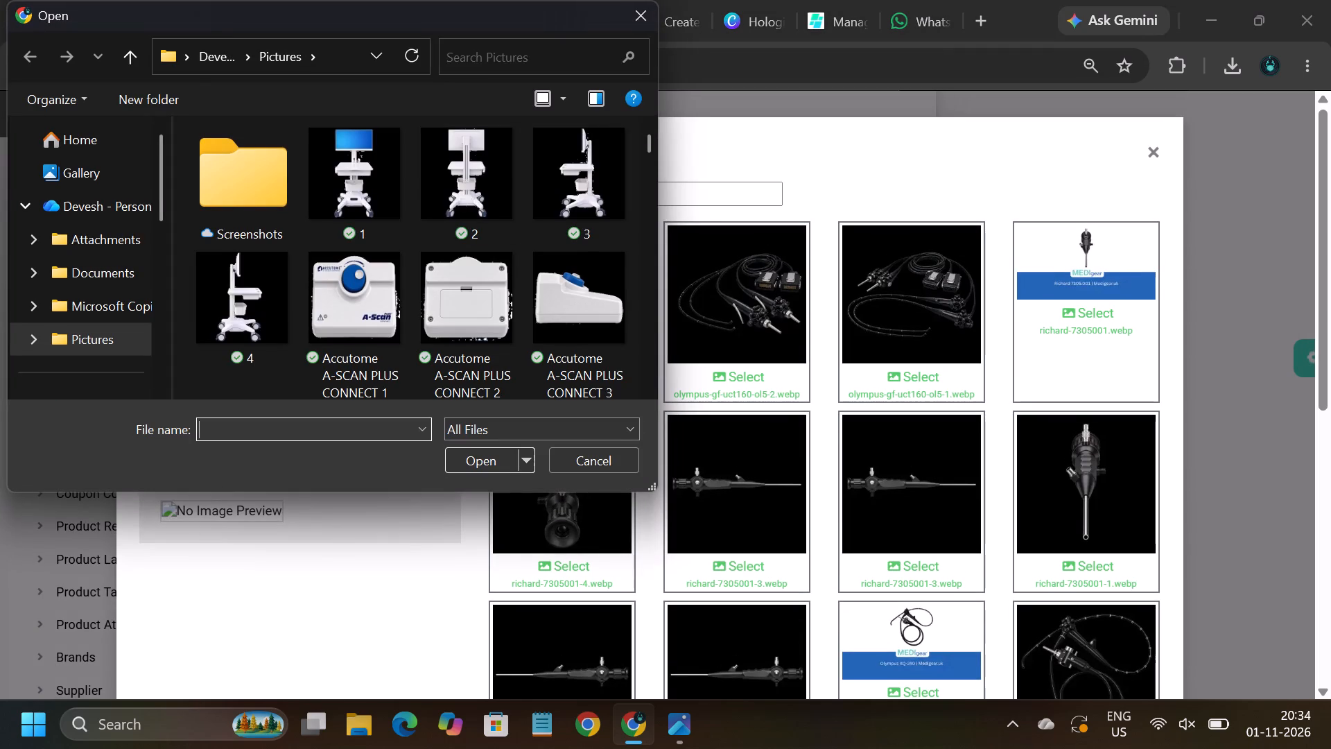
left_click(502, 55)
key("ctrl+v")
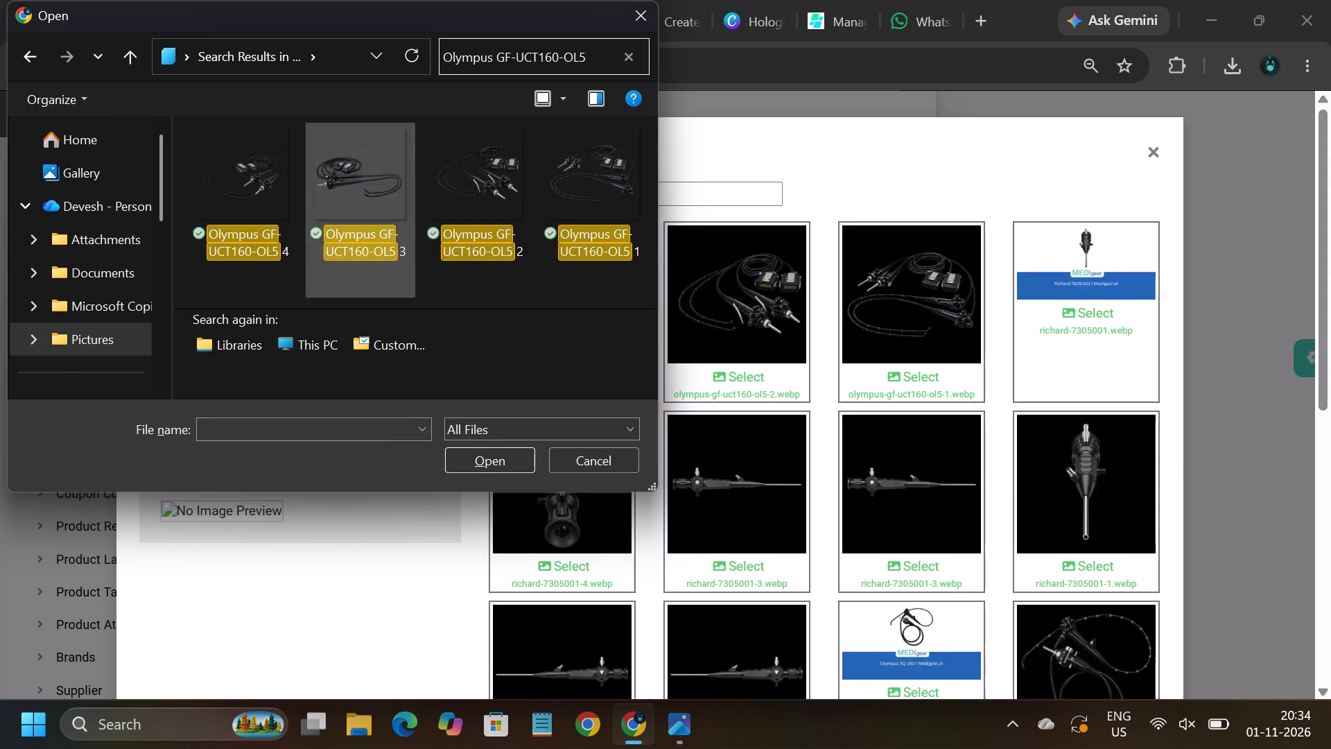
double_click(266, 175)
left_click(288, 275)
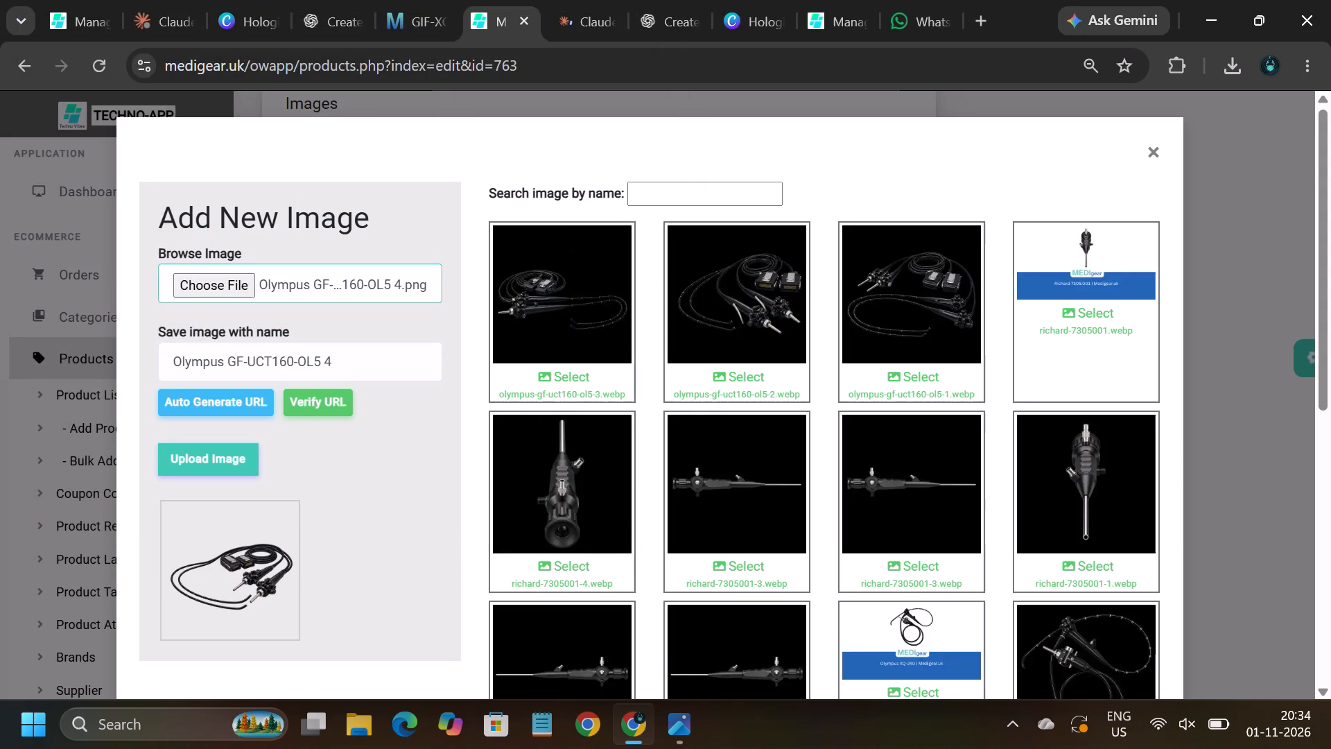
left_click(228, 411)
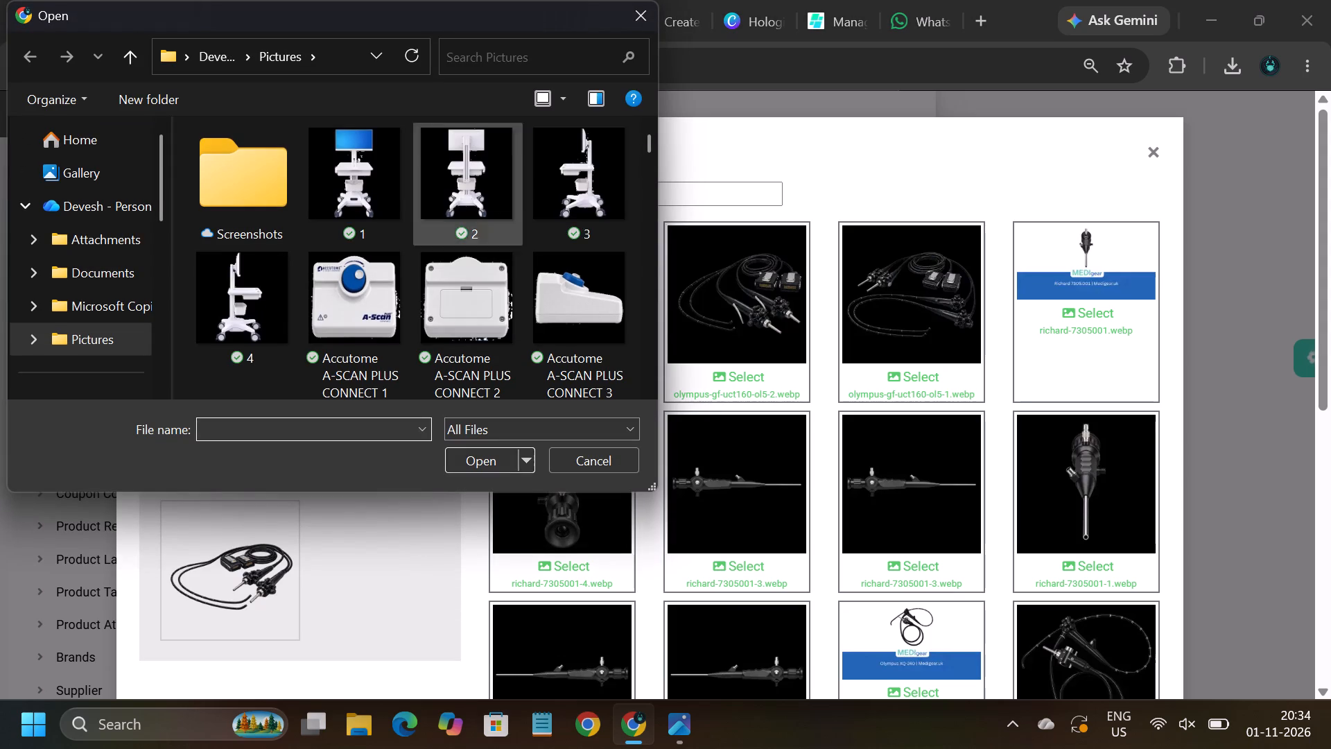
left_click(638, 17)
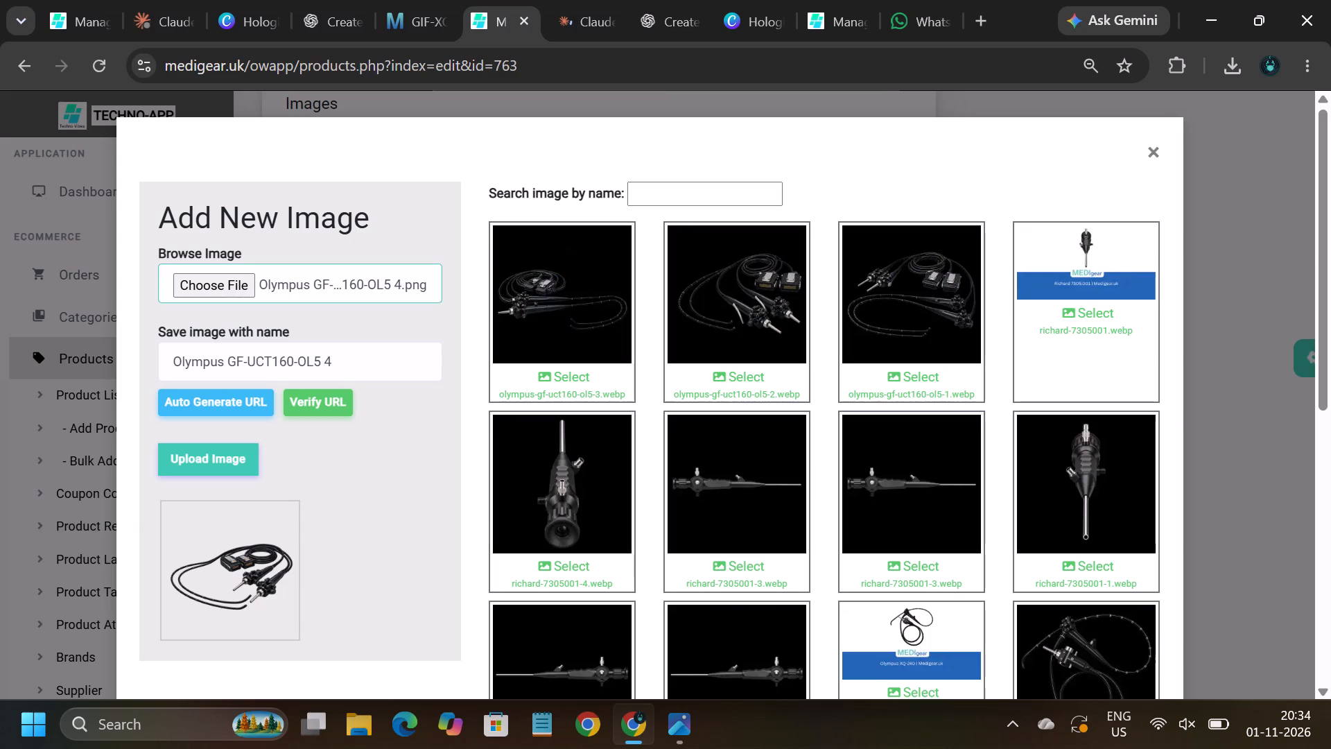
left_click(249, 400)
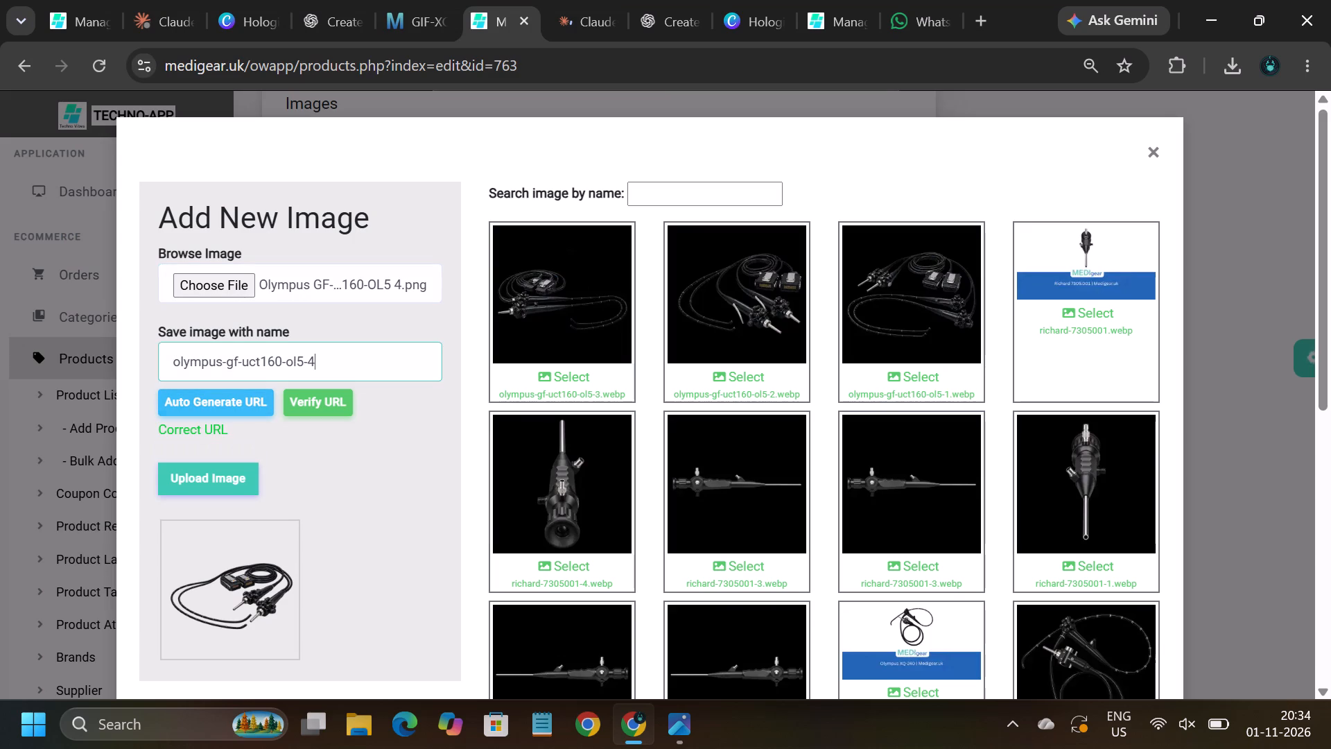
left_click(228, 484)
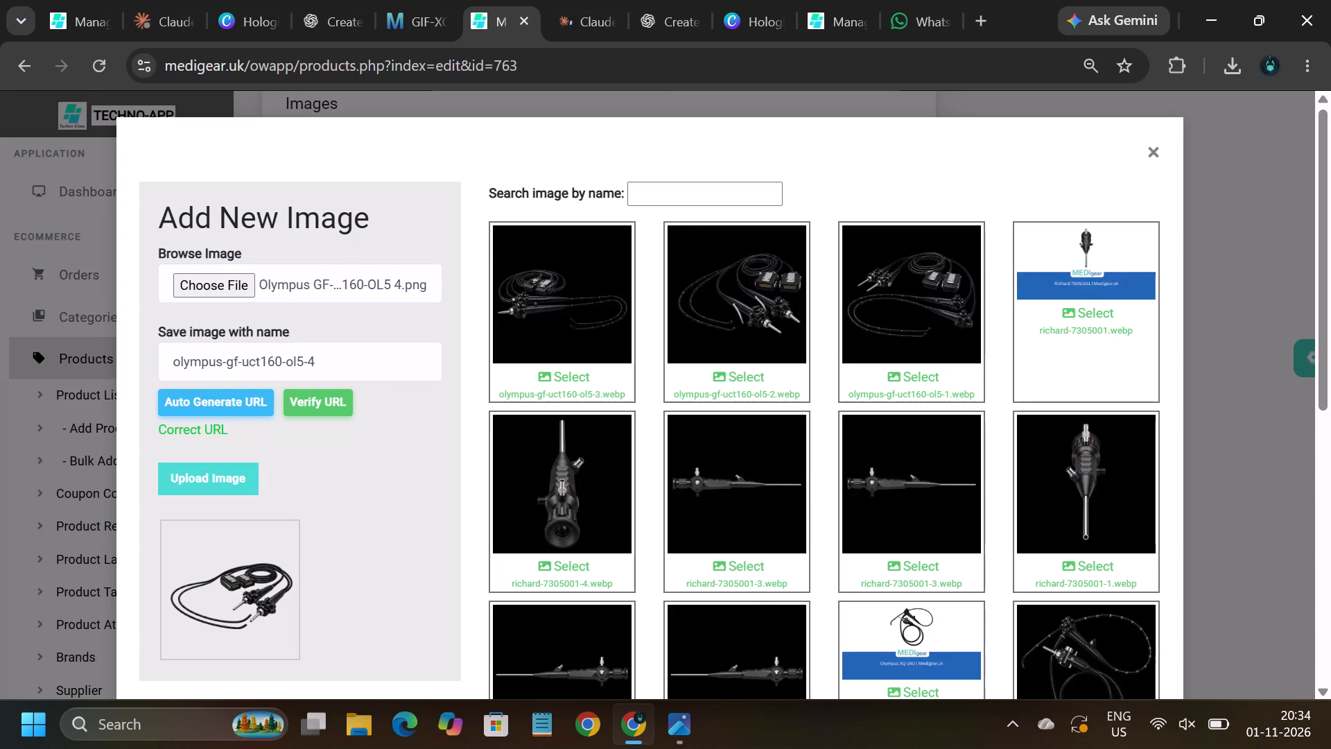
left_click(569, 350)
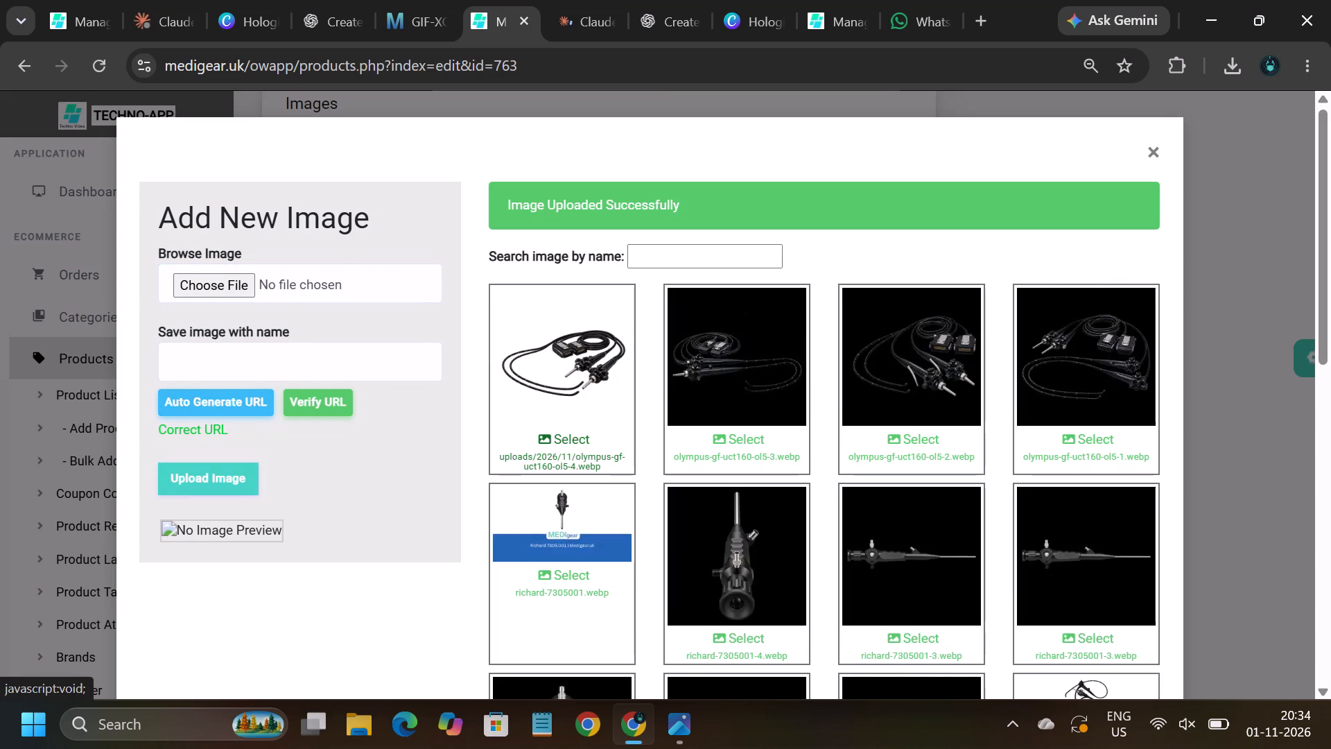
left_click(557, 492)
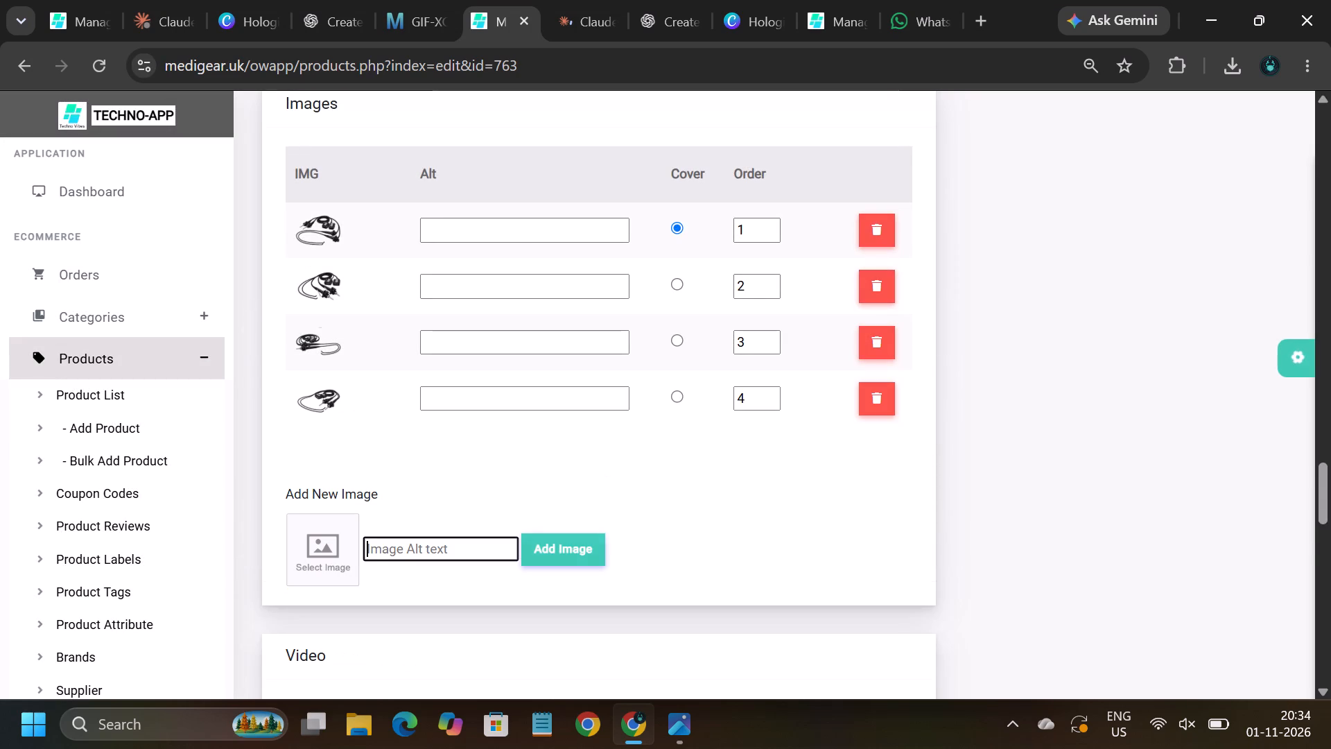
Copy the product's first image into Canva, replacing the Richard 7305.001 picture on page 2, and centre it directly above the blue band.
right_click(324, 234)
left_click(398, 322)
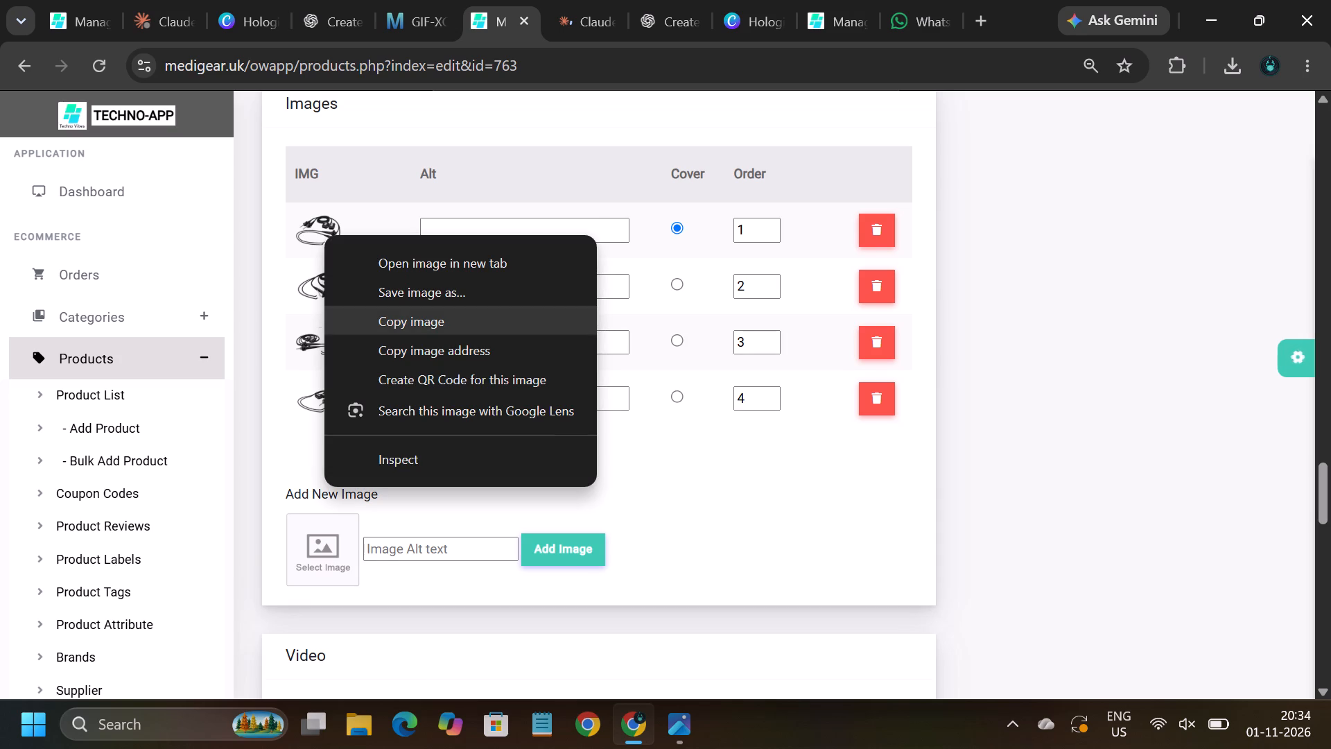
left_click(249, 21)
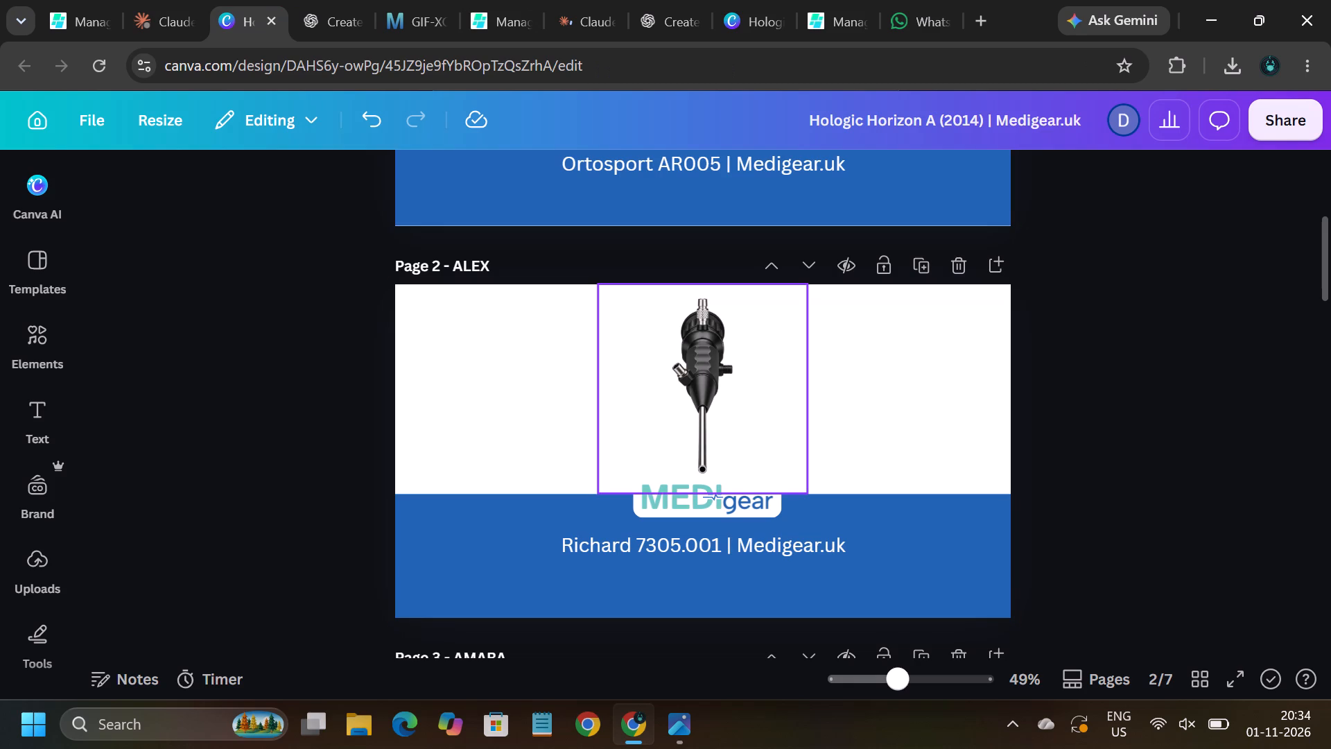
left_click_drag(676, 345, 200, 443)
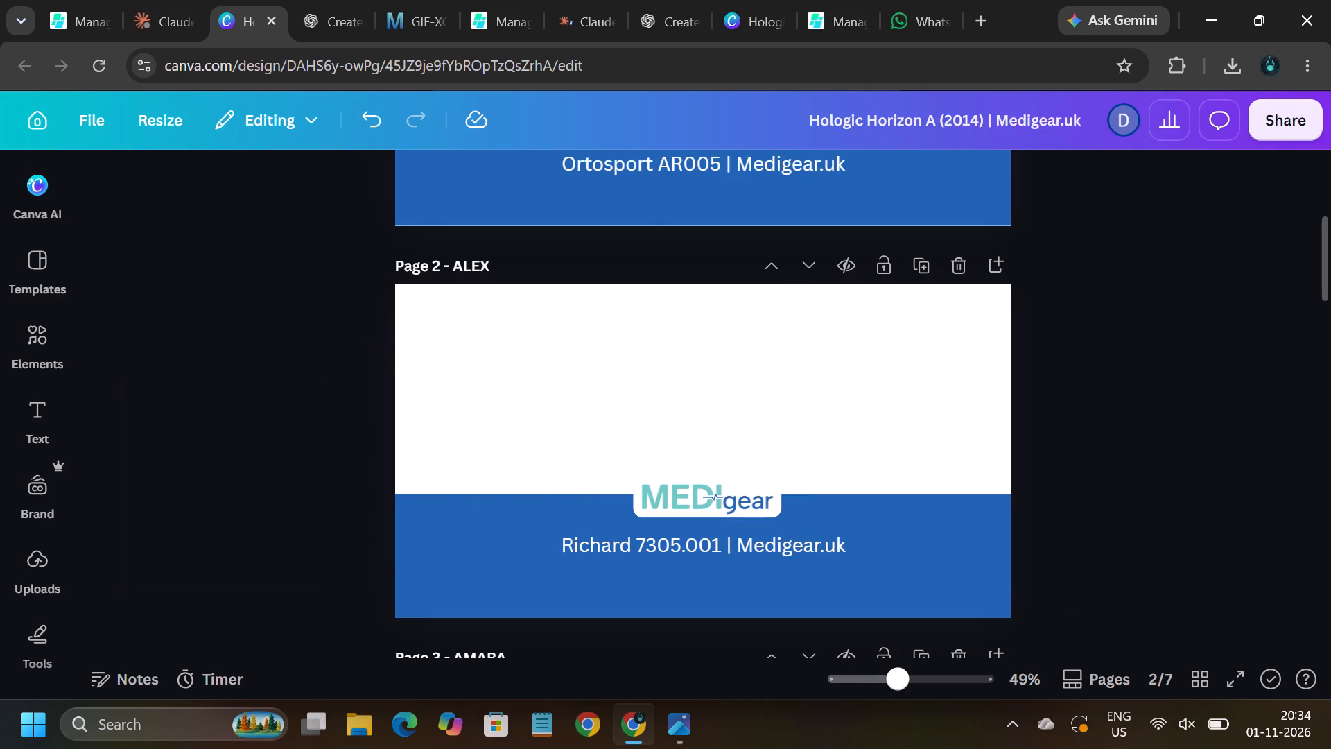
key("ctrl+v")
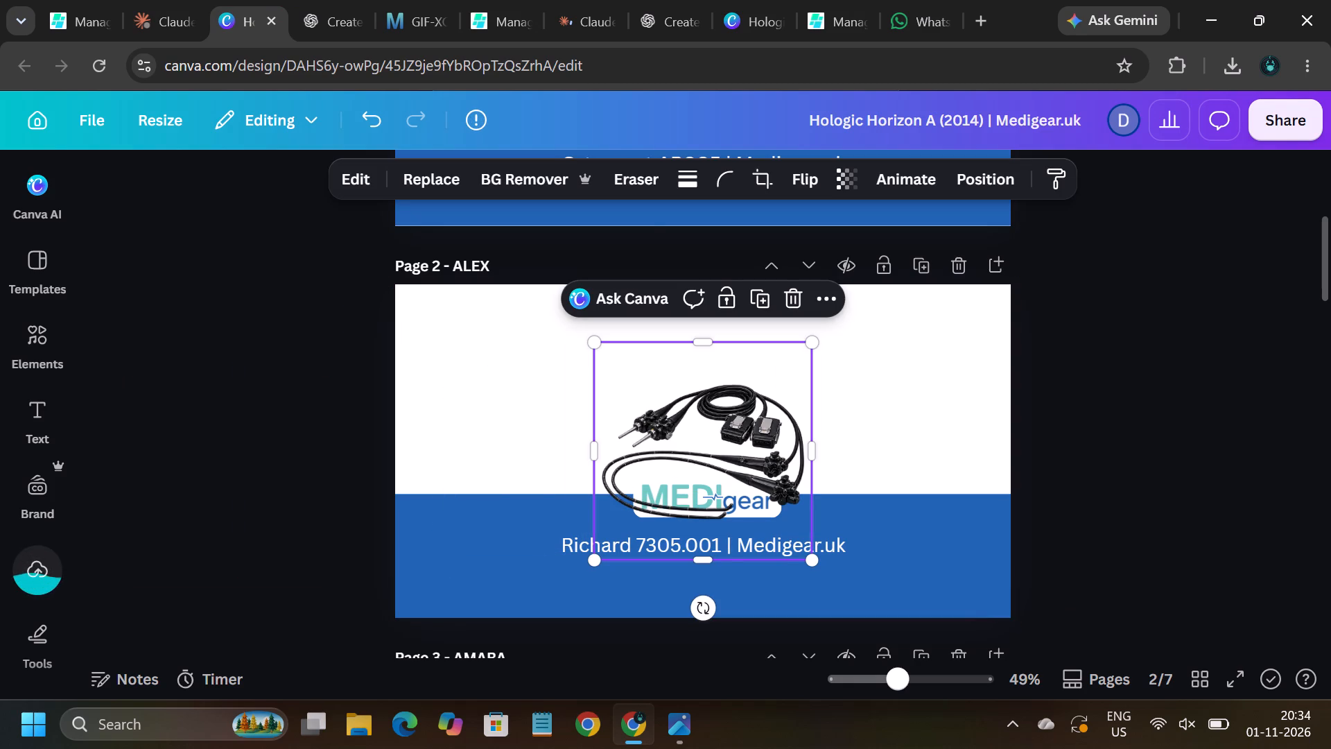
left_click_drag(709, 415, 701, 372)
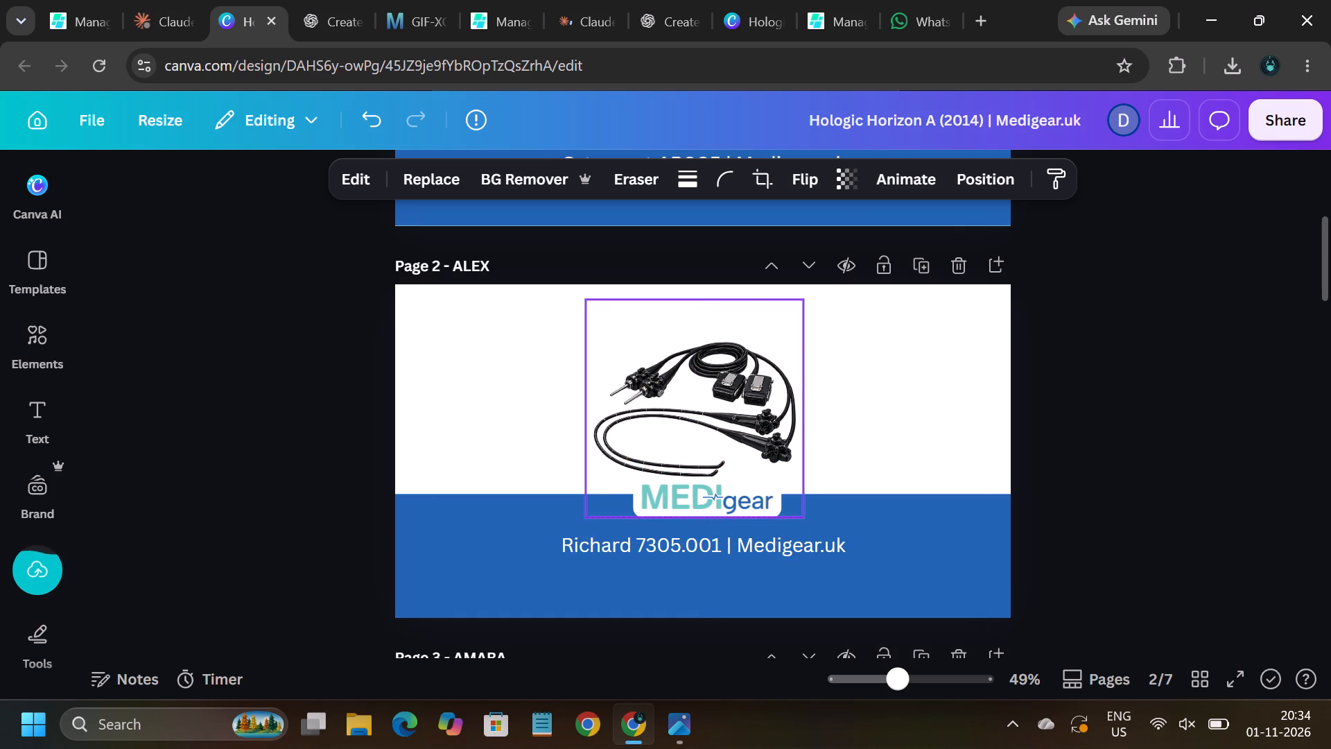
left_click_drag(701, 372, 698, 350)
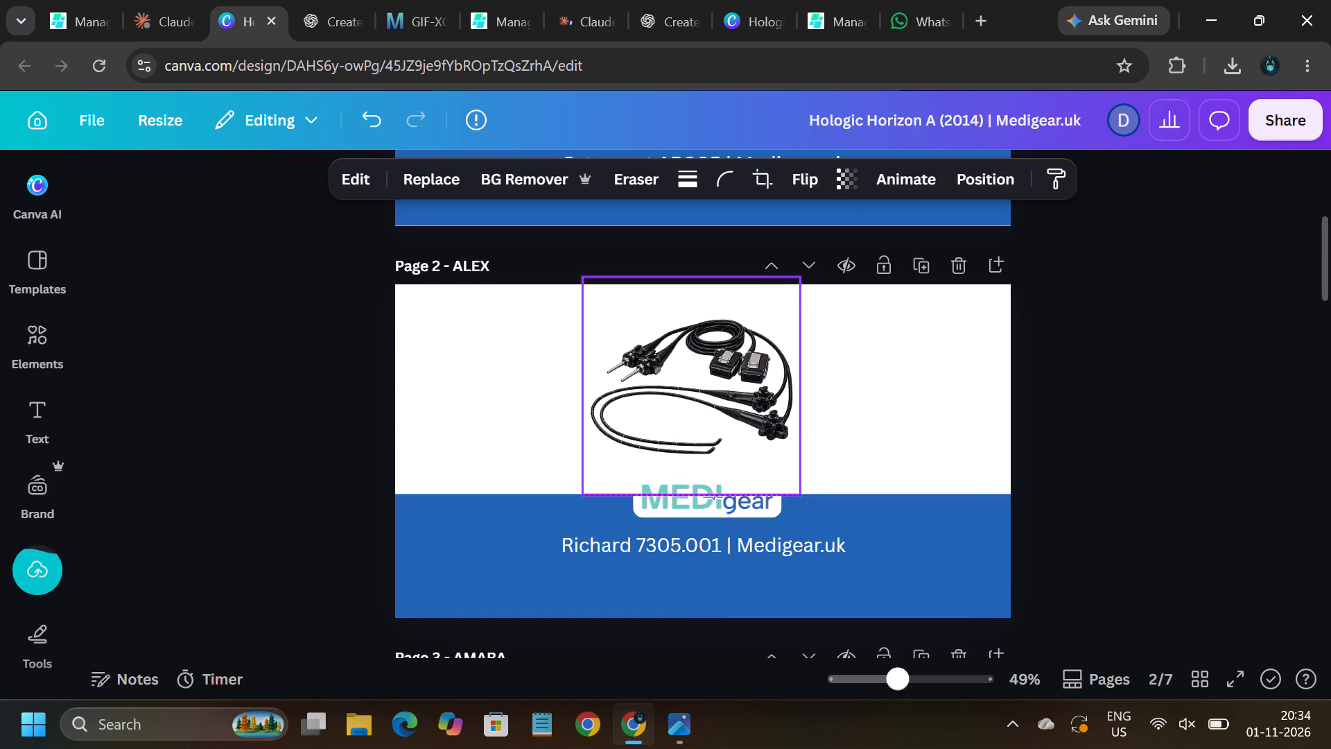
left_click_drag(698, 350, 698, 346)
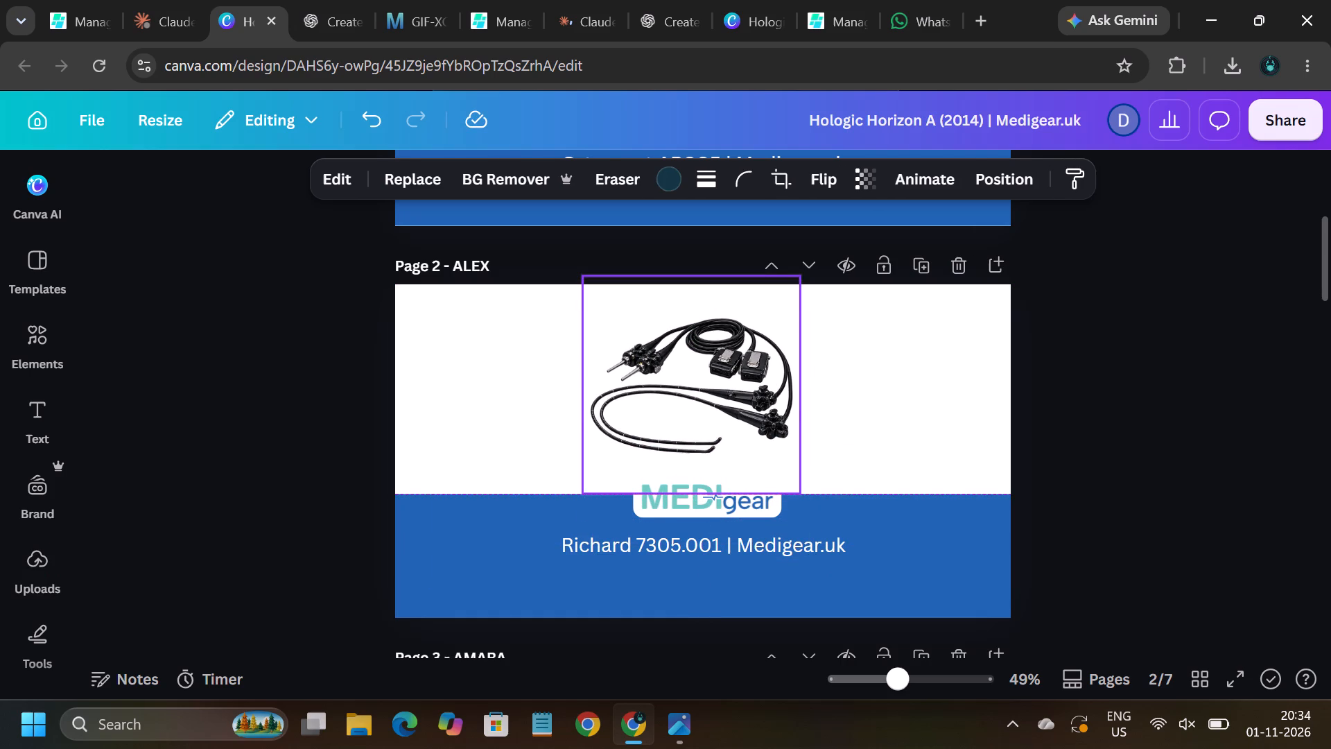
left_click_drag(698, 346, 705, 346)
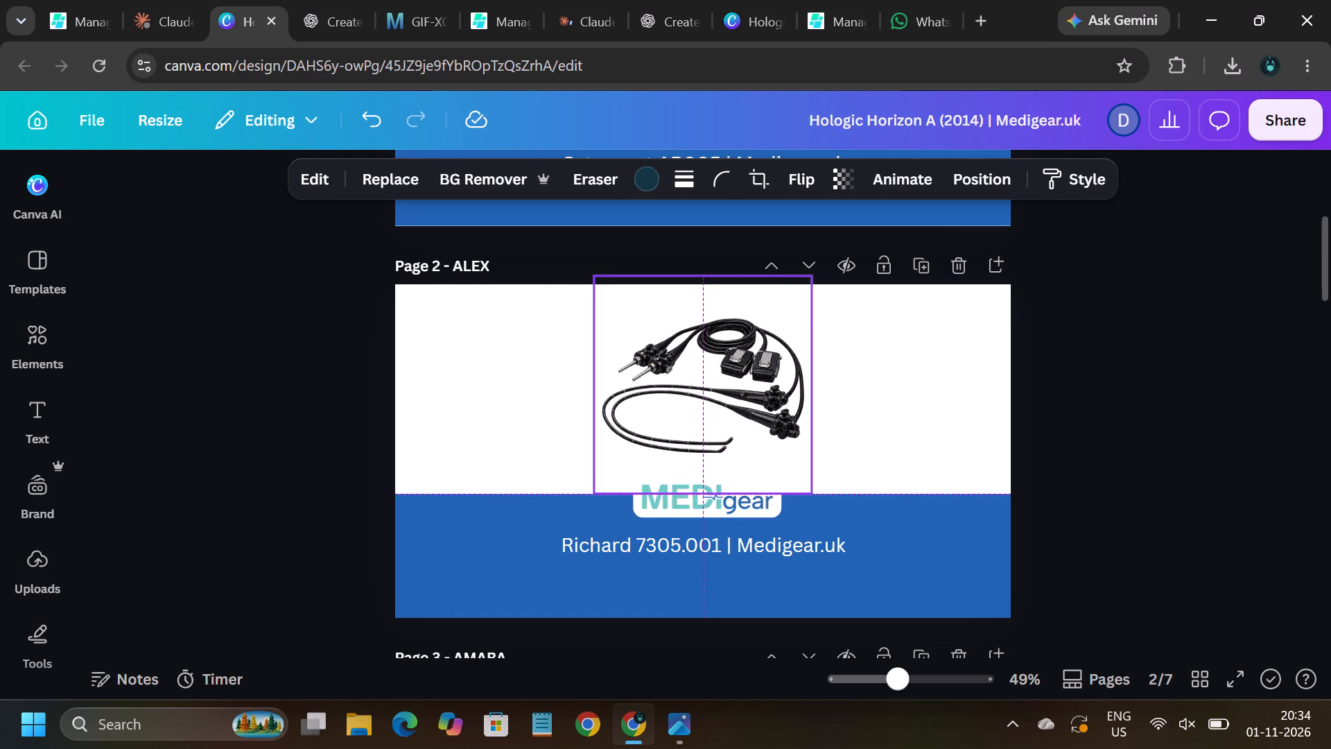
left_click_drag(705, 346, 706, 346)
left_click(1059, 397)
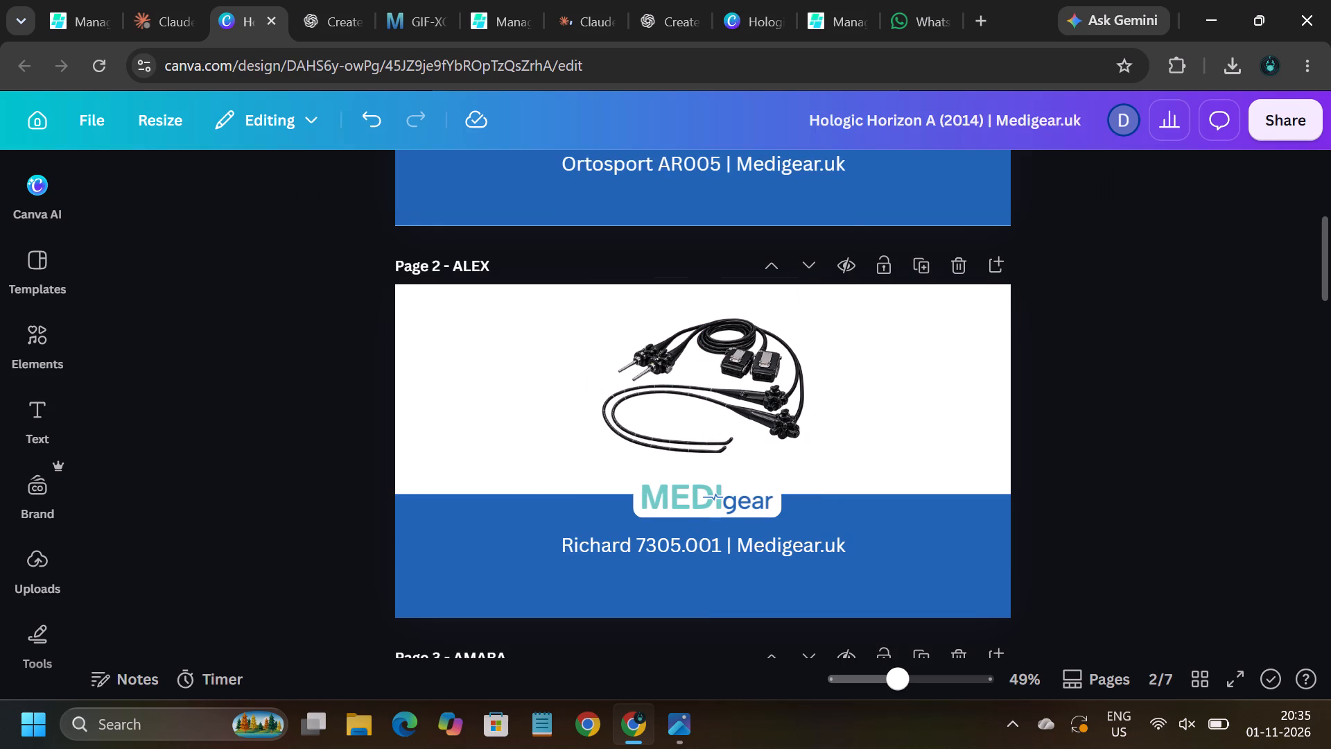
Change the page 2 banner caption to "Olympus GF-UCT160-OL5 | Medigear.uk", copying the name from the product's title.
left_click(724, 541)
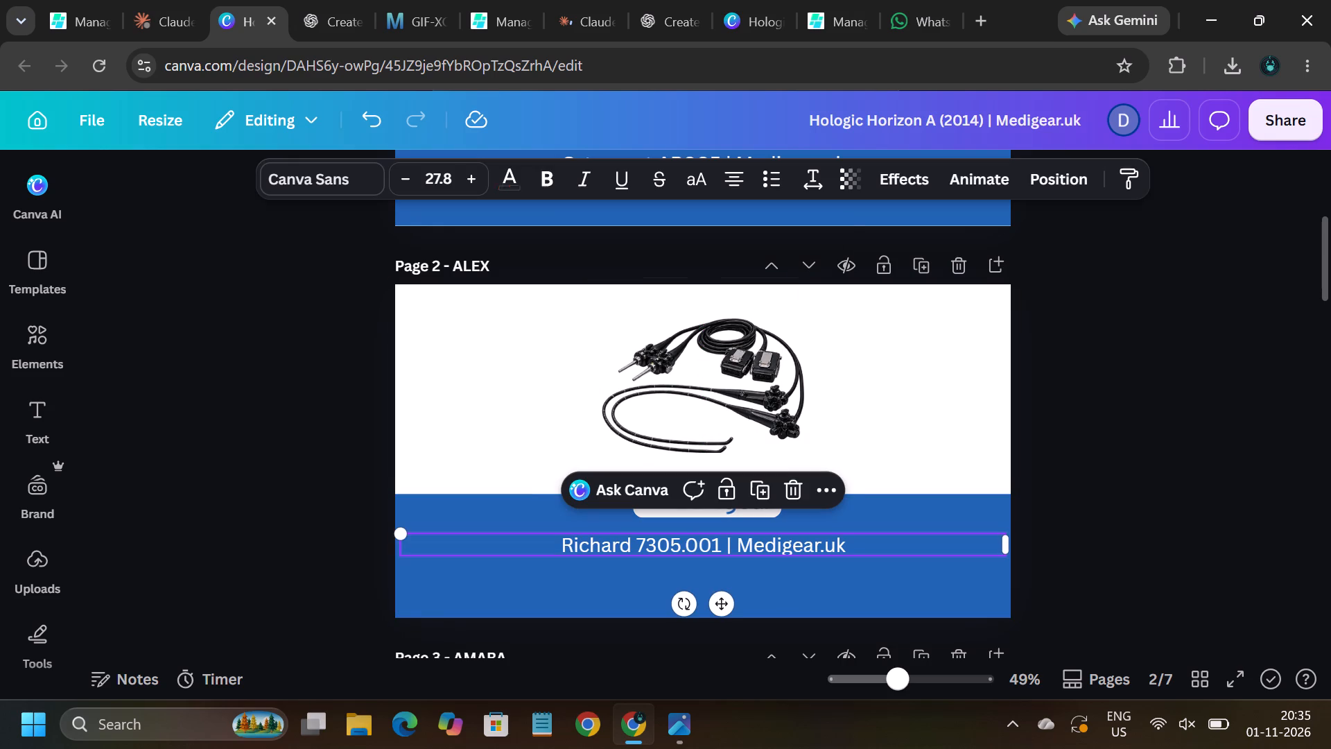
left_click(724, 541)
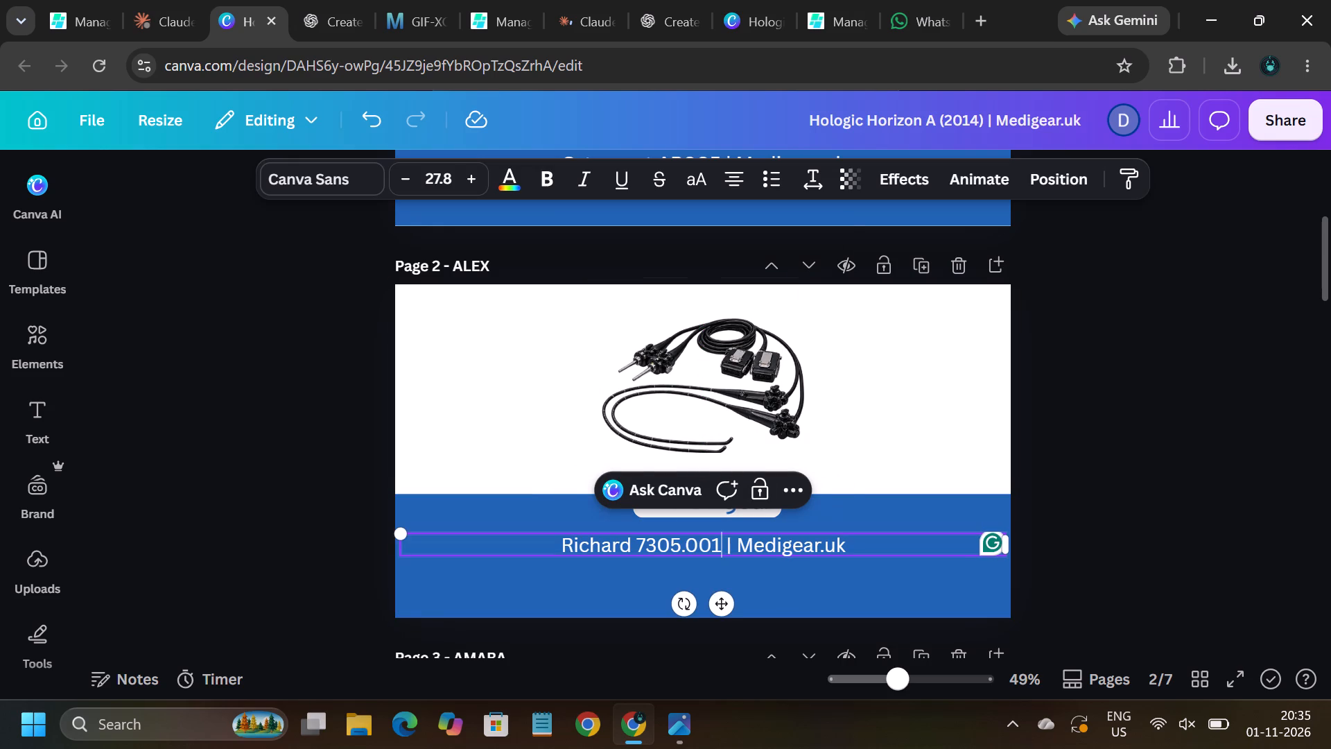
key("BackSpace")
key("BackSpace")
key("BackSpace")
key("BackSpace")
key("BackSpace")
key("BackSpace")
key("BackSpace")
key("BackSpace")
key("BackSpace")
key("BackSpace")
key("BackSpace")
key("BackSpace")
key("BackSpace")
key("BackSpace")
key("BackSpace")
key("BackSpace")
key("BackSpace")
key("BackSpace")
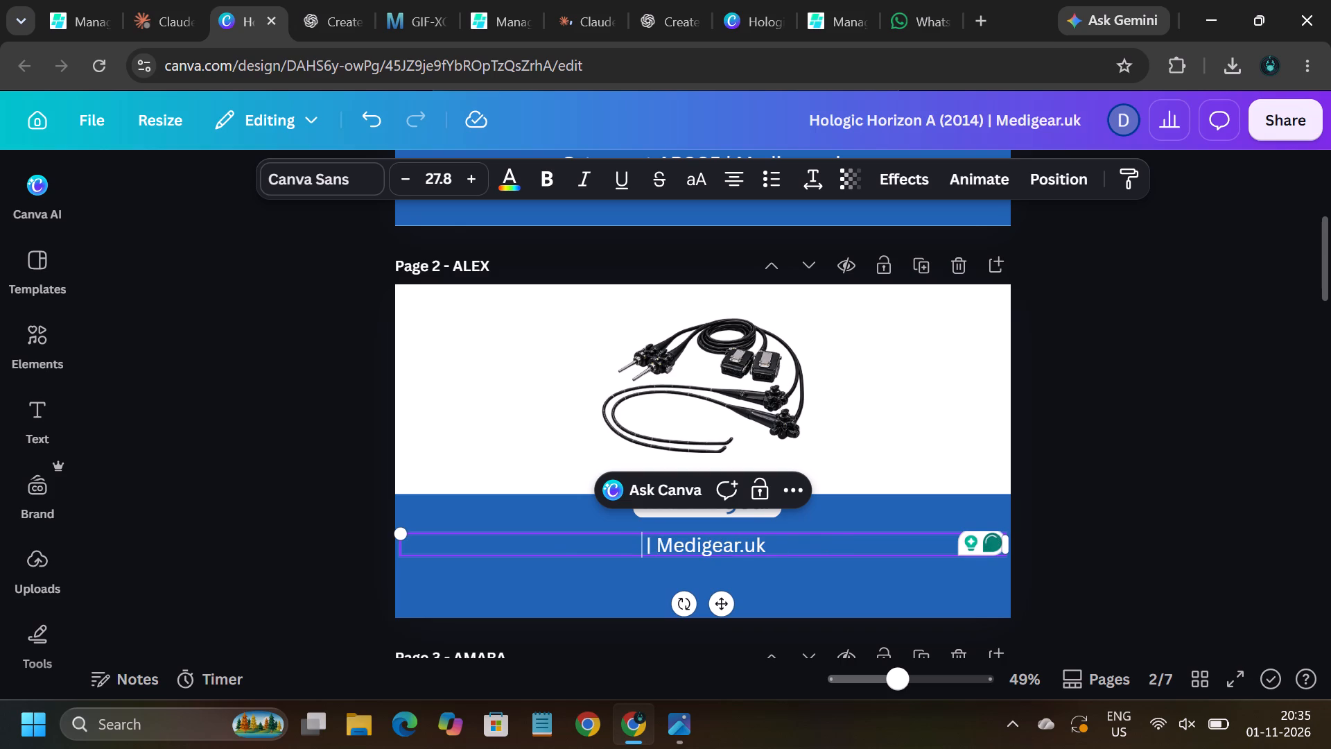
left_click(502, 30)
scroll(522, 213, "up", 8)
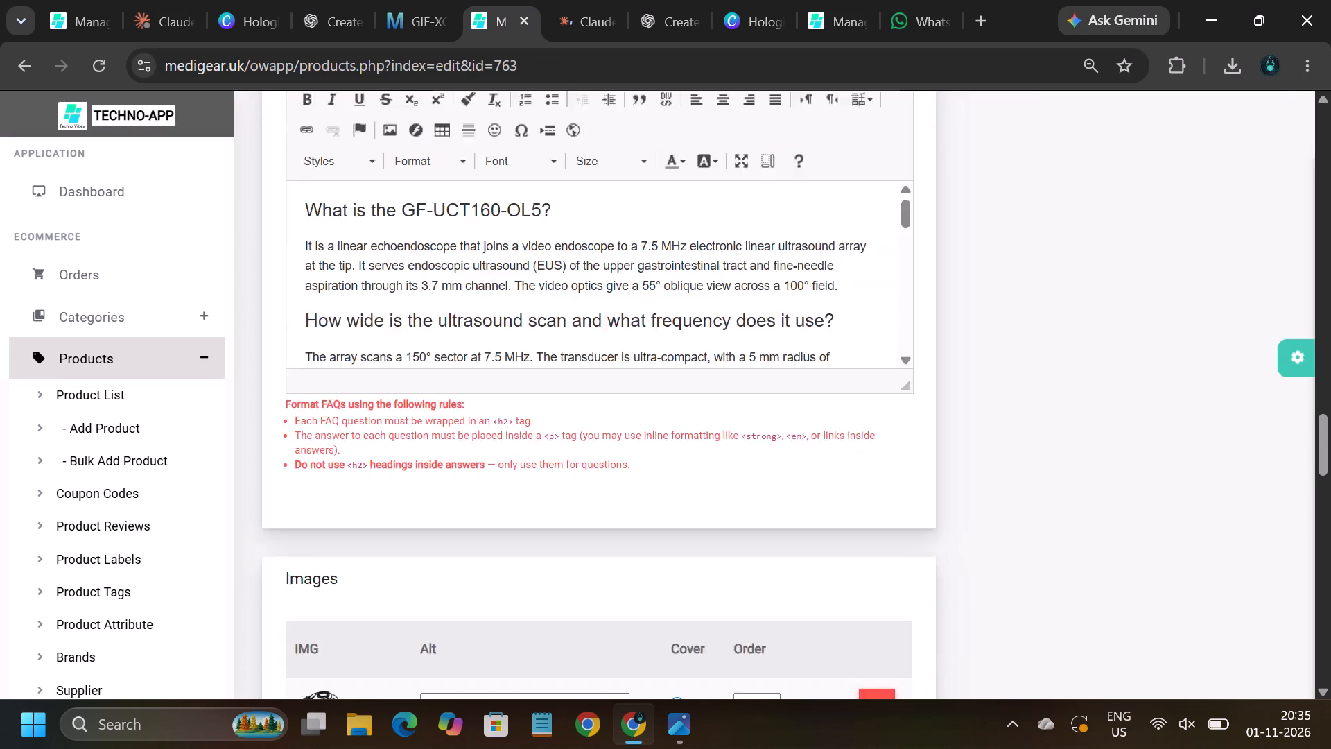
scroll(522, 213, "up", 15)
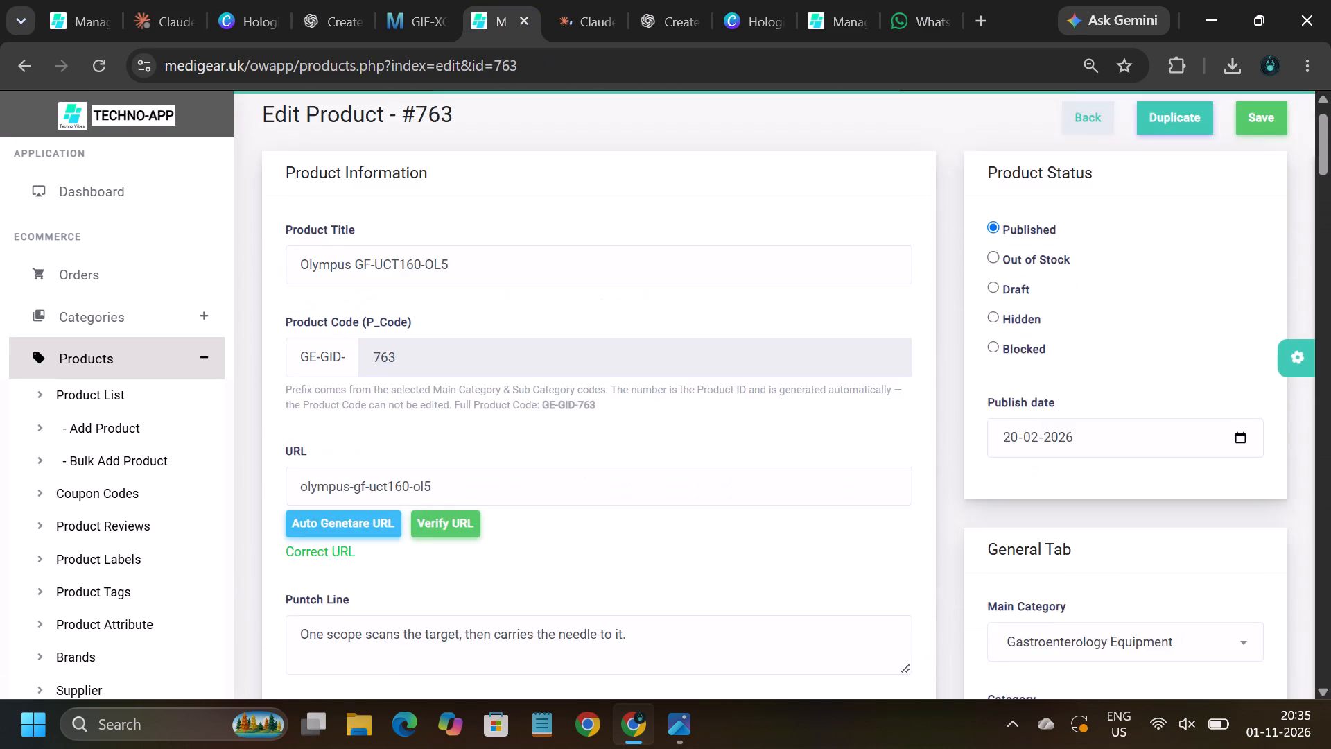
left_click(466, 311)
left_click_drag(466, 311, 295, 310)
key("ctrl+c")
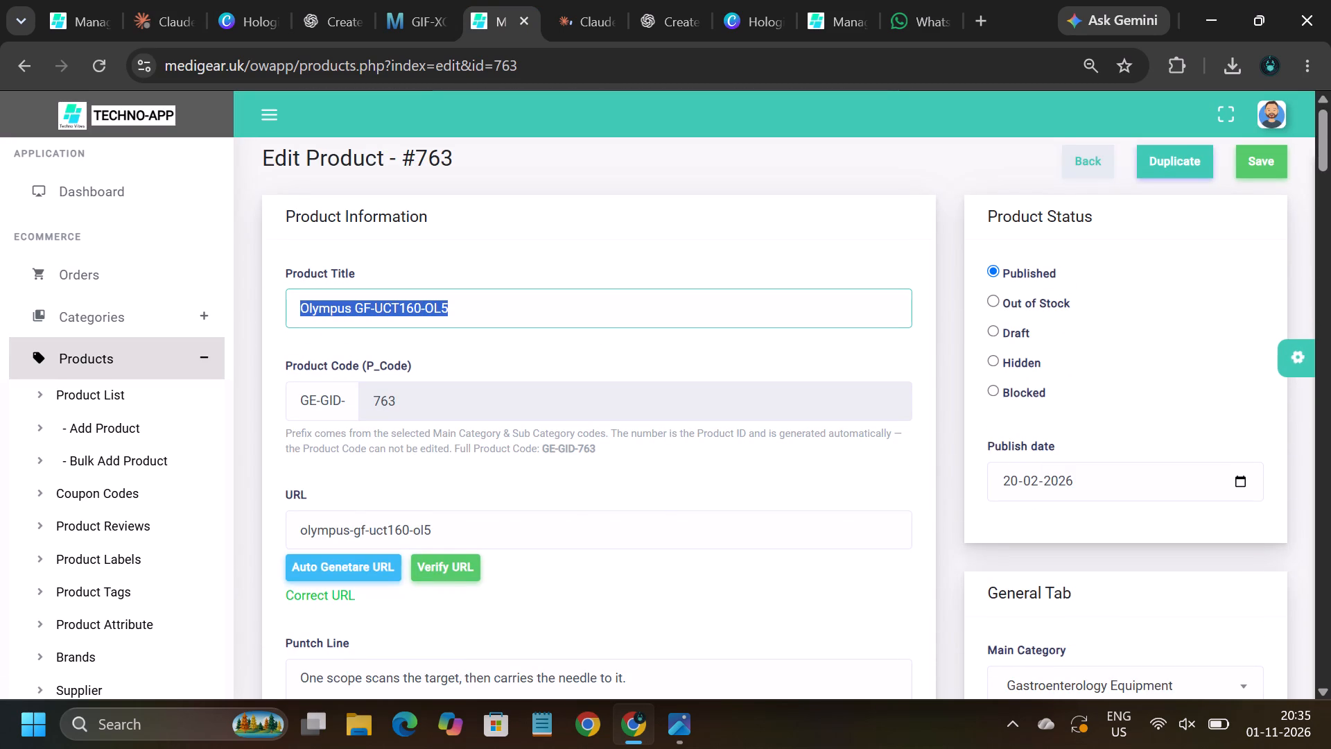
left_click(249, 19)
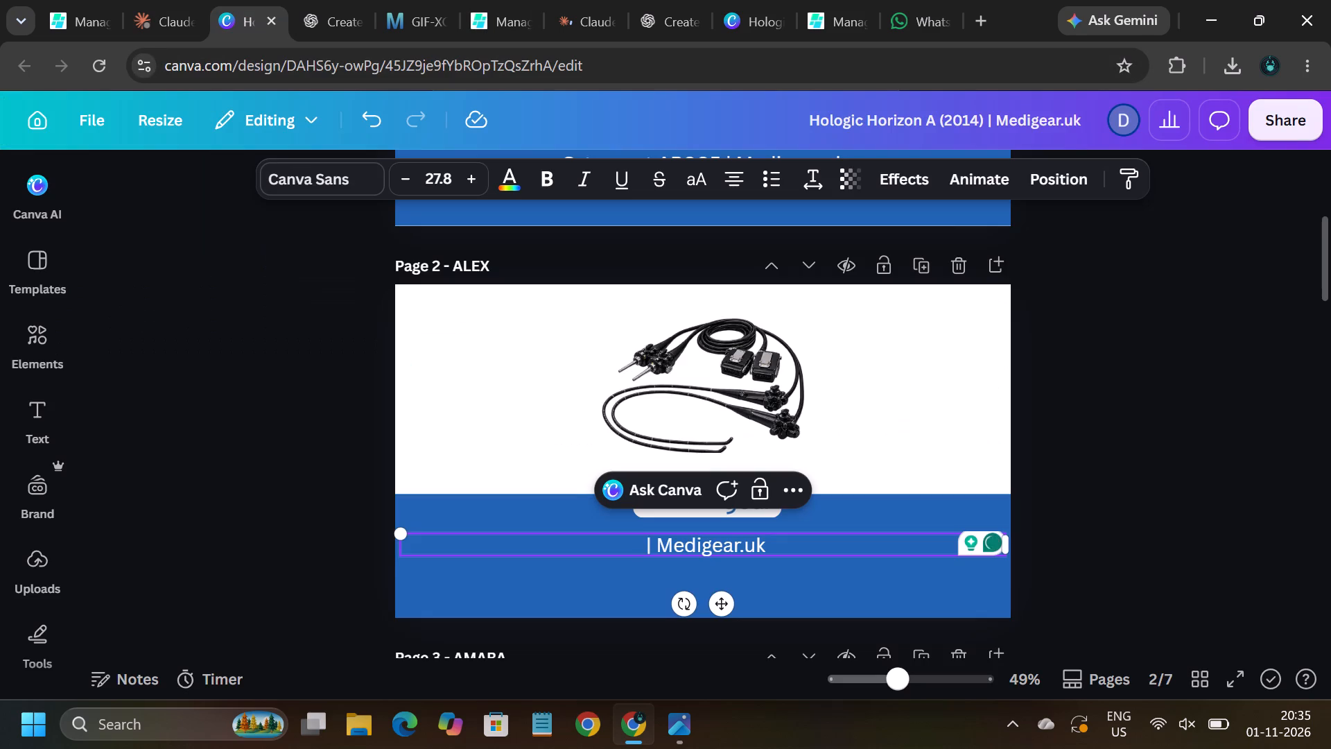
key("ctrl+v")
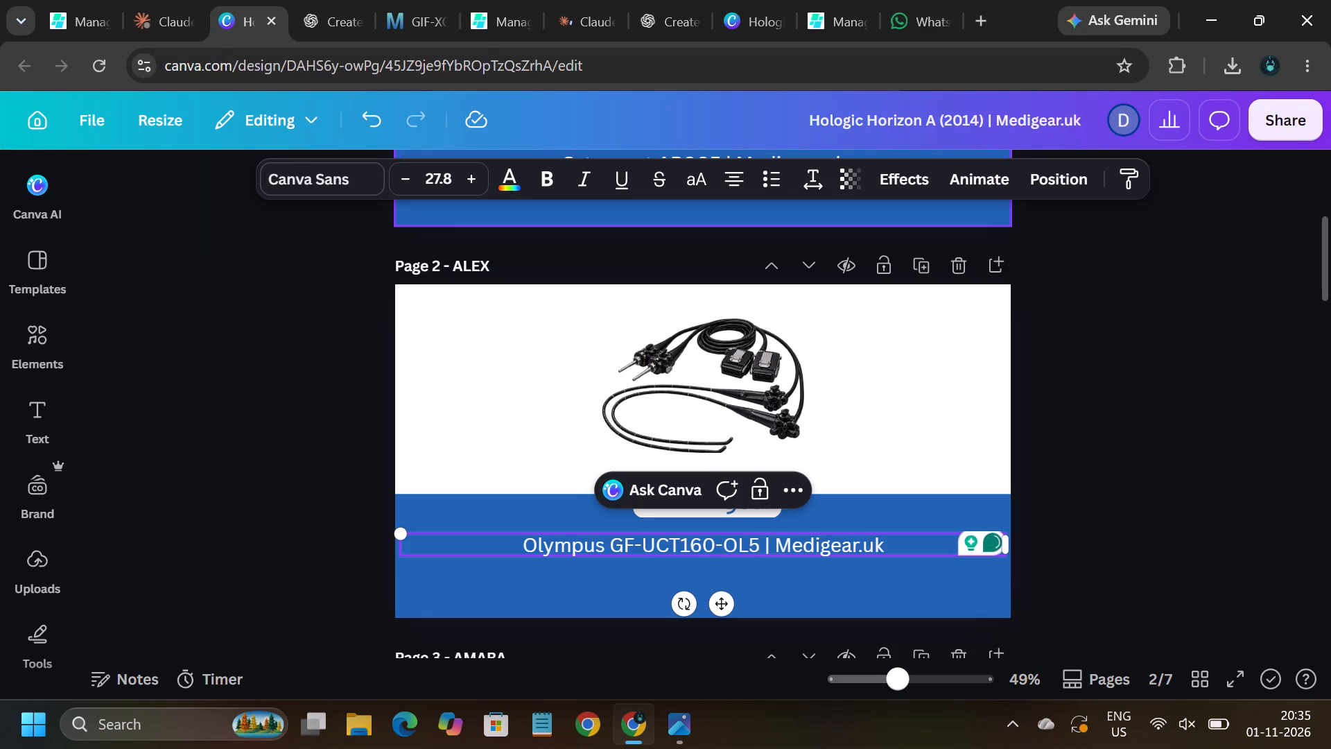
Download only page 2 of the banner design as a PNG.
left_click(1278, 119)
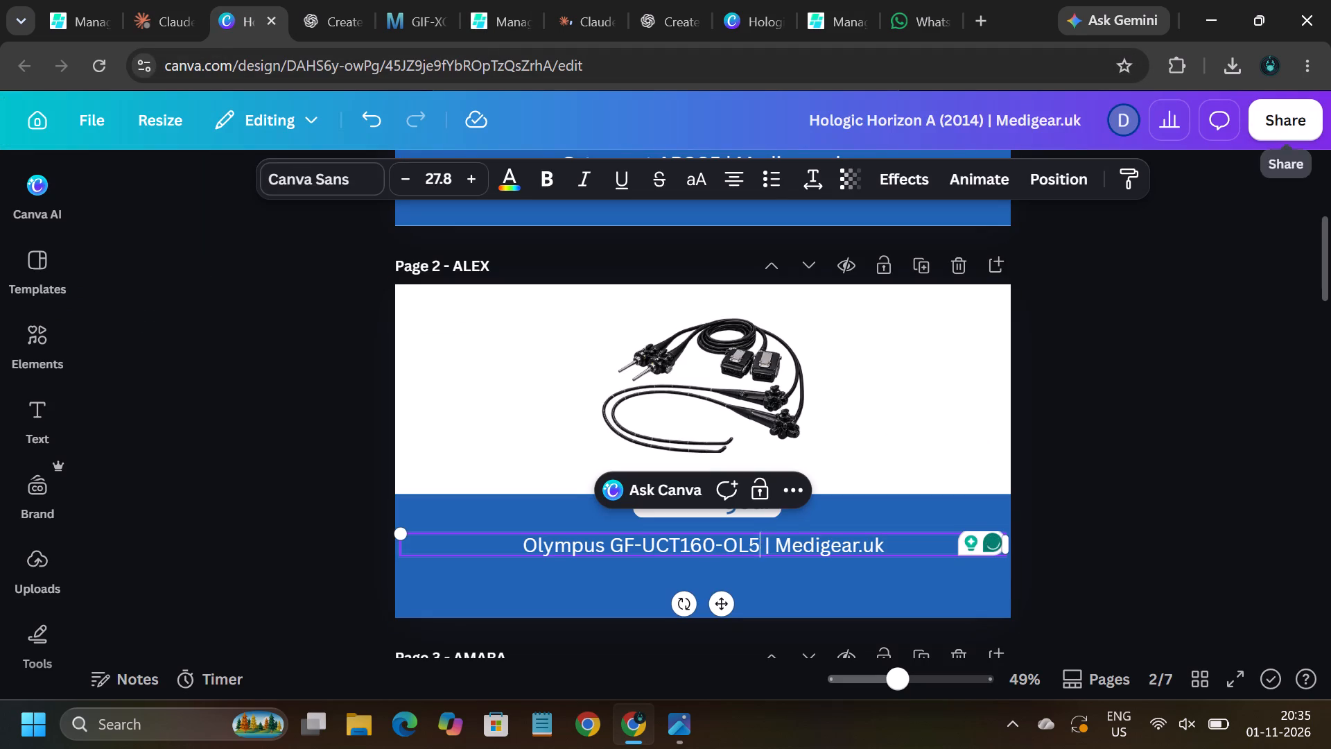
scroll(1014, 411, "down", 1)
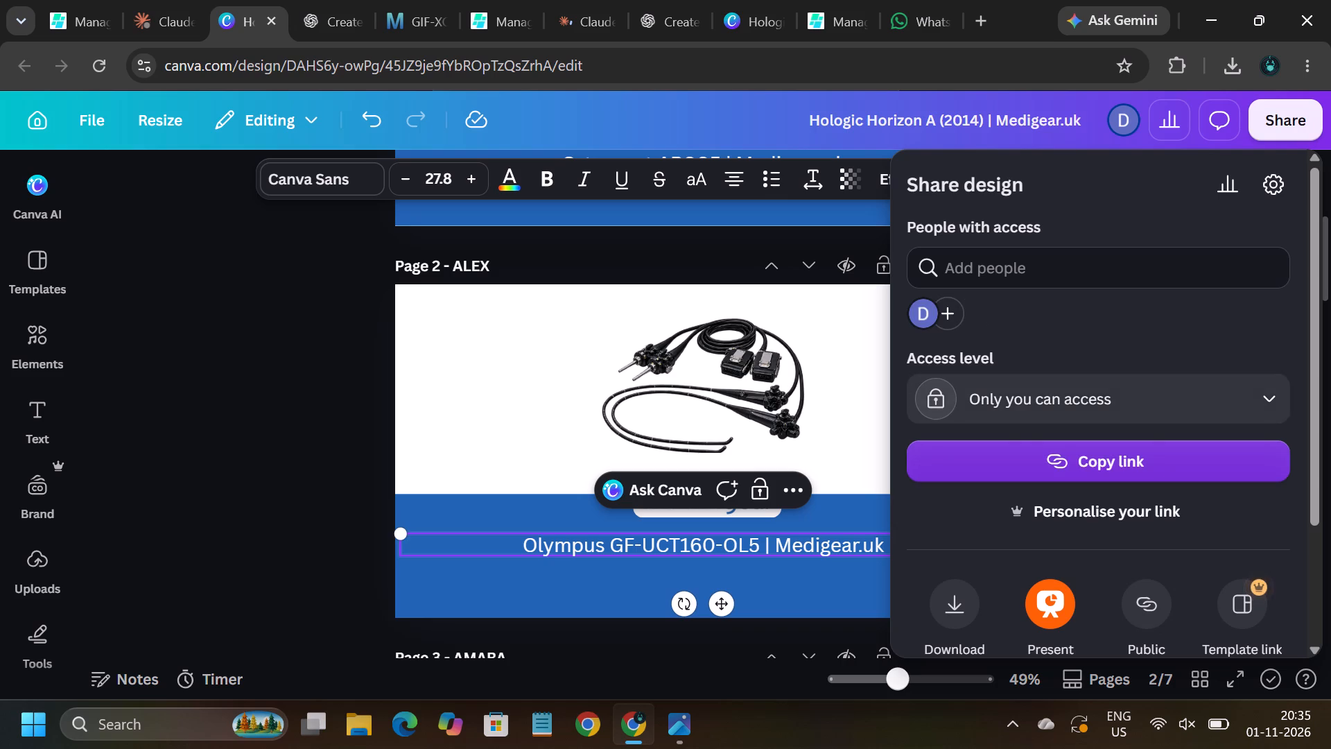
scroll(1014, 411, "down", 1)
left_click(961, 440)
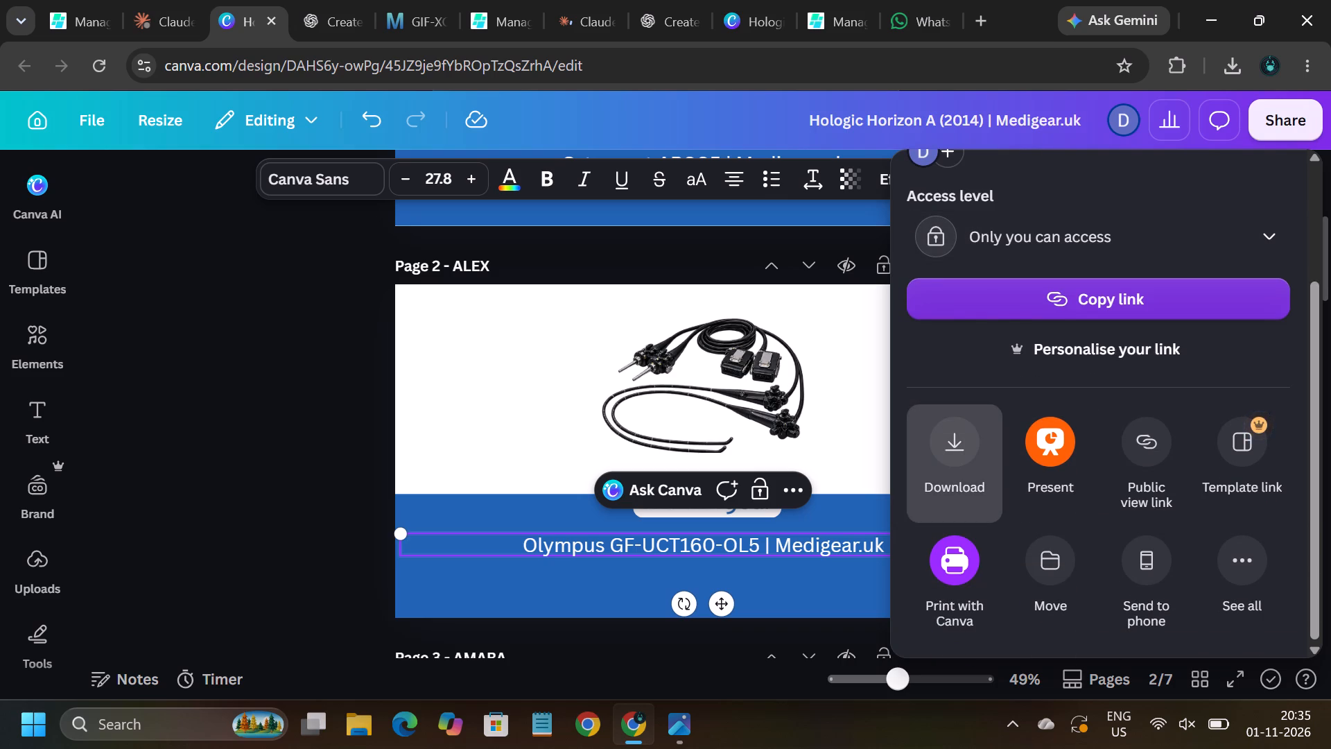
scroll(1074, 484, "down", 2)
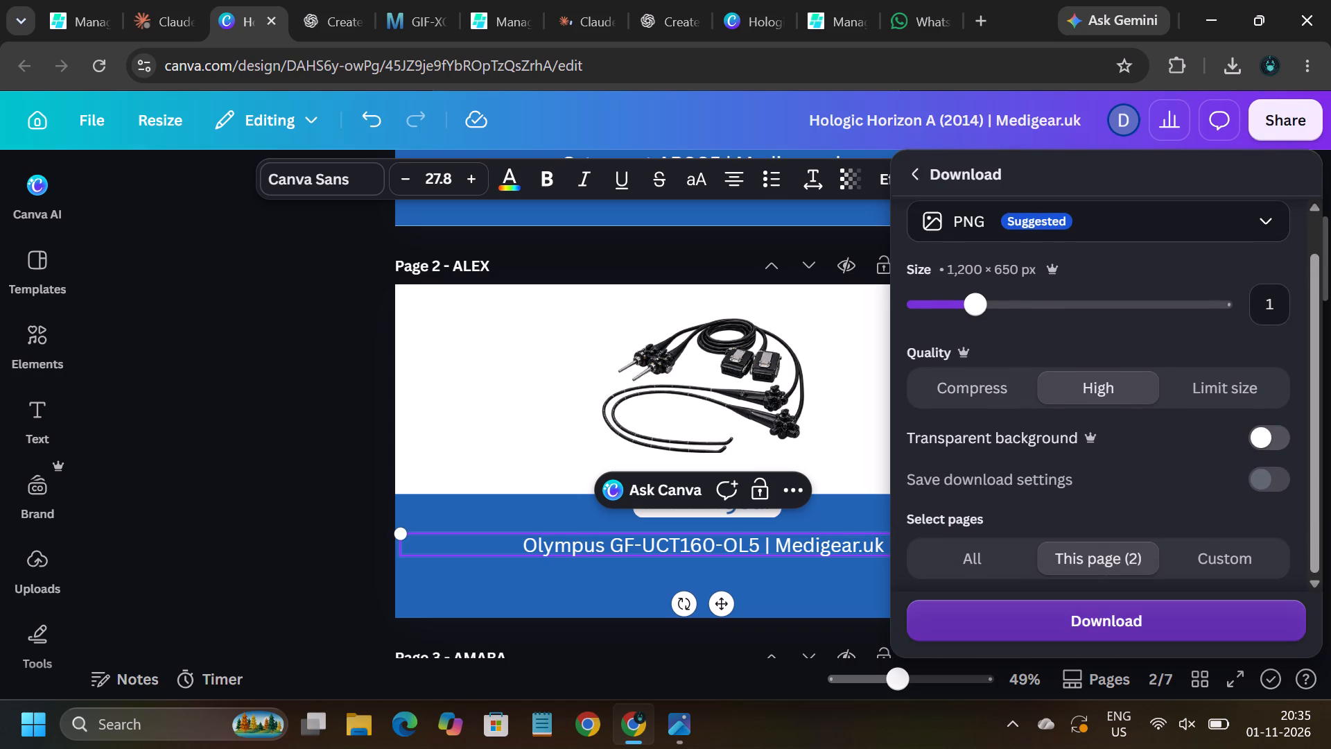
left_click(1090, 631)
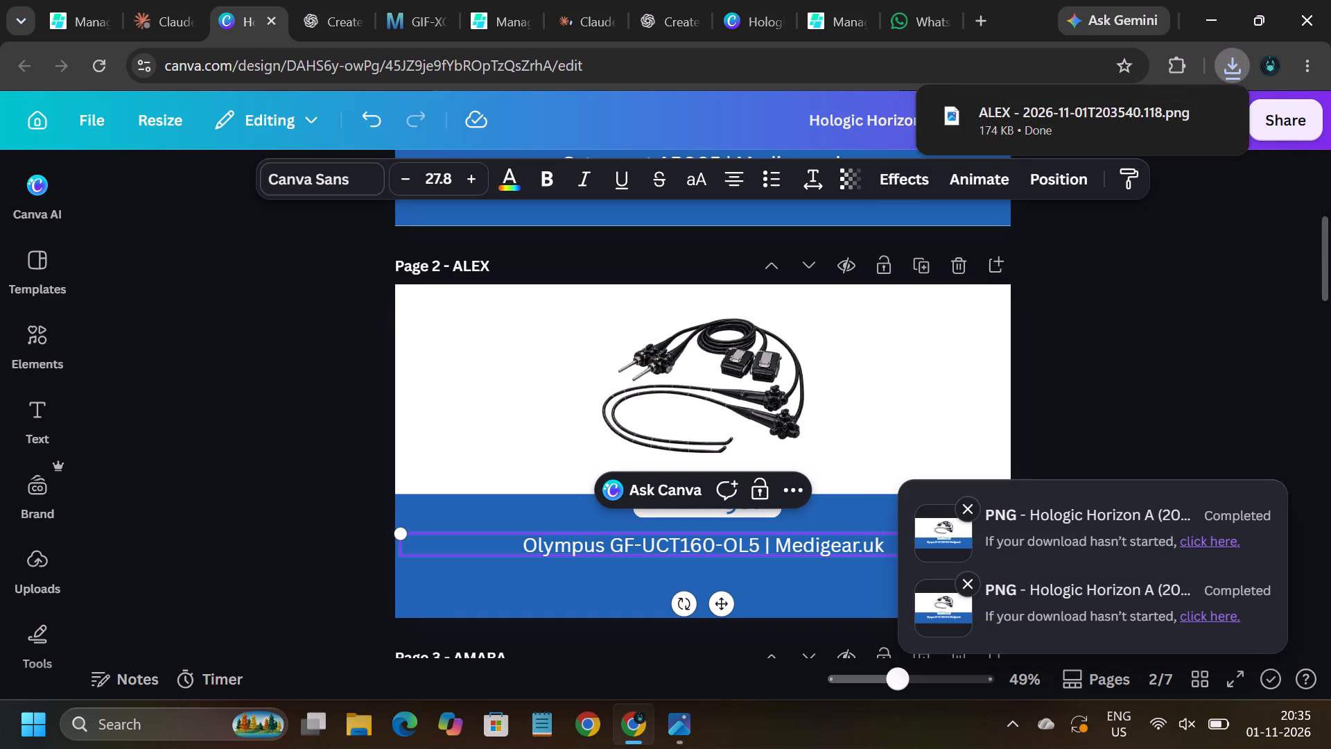
Open the downloaded banner in Photos and save a copy in the Pictures folder under its existing file name.
left_click(1032, 124)
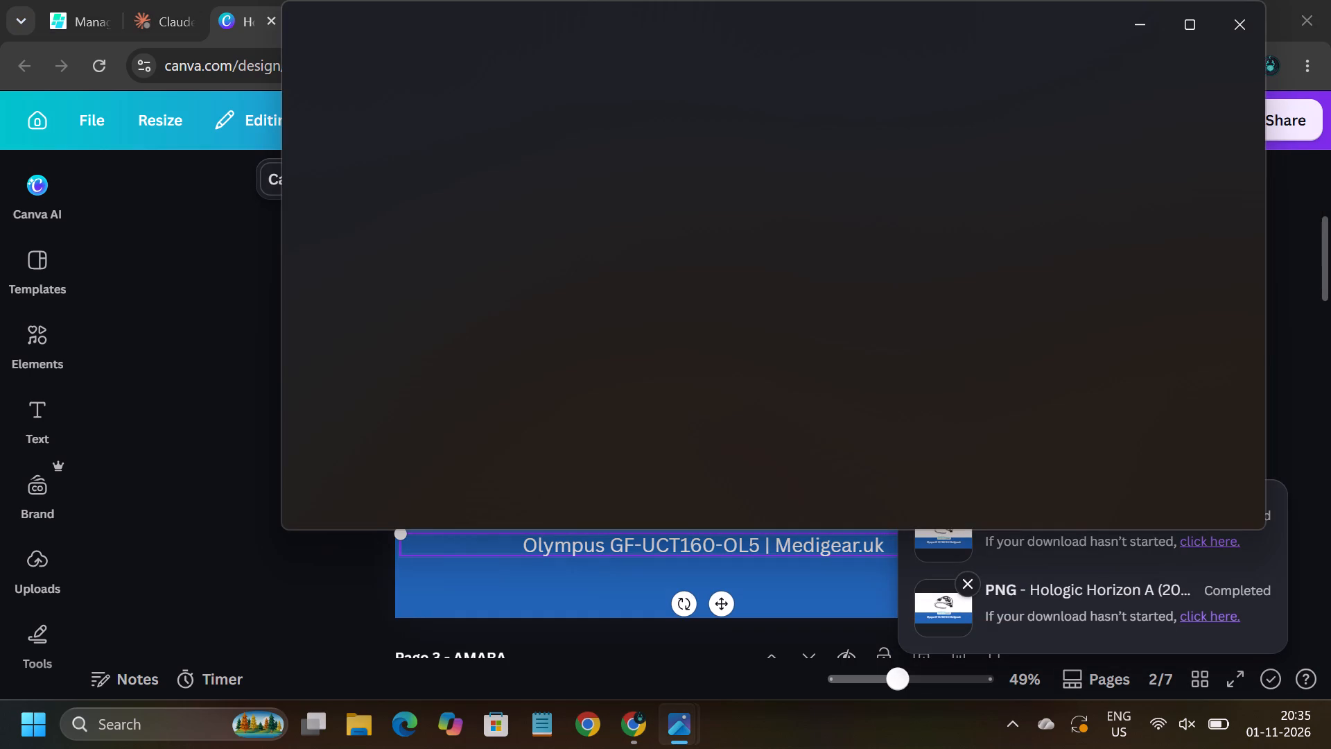
key("ctrl+s")
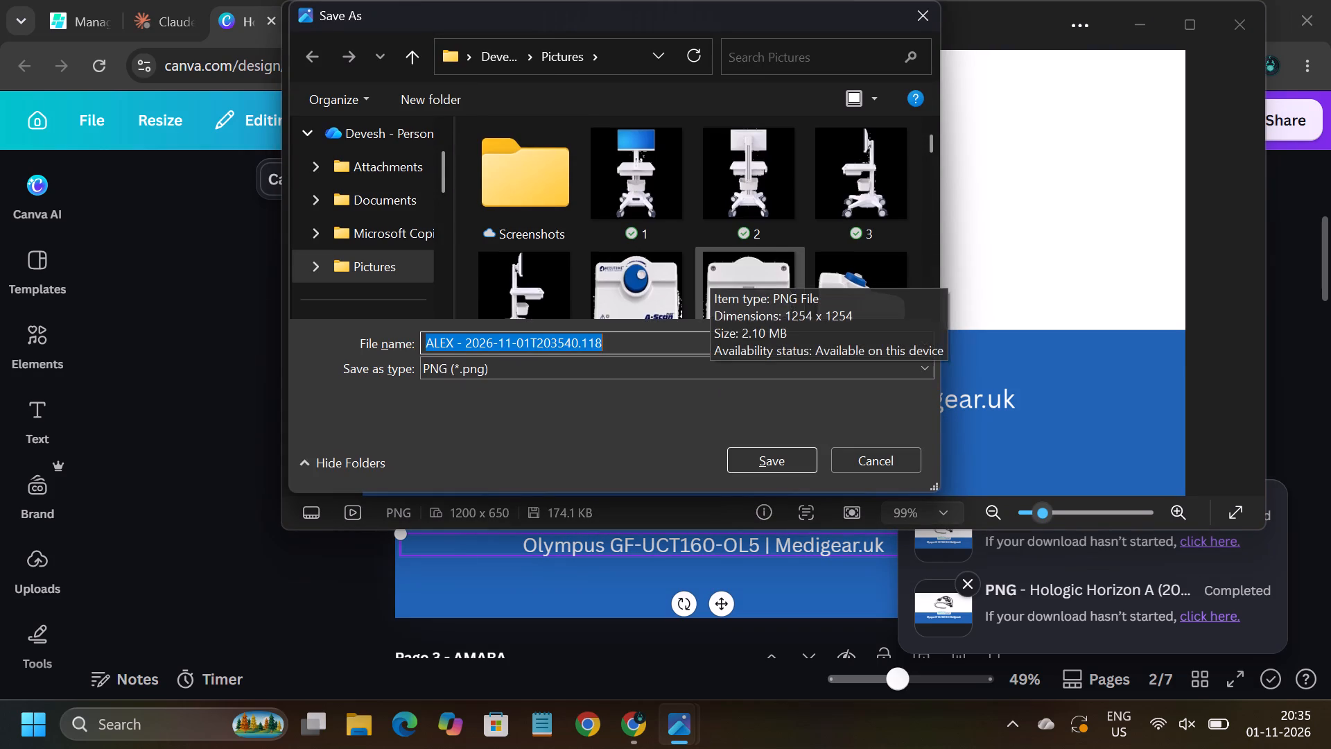
key("Return")
left_click(148, 522)
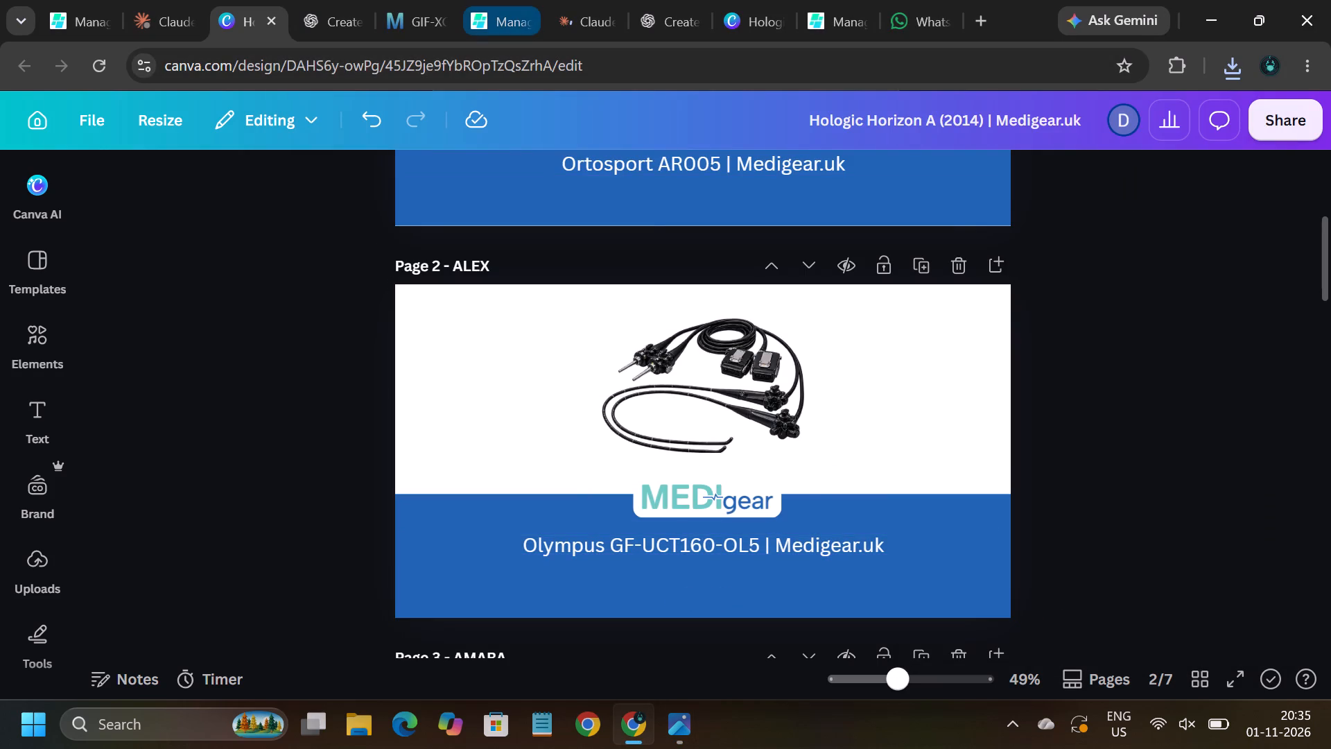
In the product's SEO section, choose the newest ALEX banner from Pictures as the upload for the FB Open Graph image.
left_click(500, 31)
scroll(536, 372, "down", 1)
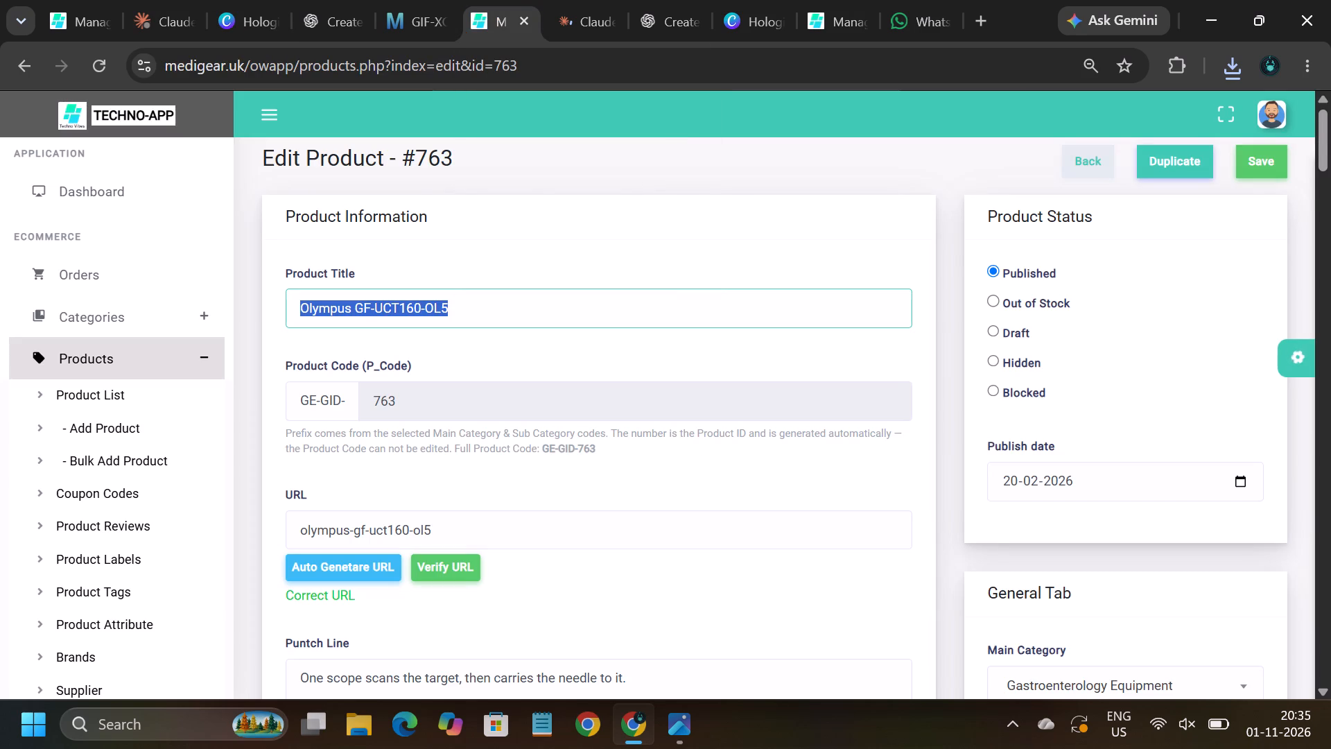
scroll(536, 372, "down", 6)
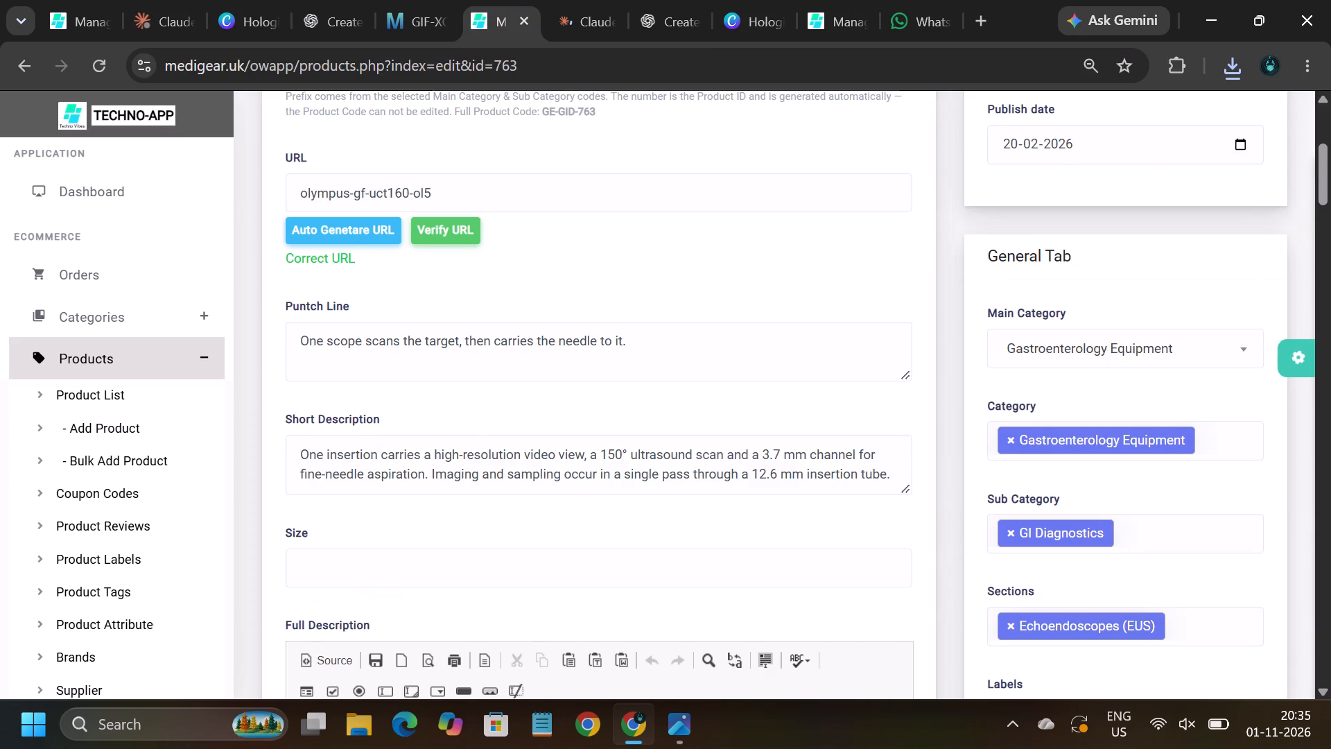
scroll(661, 385, "down", 9)
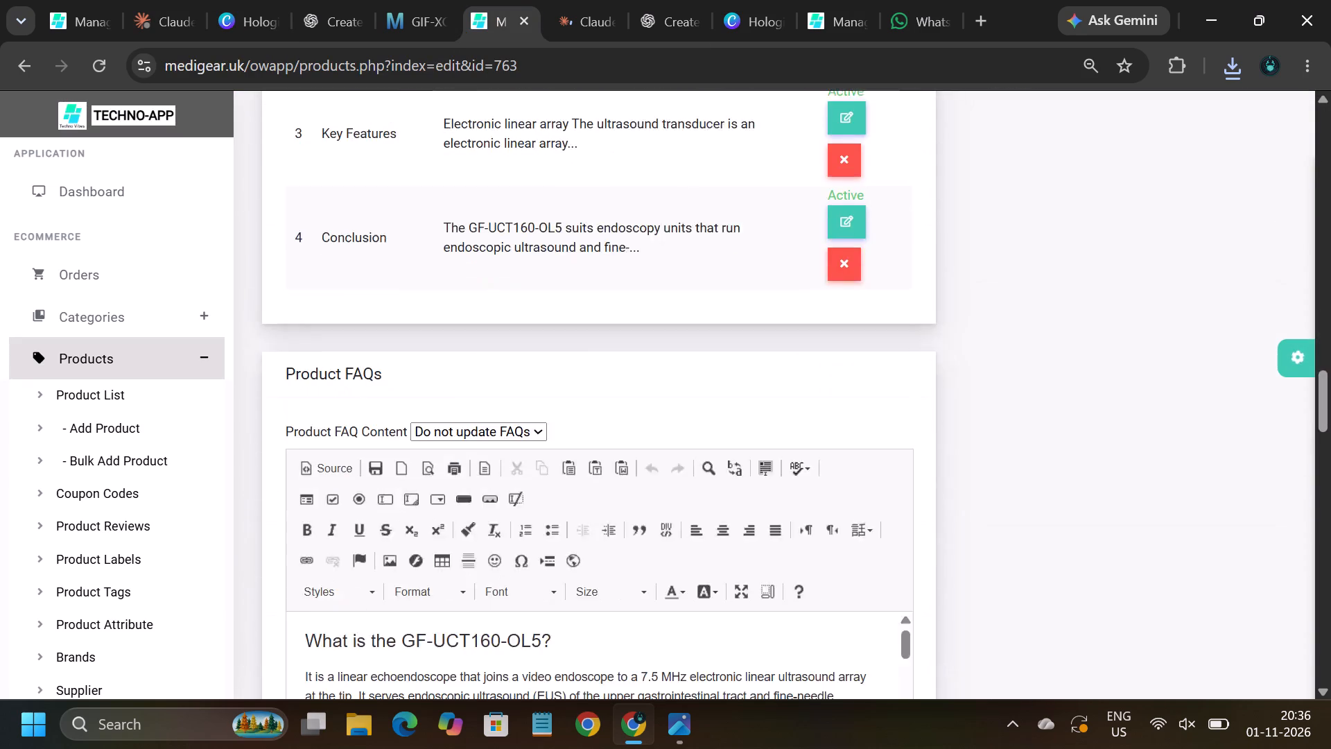
scroll(661, 385, "down", 1)
scroll(661, 385, "up", 5)
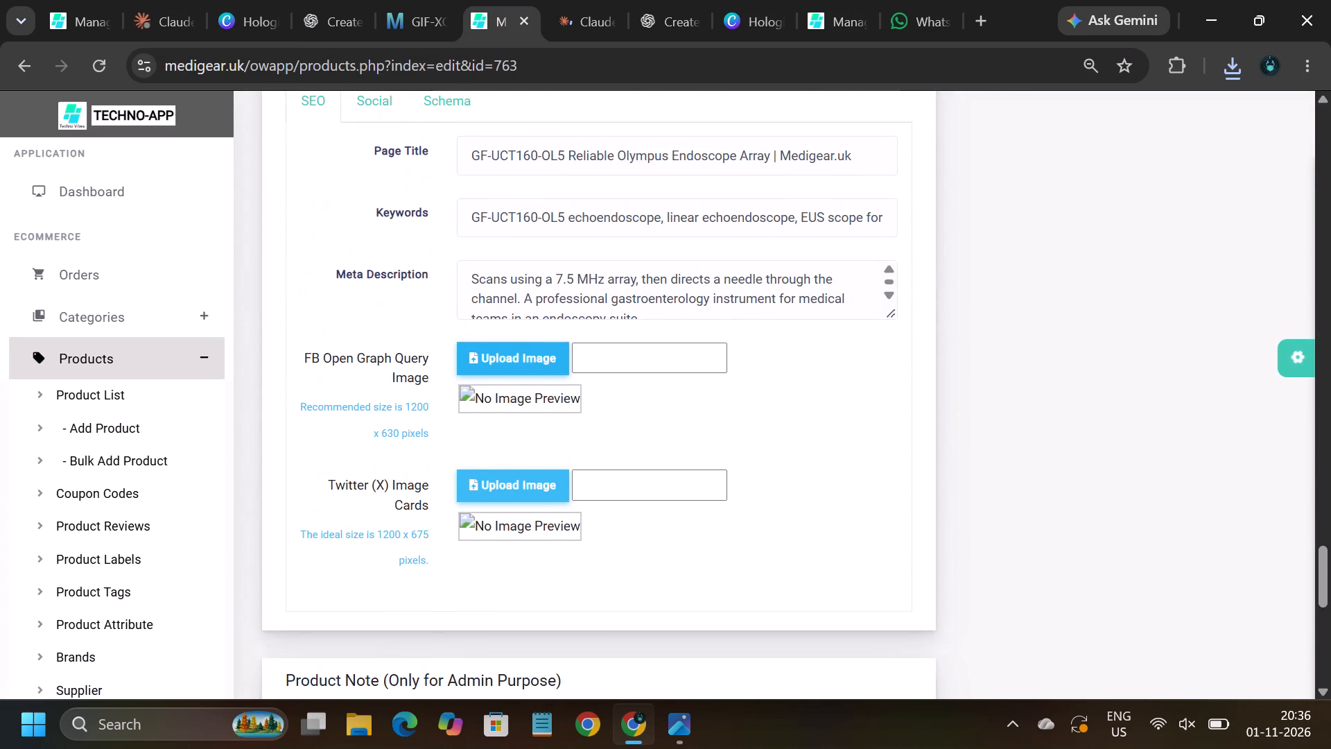
left_click(532, 352)
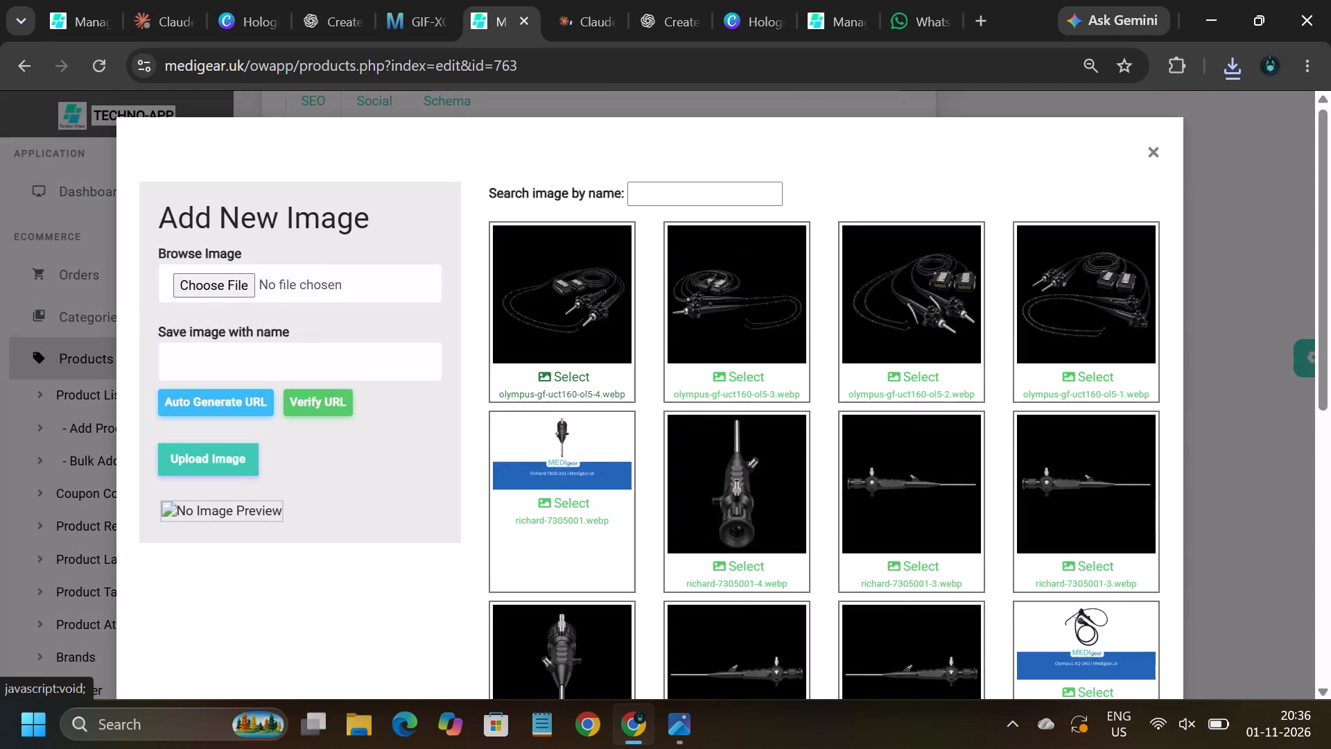
left_click(205, 293)
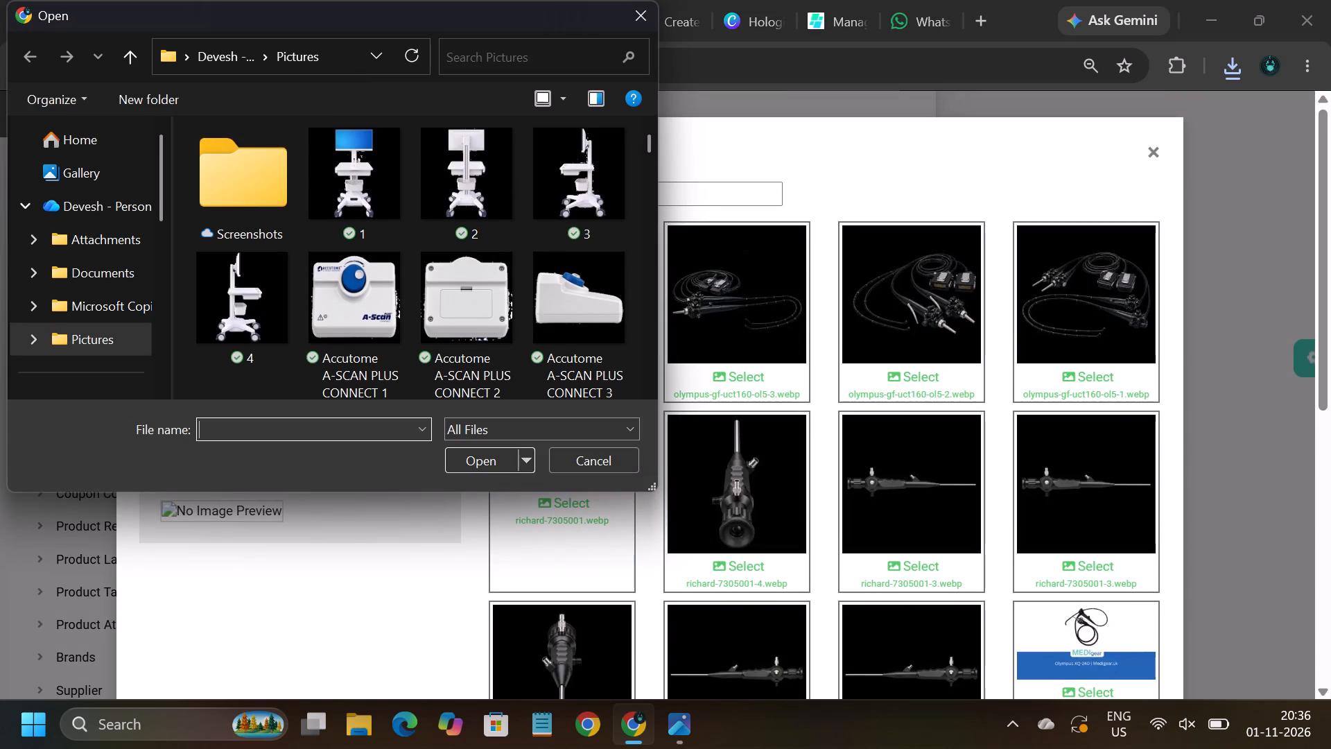
left_click(494, 58)
type("alex")
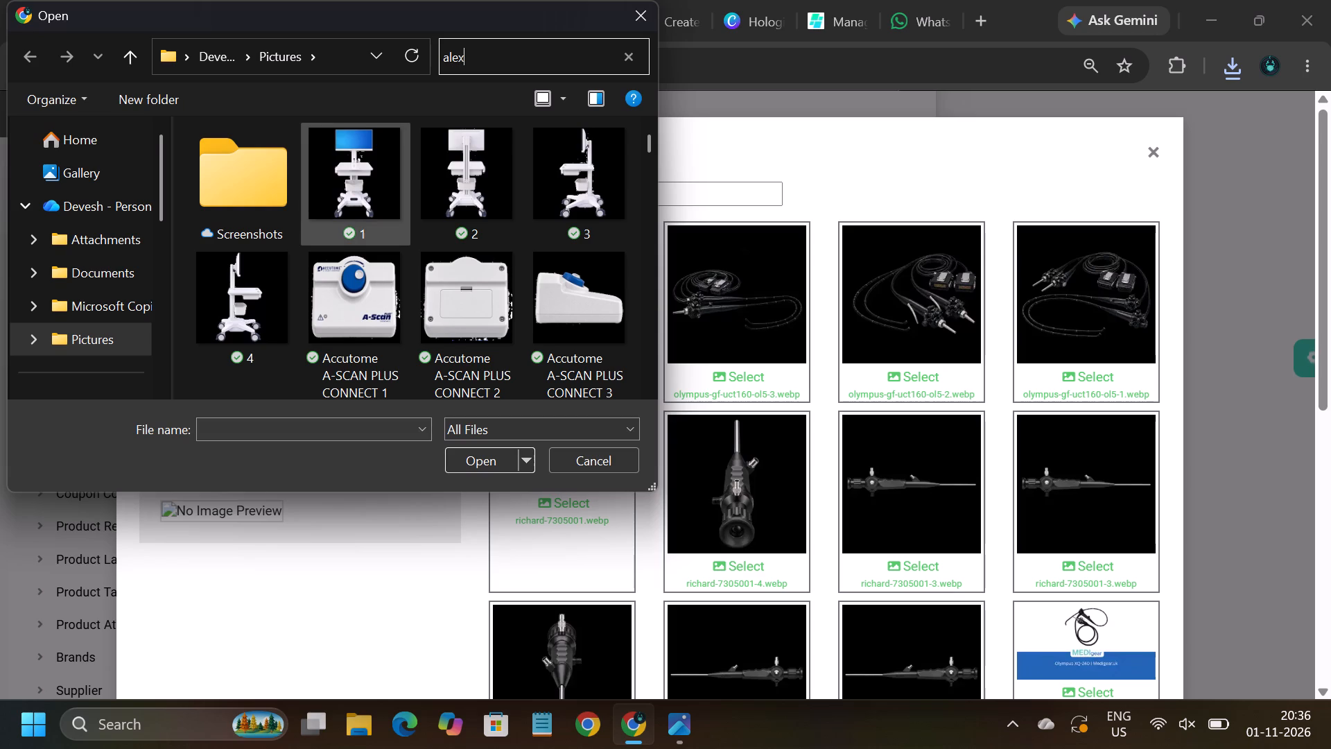
double_click(246, 191)
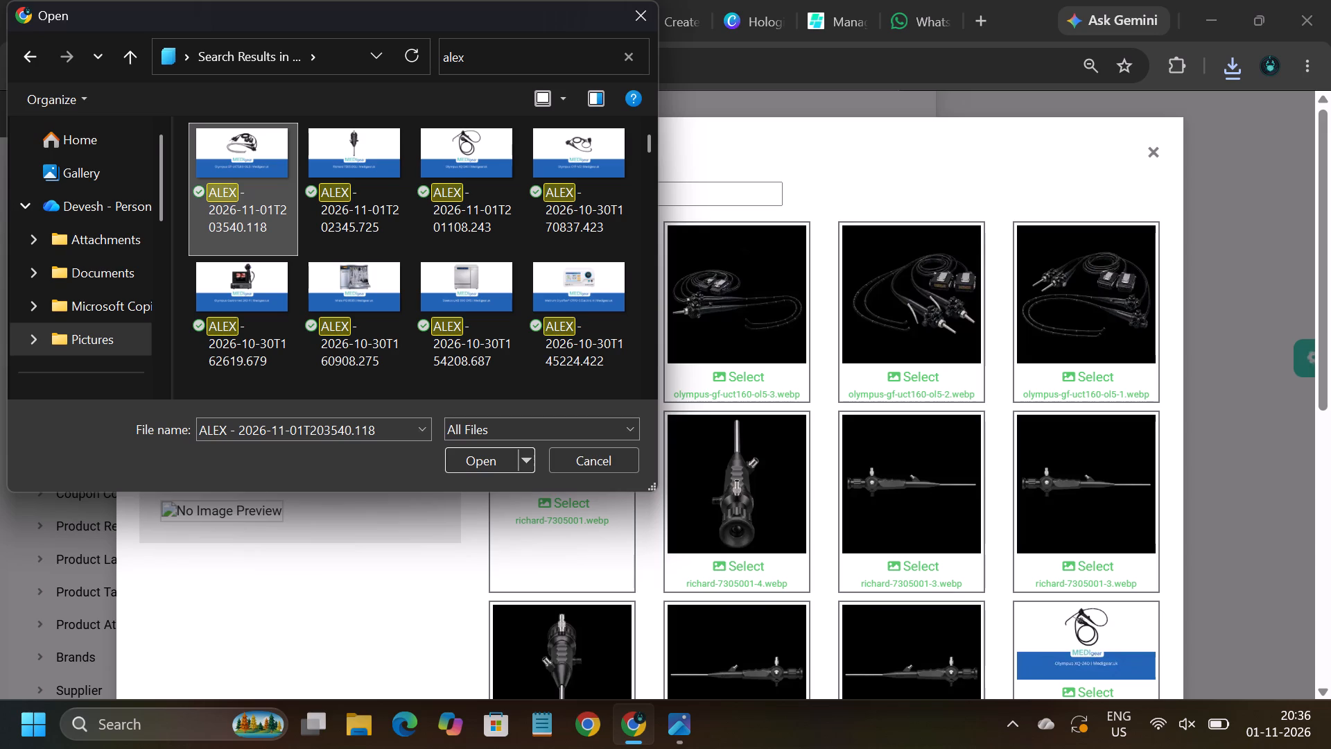
double_click(246, 191)
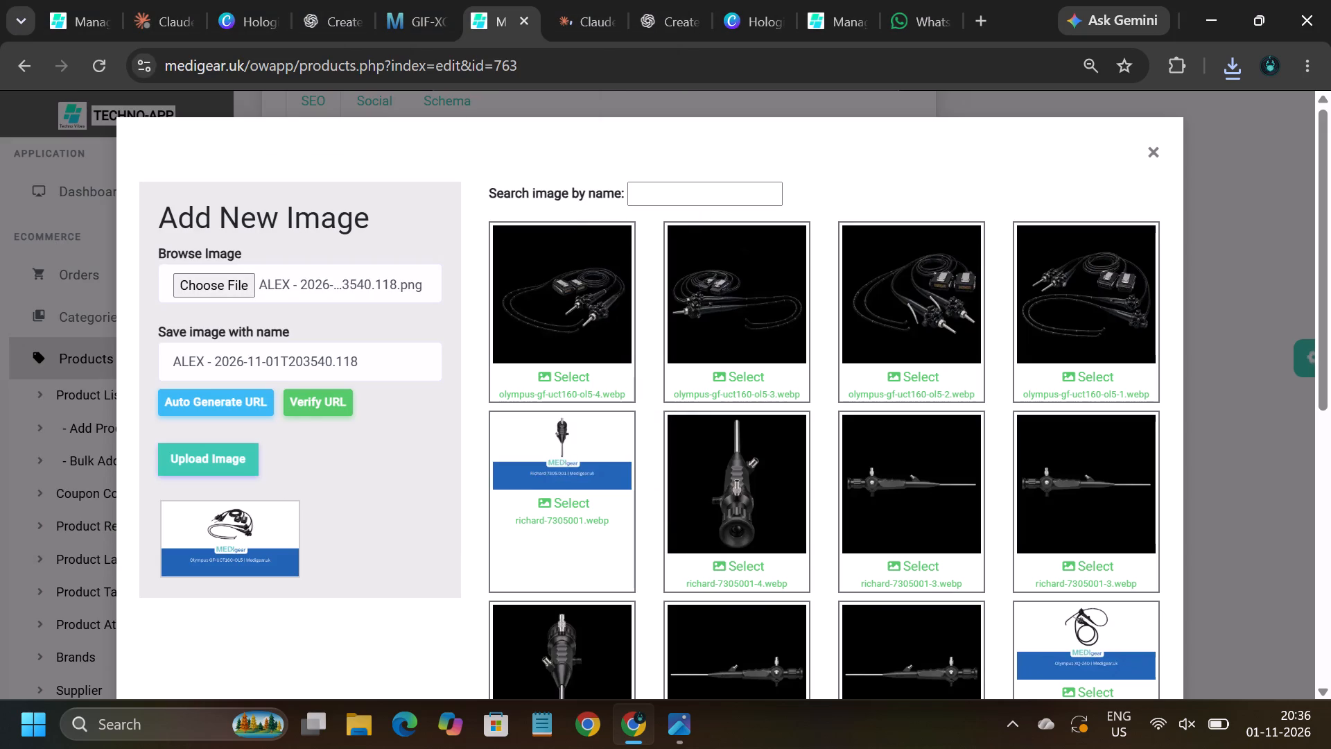
Name the banner image "Olympus GF-UCT160-OL5jpg", auto-generate its URL name and upload it.
left_click(395, 356)
key("BackSpace")
key("BackSpace")
key("BackSpace")
key("BackSpace")
key("BackSpace")
key("BackSpace")
key("BackSpace")
key("BackSpace")
key("BackSpace")
key("BackSpace")
key("BackSpace")
key("BackSpace")
key("BackSpace")
key("BackSpace")
key("BackSpace")
key("BackSpace")
key("BackSpace")
key("BackSpace")
key("BackSpace")
key("BackSpace")
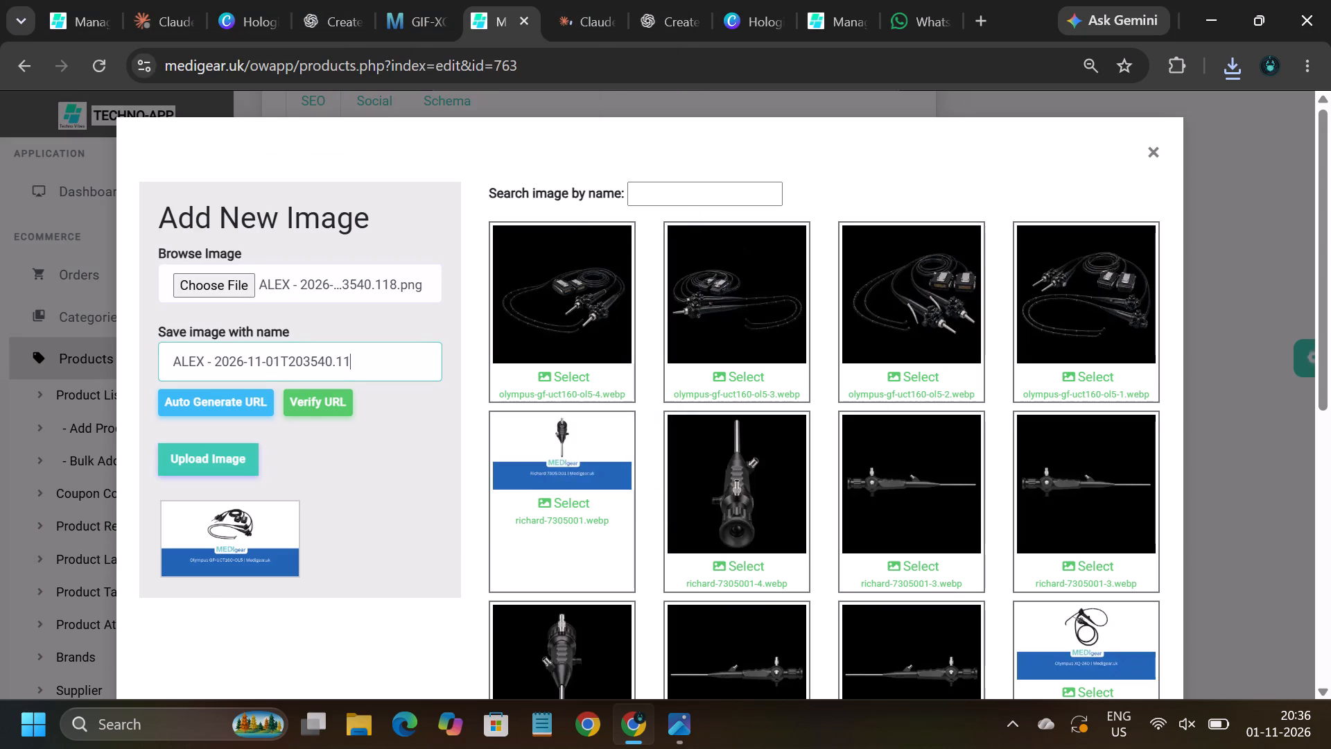
key("ctrl+v")
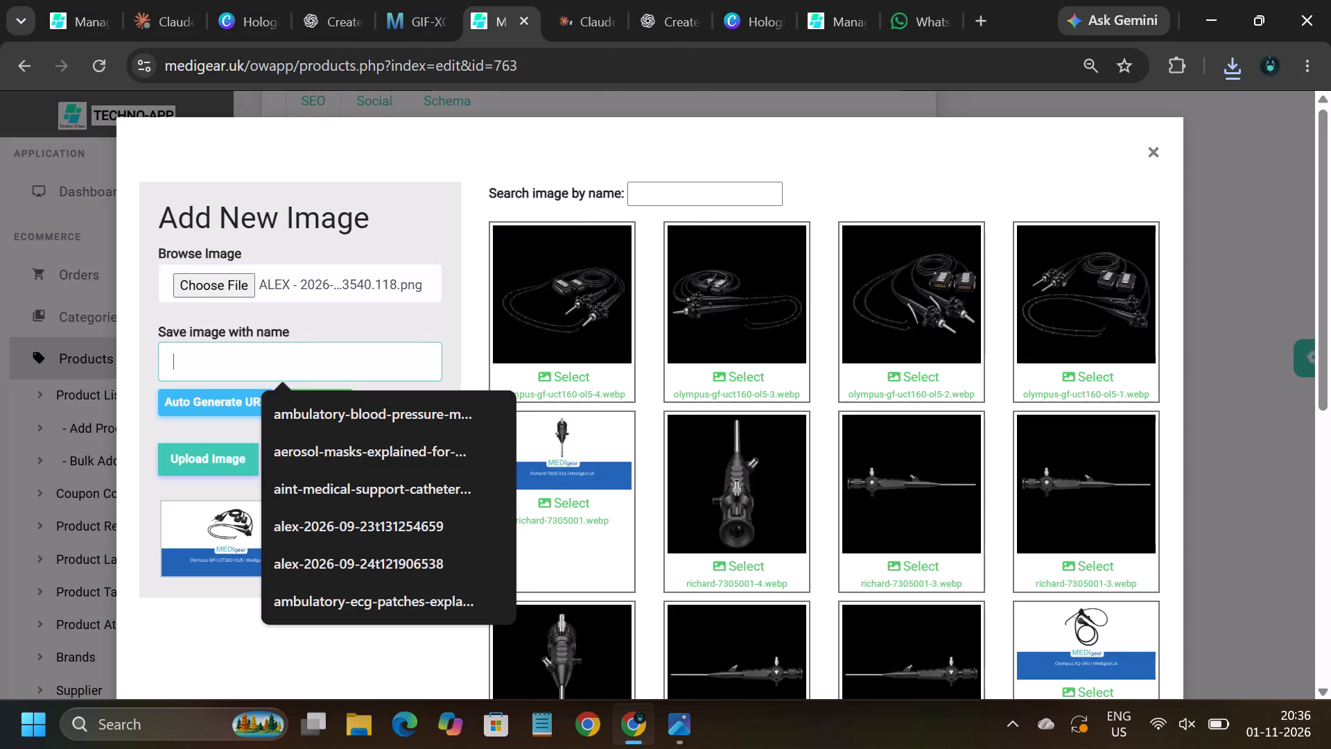
type("jpg")
left_click(232, 404)
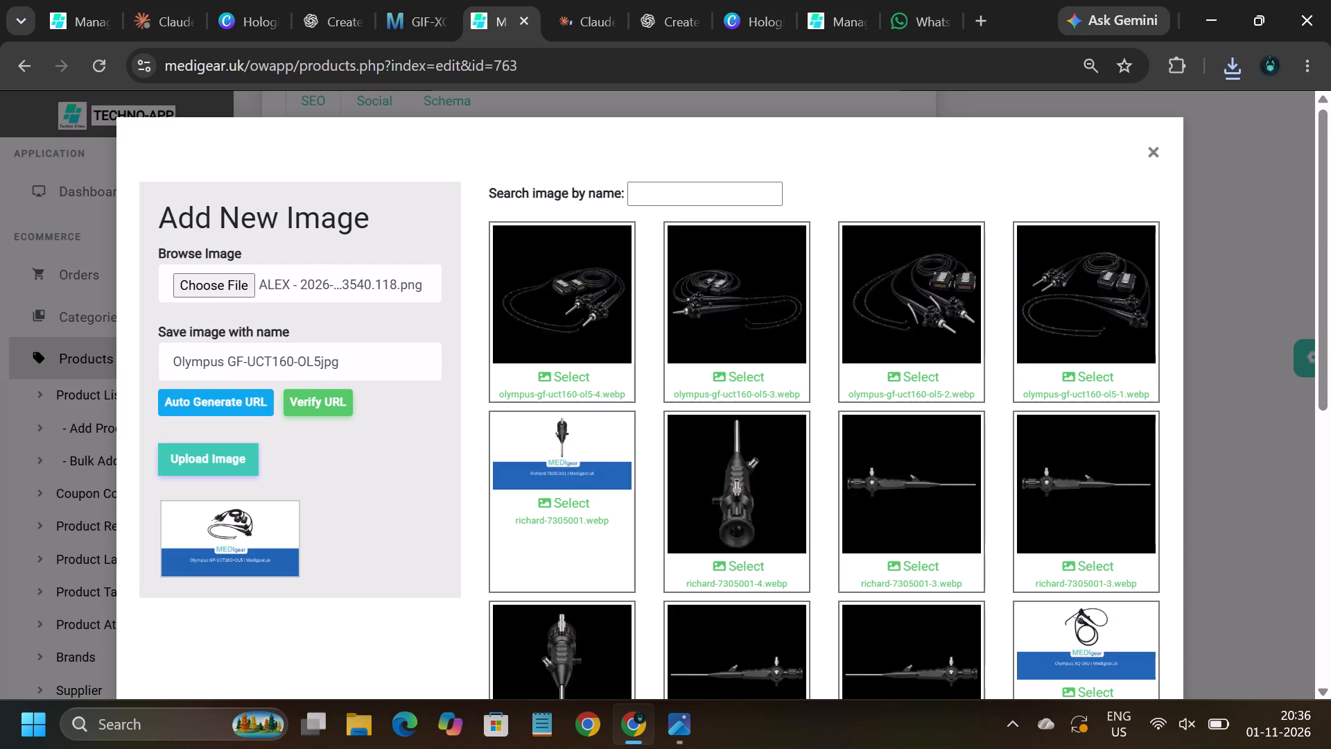
left_click(218, 479)
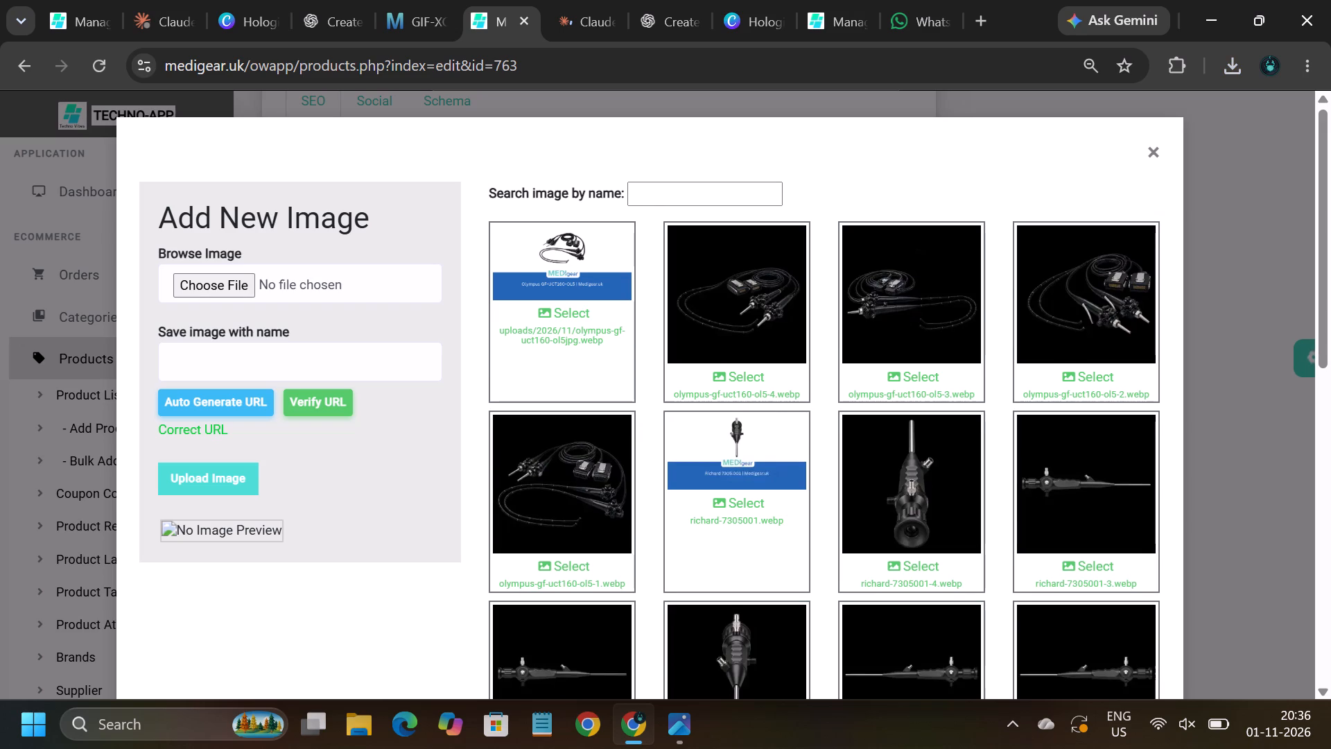
Assign the newly uploaded Olympus GF-UCT160-OL5 banner to both the FB Open Graph image and the Twitter (X) card image.
left_click(548, 271)
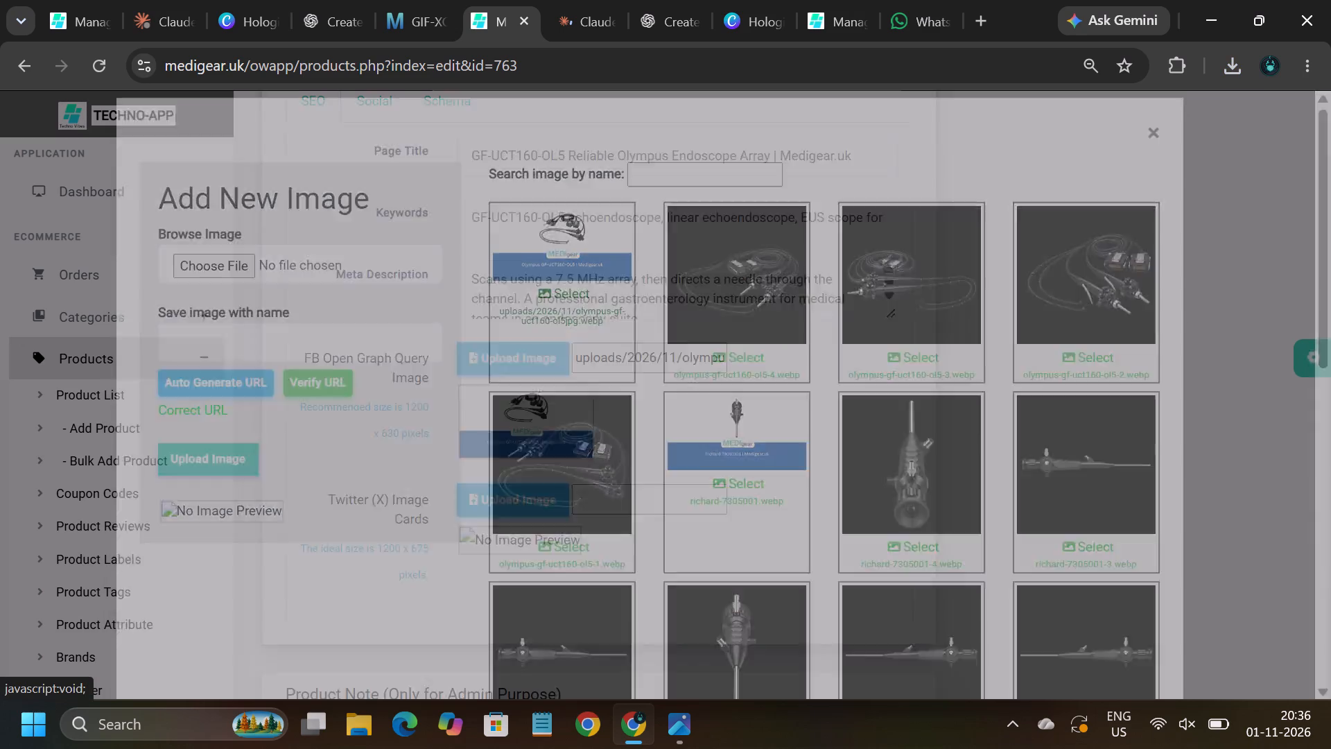
left_click(513, 510)
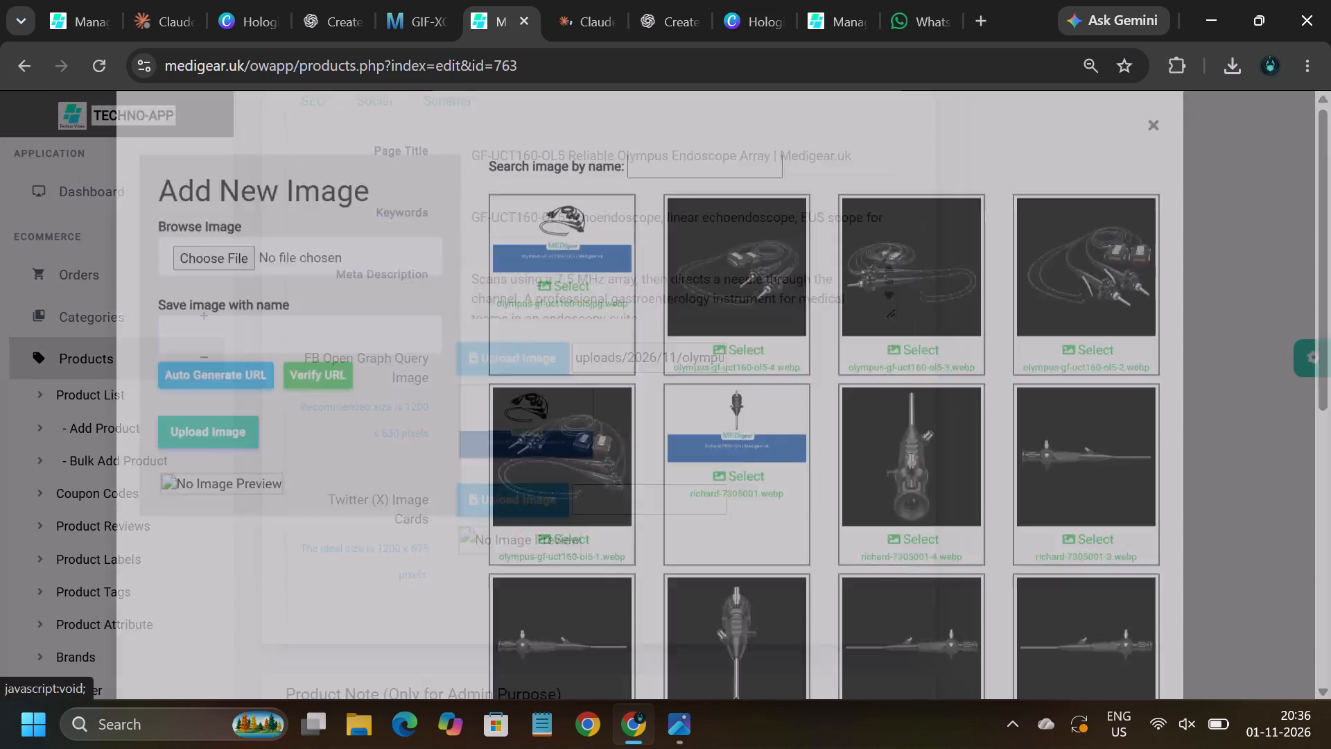
left_click(562, 304)
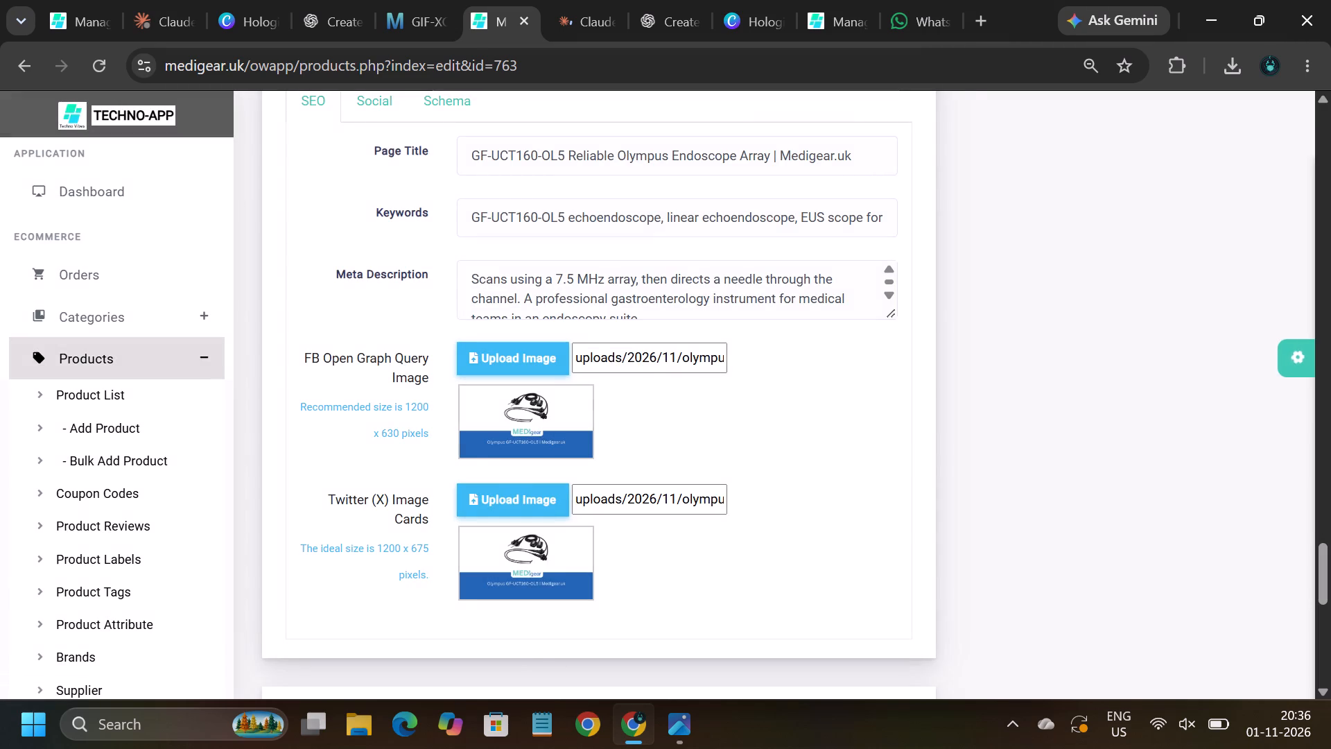
Save product #763 with its new social-sharing images.
scroll(817, 377, "up", 13)
scroll(817, 377, "up", 8)
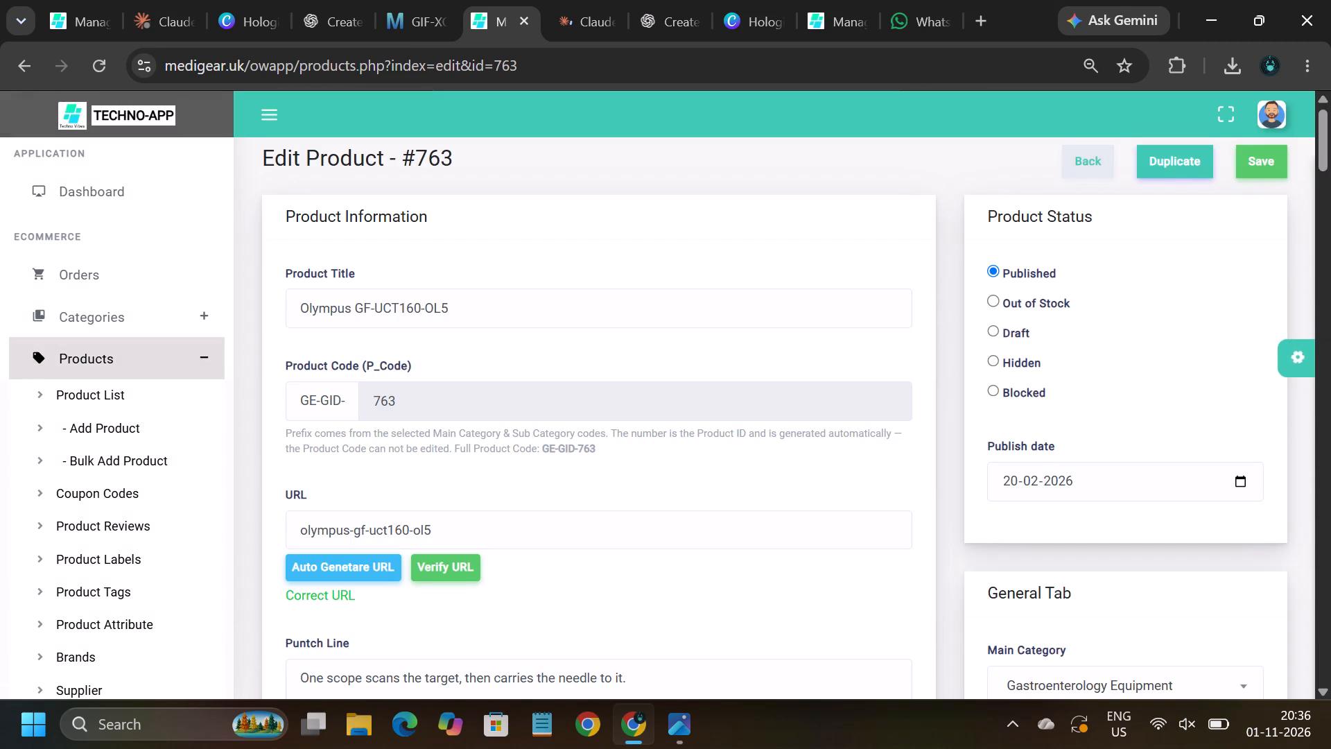
left_click(1258, 154)
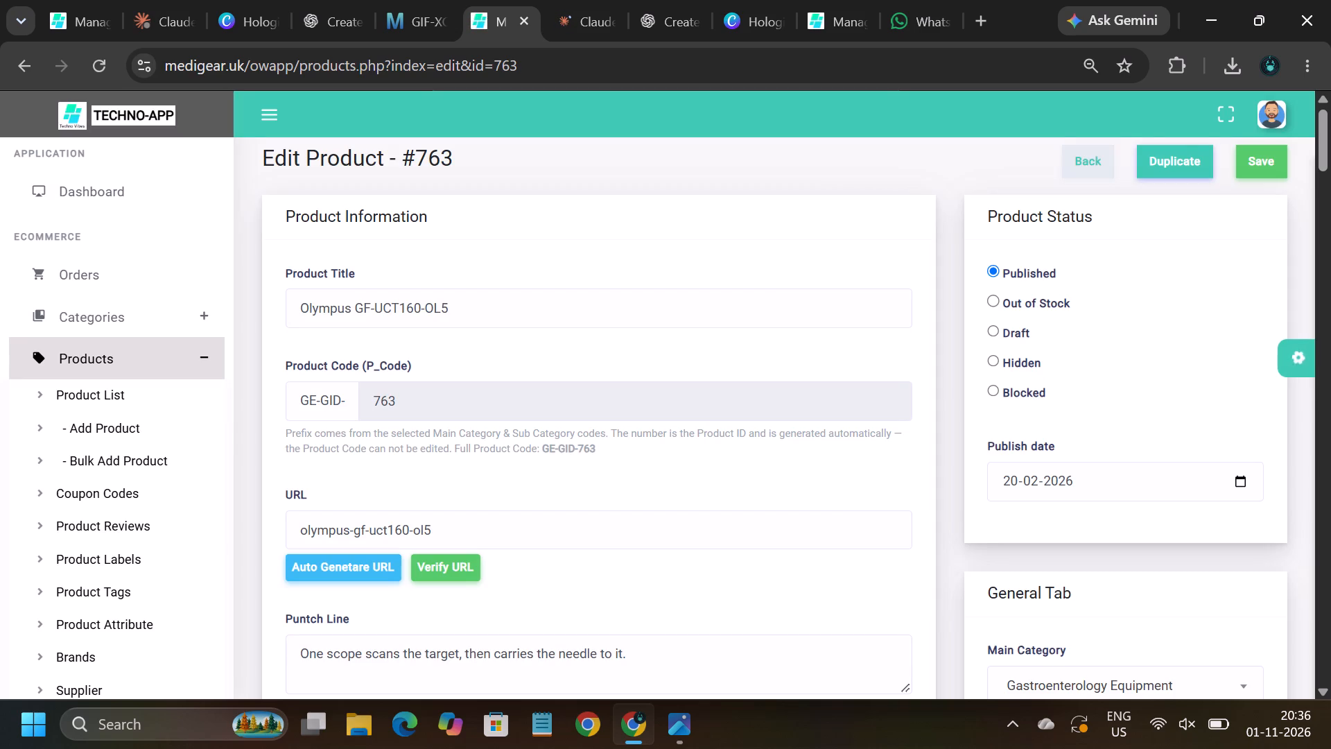
Select the full product title text of the Olympus GF-UCT160-OL5 listing.
left_click(483, 309)
left_click_drag(483, 309, 279, 307)
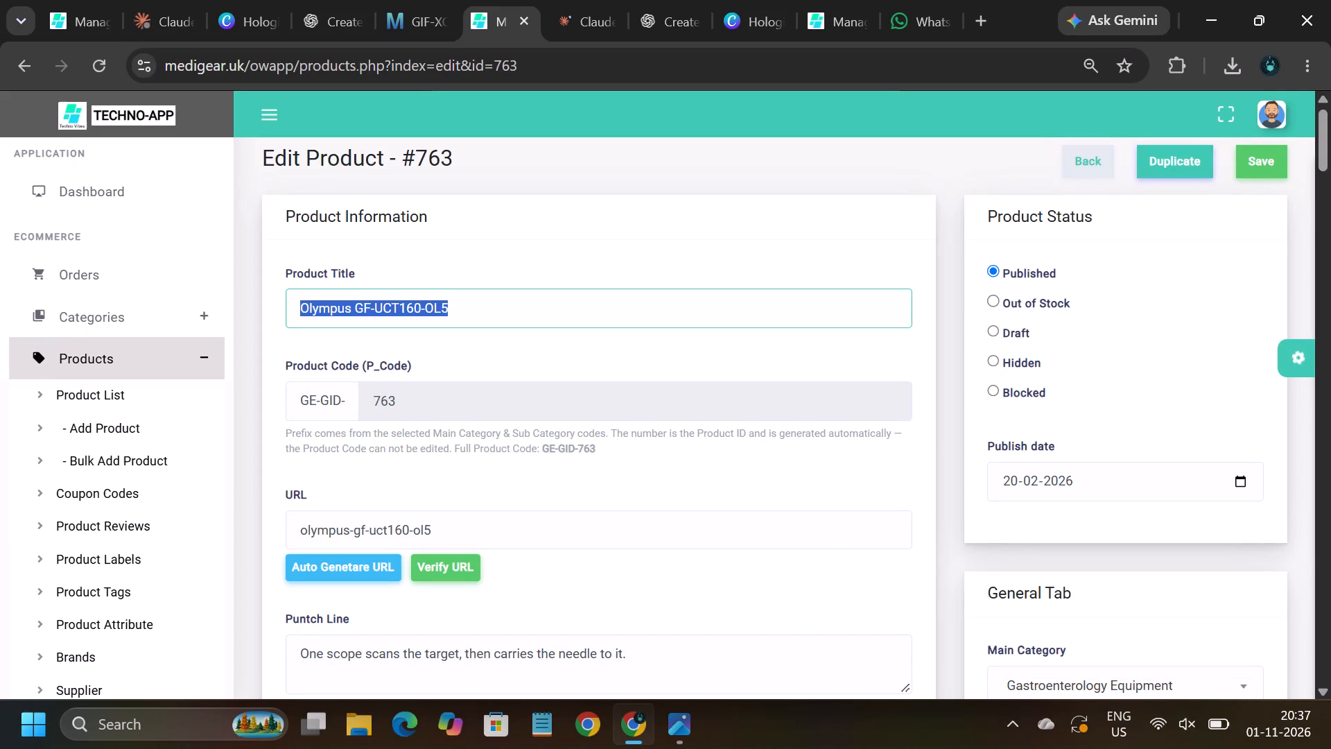
Search the medigear.uk storefront for the copied title Olympus GF-UCT160-OL5 and open its product page to check the new images.
key("ctrl+c")
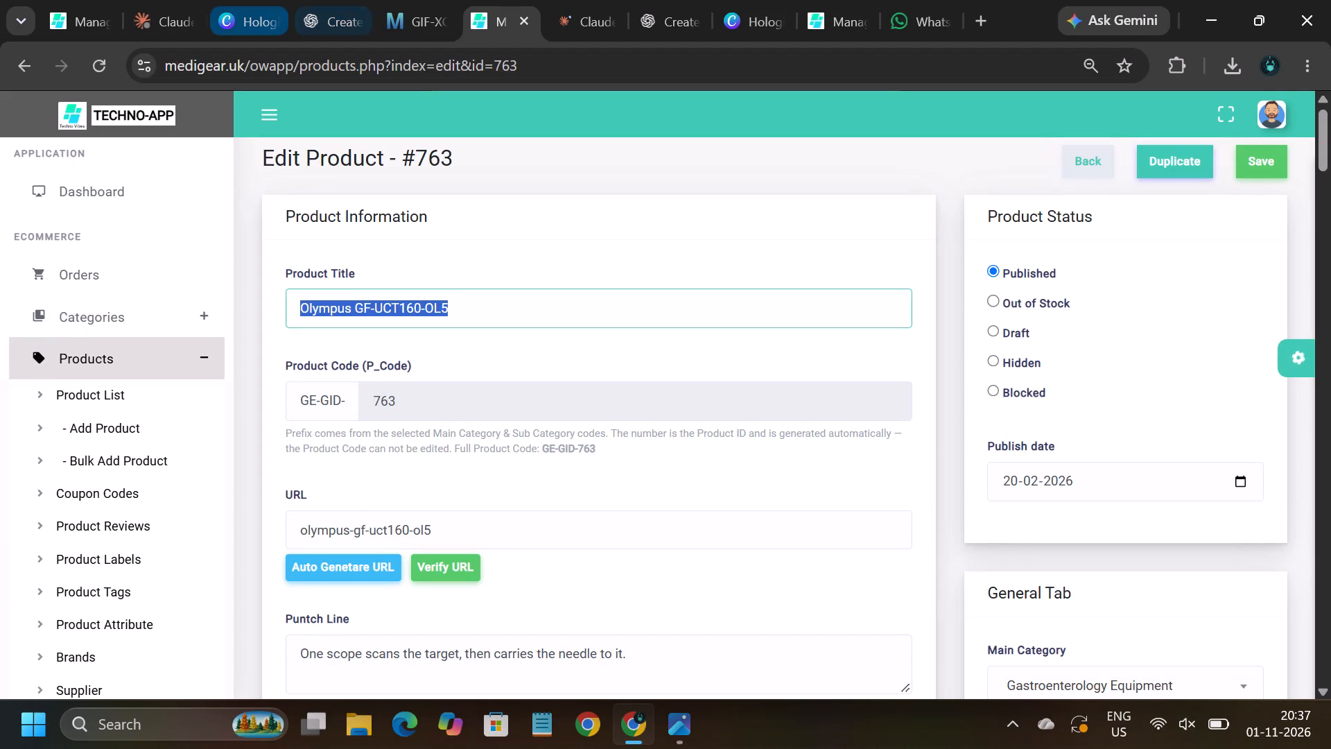
left_click(401, 30)
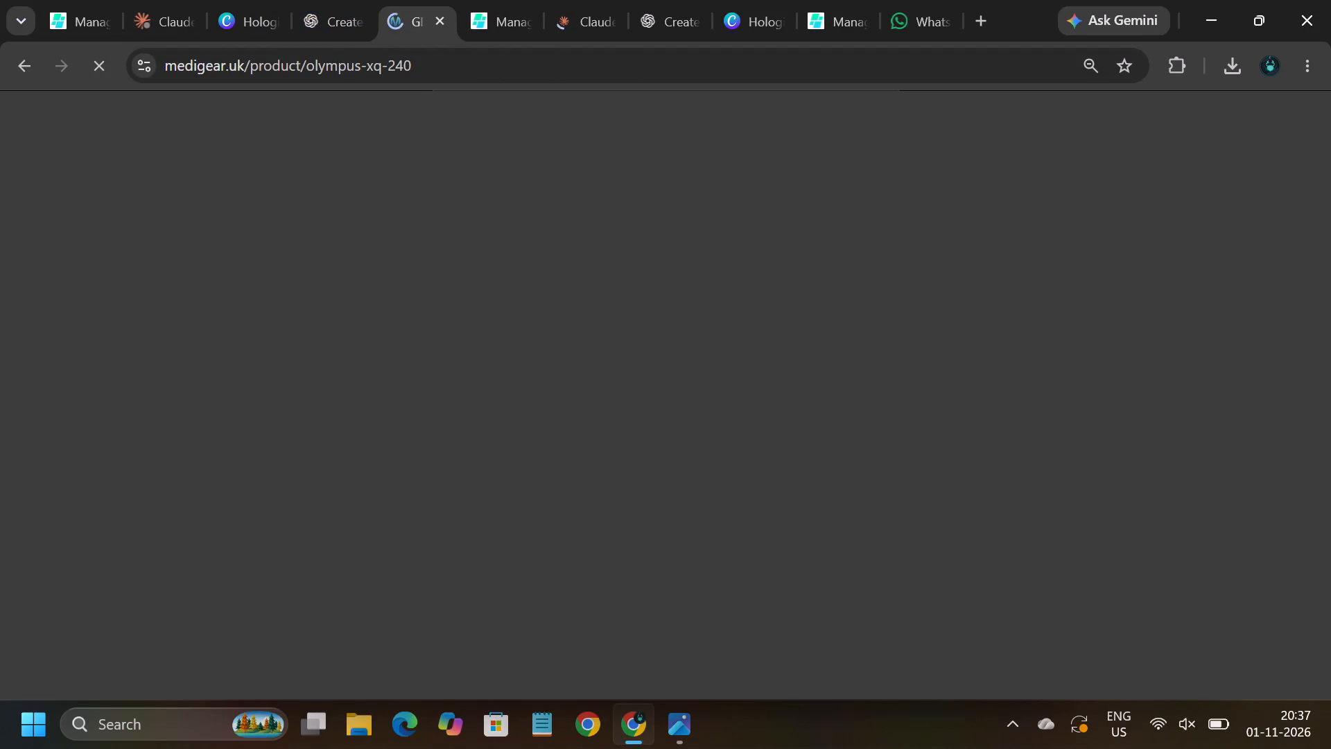
left_click(494, 211)
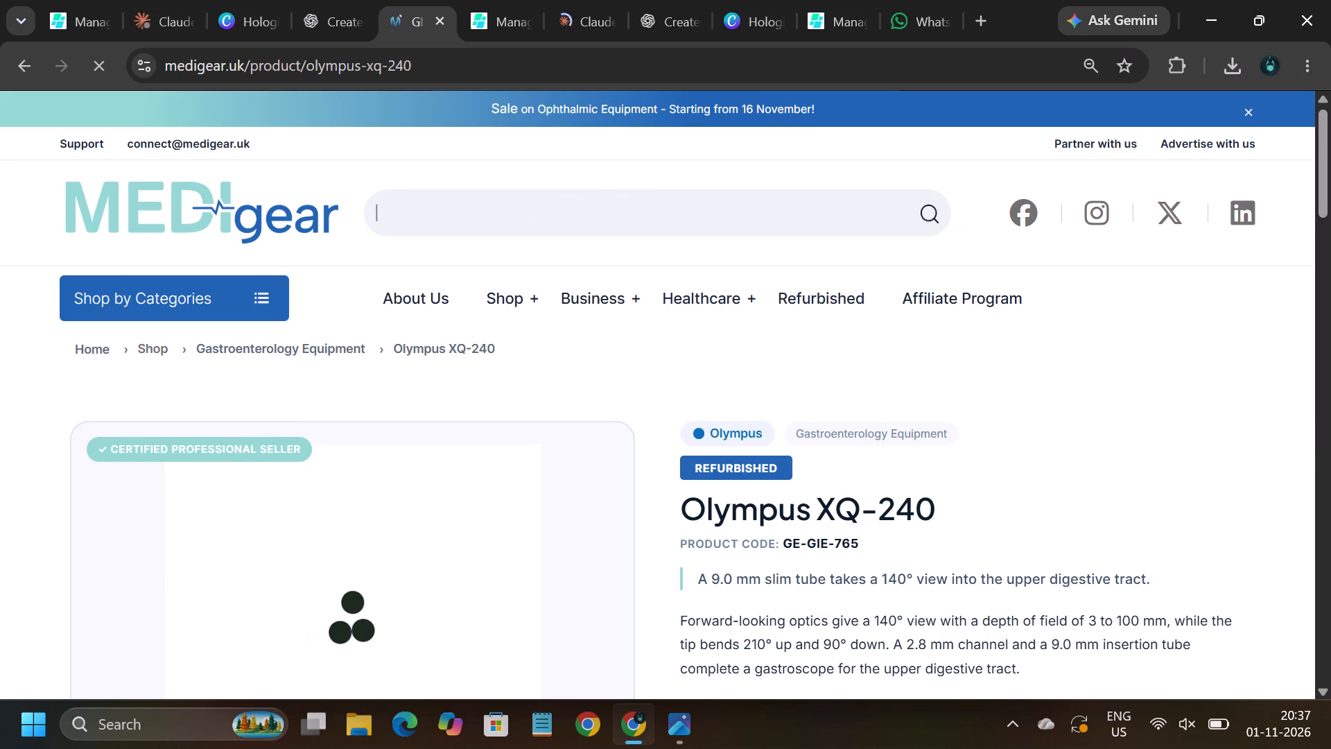
key("ctrl+v")
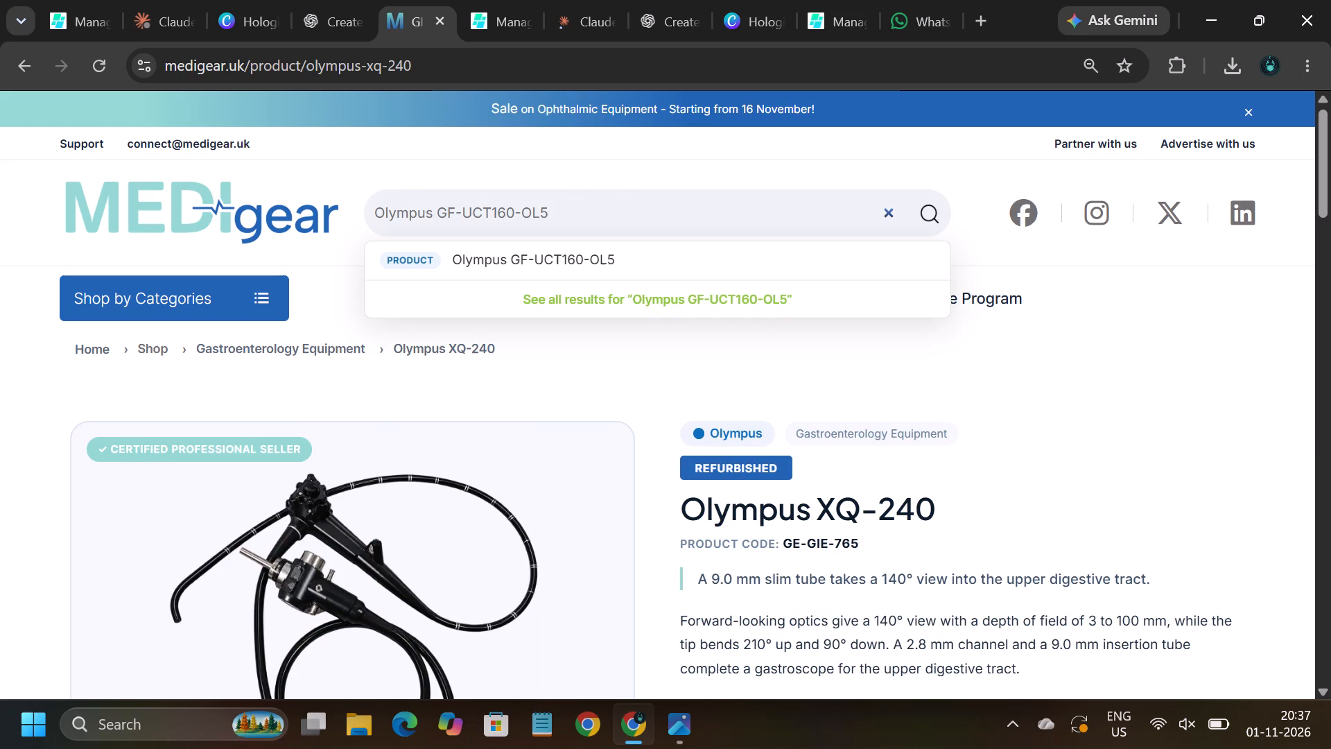
left_click(580, 267)
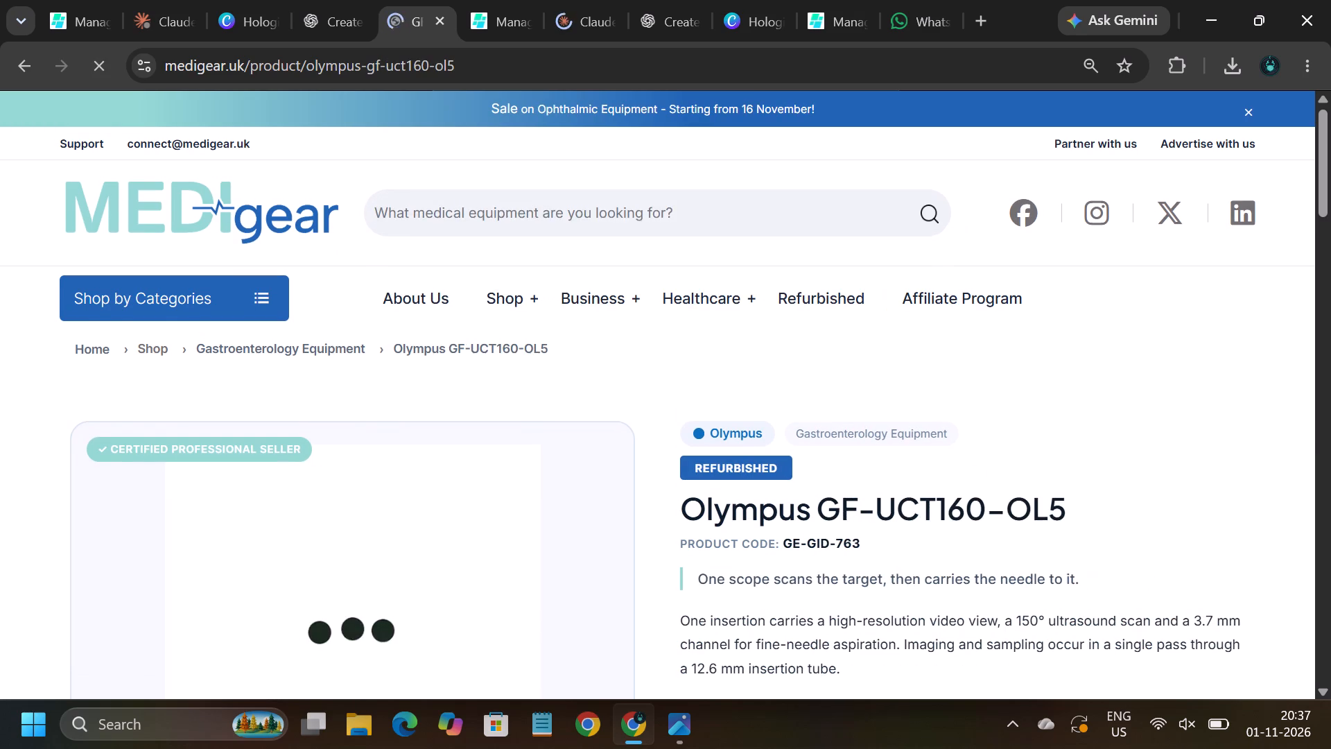
scroll(386, 553, "down", 2)
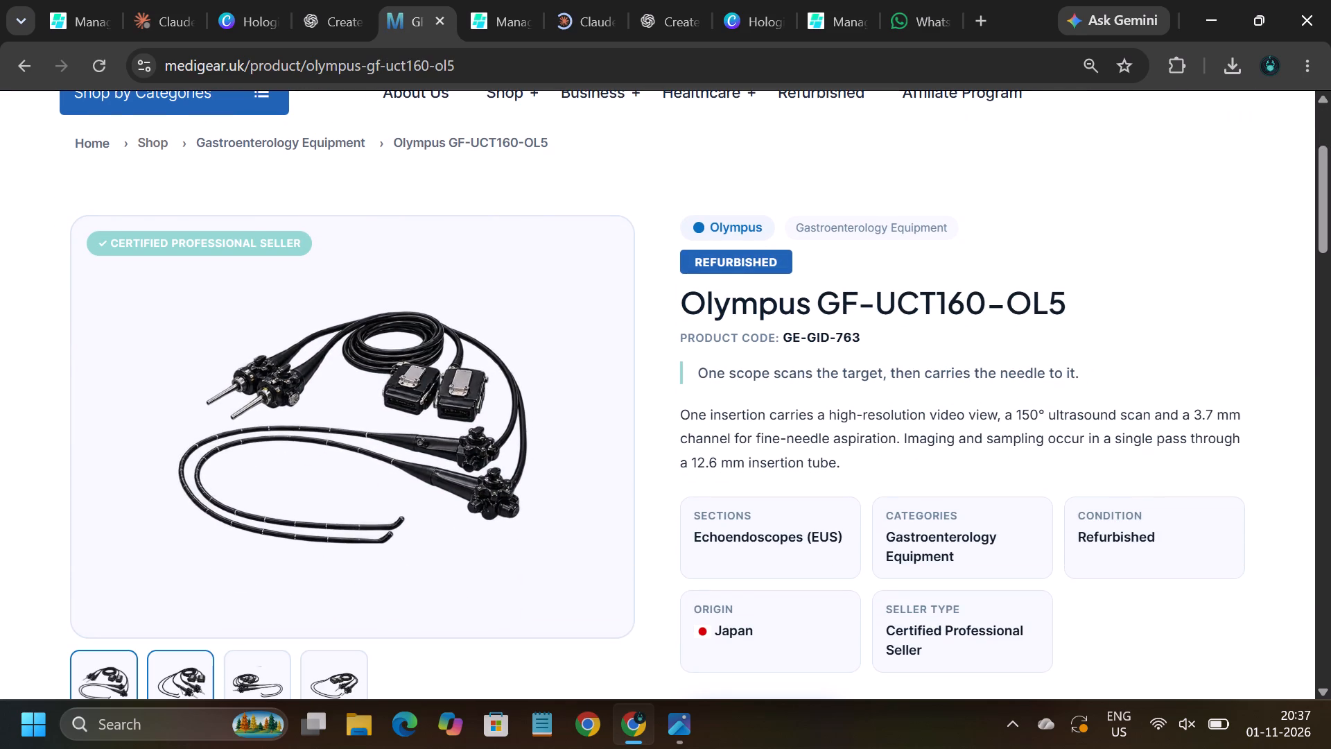
Examine the four gallery views and the Key Advantages, Key Features and Conclusion sections of the live Olympus GF-UCT160-OL5 product page.
left_click(189, 675)
left_click(262, 682)
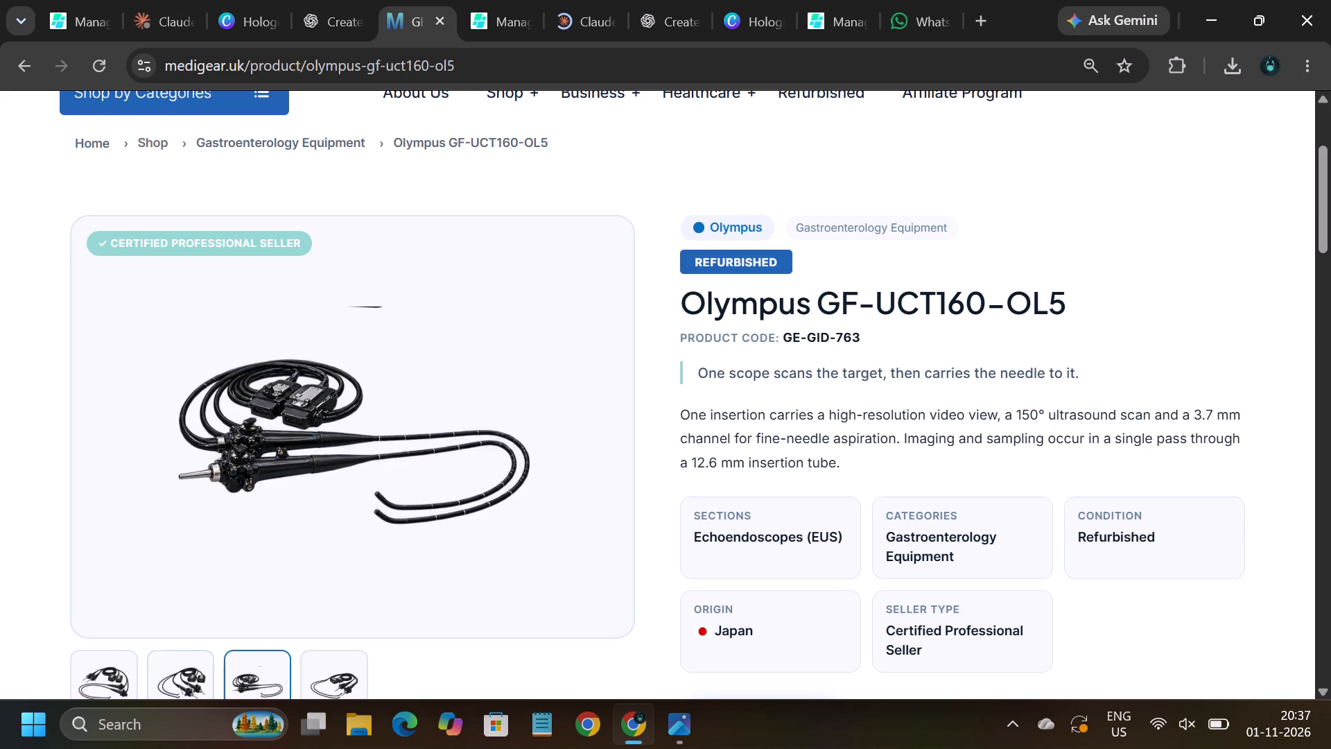
left_click(341, 672)
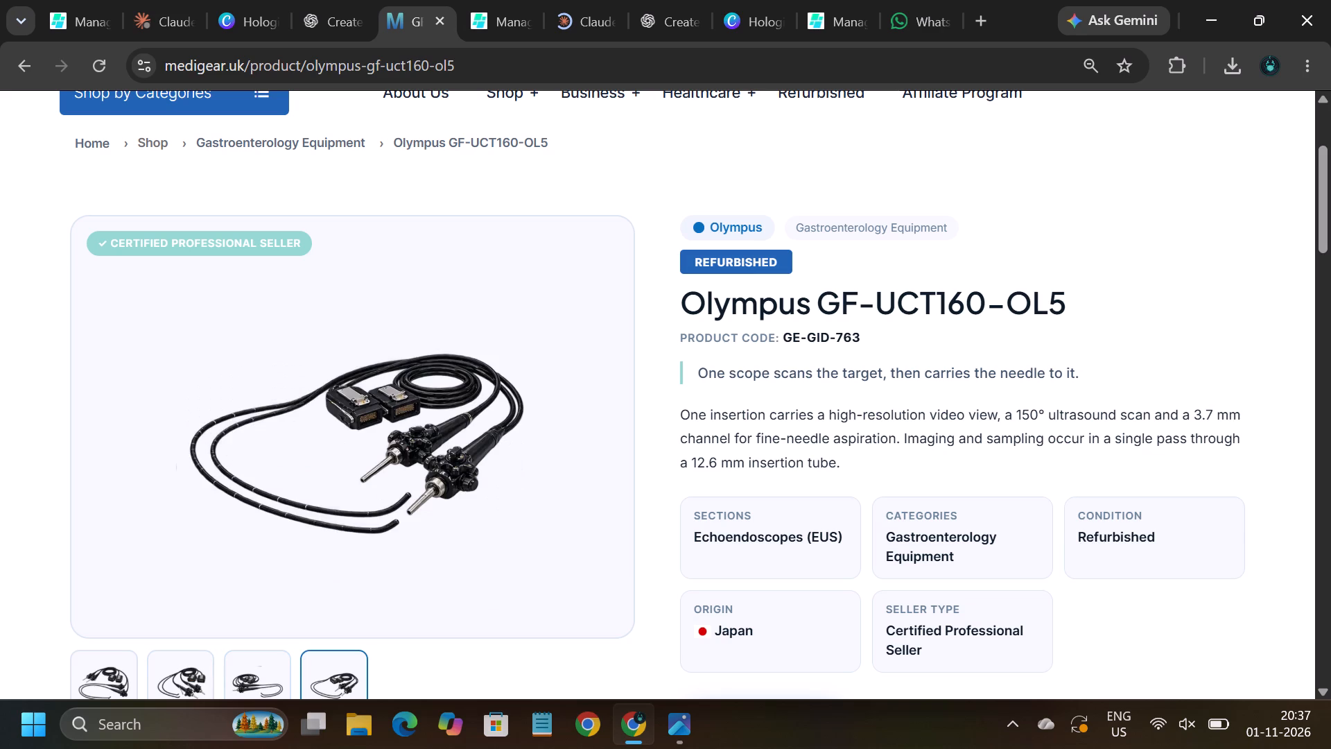
left_click(187, 672)
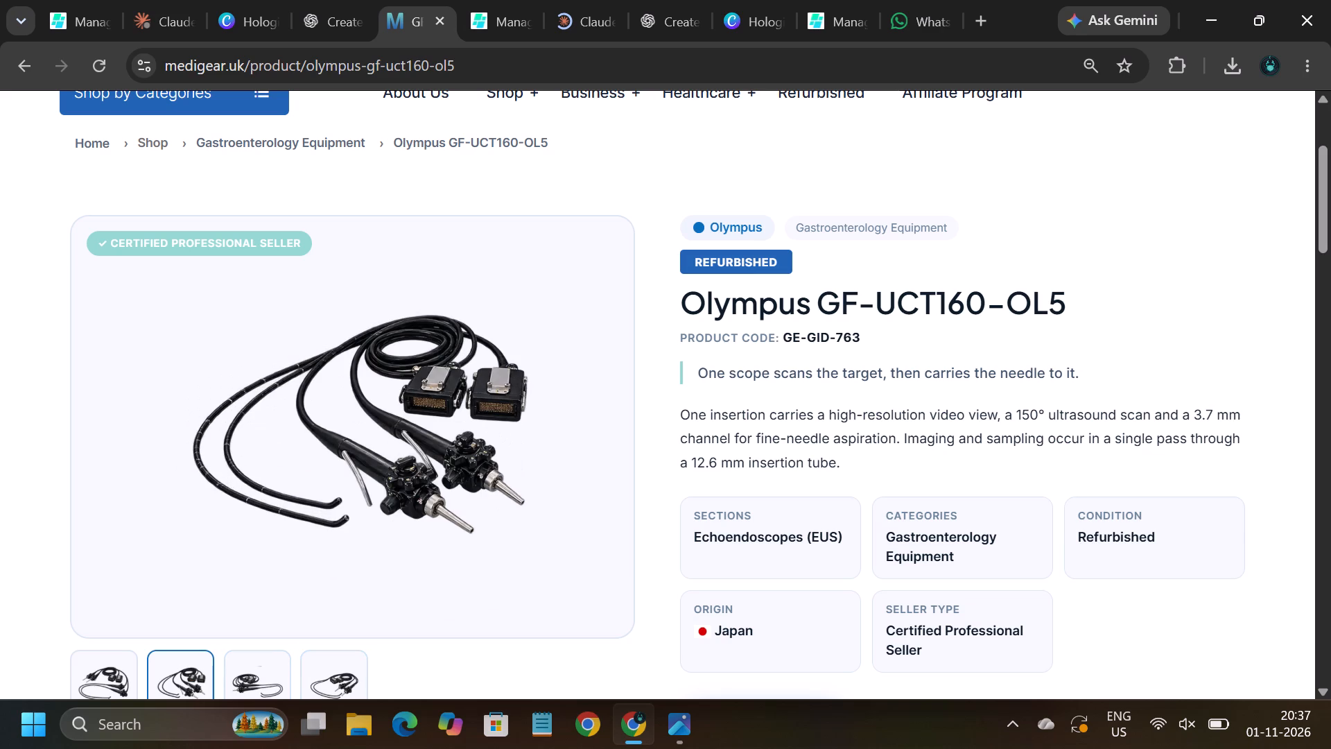
left_click(106, 671)
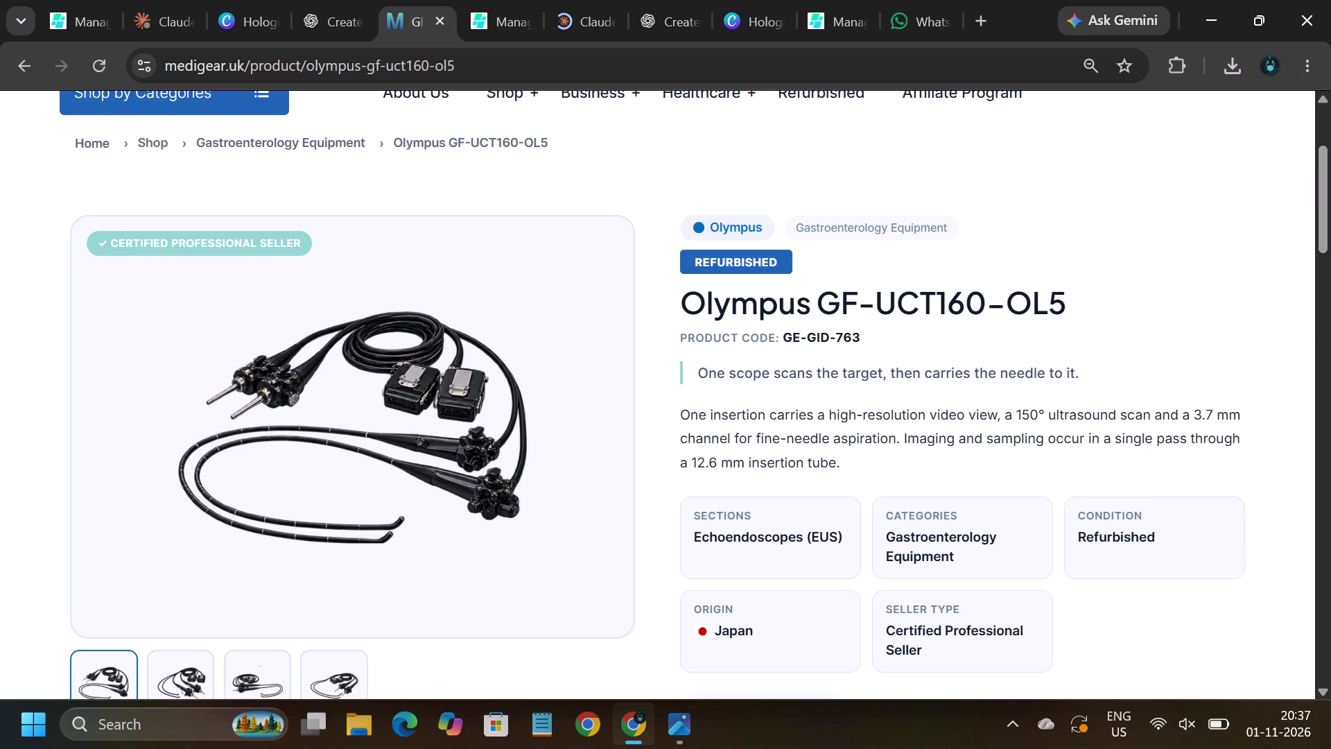
left_click(245, 671)
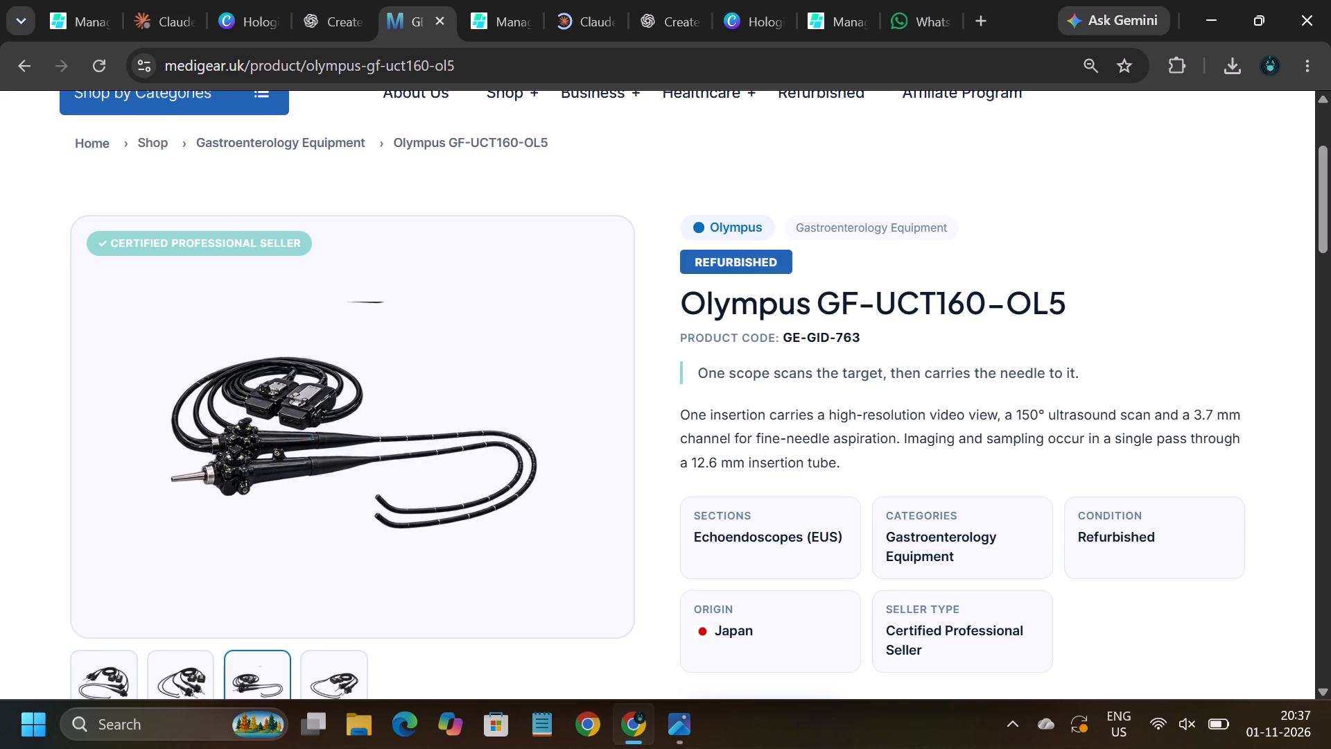
scroll(392, 296, "down", 3)
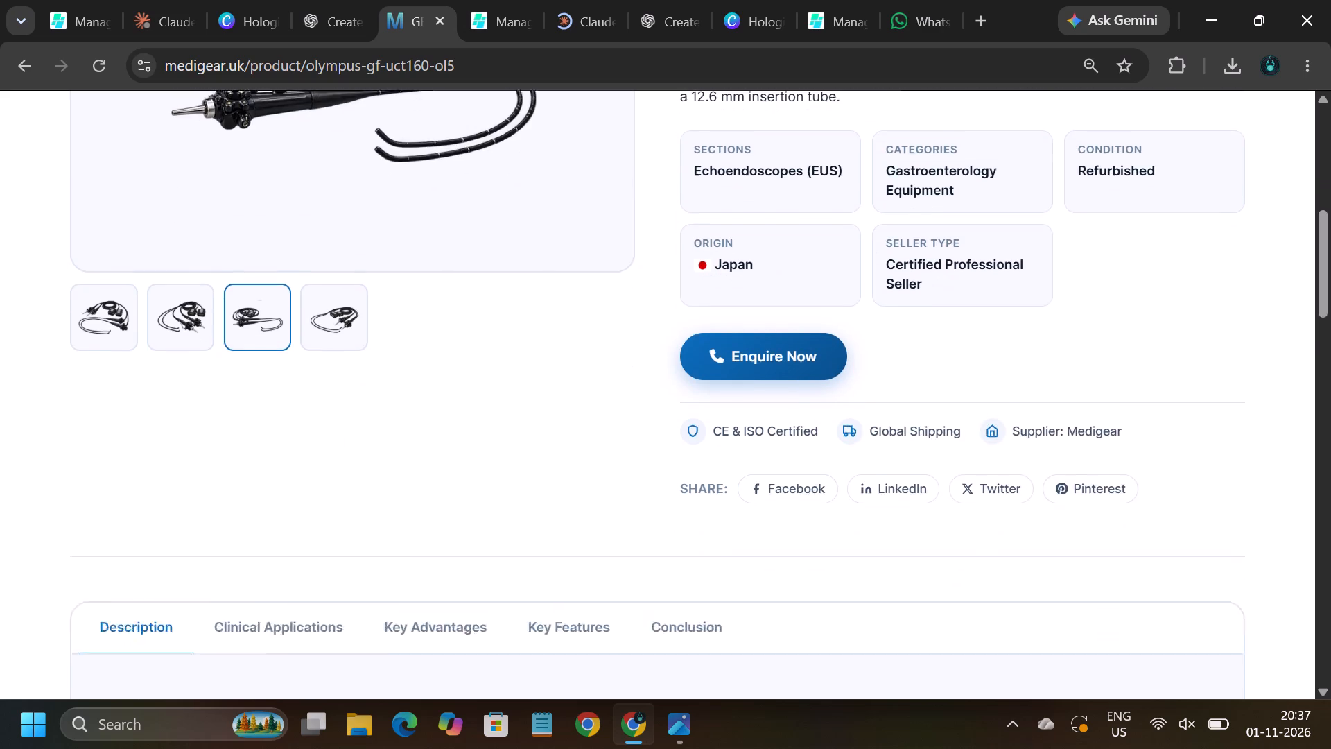
scroll(392, 296, "down", 2)
scroll(392, 296, "up", 1)
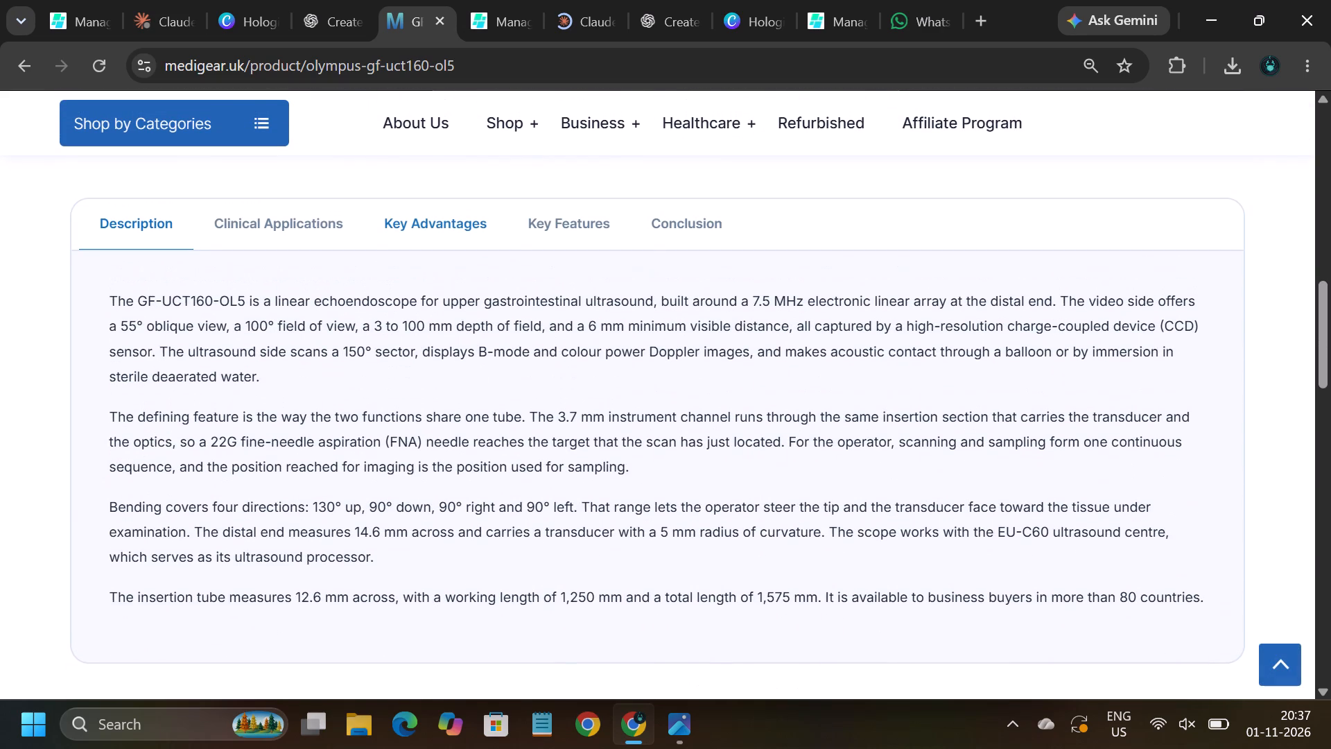
left_click(430, 234)
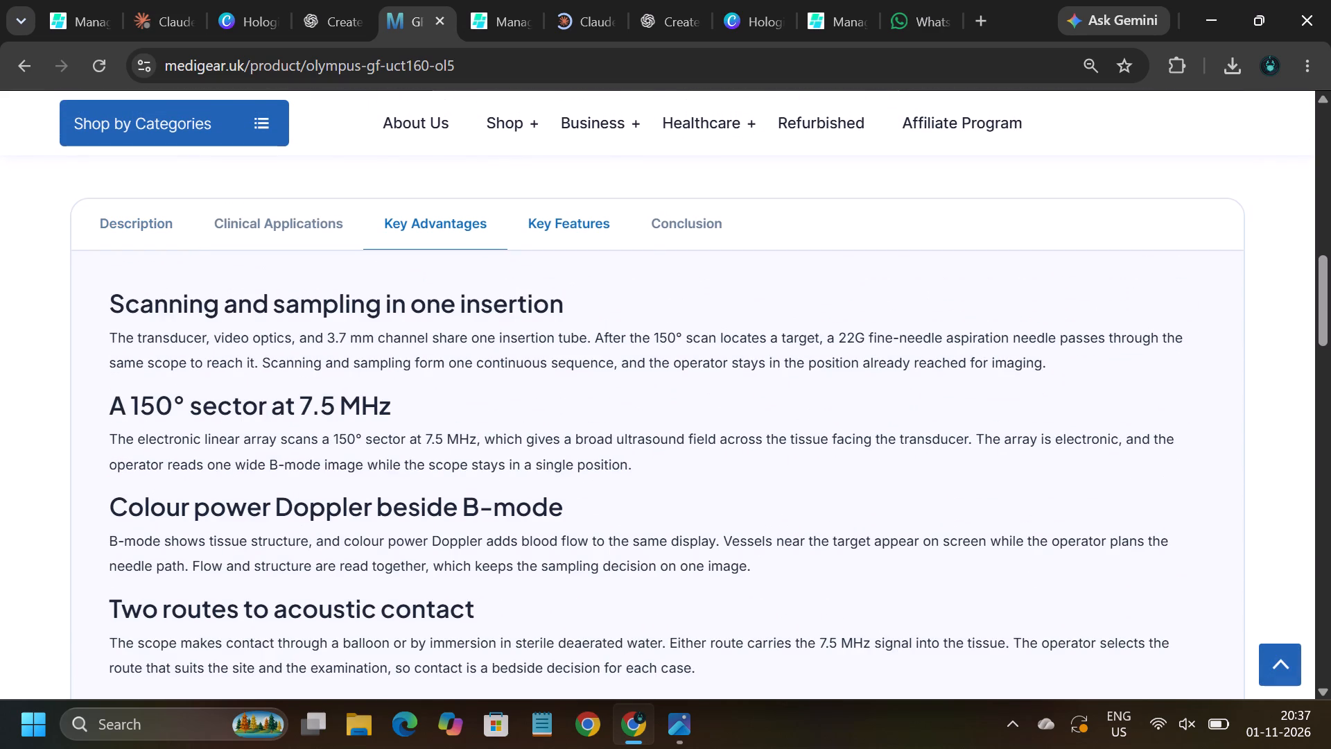
left_click(541, 232)
left_click(654, 218)
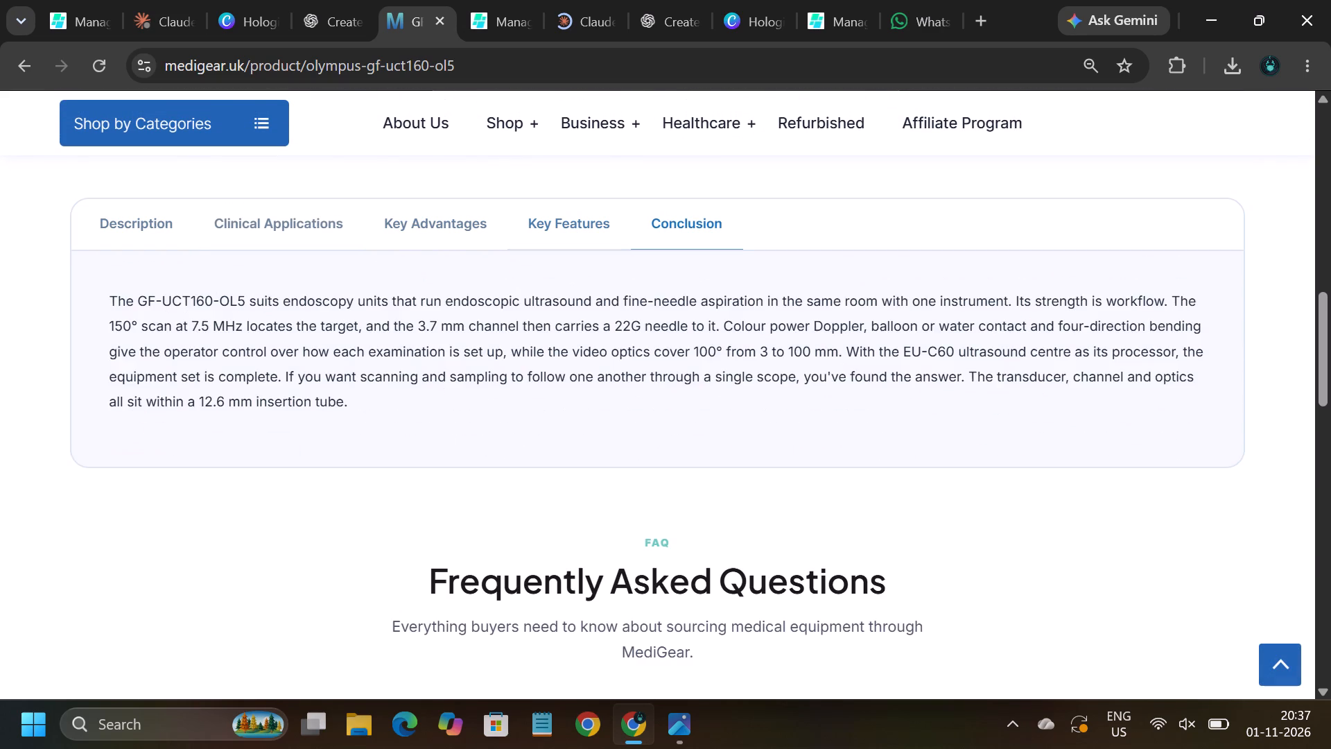
scroll(426, 381, "up", 9)
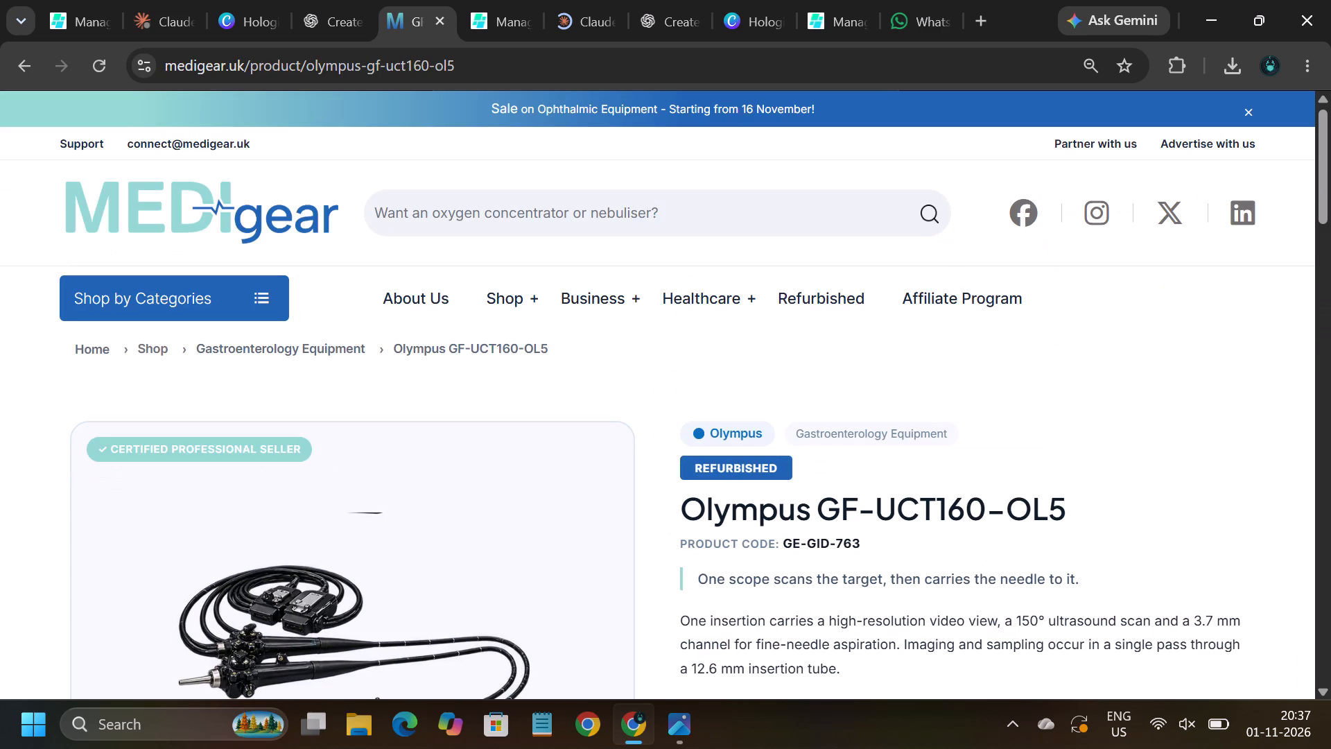
On page 20 of the admin product list, copy the name of product #774, Olympus GIF-XP260NS.
left_click(74, 24)
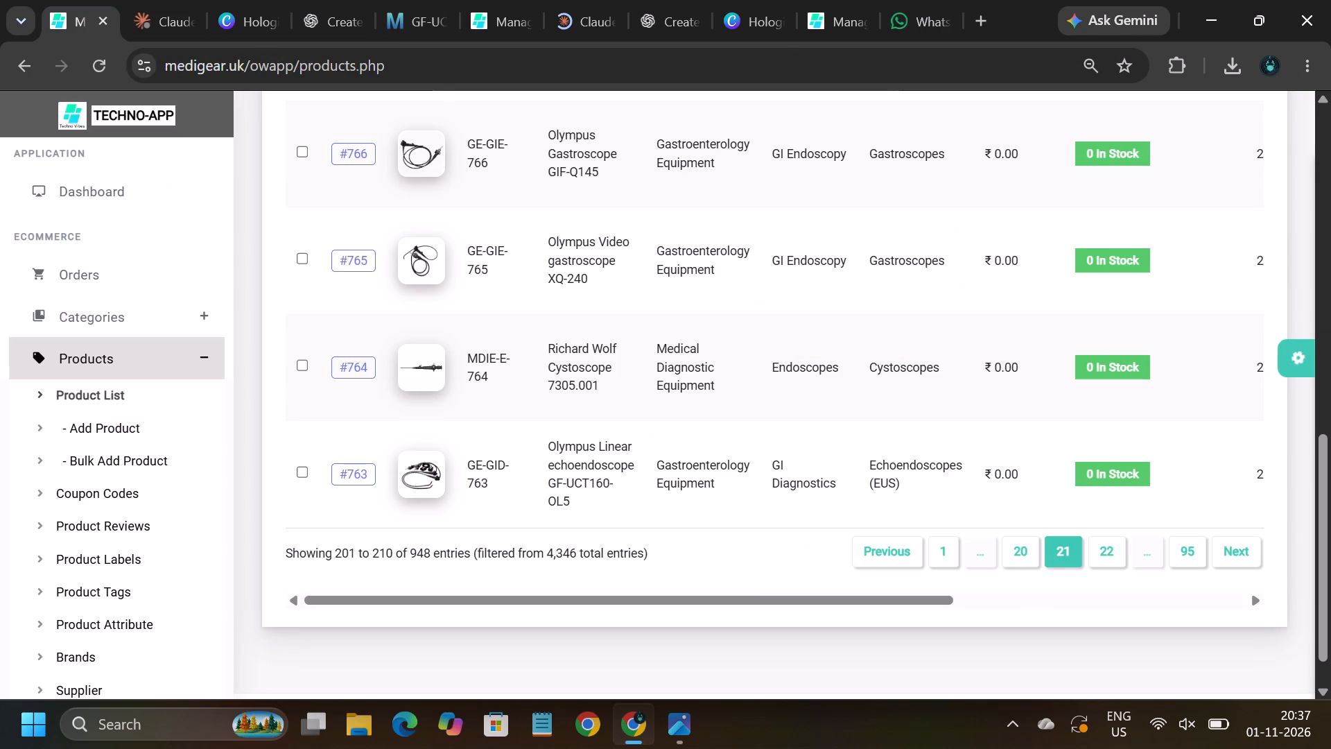
left_click(1017, 553)
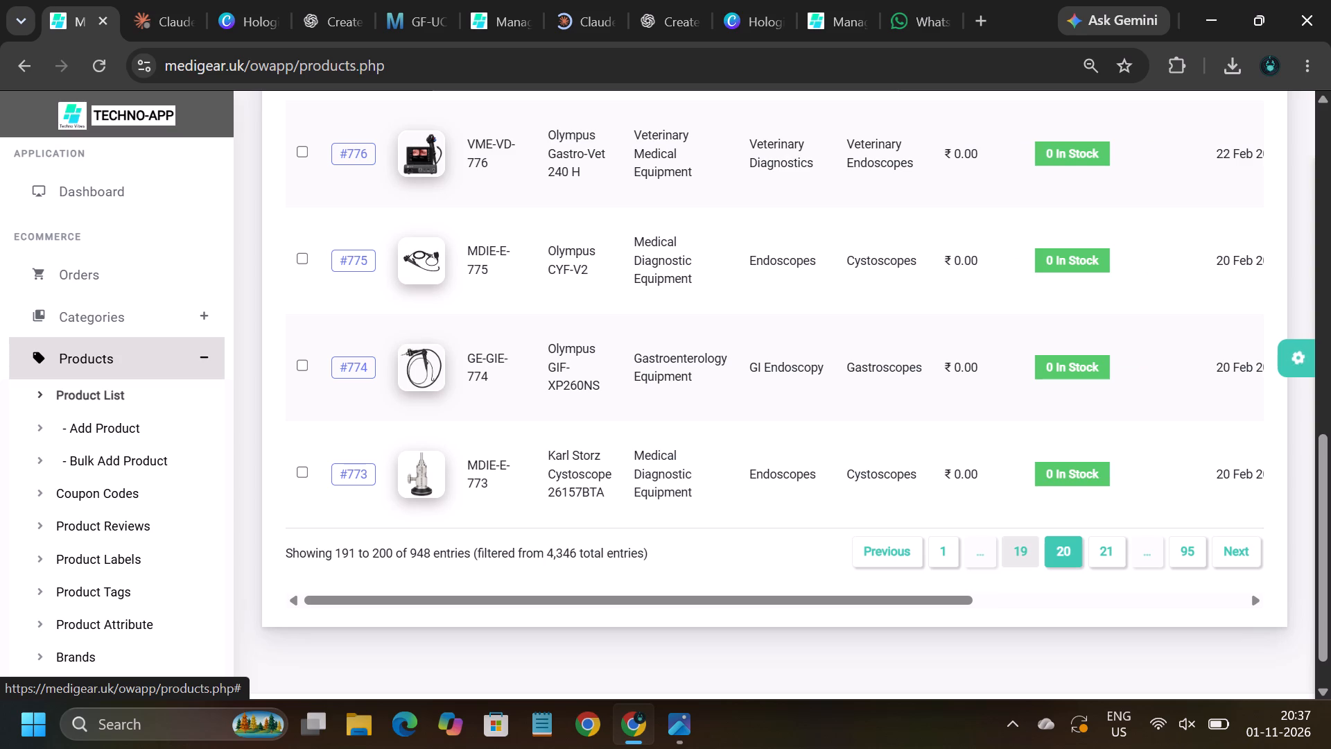
scroll(889, 430, "up", 1)
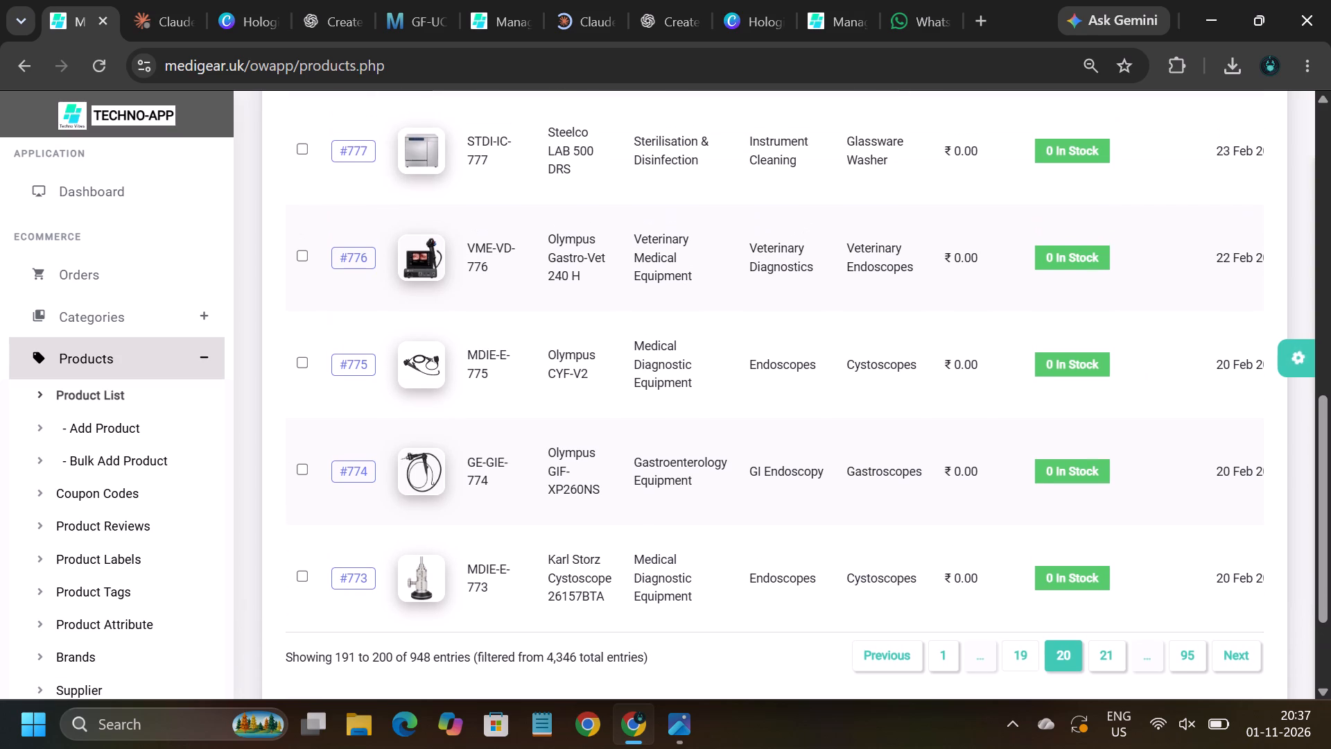
scroll(889, 430, "left", 2)
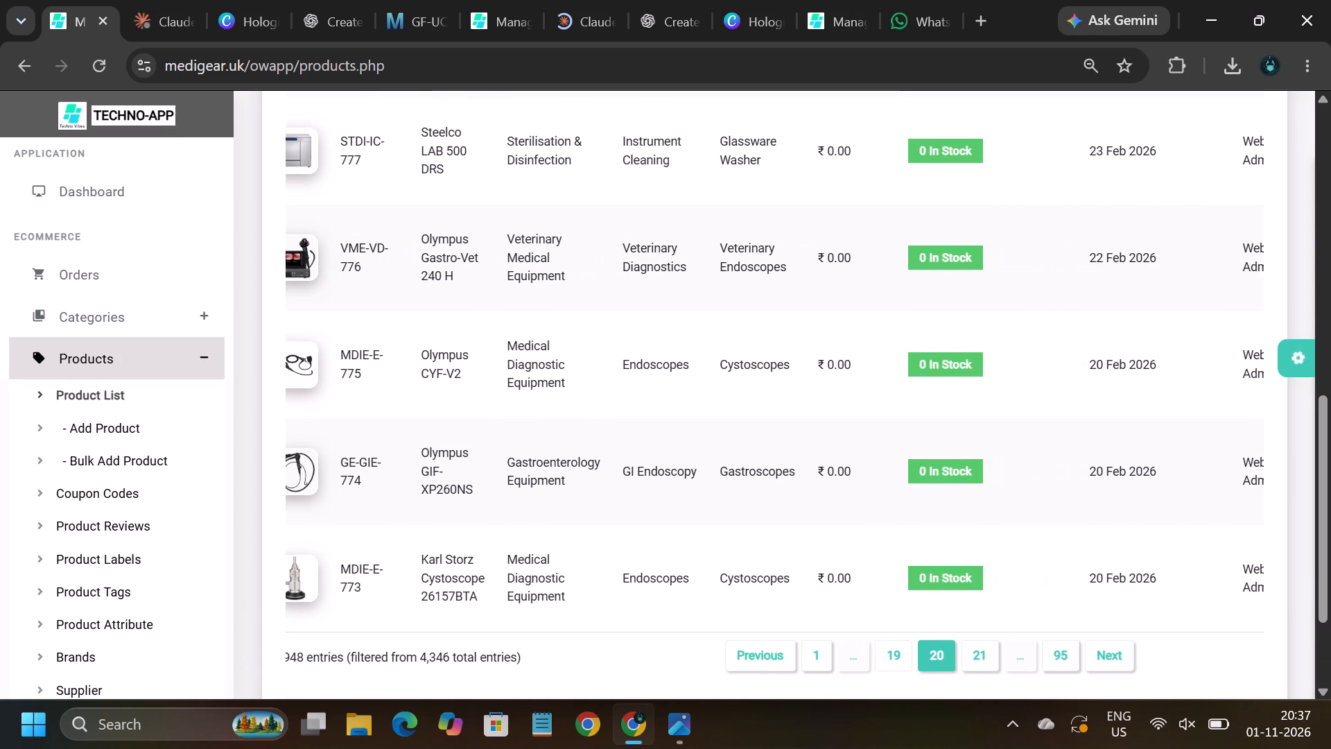
scroll(889, 430, "right", 2)
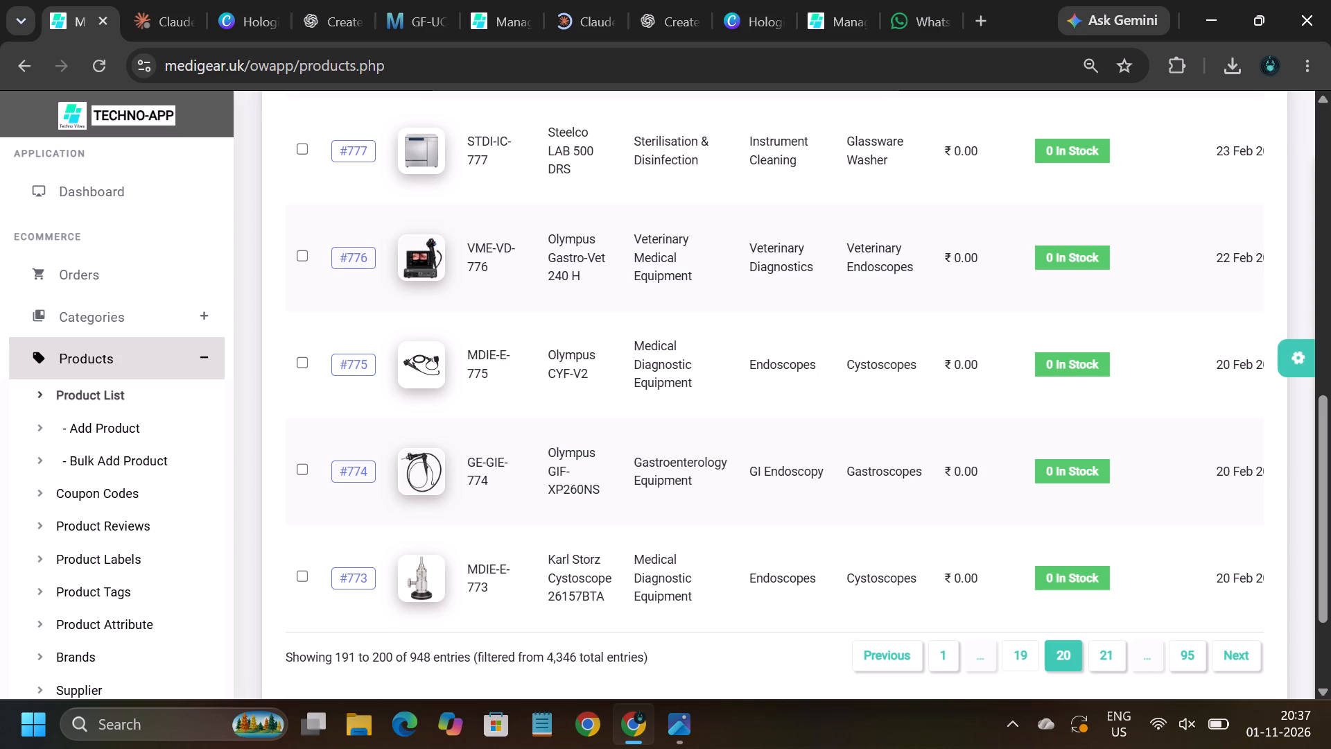
left_click_drag(606, 489, 538, 450)
key("ctrl+c")
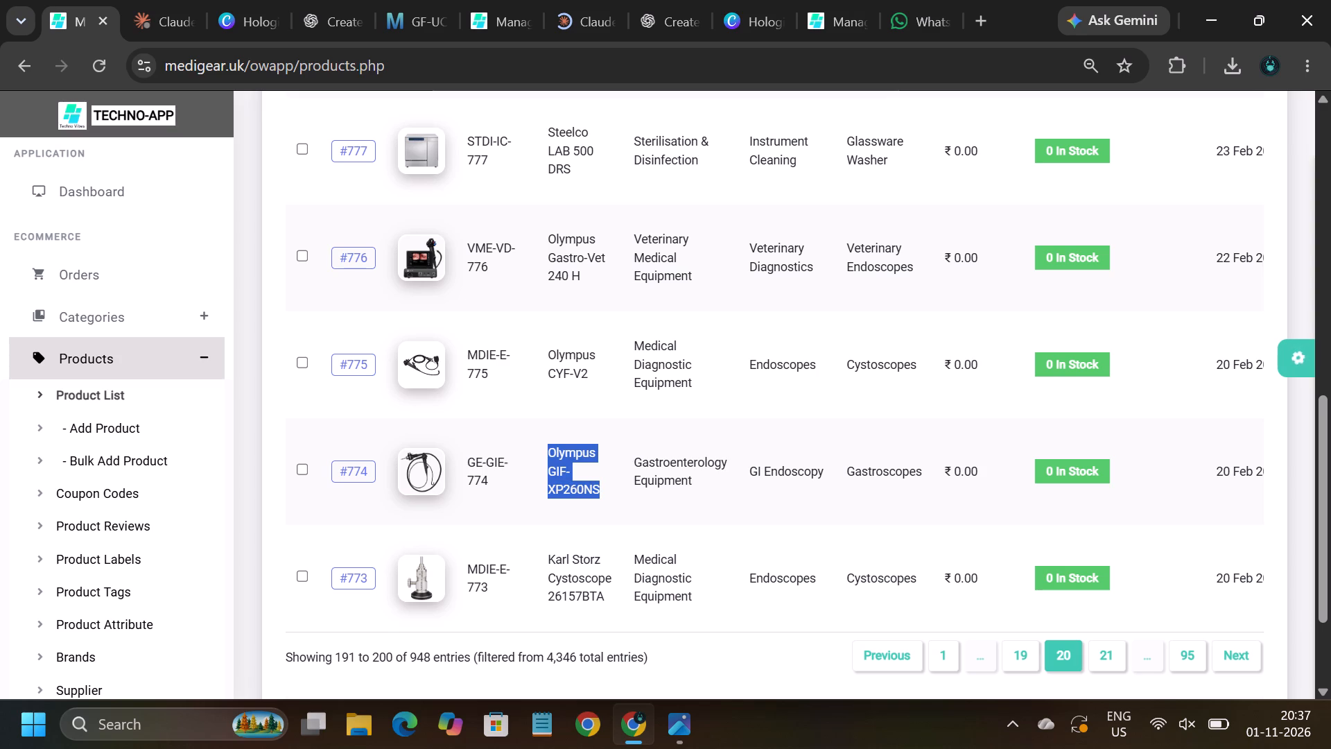
left_click_drag(538, 450, 476, 284)
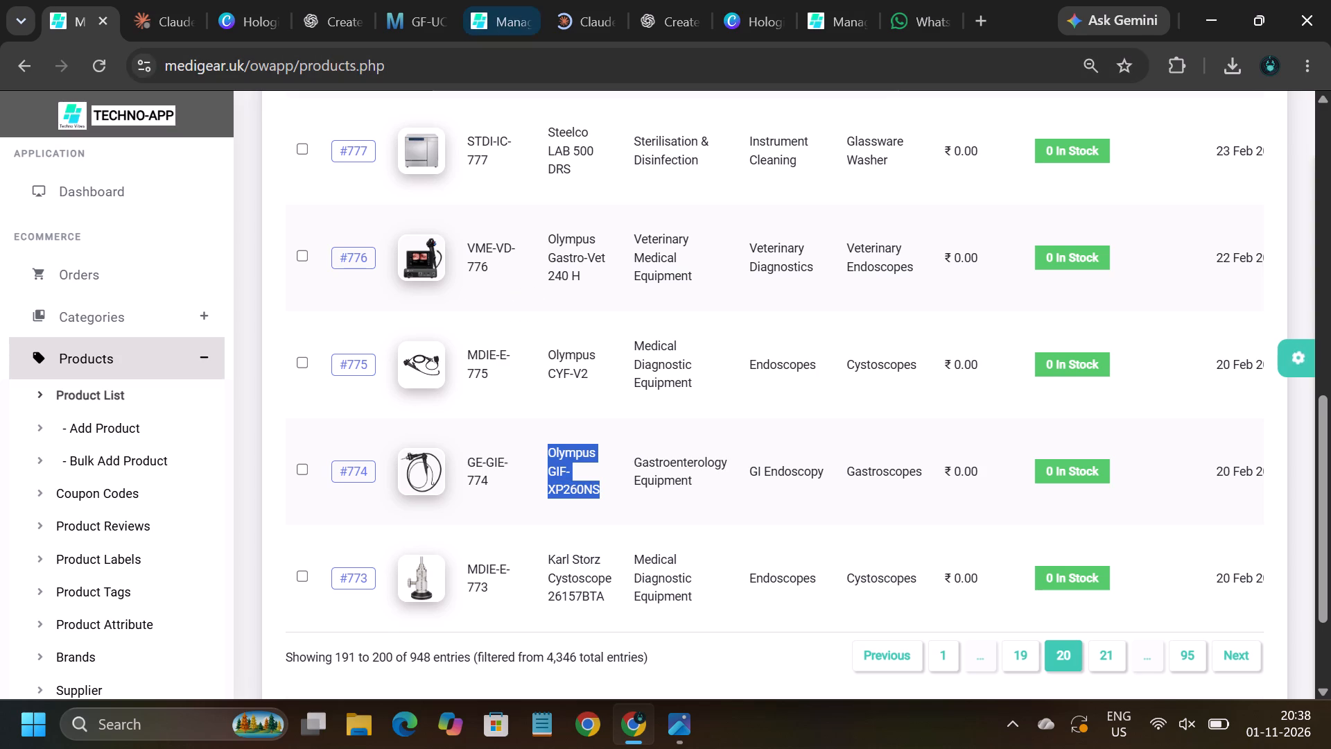
Leave the product #763 editor, search the product list for the copied name Olympus GIF-XP260NS and open that product for editing.
left_click(493, 26)
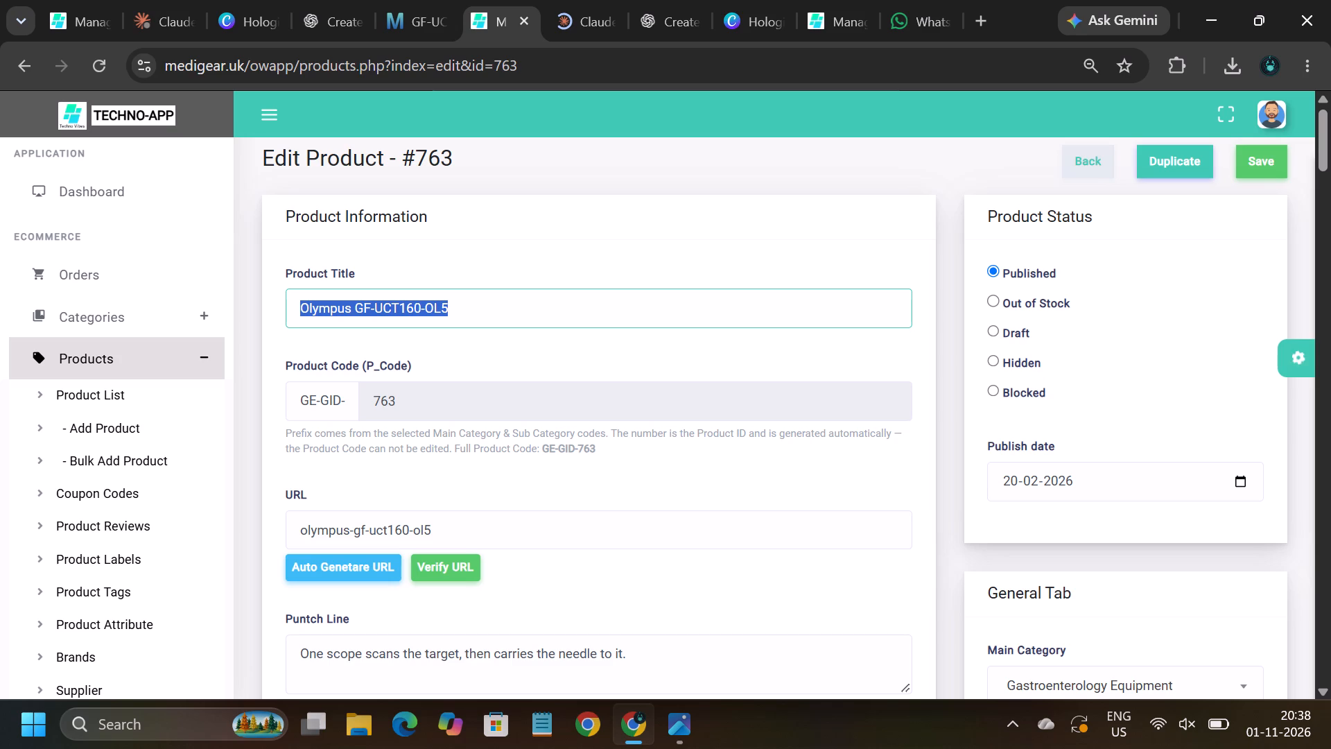
left_click(1085, 172)
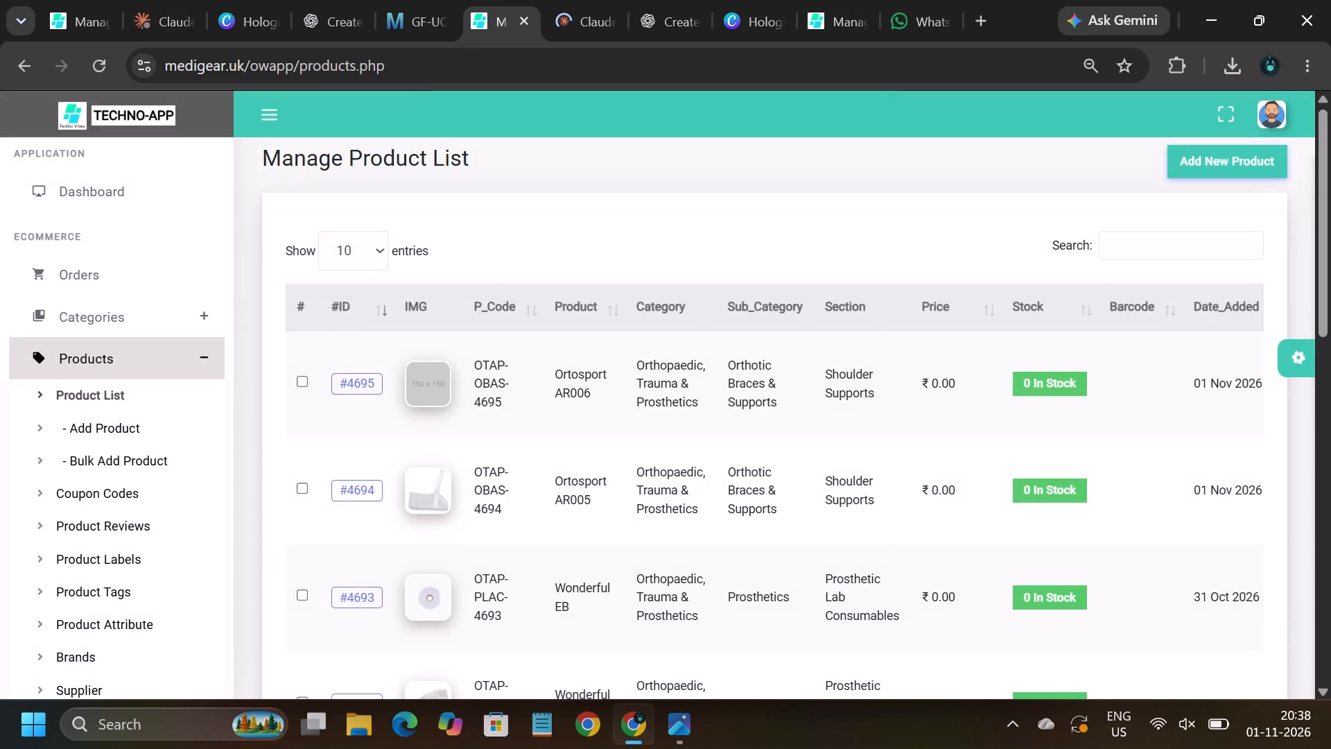
left_click(1126, 242)
key("ctrl+v")
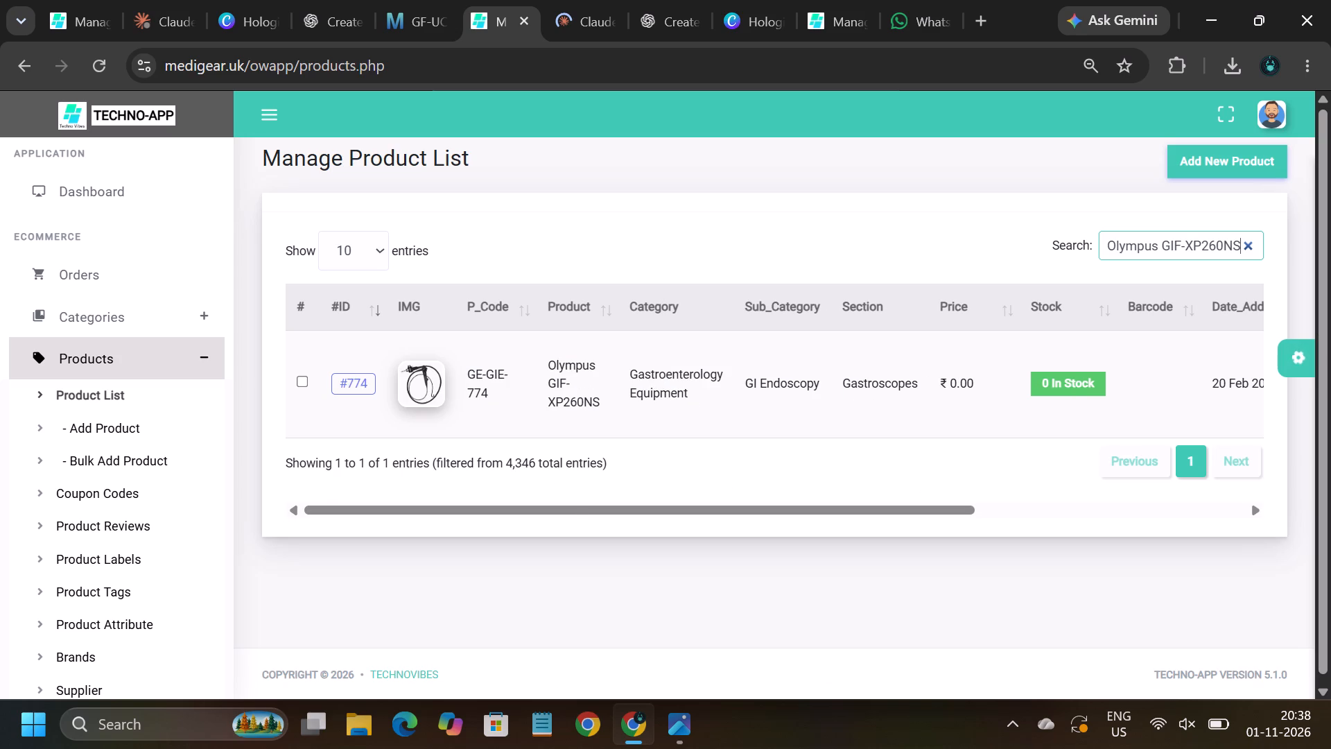
left_click(1111, 510)
left_click(1066, 350)
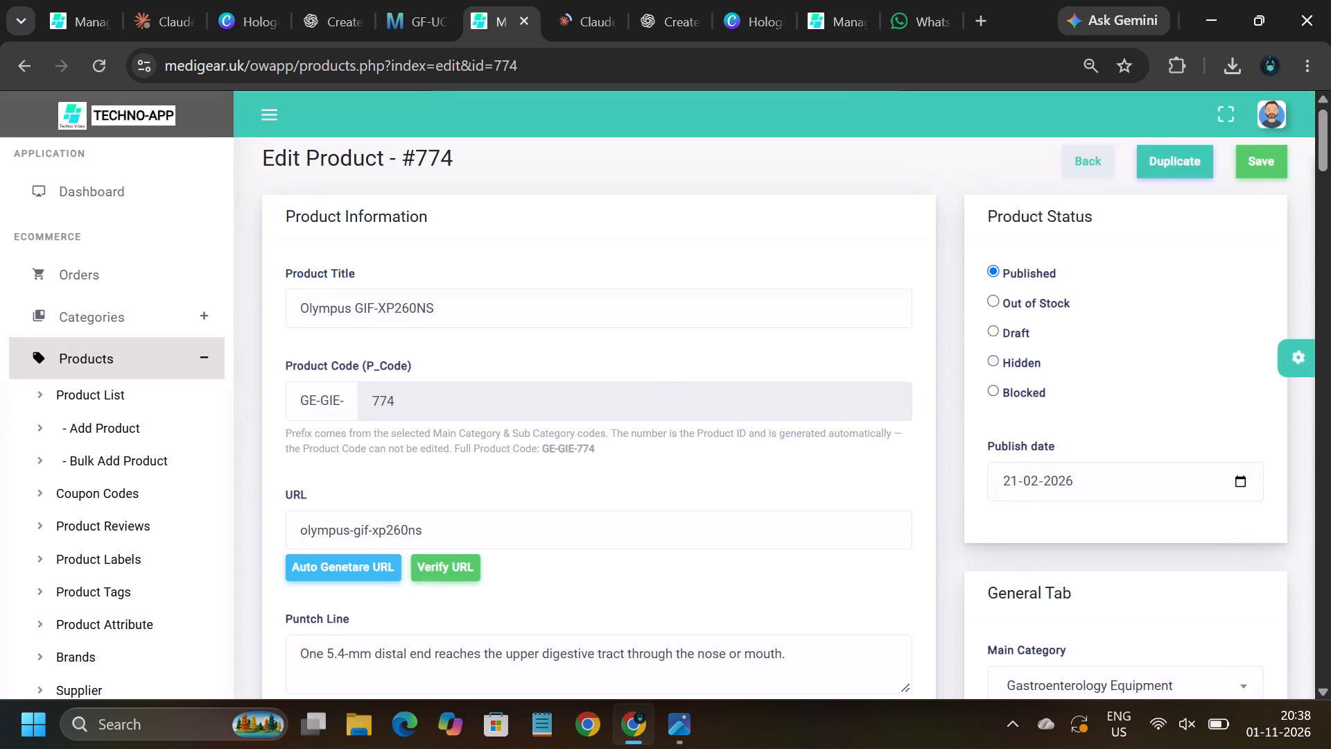
Copy the cover image from the Images section of product #774.
scroll(702, 463, "down", 8)
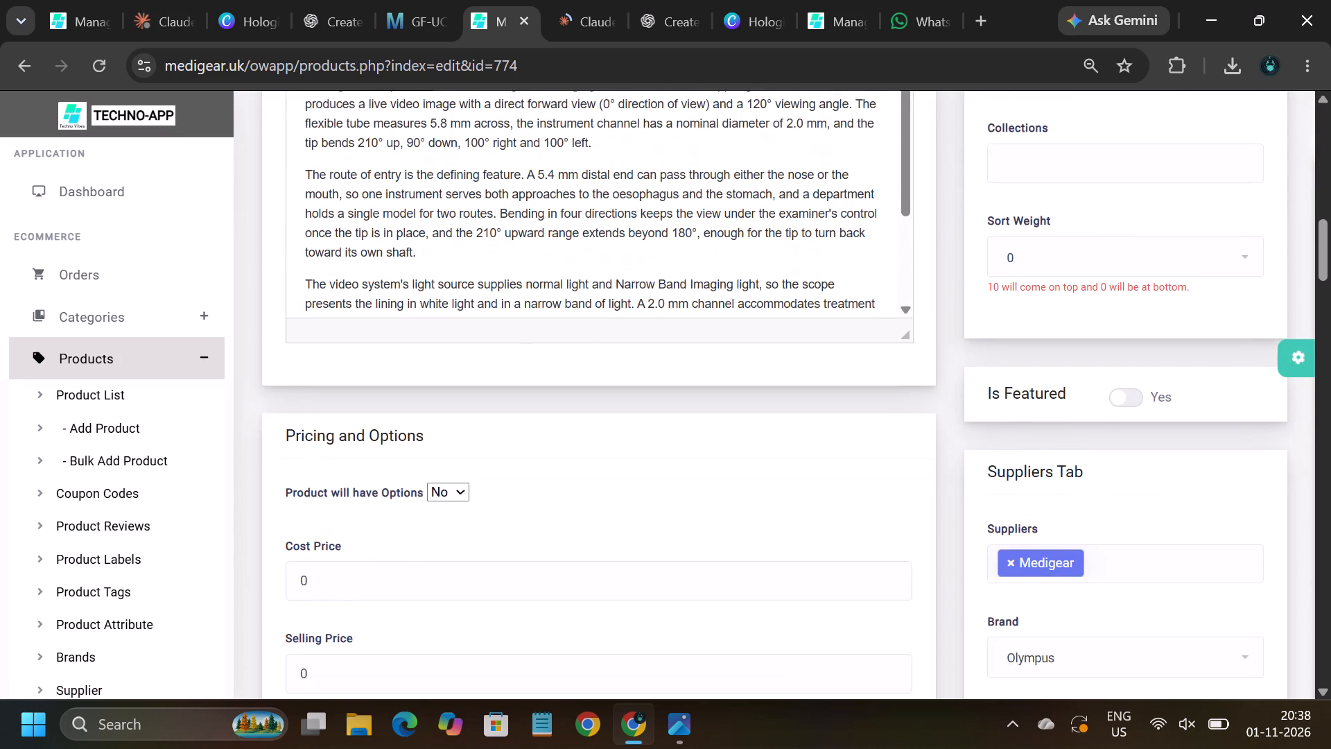
scroll(702, 463, "down", 8)
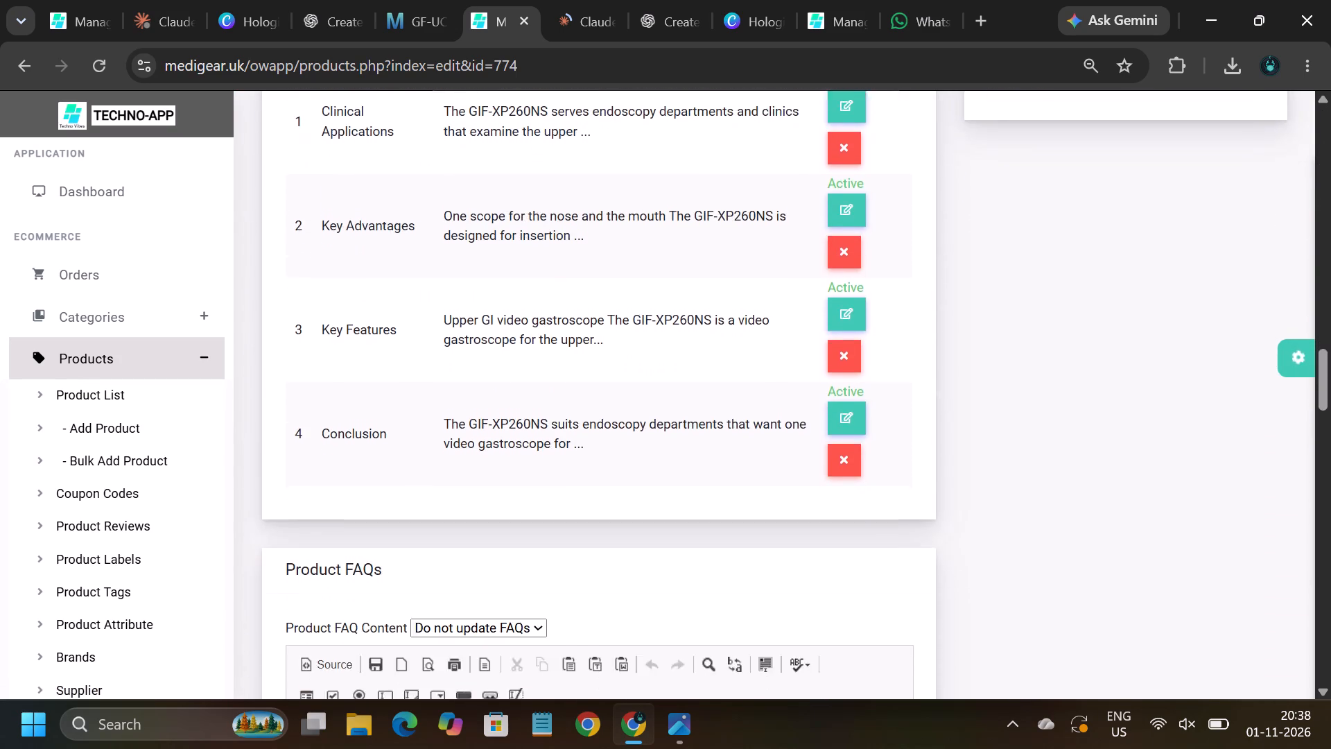
scroll(702, 463, "down", 6)
scroll(702, 463, "up", 1)
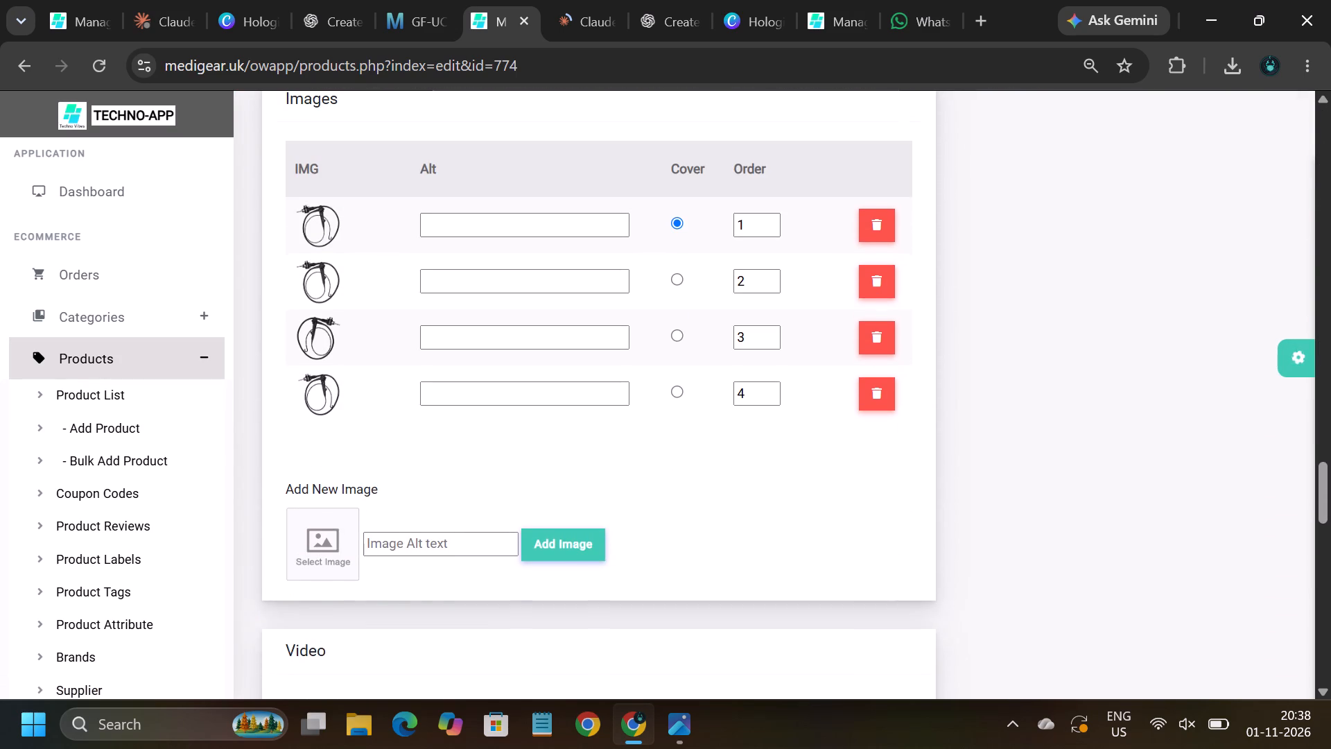
right_click(325, 220)
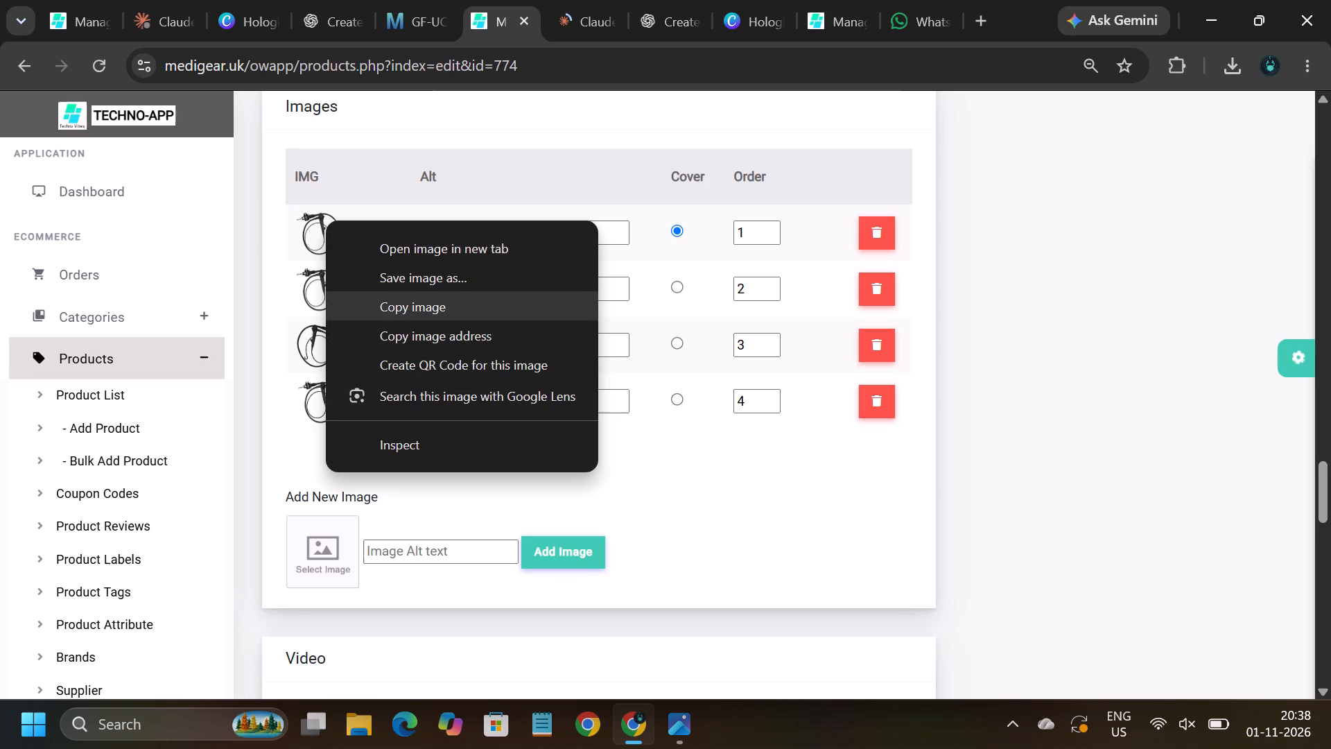
left_click(401, 311)
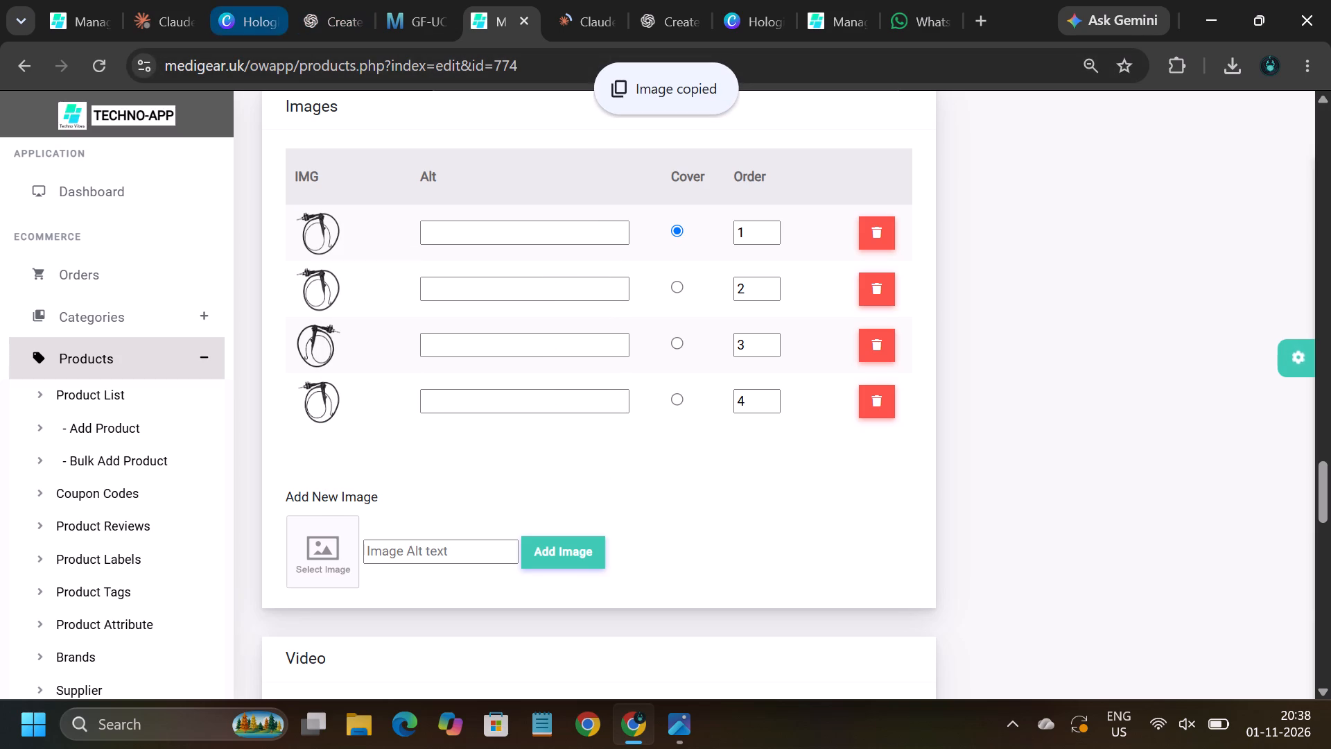
In Canva, replace the product picture on the ALEX banner with the copied gastroscope image, shrunk and centred above the Medigear logo.
left_click(248, 15)
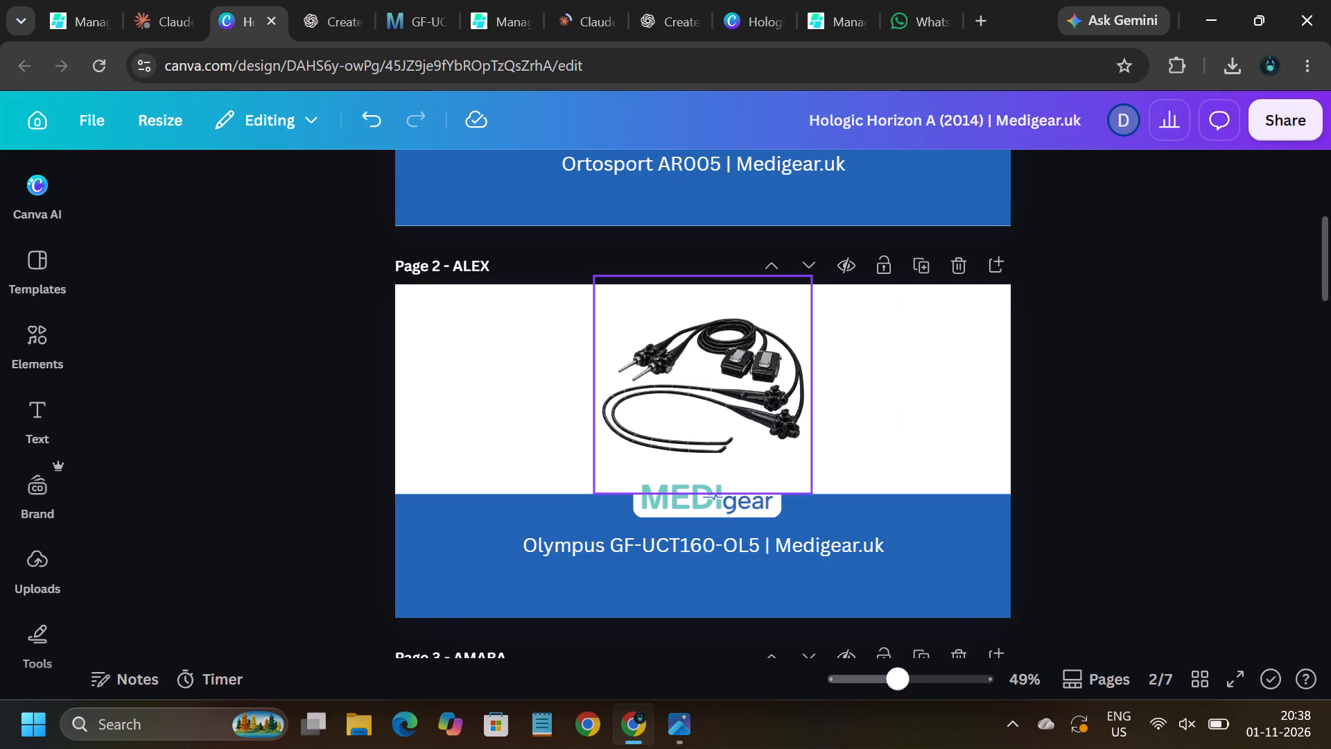
left_click_drag(729, 370, 263, 413)
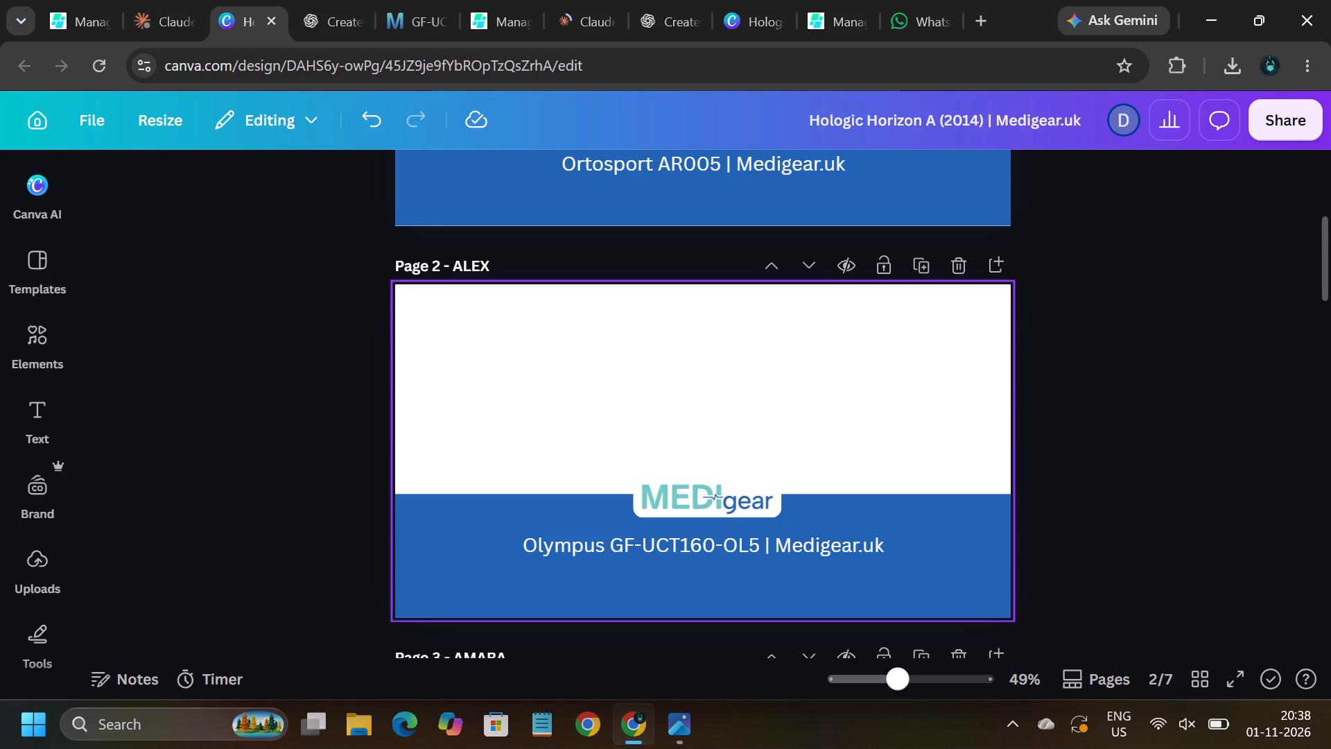
key("ctrl+v")
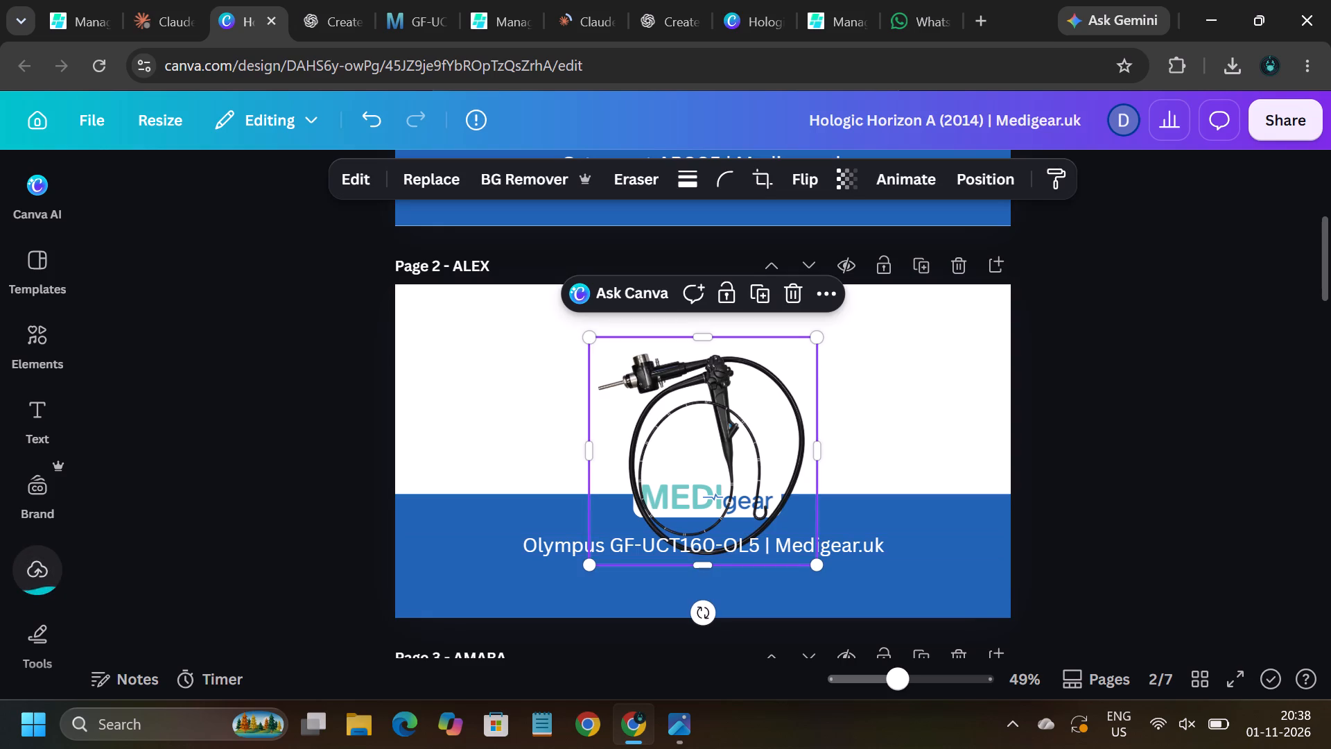
left_click_drag(592, 567, 604, 534)
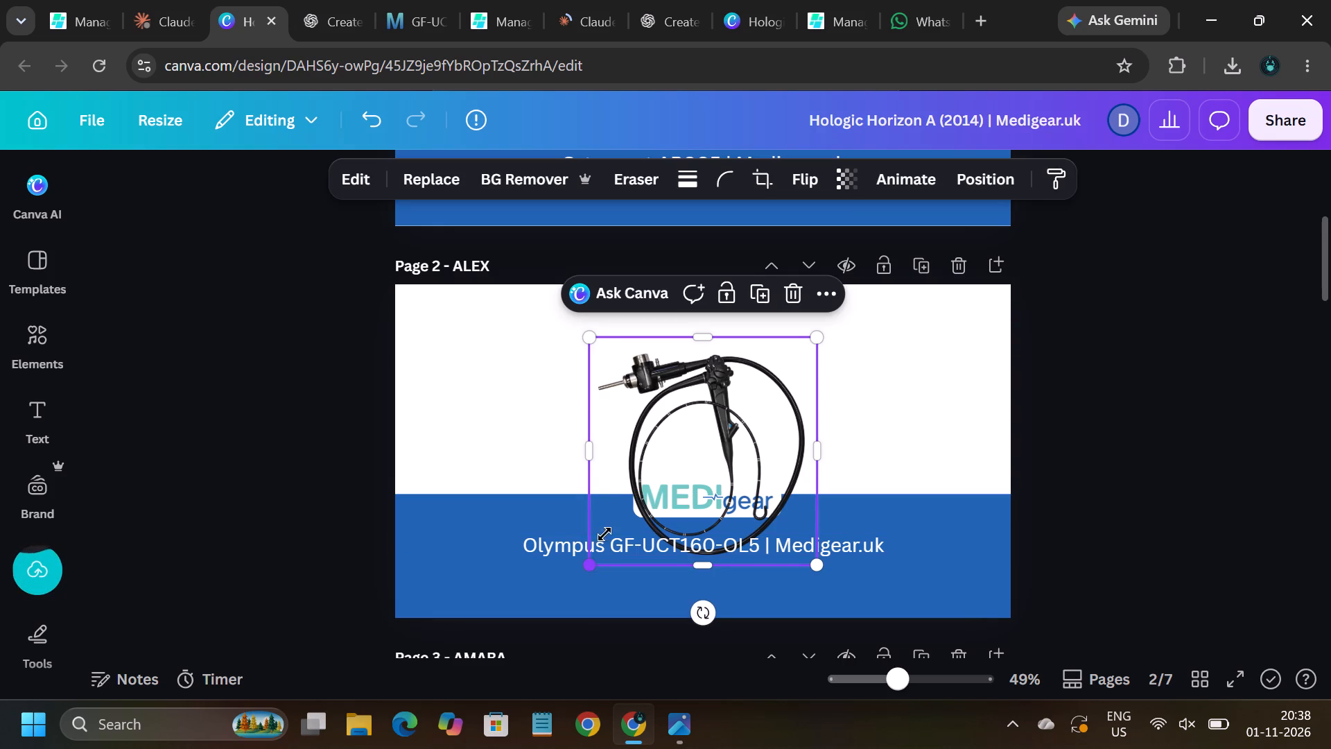
left_click_drag(604, 534, 616, 510)
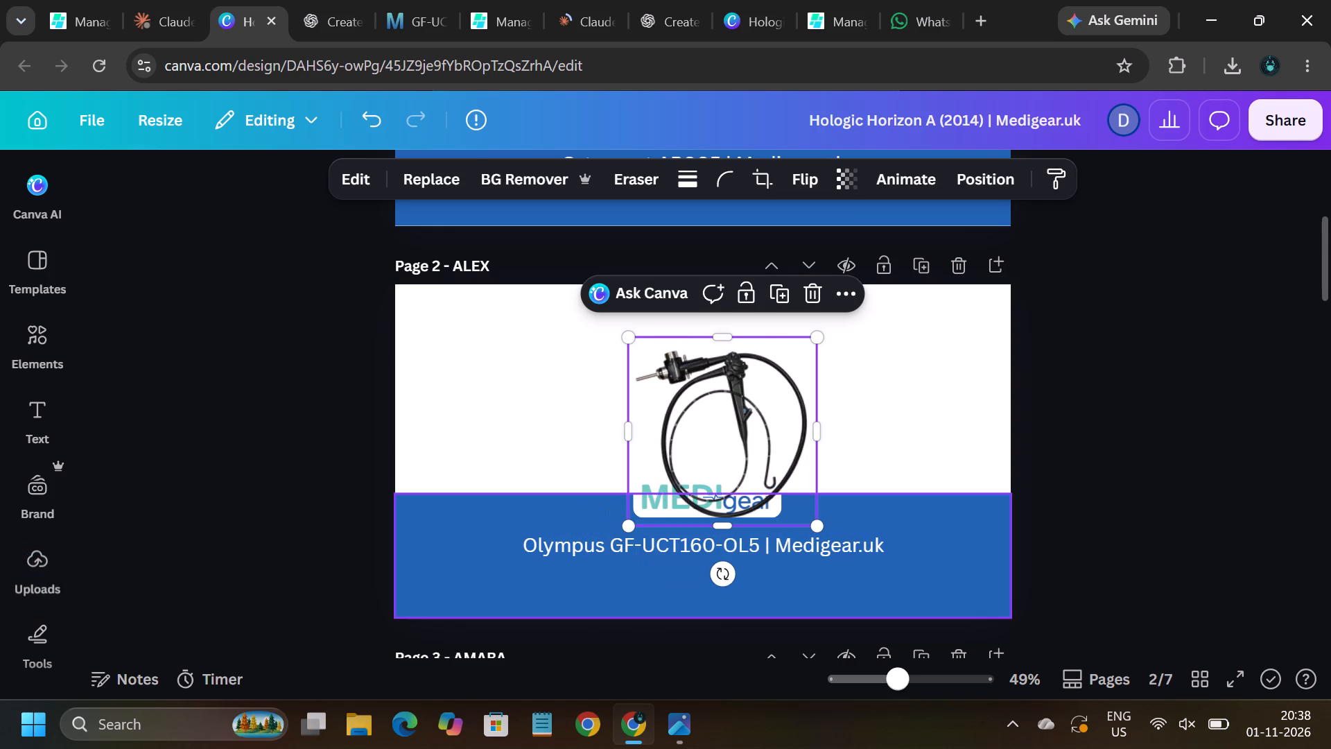
left_click_drag(722, 397, 709, 359)
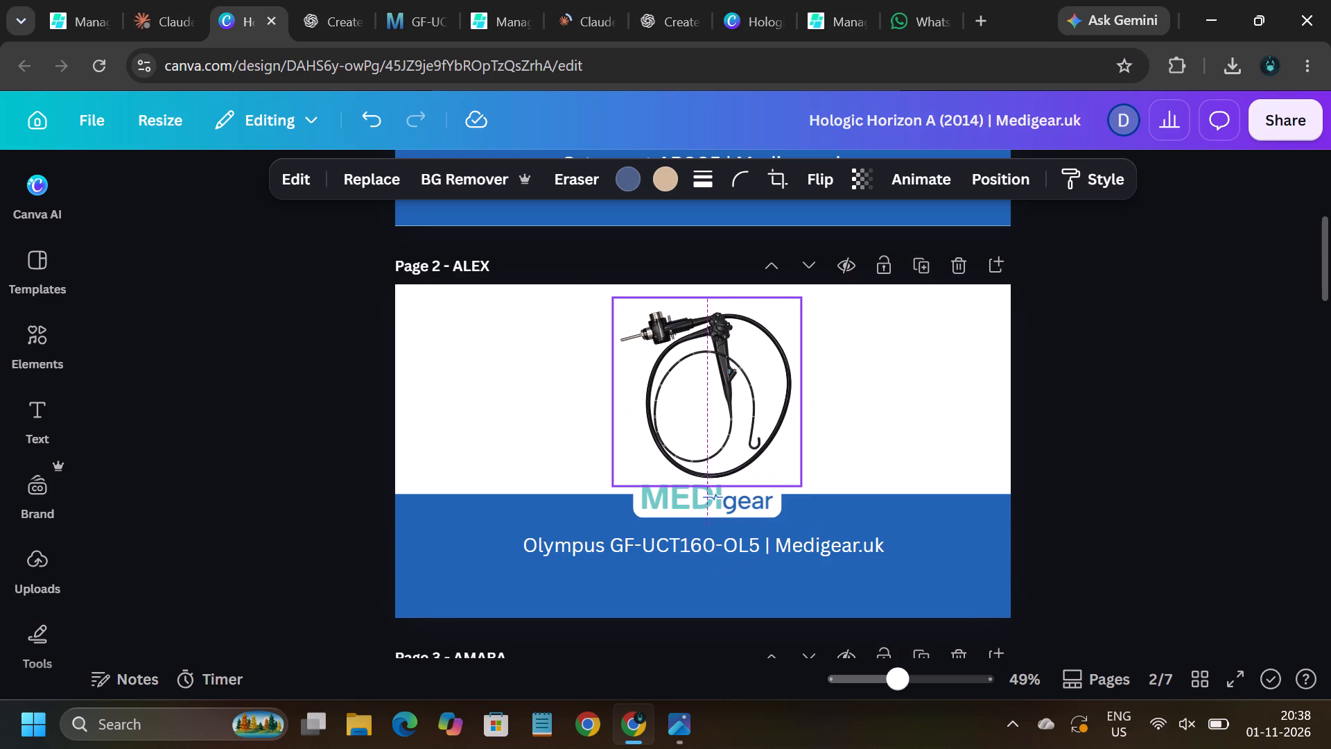
left_click_drag(709, 359, 707, 347)
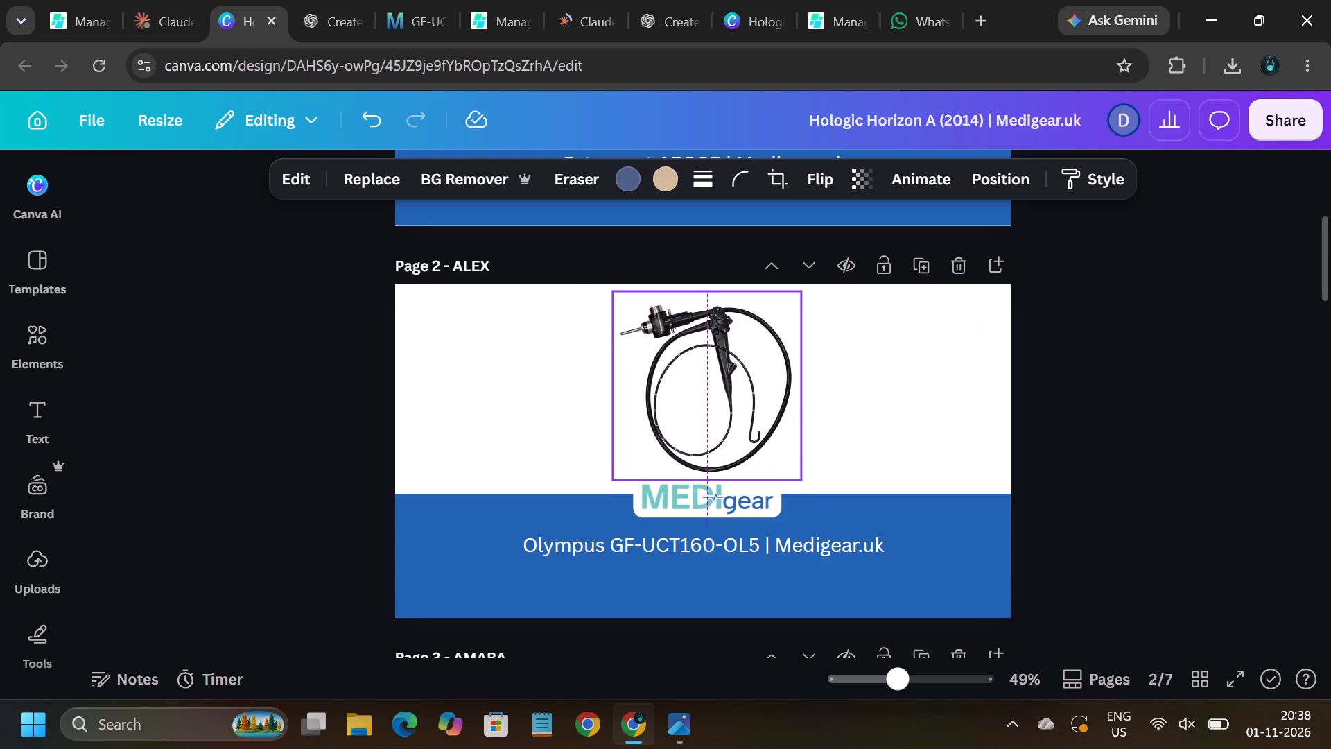
left_click_drag(707, 347, 703, 347)
left_click(1088, 343)
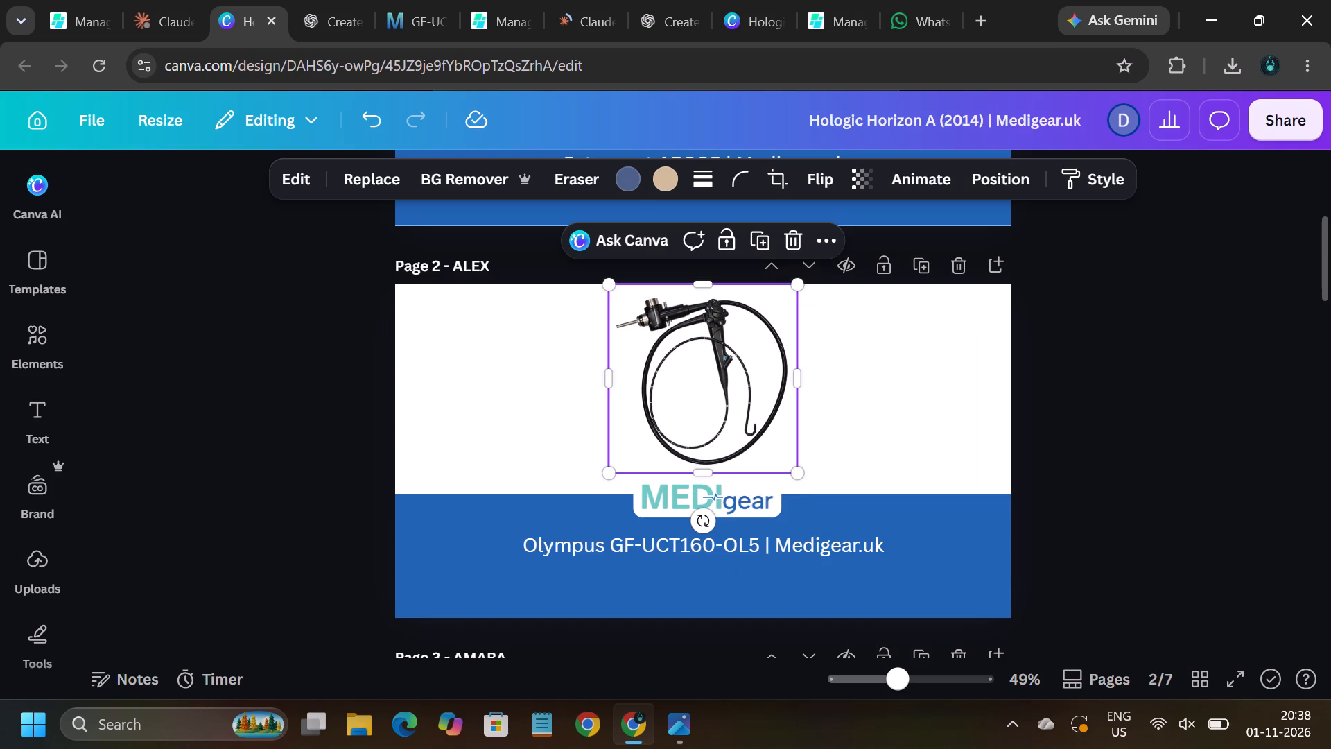
Delete the old product name from the ALEX banner's caption, keeping "| Medigear.uk".
left_click(763, 542)
left_click(763, 542)
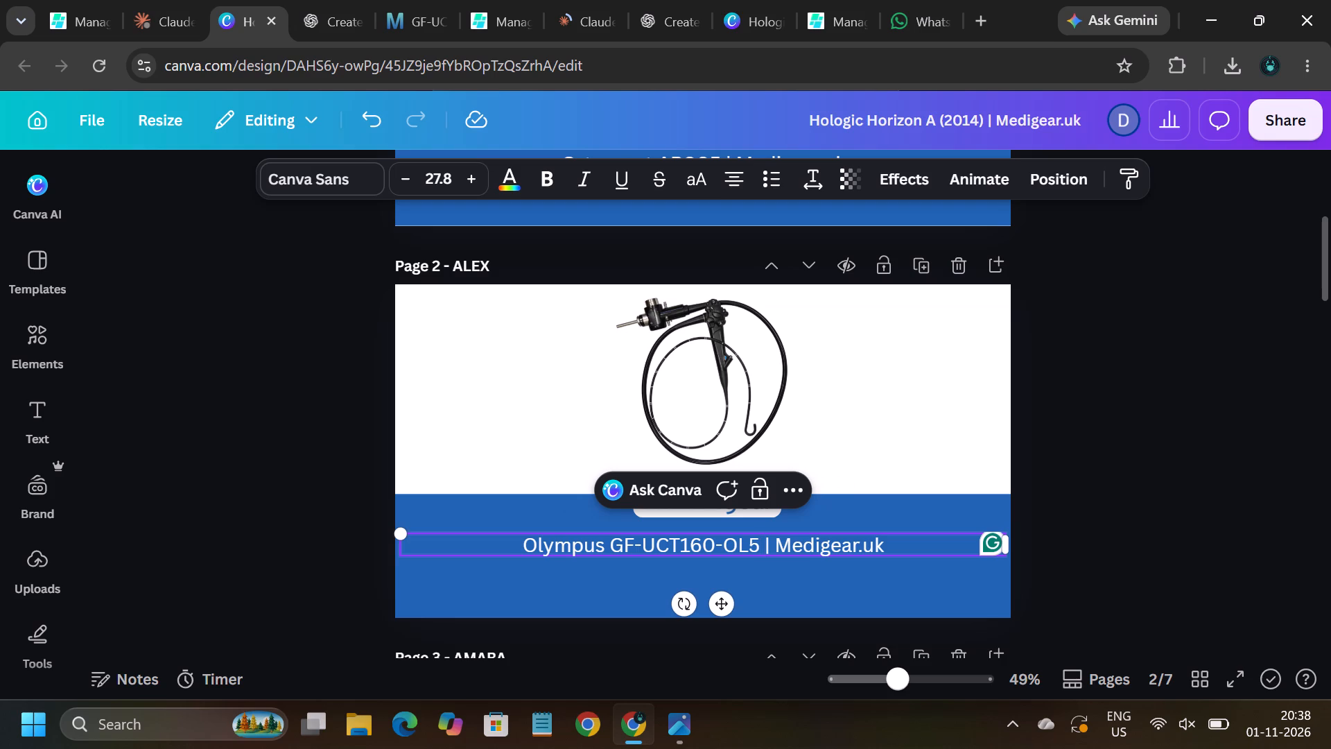
key("BackSpace")
key("BackSpace")
key("BackSpace")
key("BackSpace")
key("BackSpace")
key("BackSpace")
key("BackSpace")
key("BackSpace")
key("BackSpace")
key("BackSpace")
key("BackSpace")
key("BackSpace")
key("BackSpace")
key("BackSpace")
key("BackSpace")
key("BackSpace")
key("BackSpace")
key("BackSpace")
key("BackSpace")
key("BackSpace")
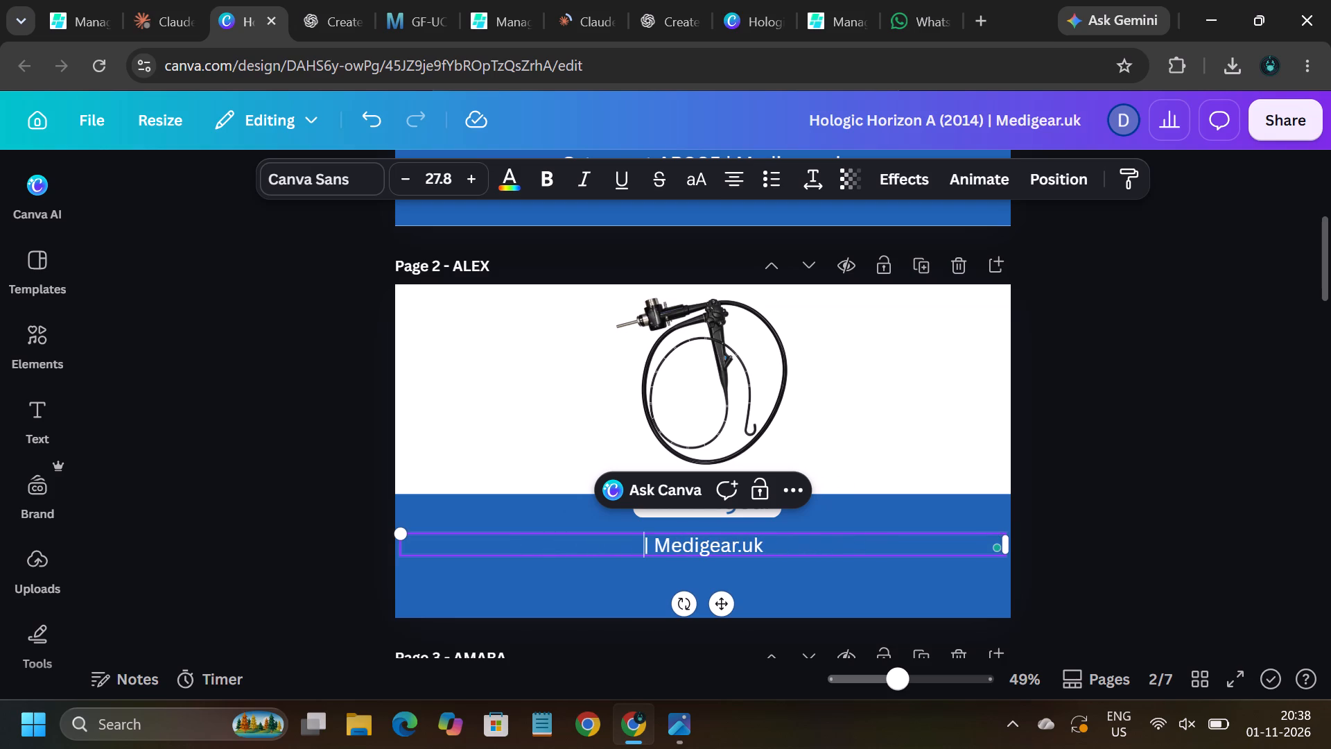
Copy the title Olympus GIF-XP260NS from product #774 and insert it before "| Medigear.uk" in the ALEX banner's caption.
left_click(491, 23)
scroll(578, 266, "up", 12)
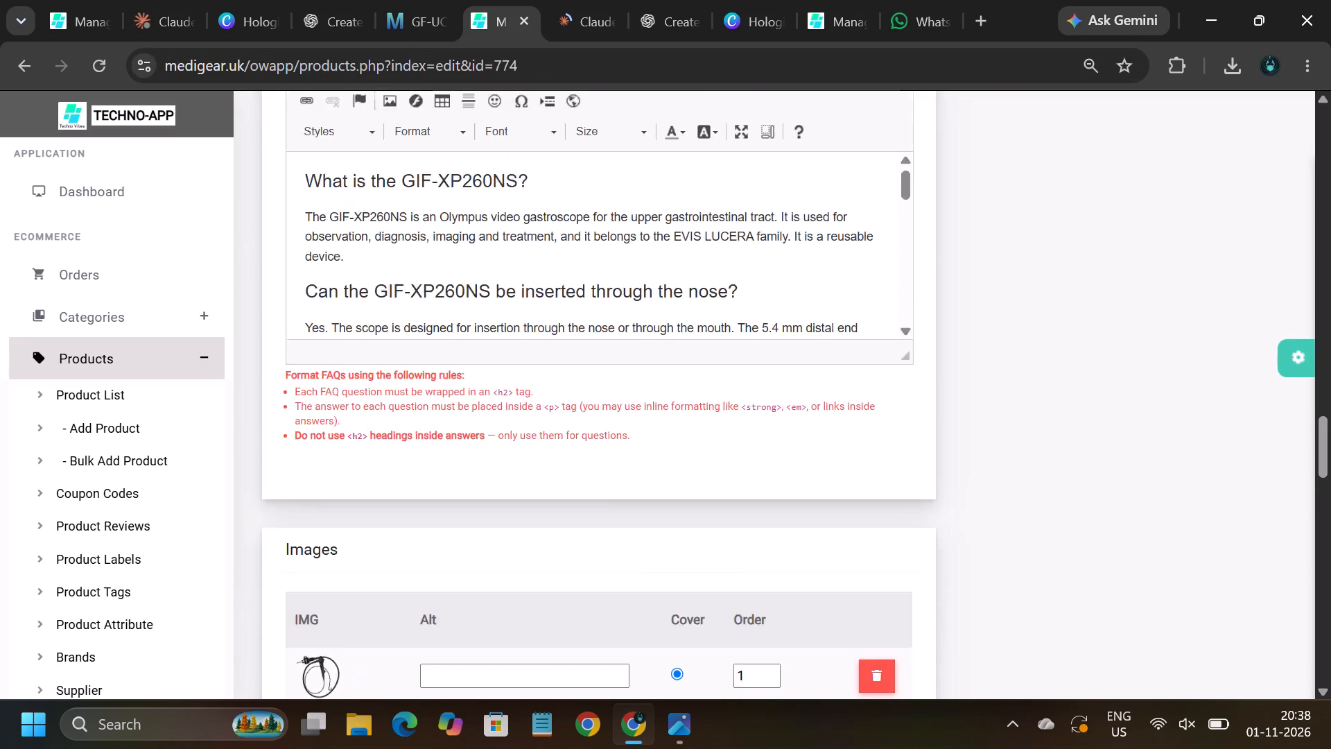
scroll(578, 266, "up", 8)
left_click(458, 306)
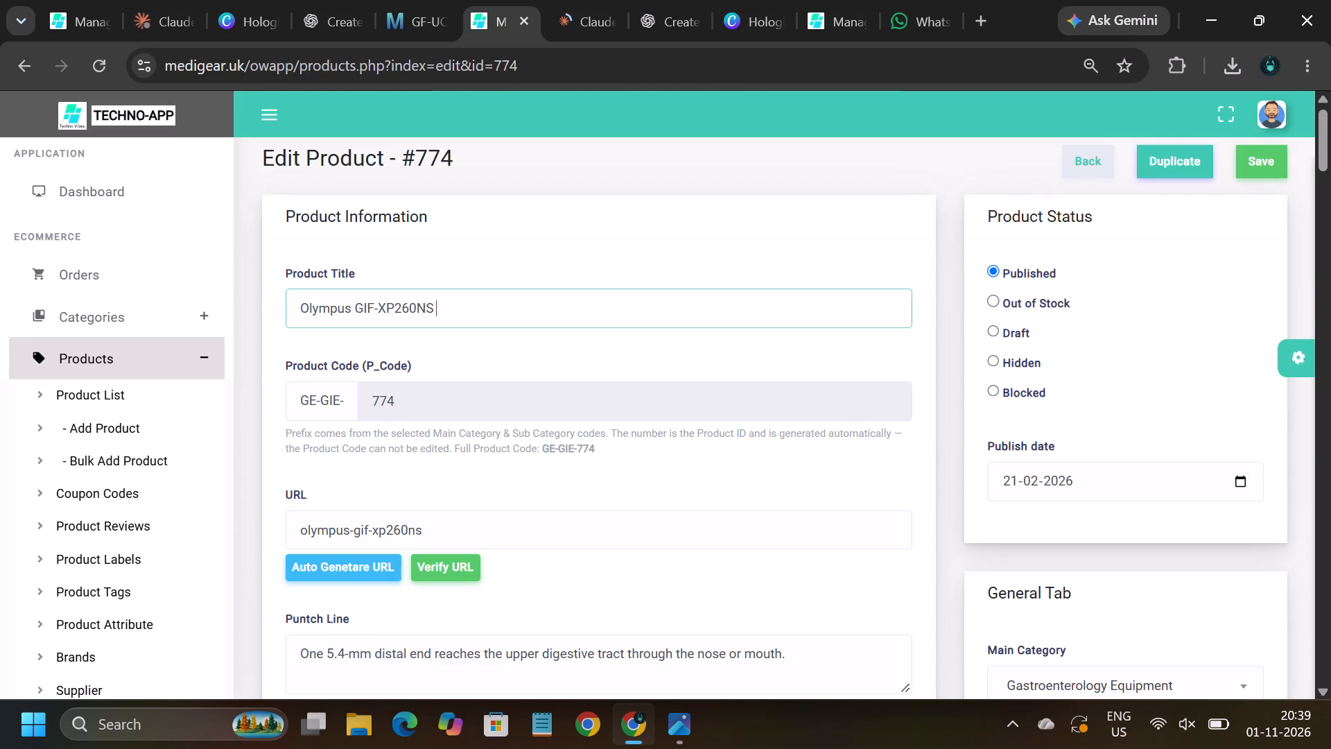
left_click_drag(458, 306, 284, 306)
key("ctrl+c")
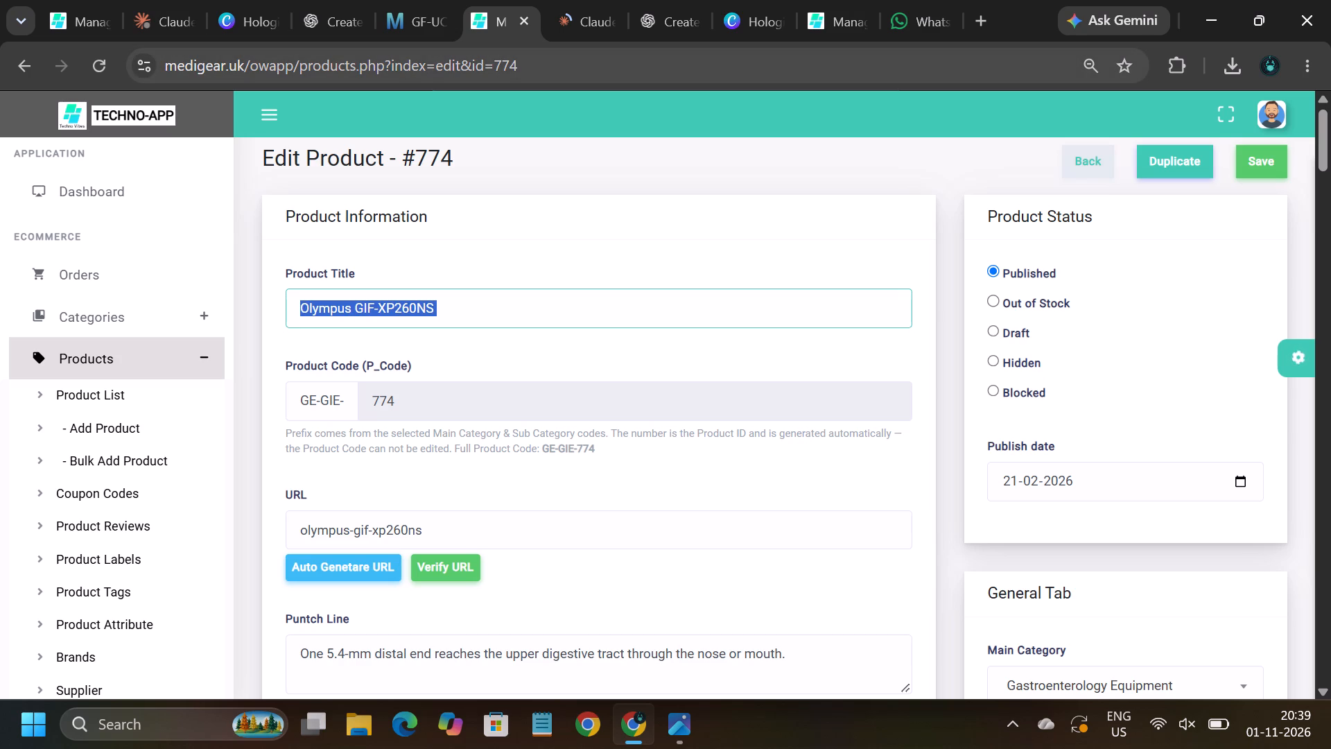
left_click(250, 13)
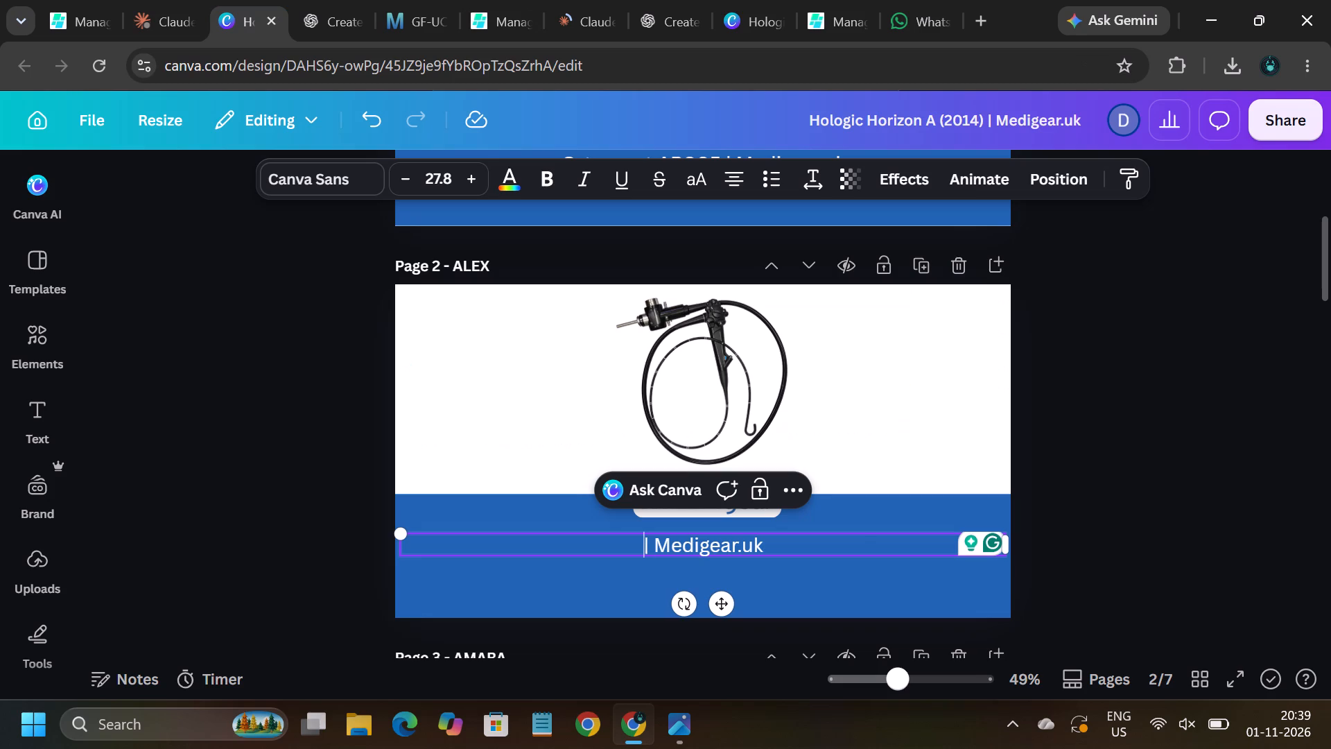
key("ctrl+v")
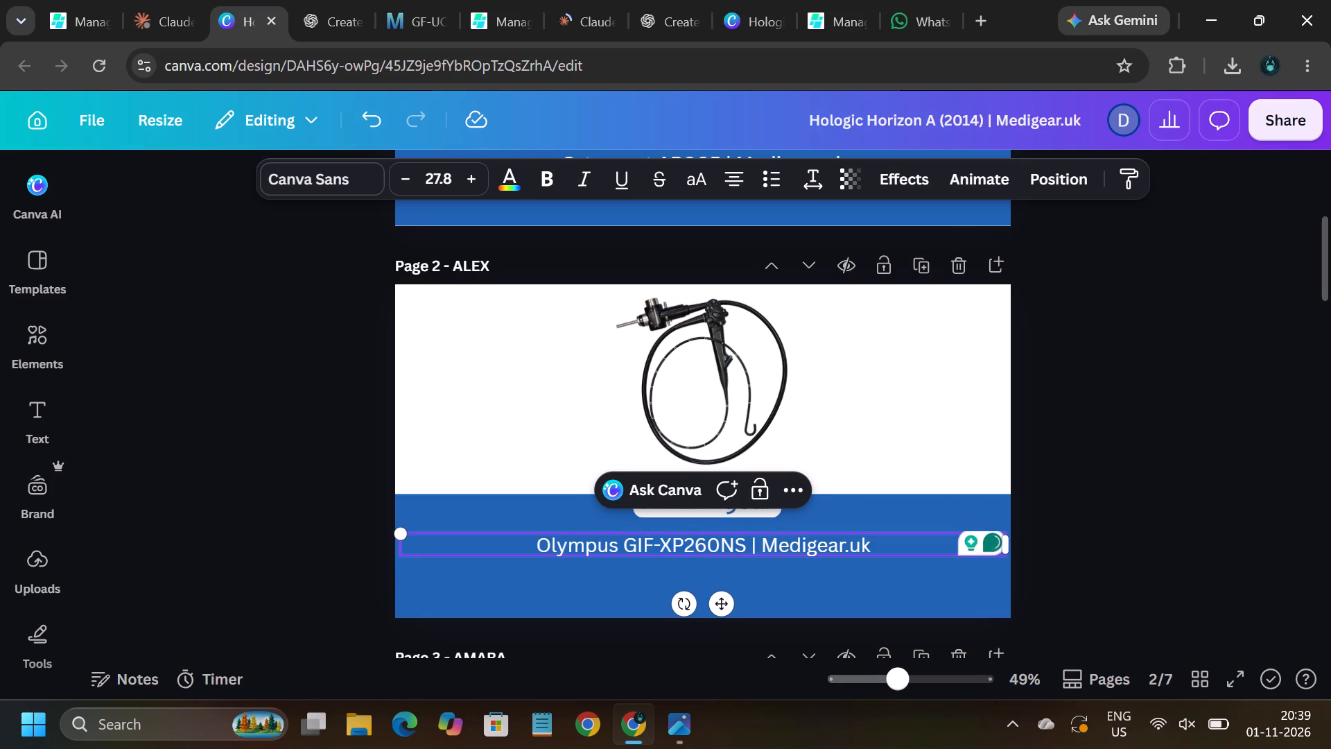
left_click(1240, 360)
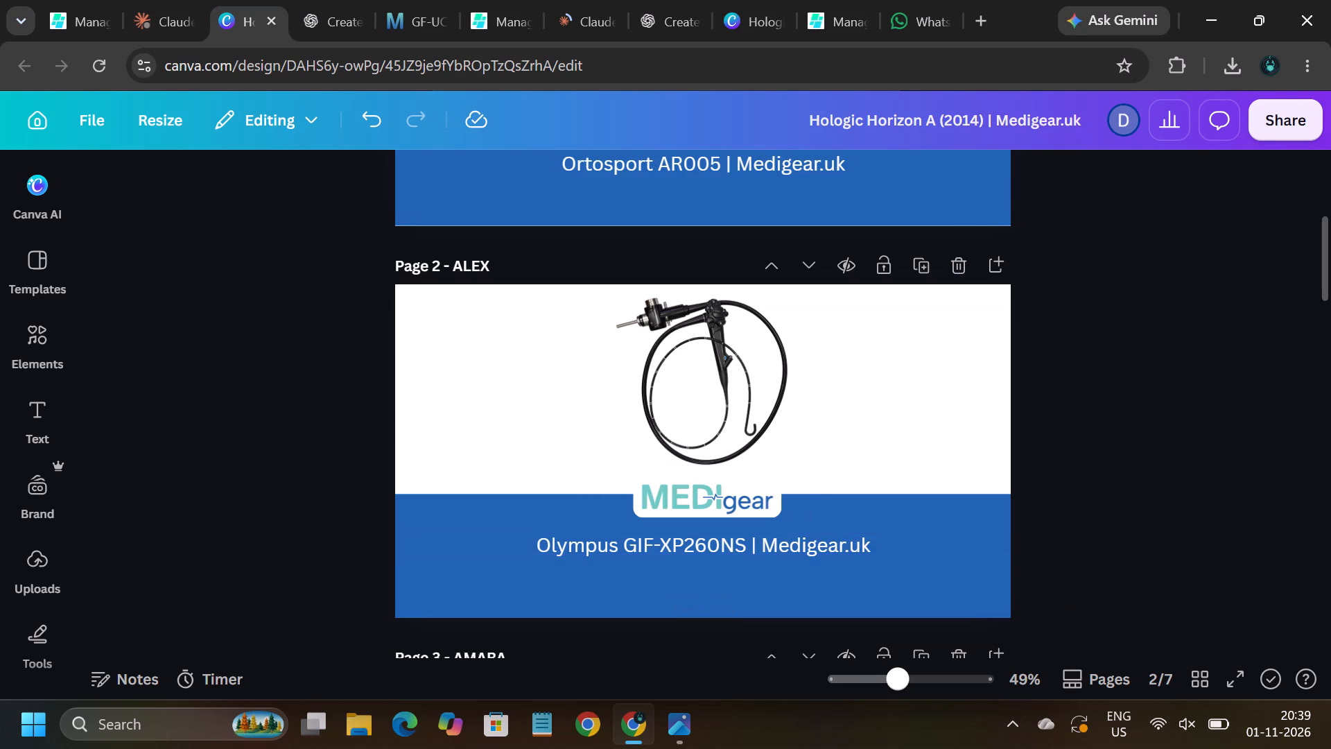
Download only the ALEX banner page as a high-quality PNG at 1,200 × 650 px.
left_click(1278, 115)
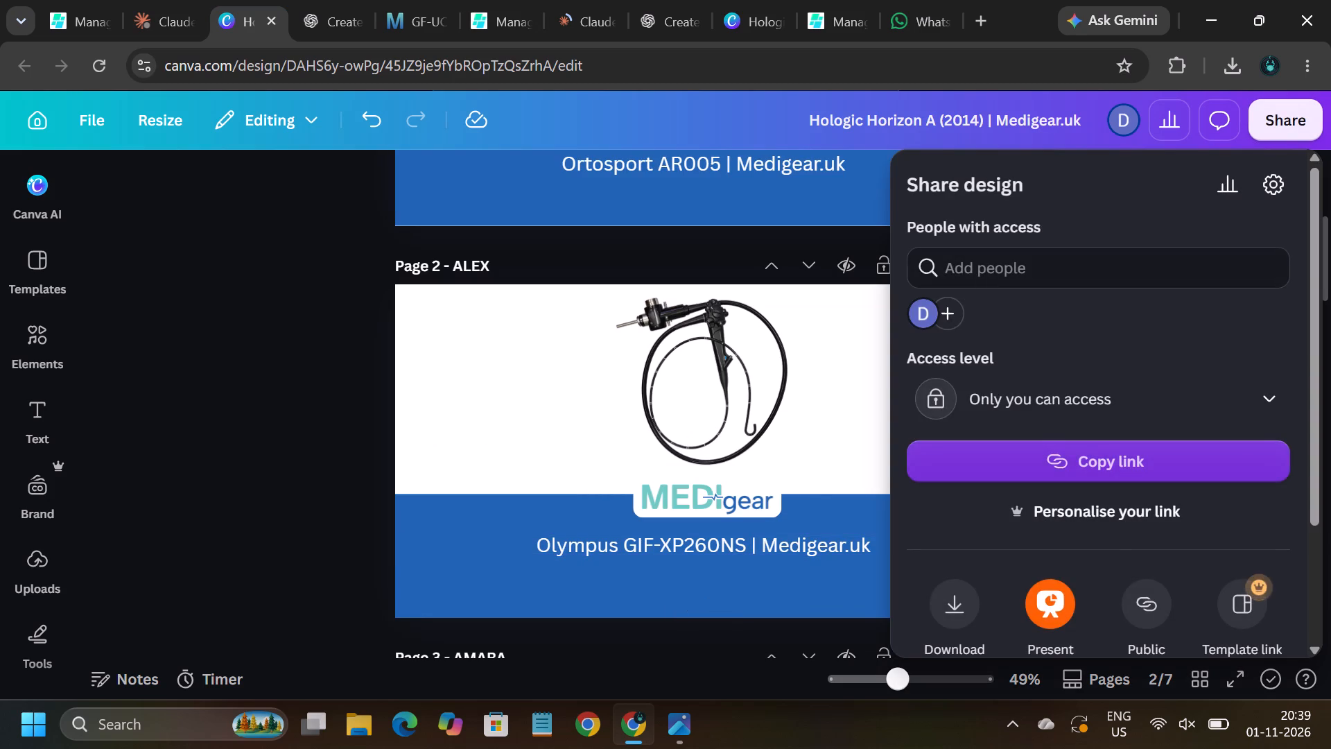
scroll(1009, 385, "down", 3)
left_click(943, 454)
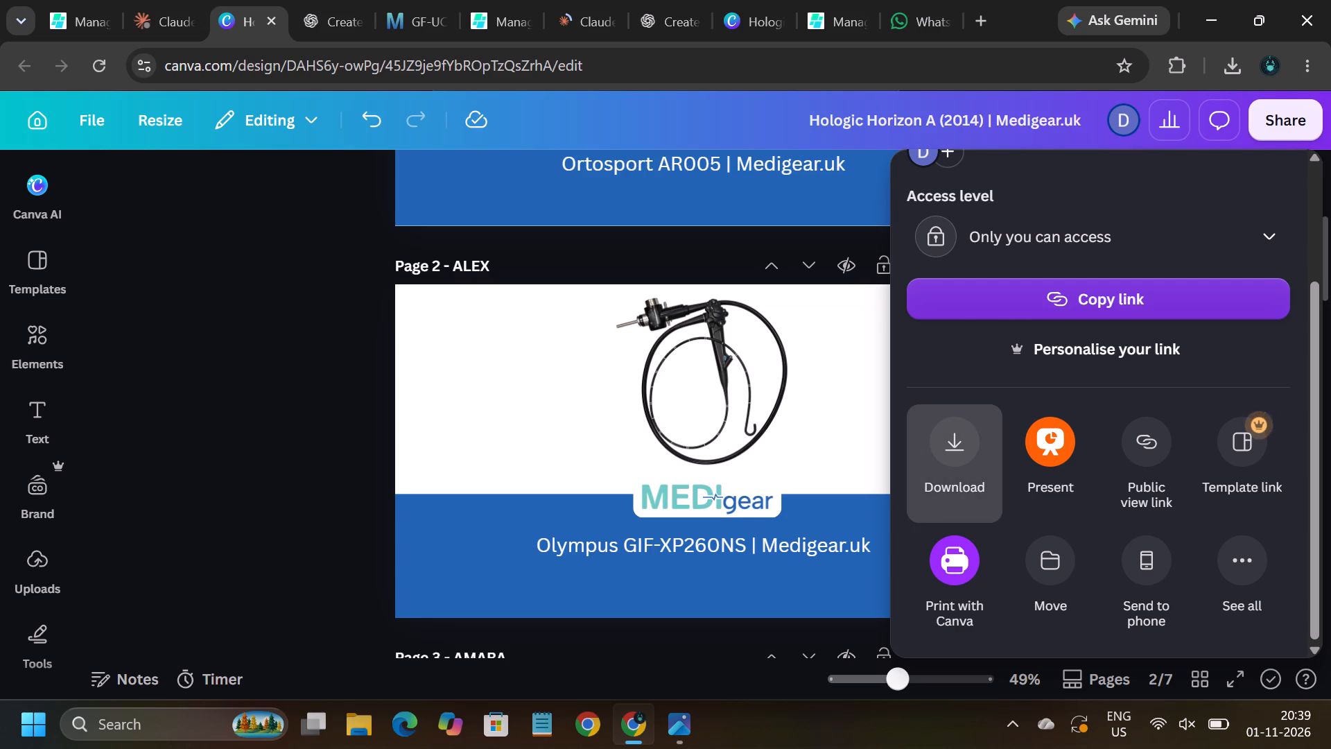
scroll(1040, 508, "down", 2)
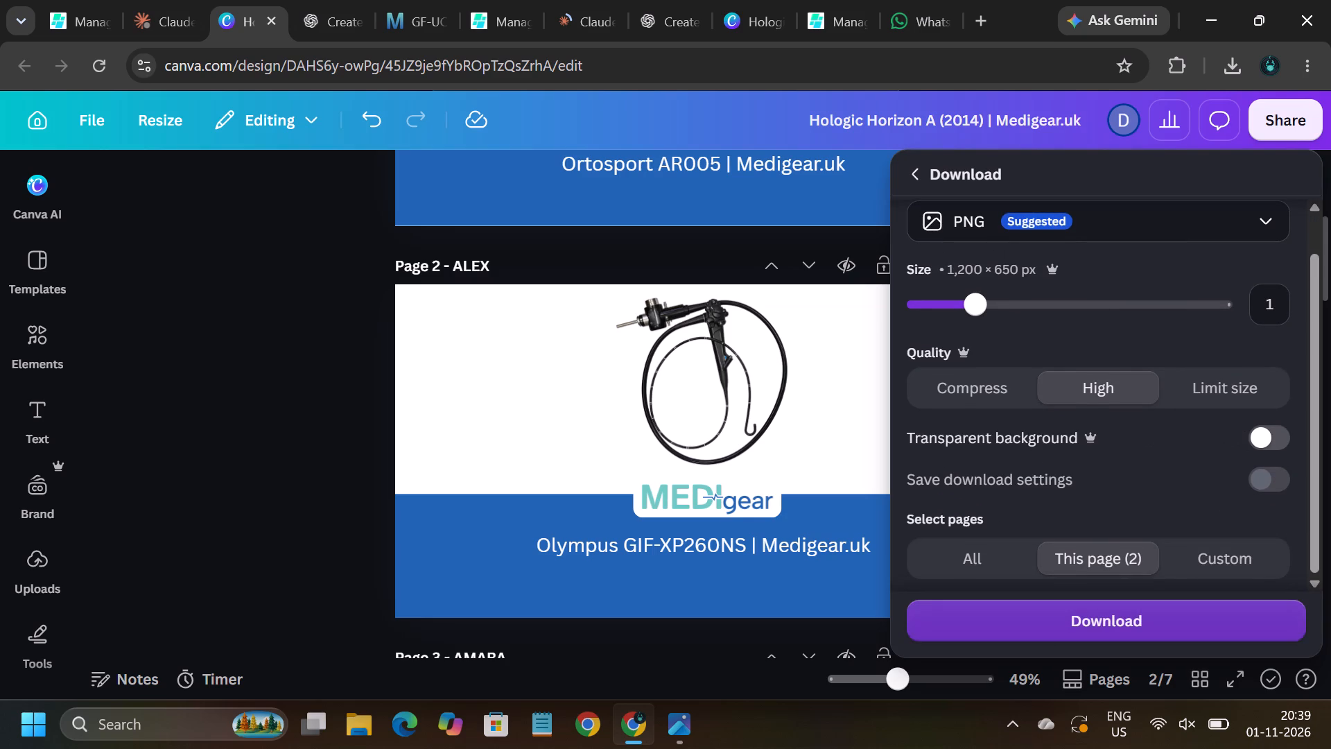
left_click(1097, 617)
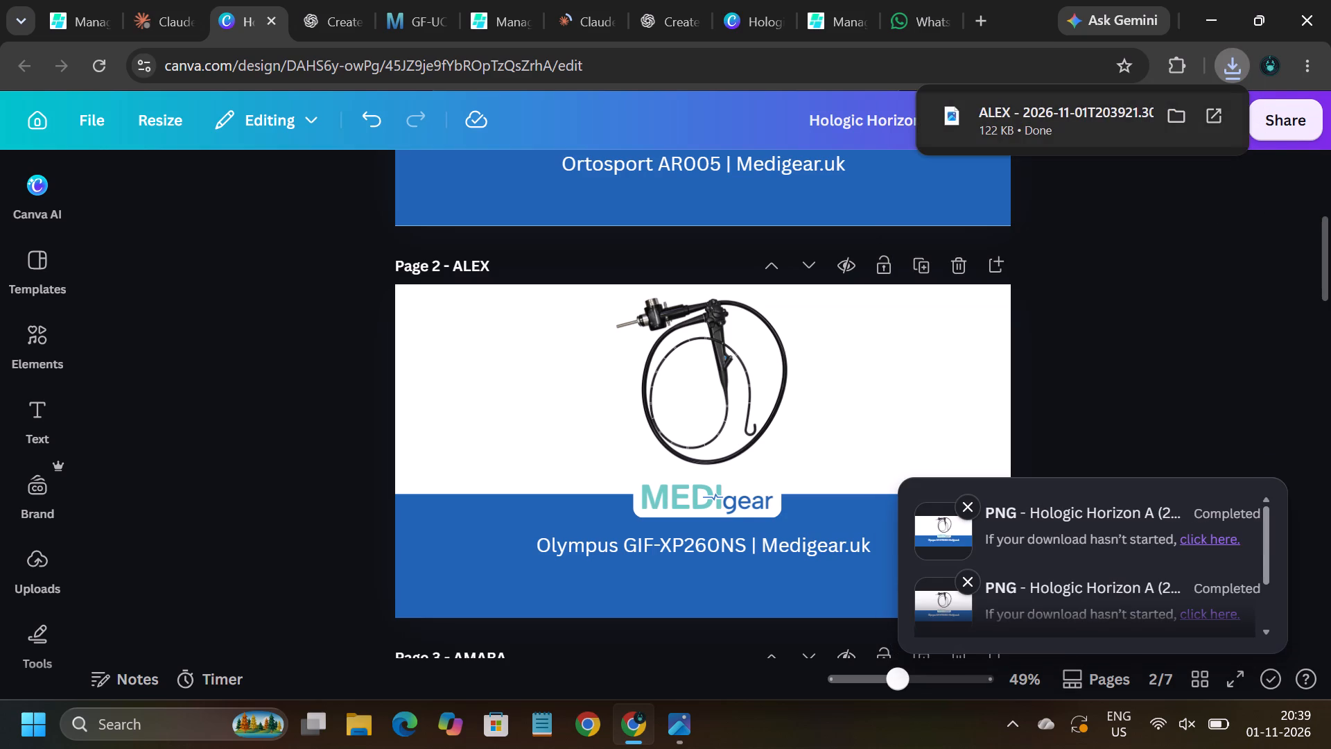
Open the downloaded ALEX banner in Photos, save a copy under its default name and return to Canva.
left_click(1025, 119)
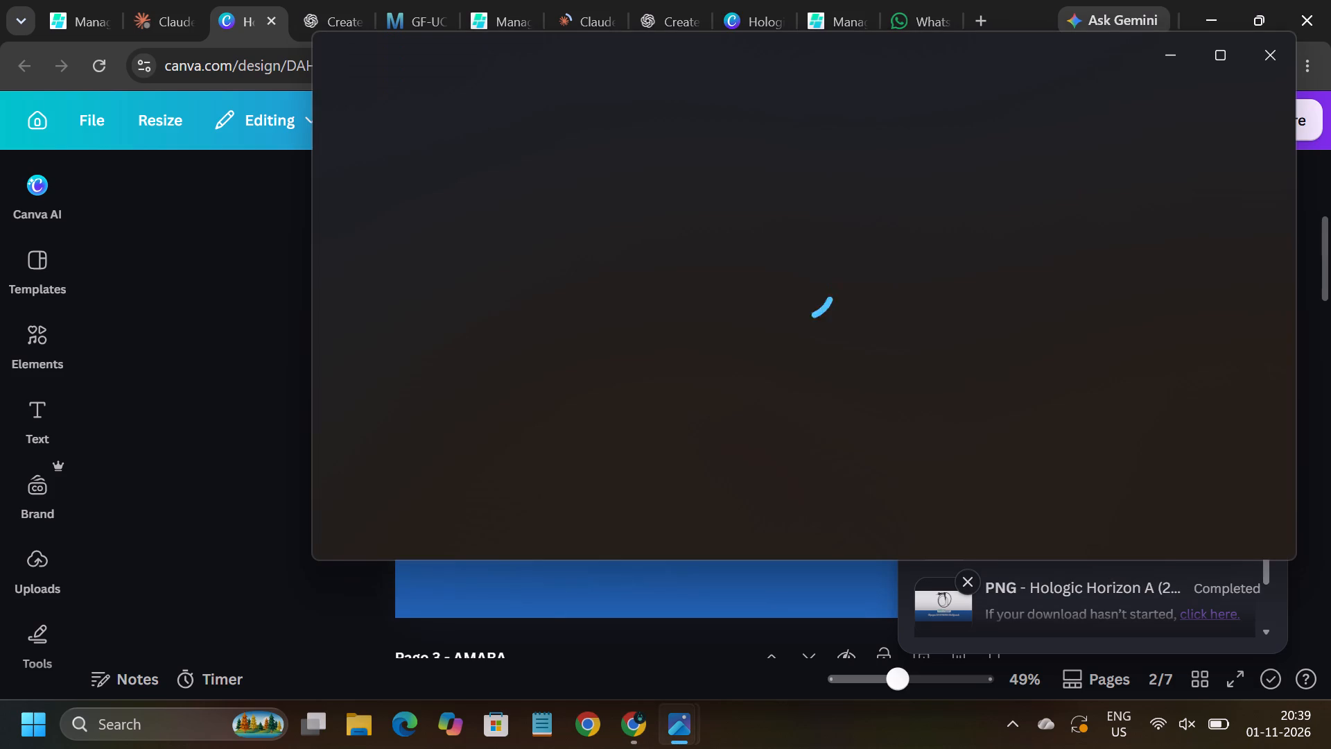
key("ctrl+s")
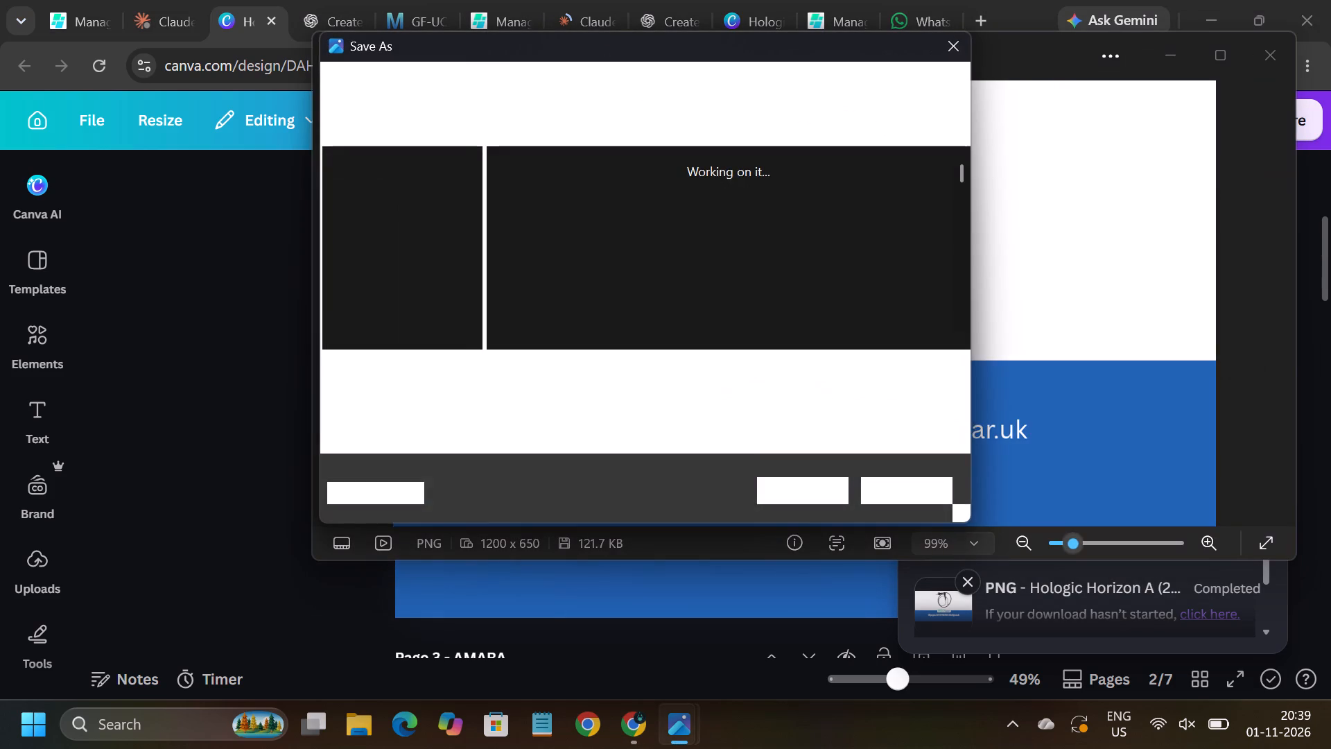
key("Return")
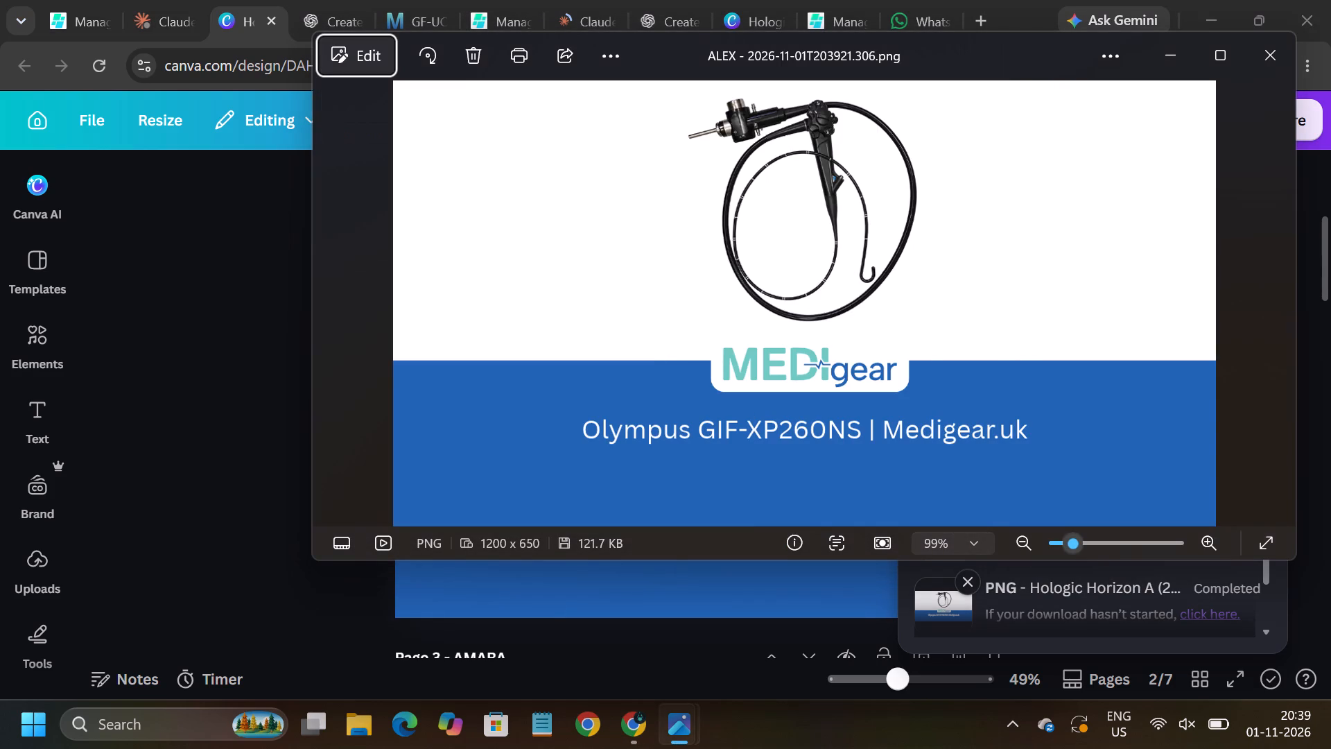
left_click(216, 415)
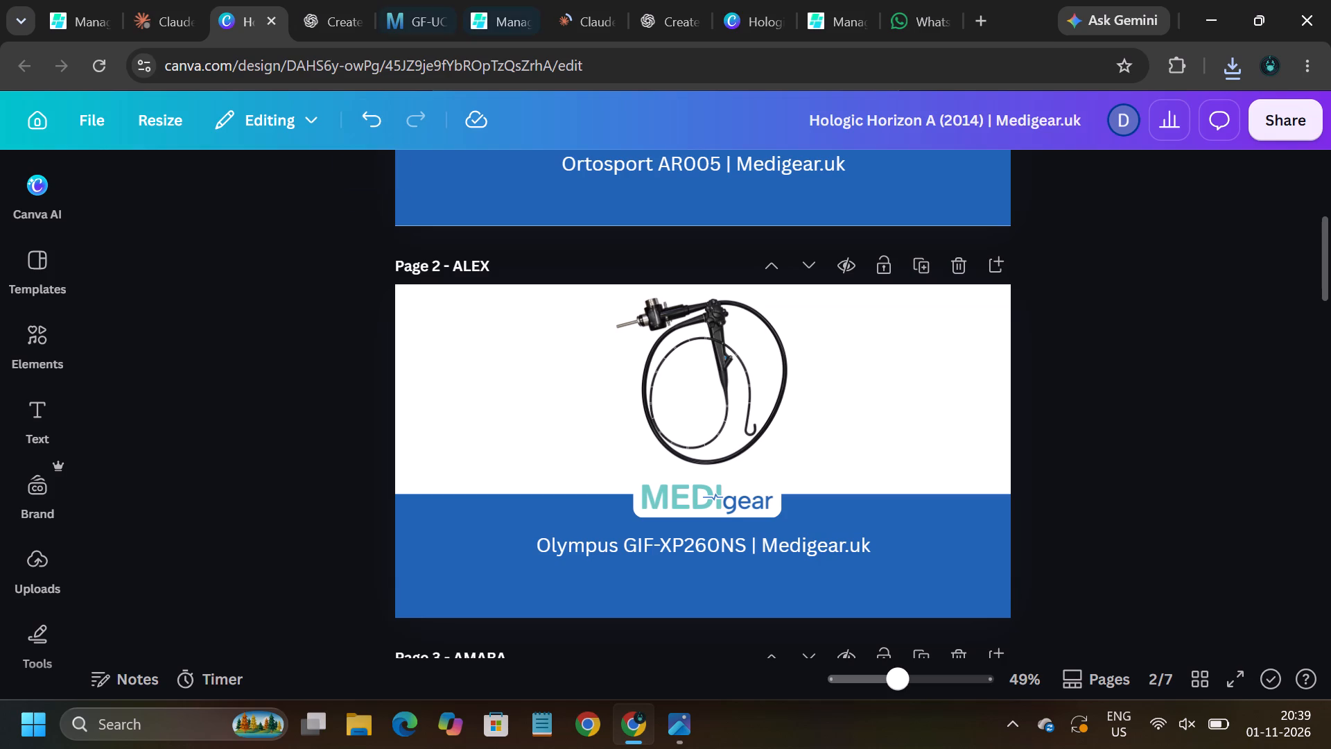
In product #774's SEO info, begin a new FB Open Graph image and choose the saved ALEX banner file from Pictures.
left_click(508, 25)
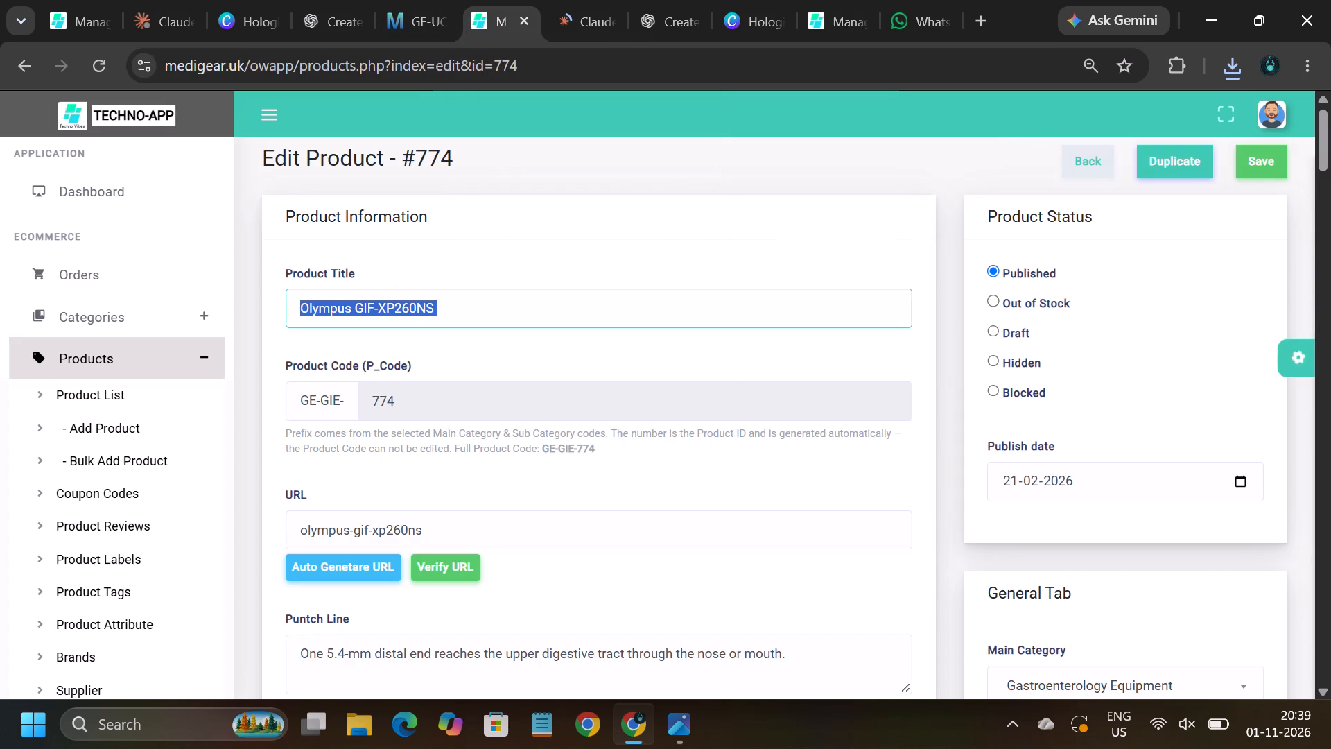
left_click(485, 302)
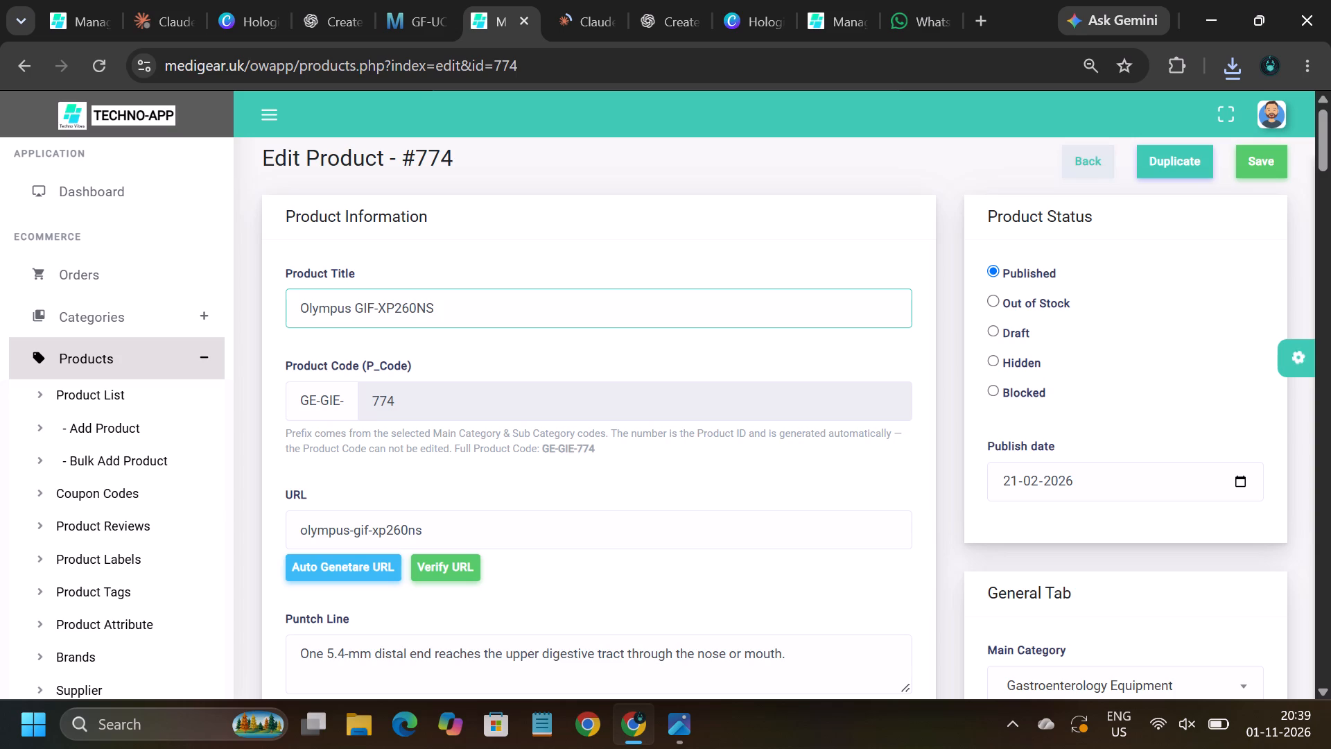
scroll(550, 397, "down", 8)
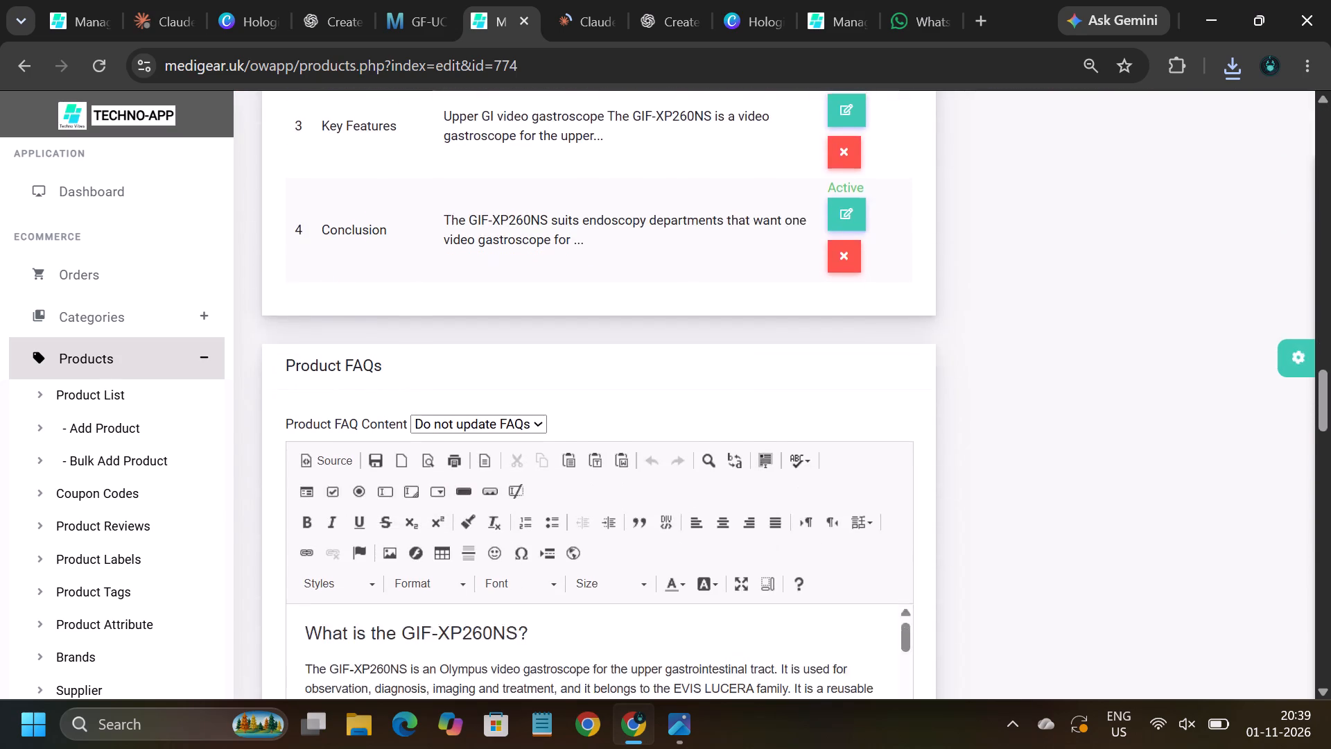
scroll(550, 397, "down", 6)
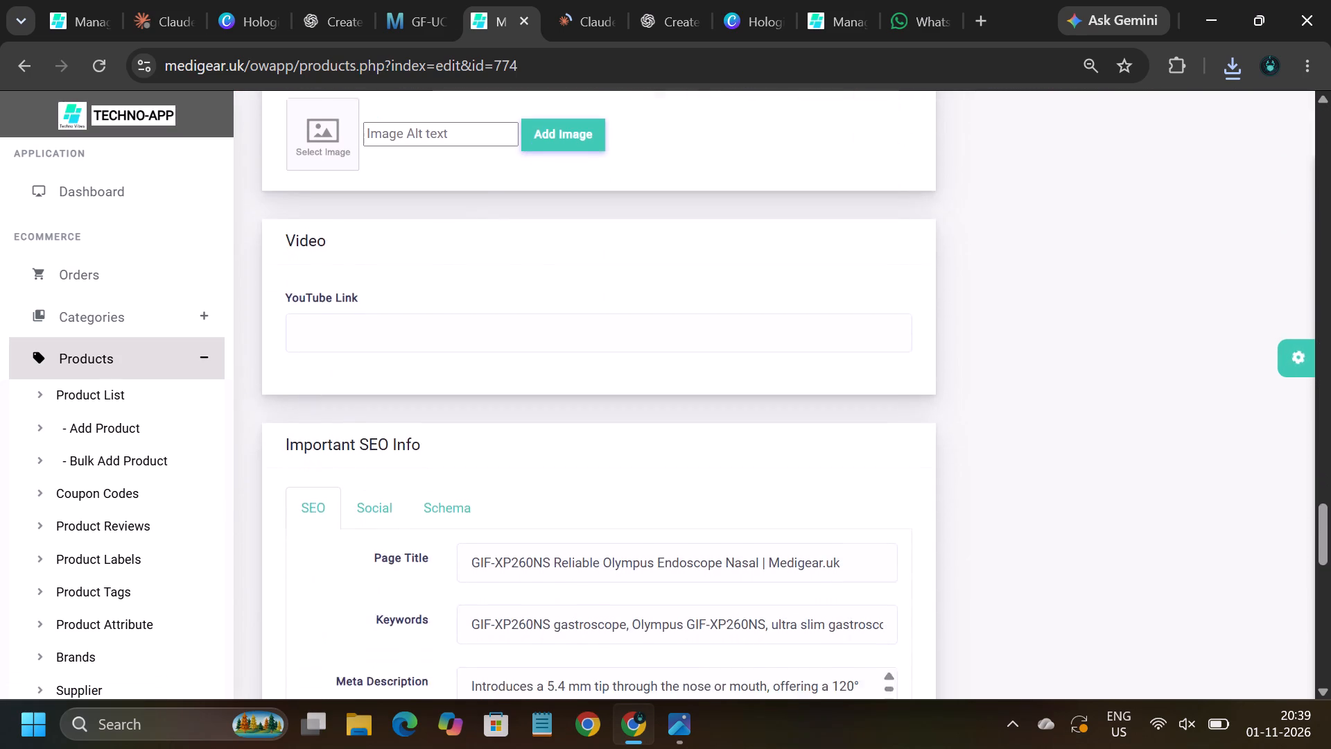
scroll(550, 397, "down", 2)
left_click(510, 434)
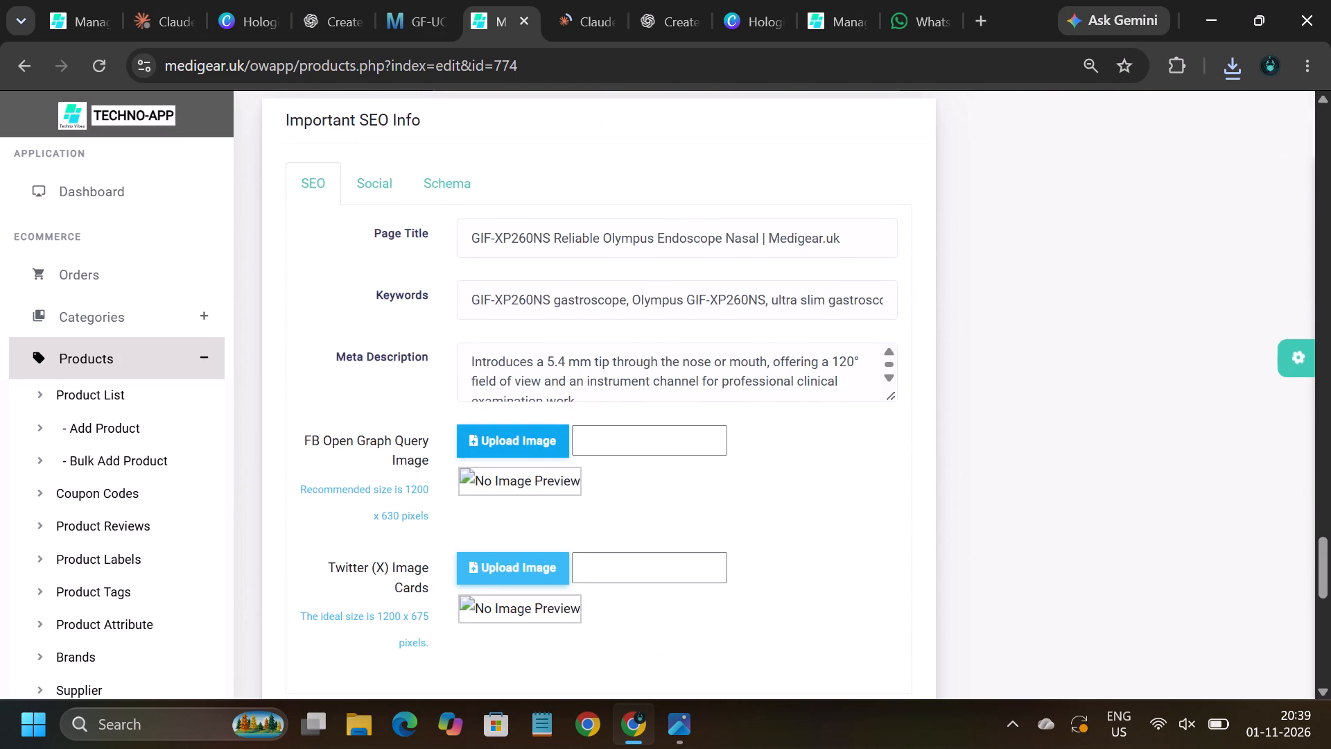
left_click(222, 283)
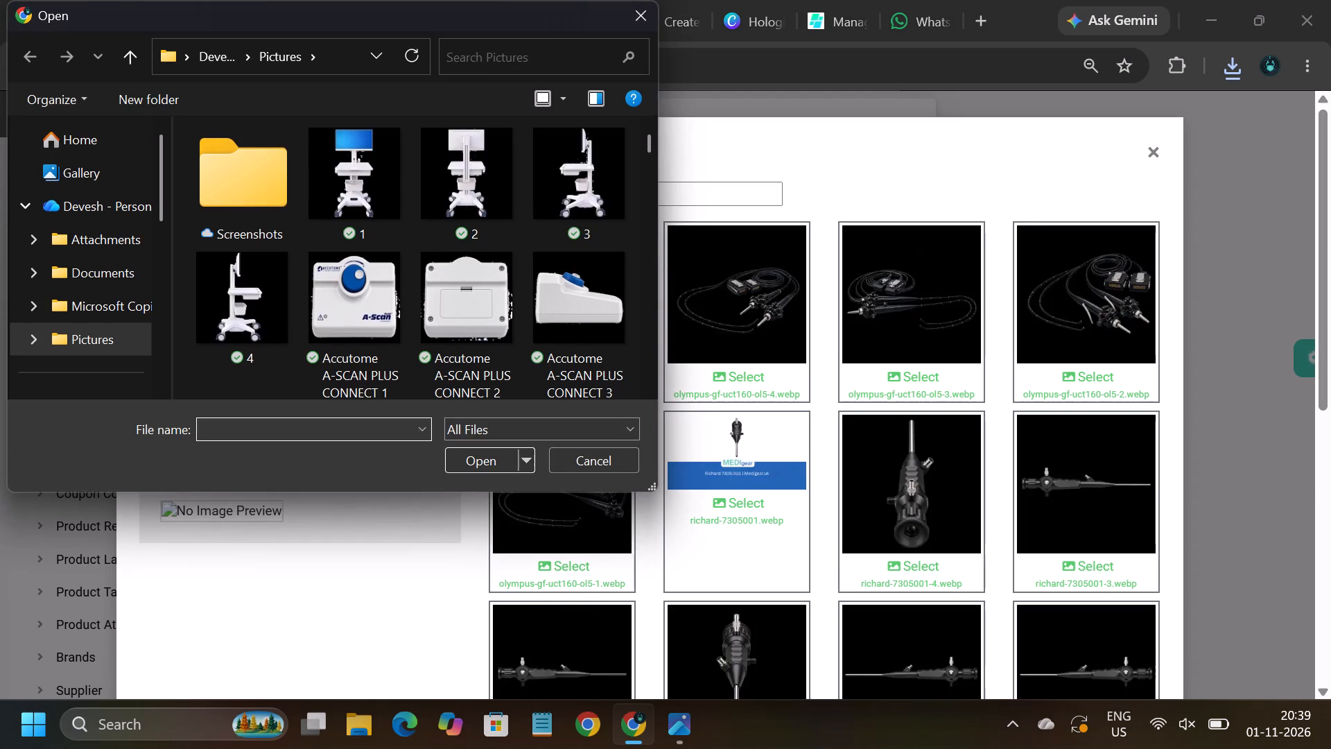
left_click(512, 57)
type("alex")
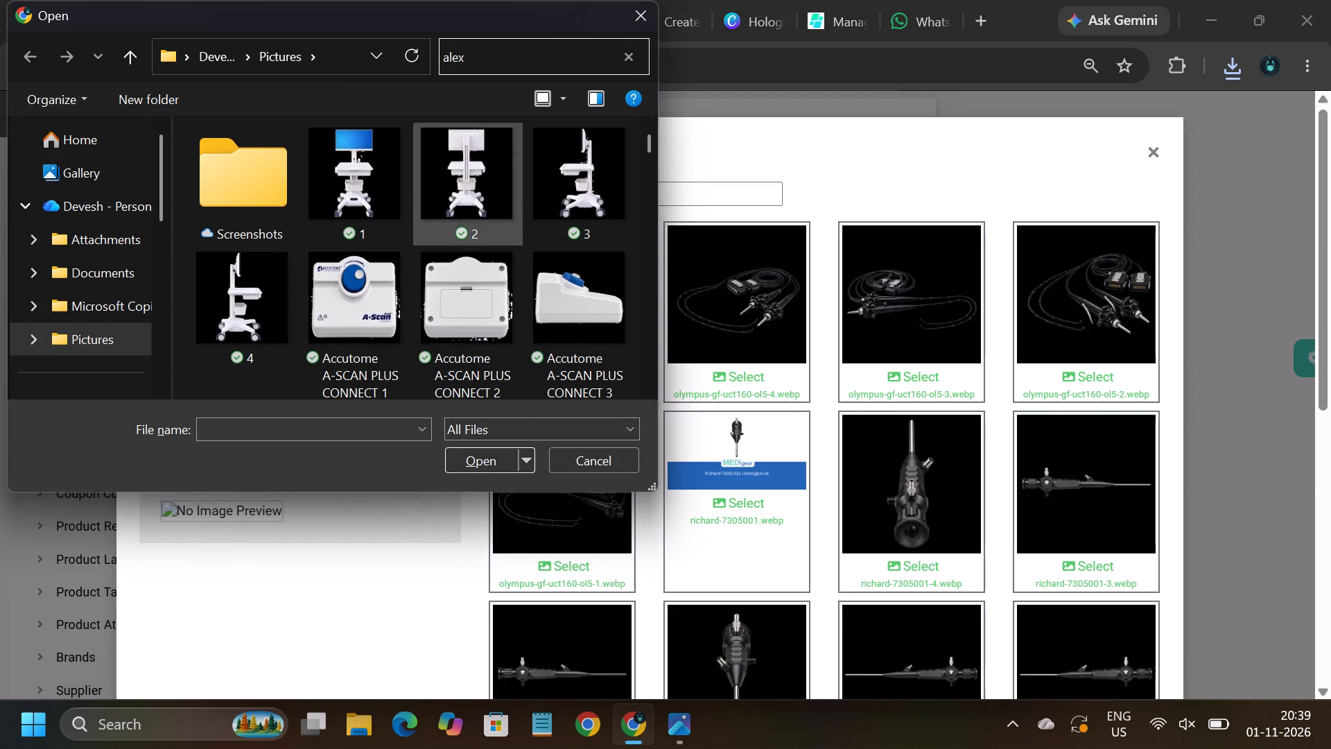
double_click(251, 192)
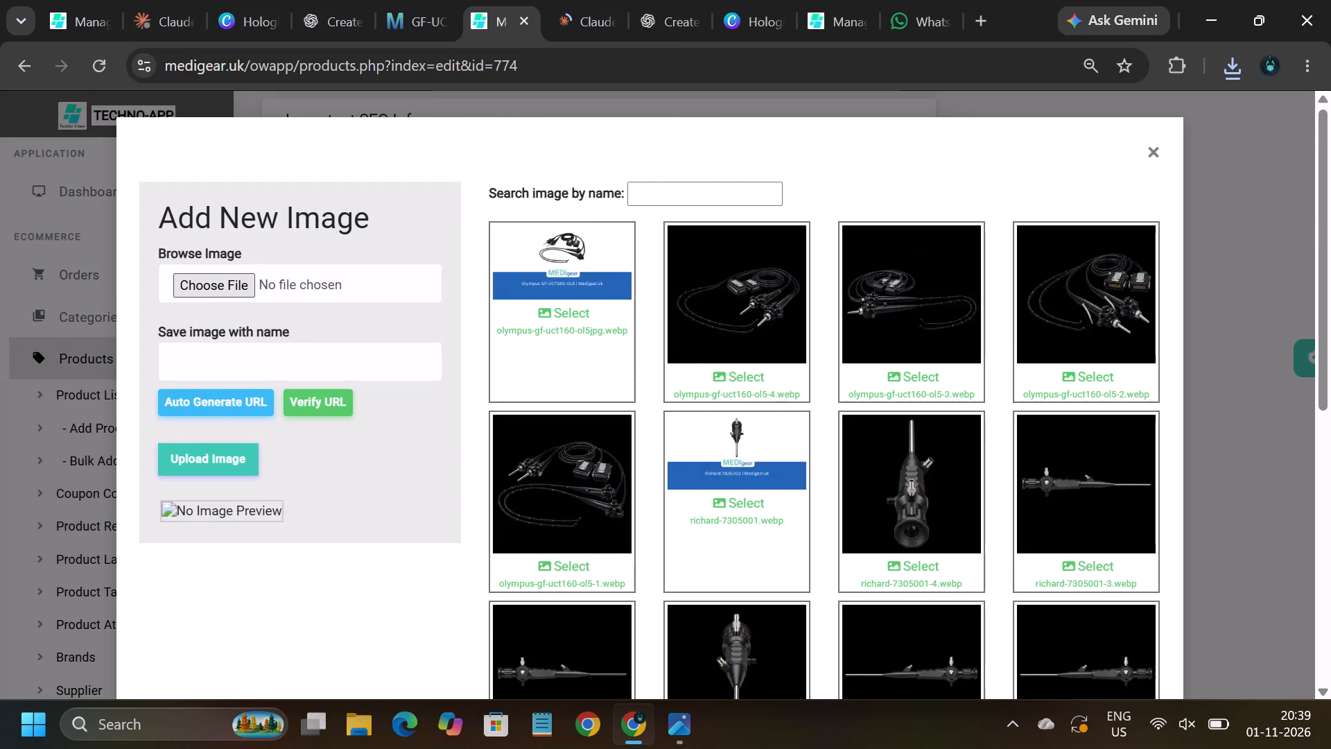
Name the banner olympus-gif-xp260ns-jpg with an auto-generated URL, upload it and select it as the FB Open Graph image.
left_click(374, 363)
key("BackSpace")
key("BackSpace")
key("BackSpace")
key("BackSpace")
key("BackSpace")
key("BackSpace")
key("BackSpace")
key("BackSpace")
key("BackSpace")
key("BackSpace")
key("BackSpace")
key("BackSpace")
key("BackSpace")
key("BackSpace")
key("BackSpace")
key("BackSpace")
key("BackSpace")
key("BackSpace")
key("BackSpace")
key("BackSpace")
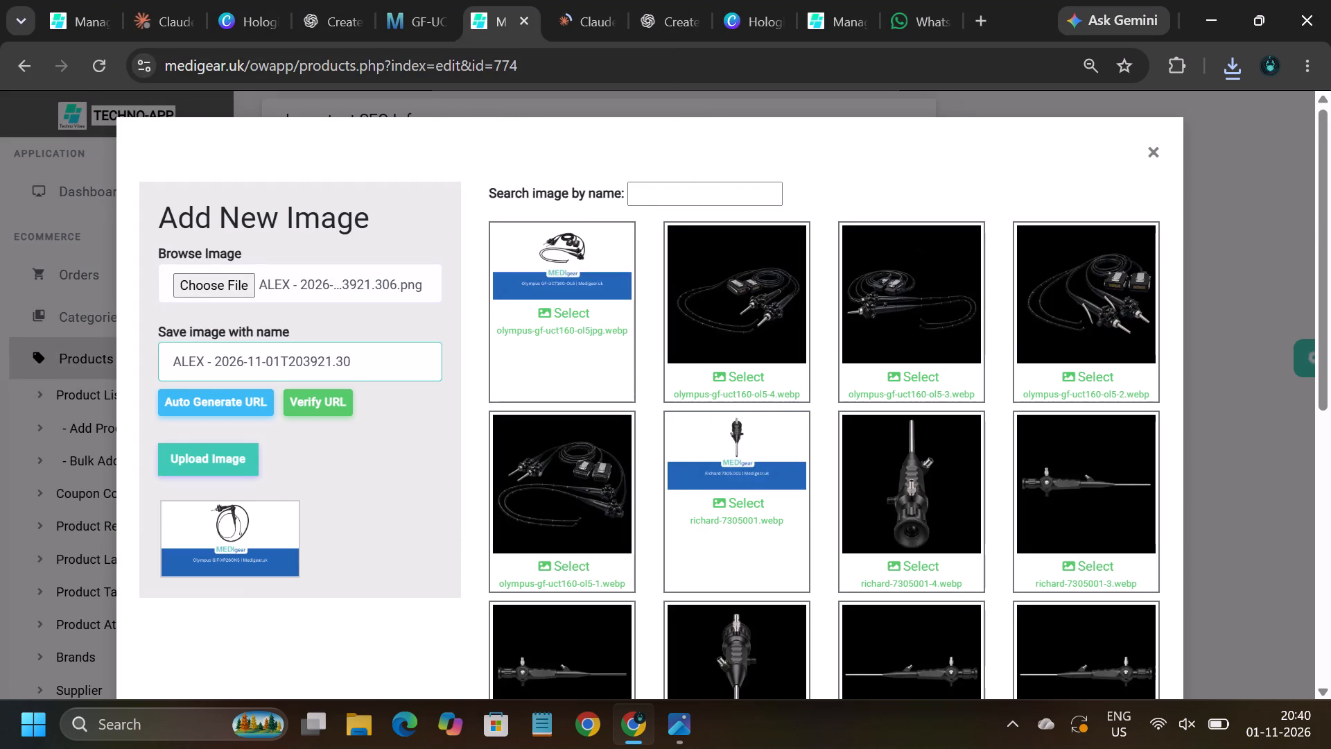
key("ctrl+v")
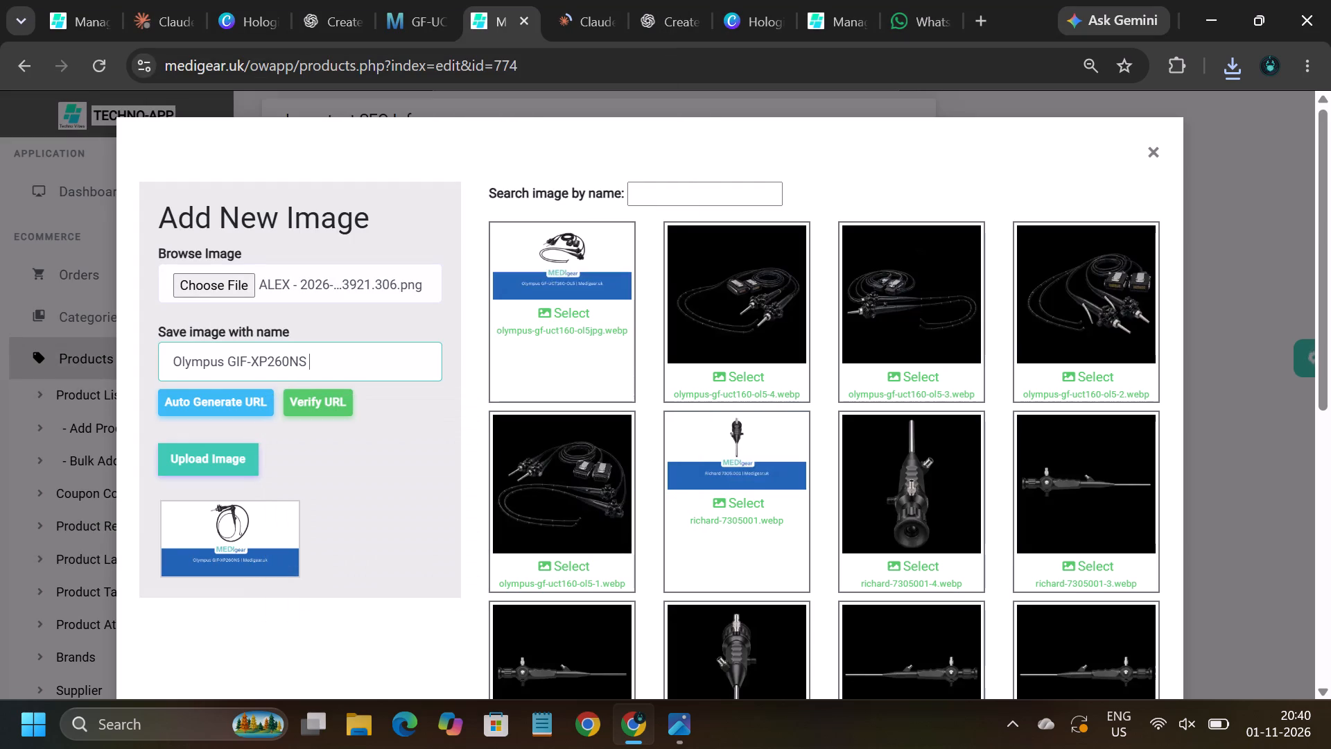
type("jpg")
left_click(236, 398)
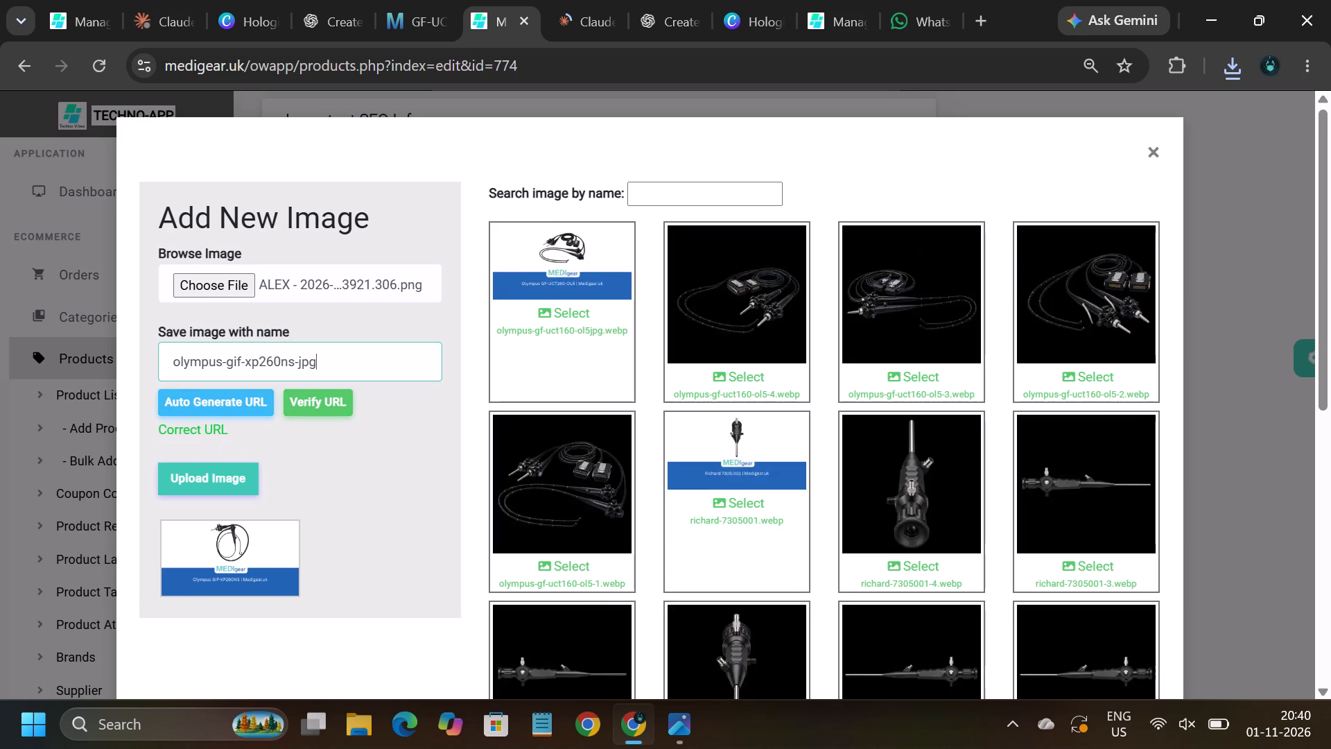
left_click(222, 484)
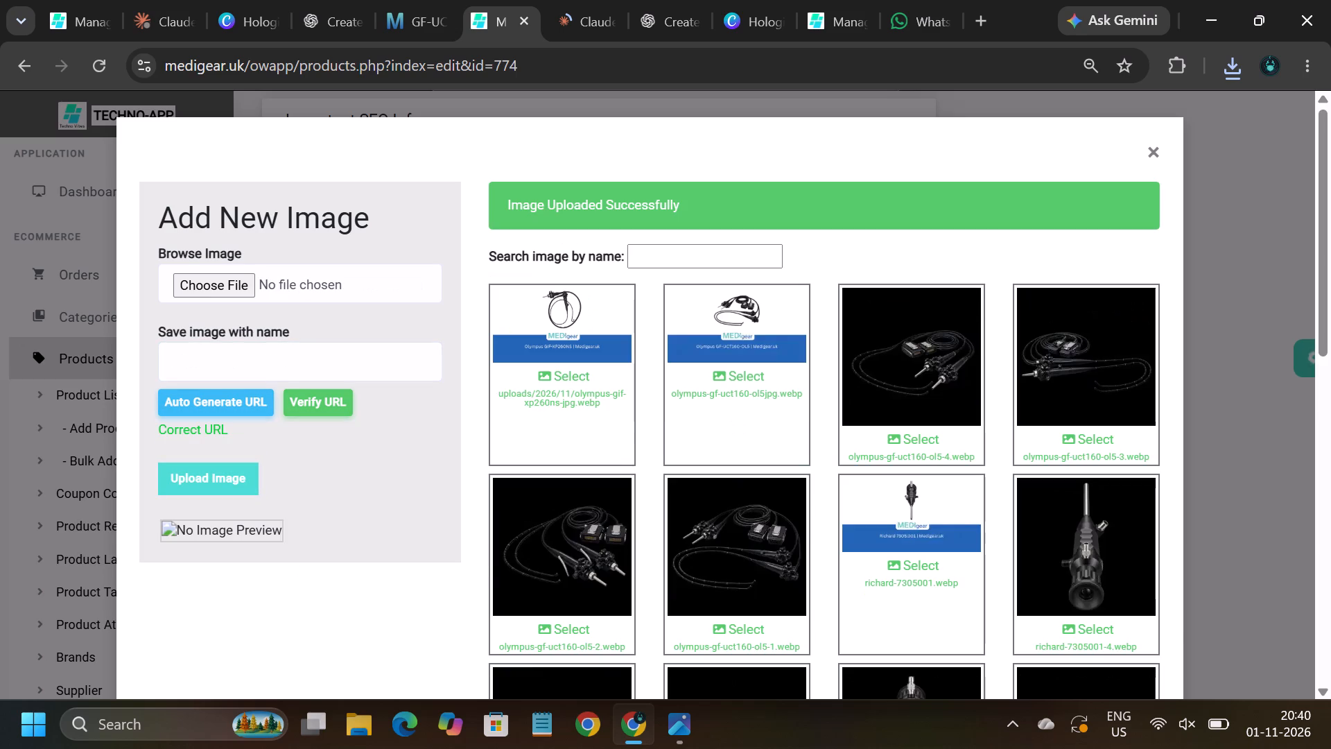
left_click(587, 337)
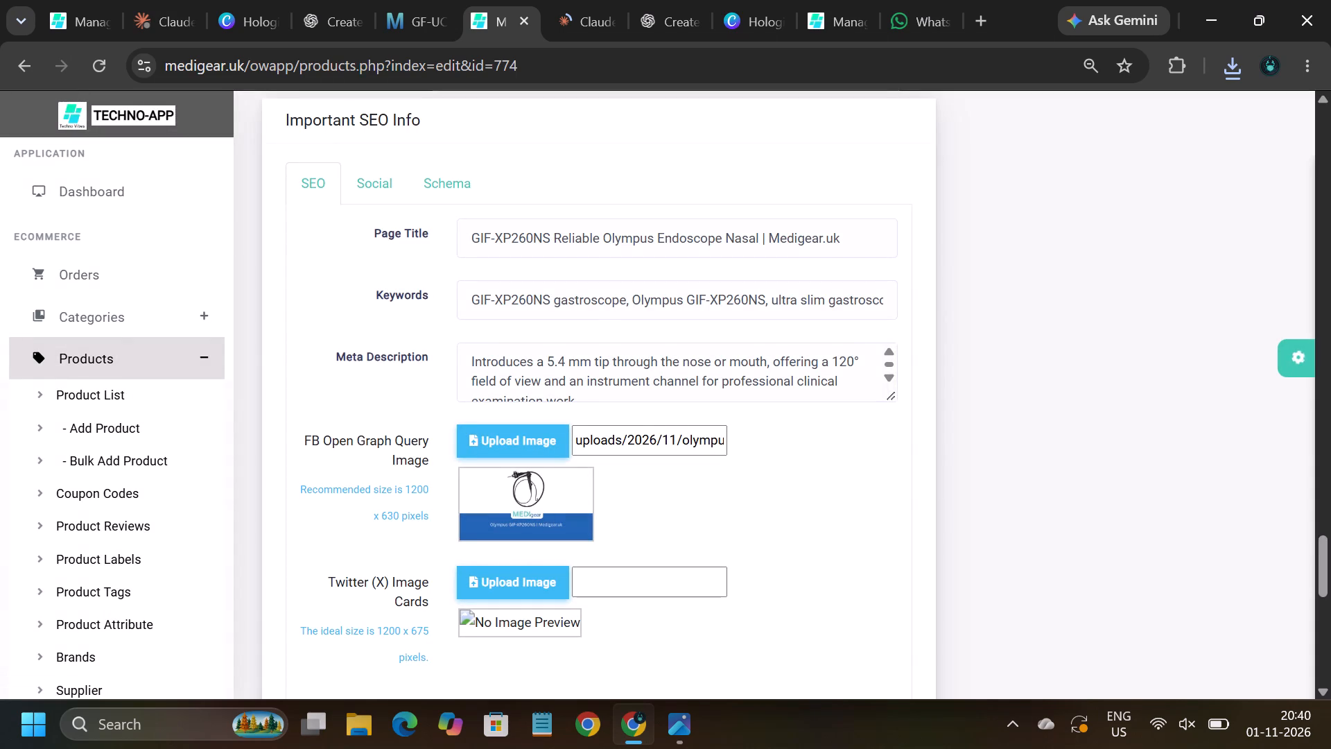
Set the uploaded olympus-gif-xp260ns-jpg banner as the product's Twitter (X) card image.
left_click(512, 578)
left_click(562, 311)
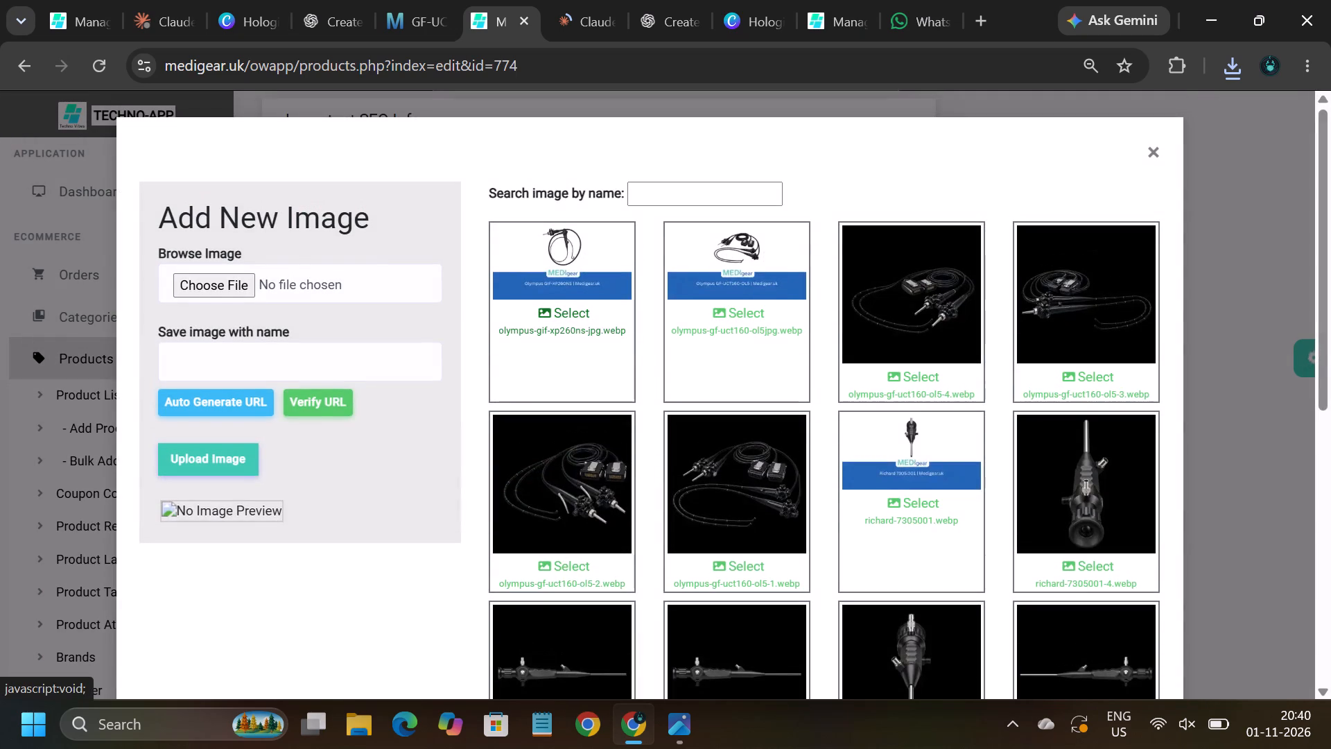
Look over product #774's form, checking the product information, categories, pricing and supplier details.
scroll(991, 316, "up", 12)
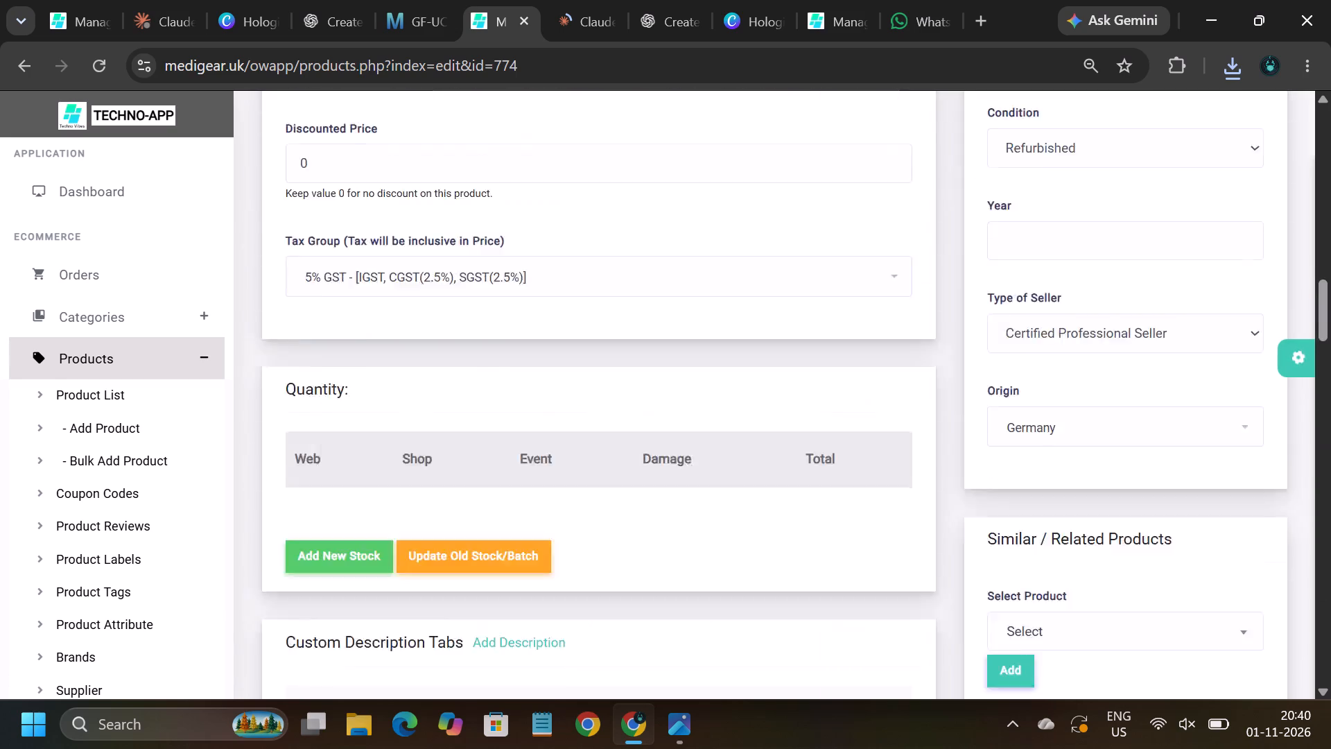
scroll(991, 316, "up", 6)
scroll(991, 316, "down", 3)
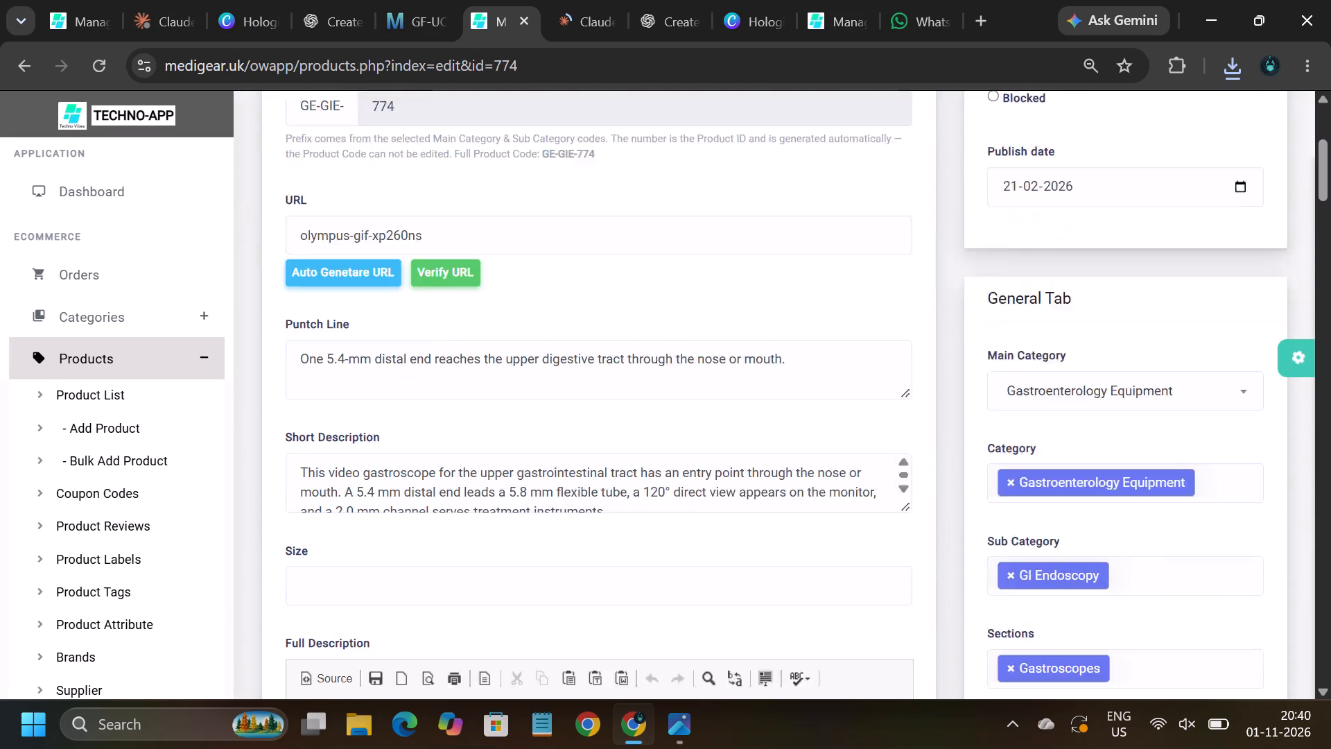
scroll(991, 316, "down", 5)
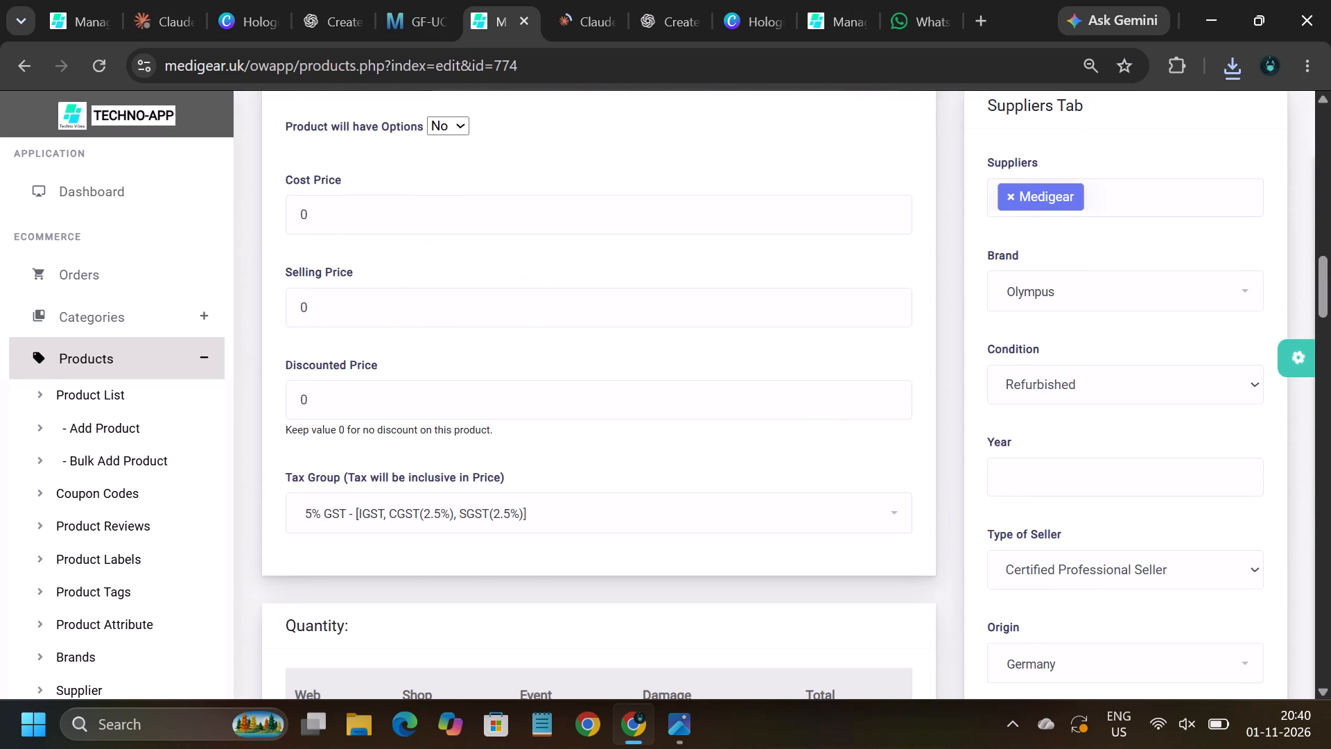
scroll(991, 316, "down", 2)
scroll(991, 316, "up", 15)
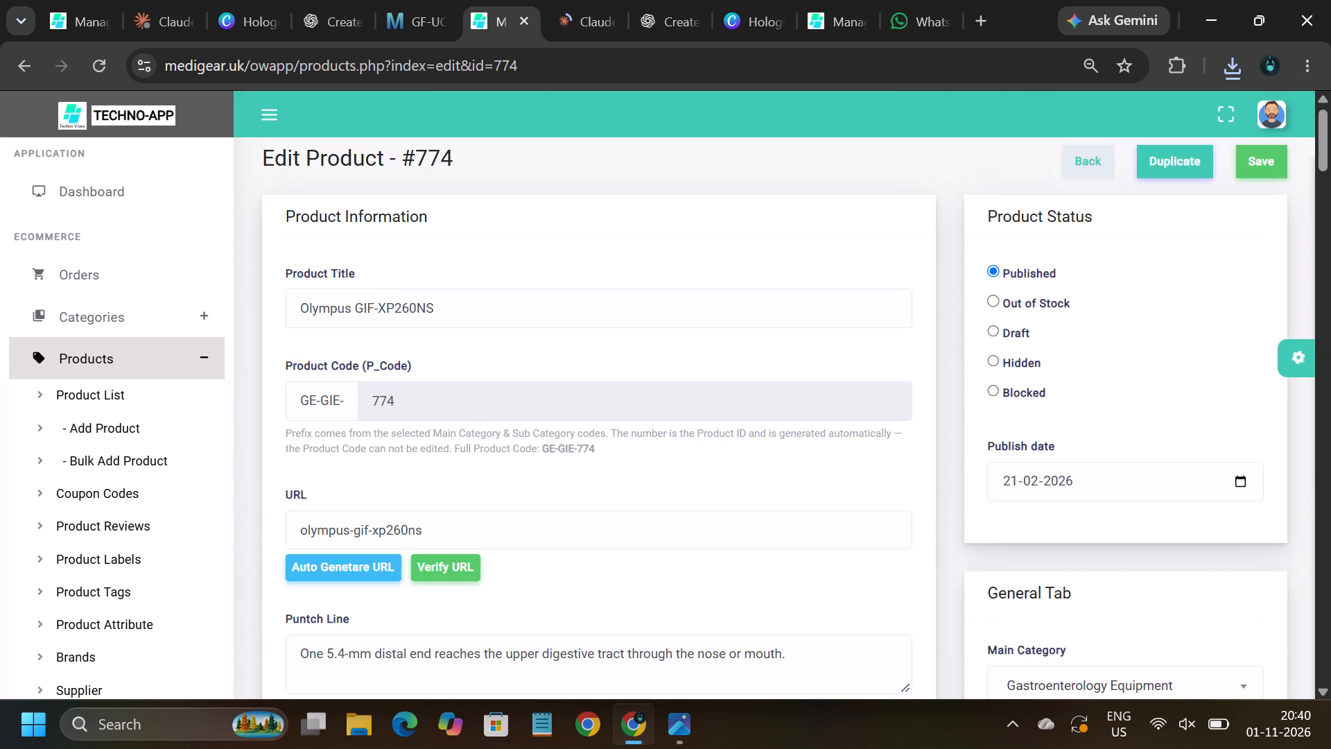
Save product #774 and return to the product list.
left_click(1256, 162)
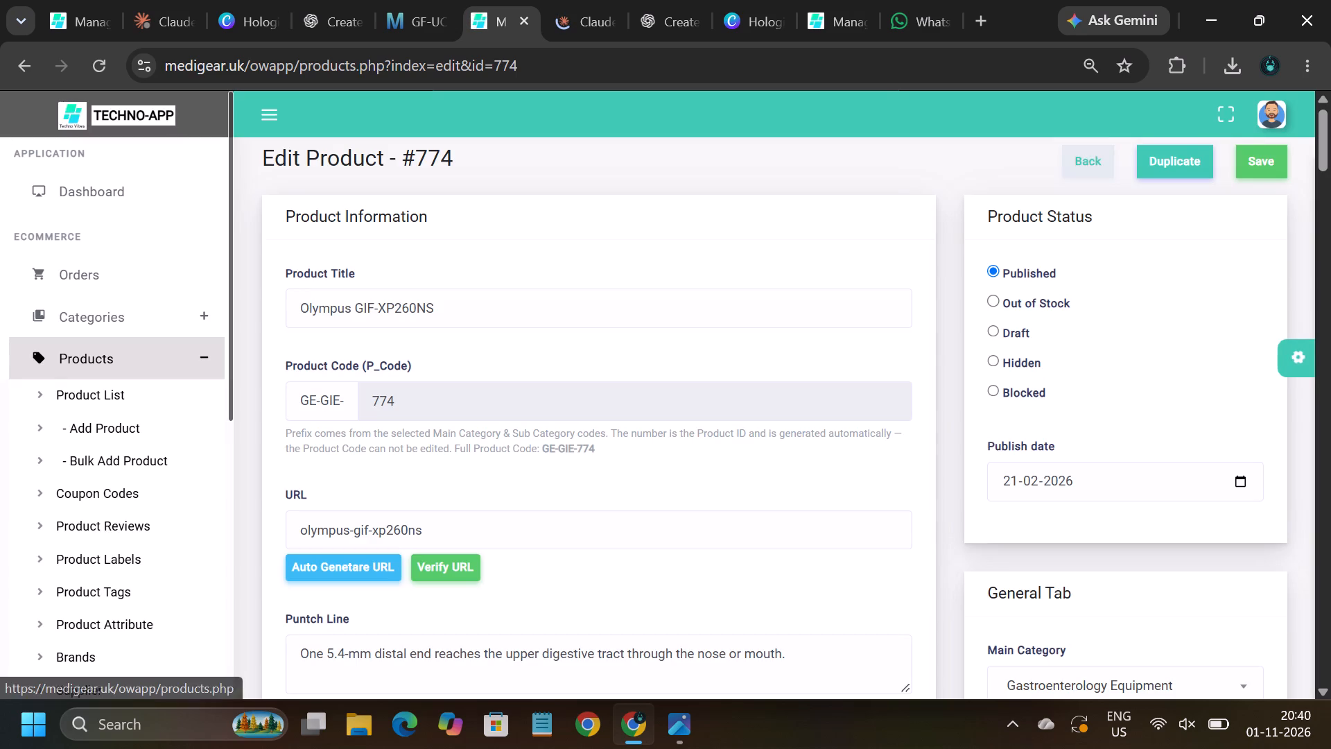
left_click(1099, 177)
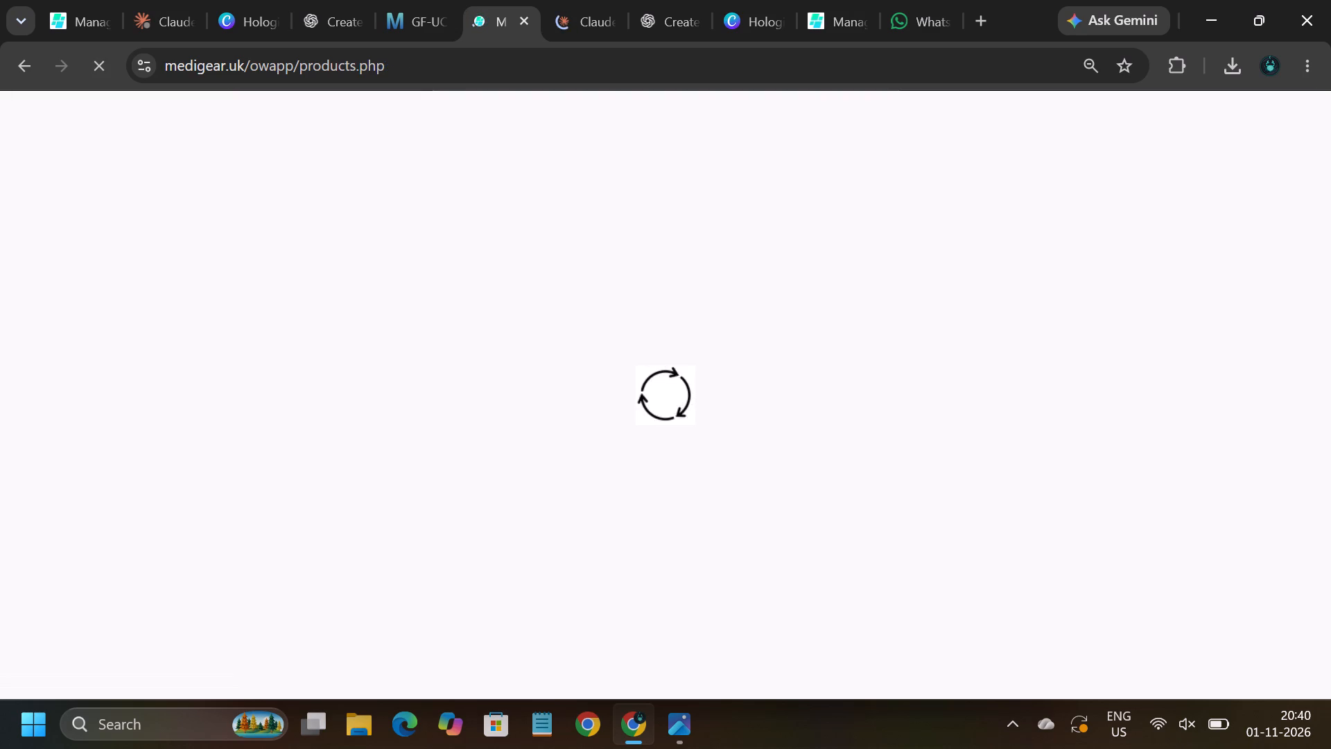
Copy the title Karl Storz Cystoscope 26157BTA, search the product list for it and open product #773 for editing.
left_click(77, 19)
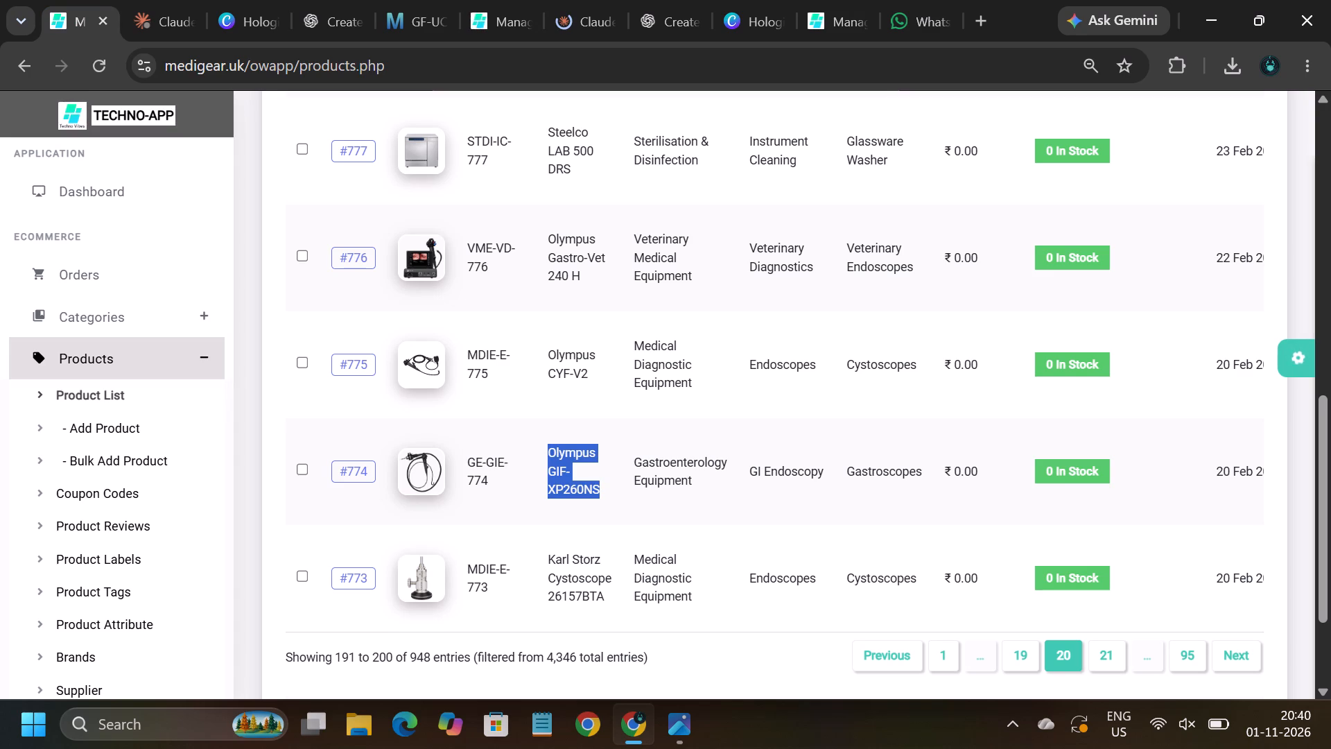
left_click_drag(611, 599, 546, 543)
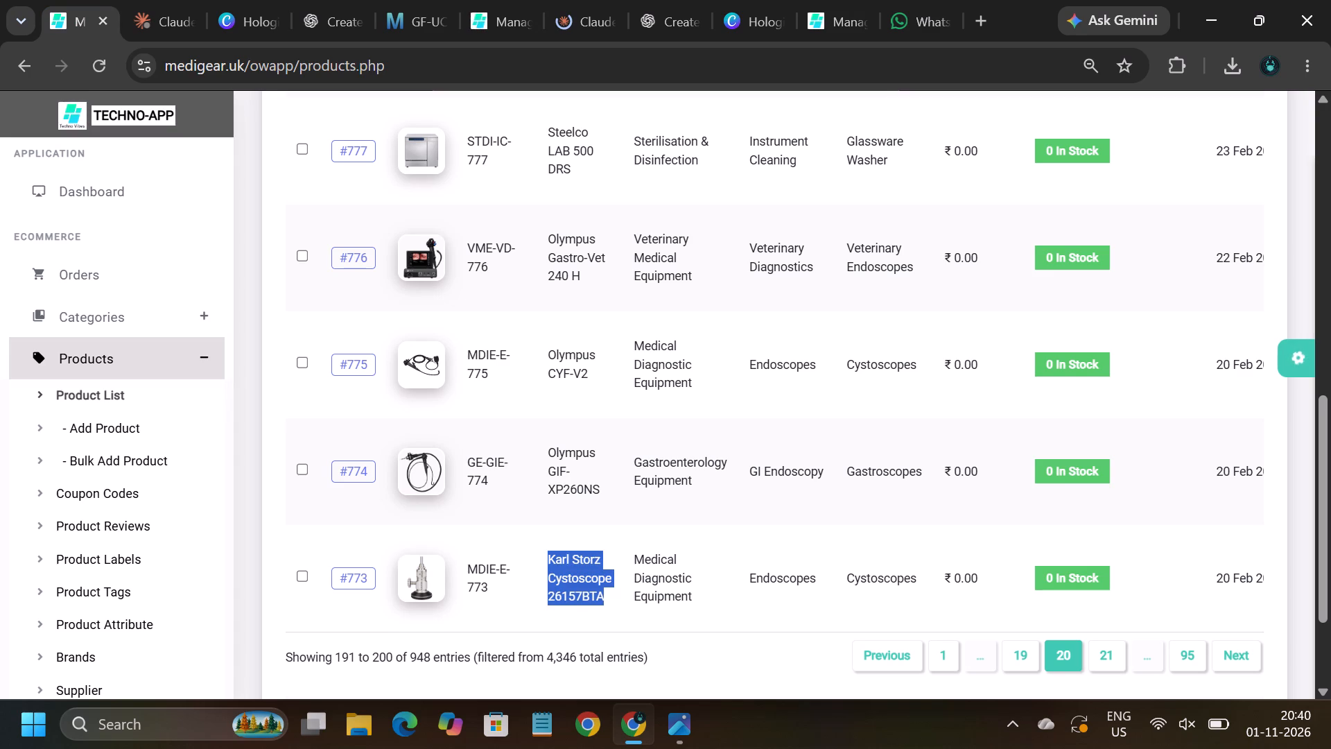
key("ctrl+c")
left_click(546, 543)
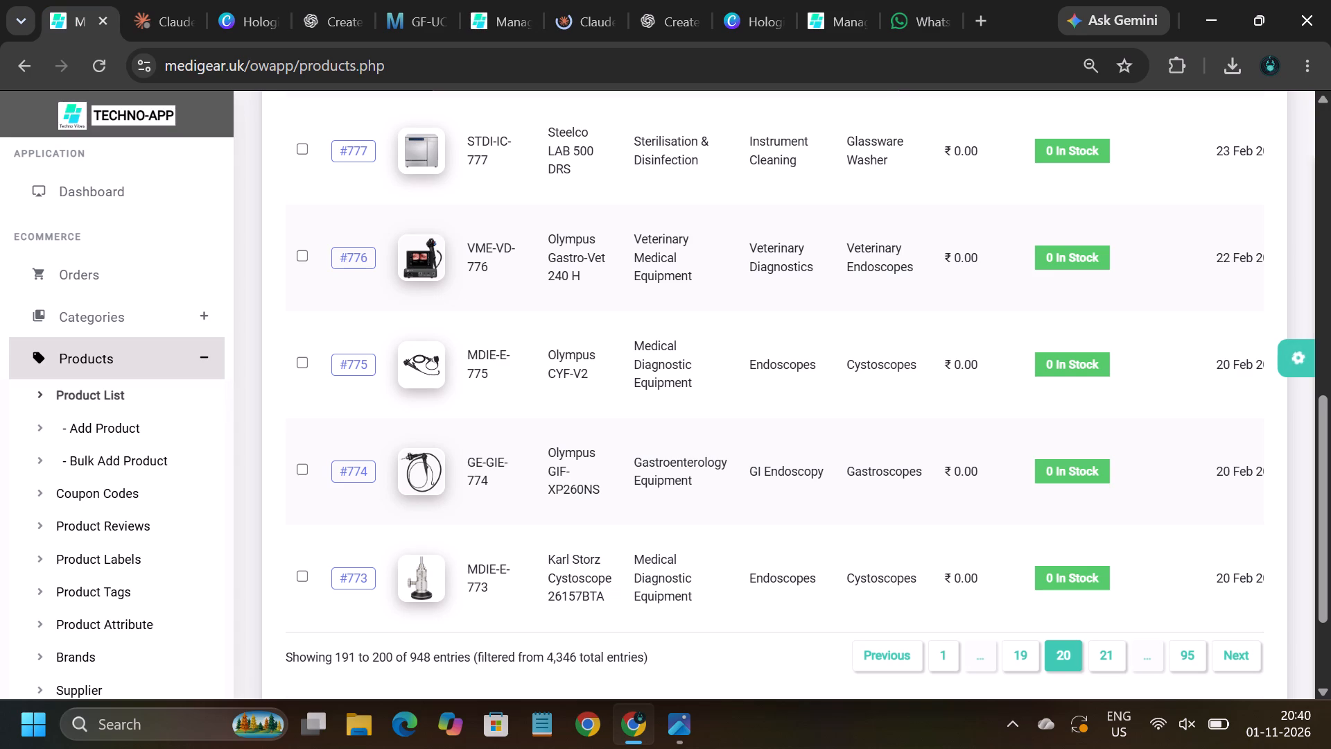
left_click(501, 29)
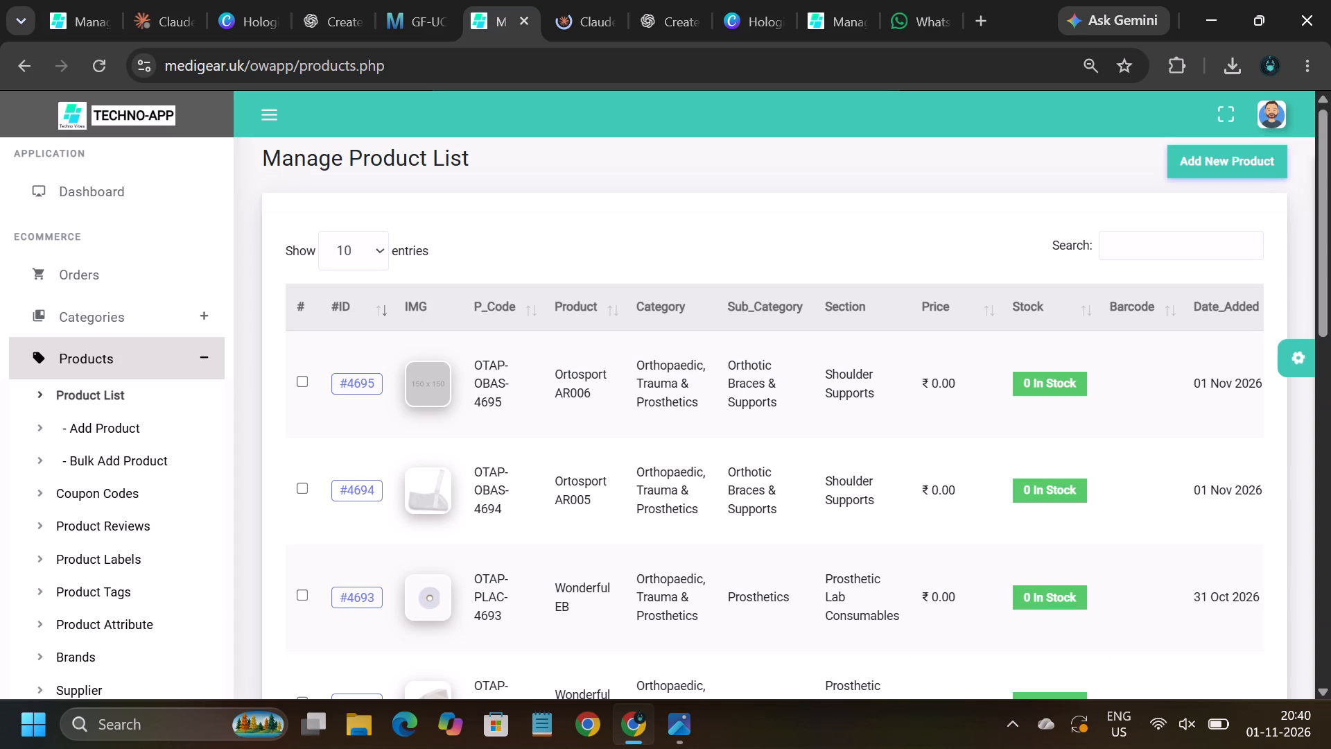
left_click(1118, 248)
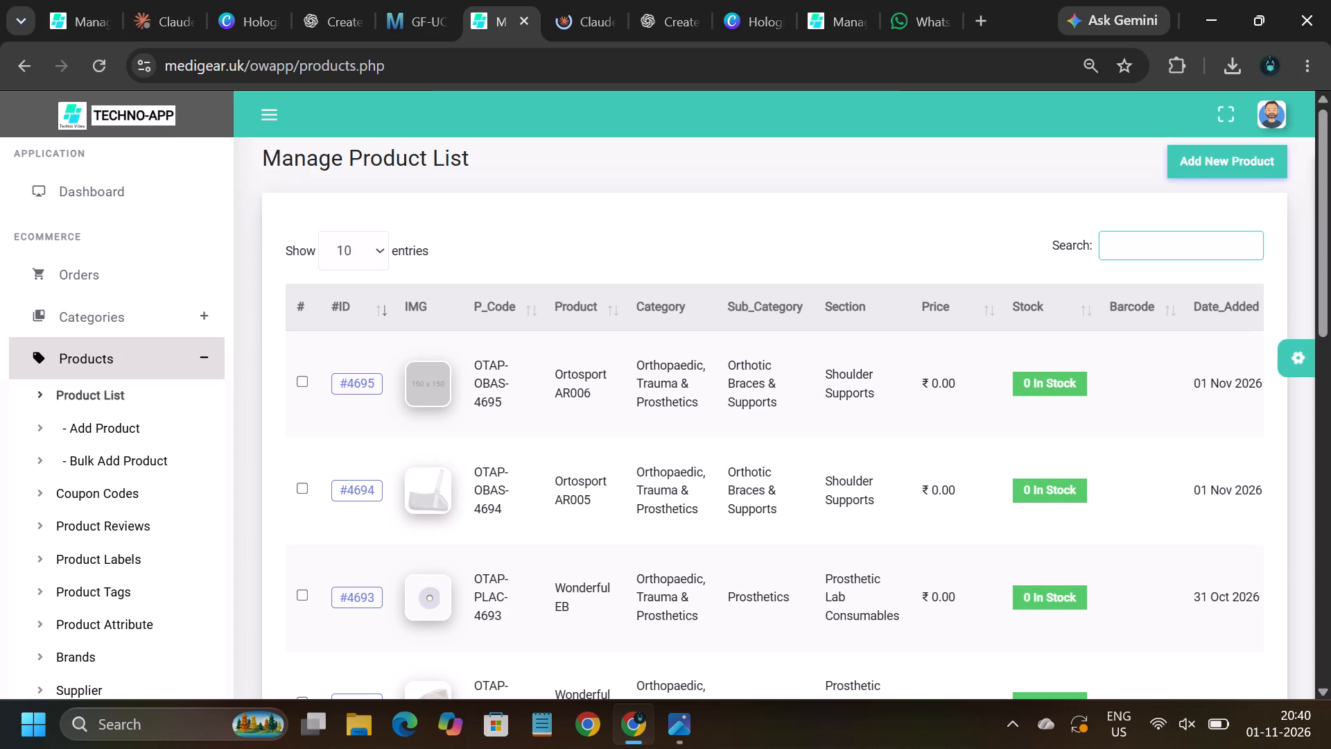
key("ctrl+v")
left_click(1154, 515)
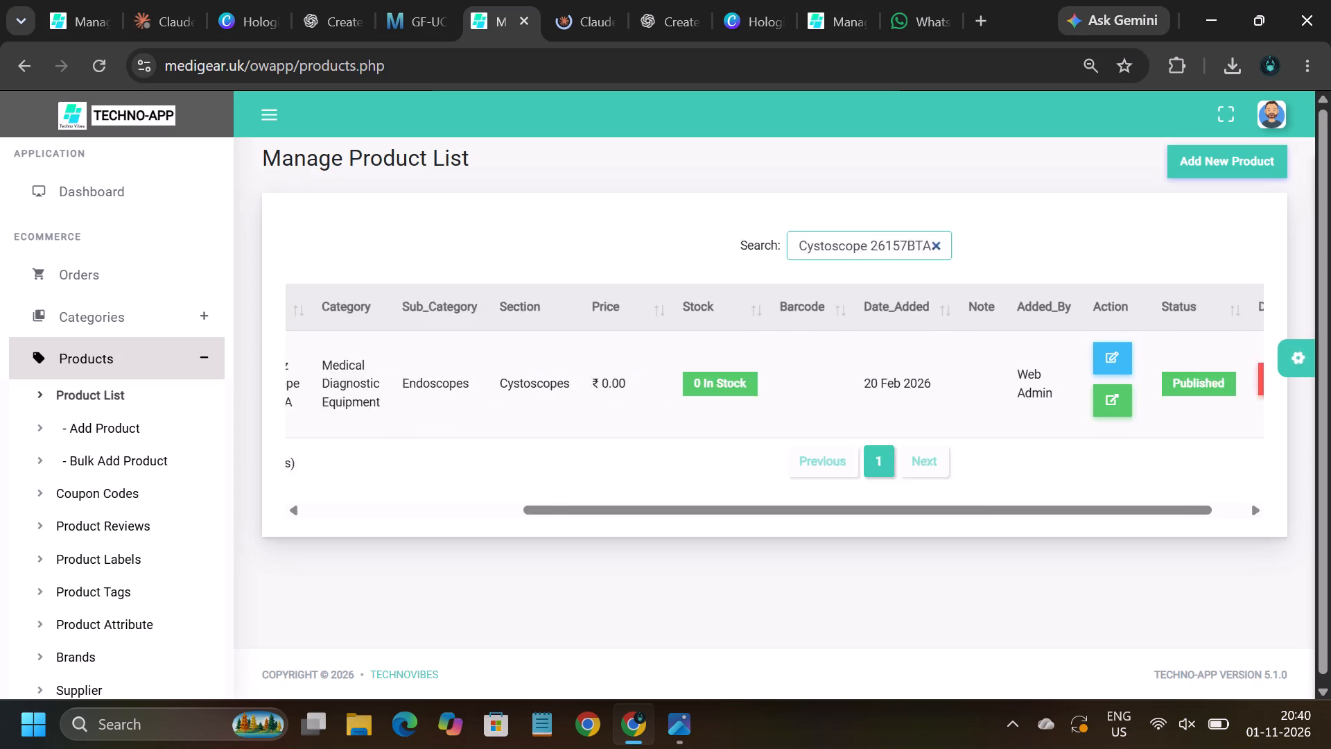
left_click(1064, 352)
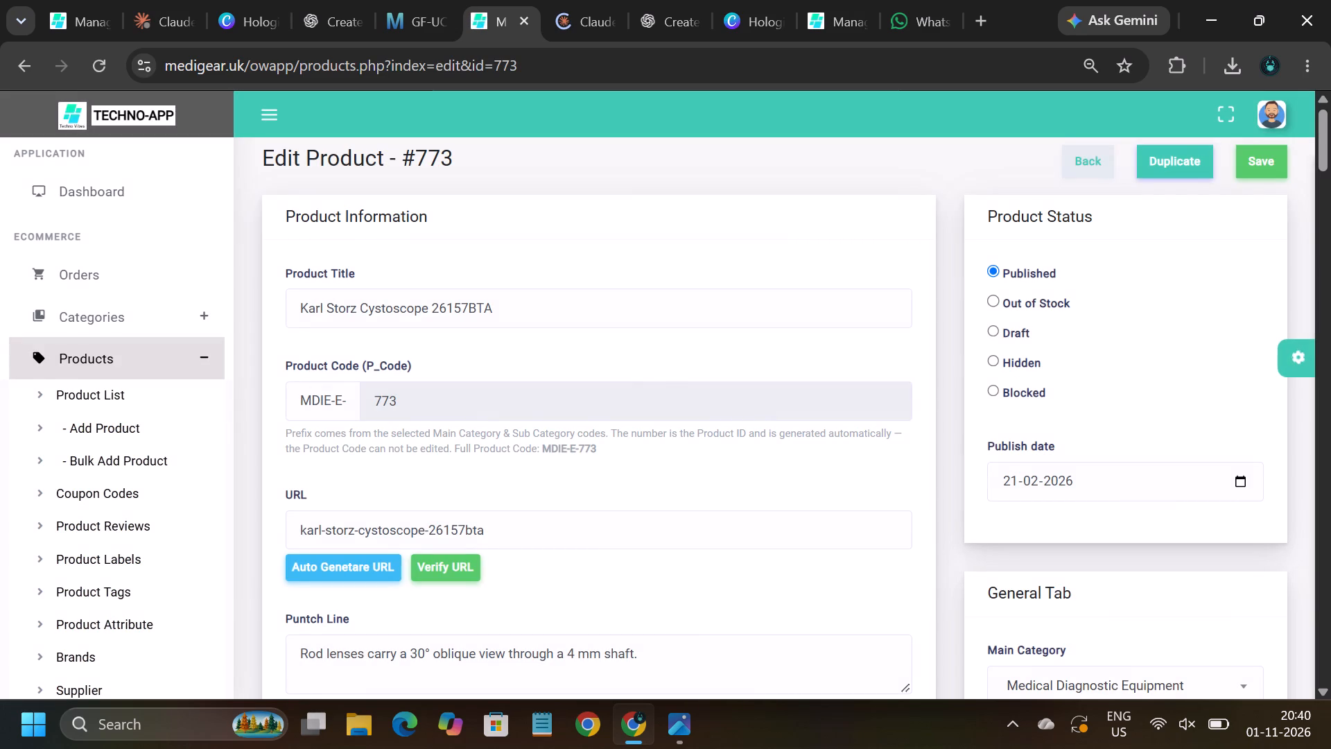
Shorten product #773's title to Karl Storz 26157BTA and auto-generate its URL from the new title.
left_click(433, 306)
key("BackSpace")
key("BackSpace")
key("BackSpace")
key("BackSpace")
key("BackSpace")
key("BackSpace")
key("BackSpace")
key("BackSpace")
key("BackSpace")
key("BackSpace")
key("BackSpace")
key("BackSpace")
key("BackSpace")
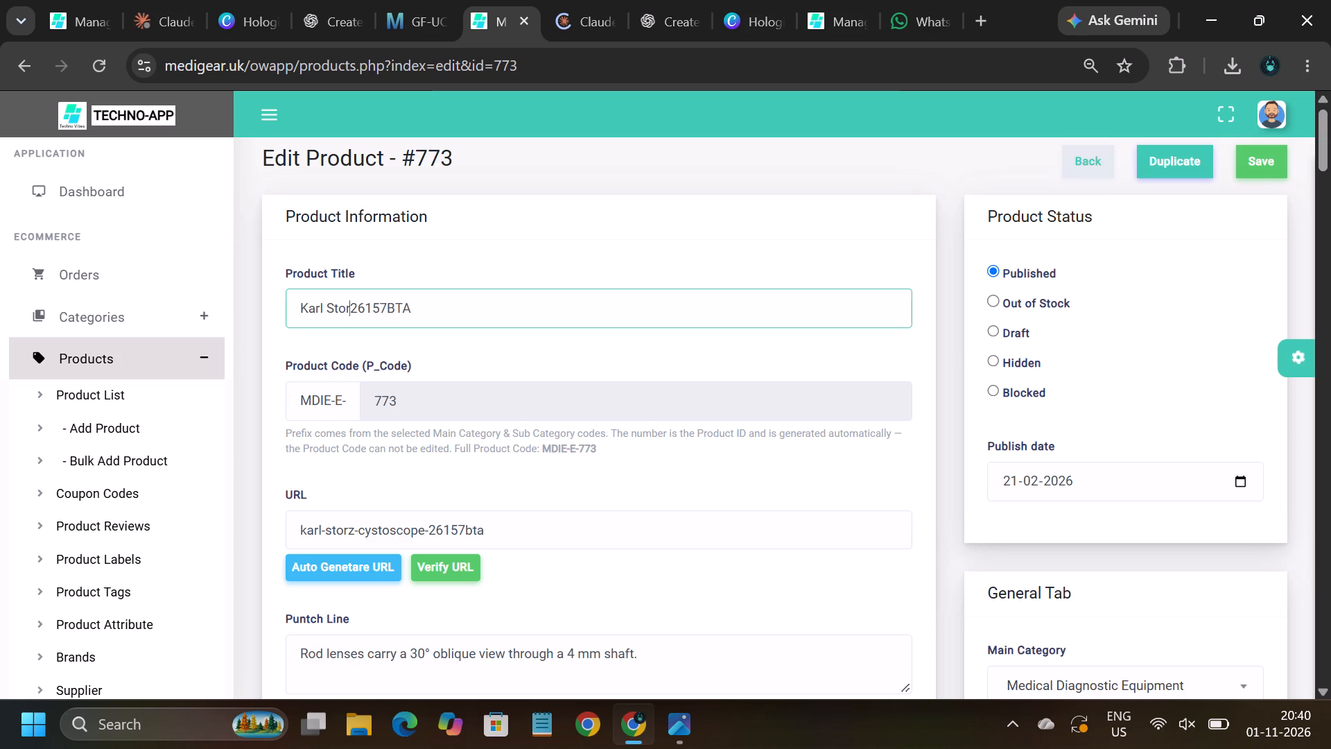
key("ctrl+z")
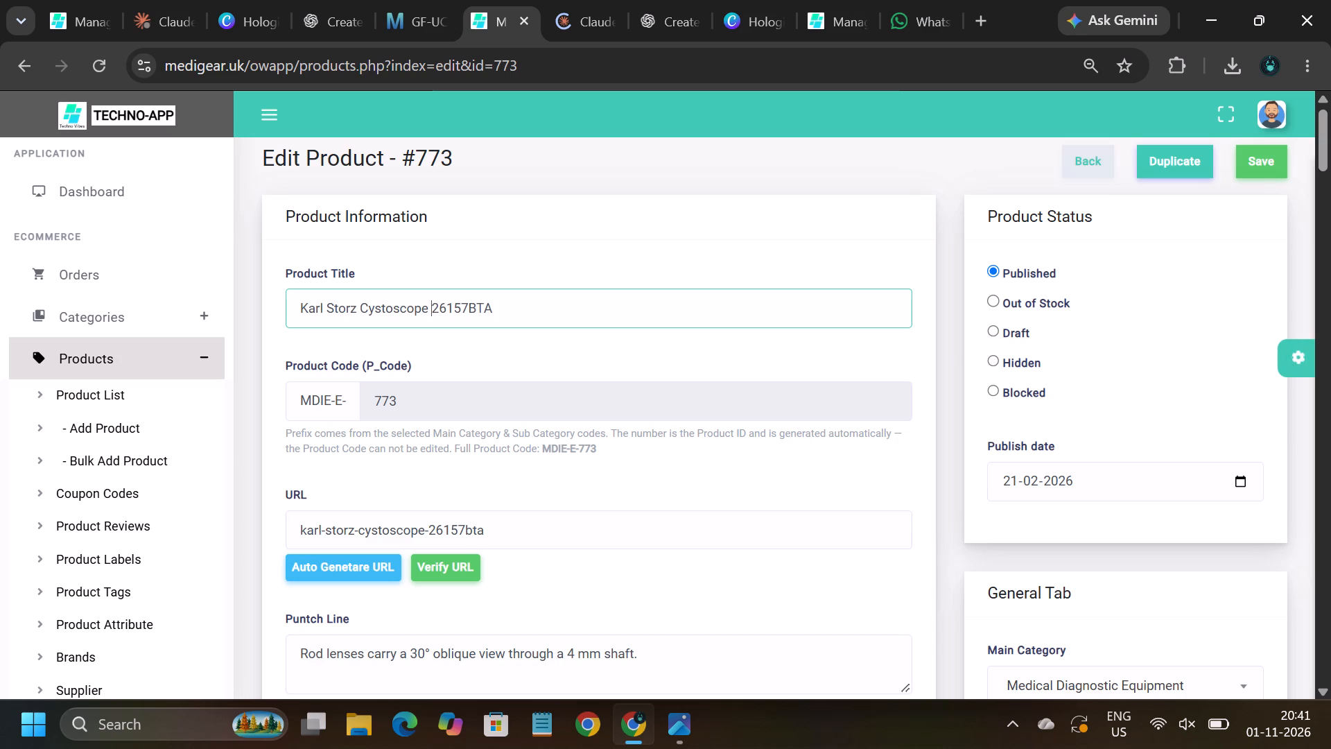
key("BackSpace")
key("BackSpace")
key("BackSpace")
key("BackSpace")
key("BackSpace")
key("BackSpace")
key("BackSpace")
key("BackSpace")
key("BackSpace")
key("BackSpace")
key("BackSpace")
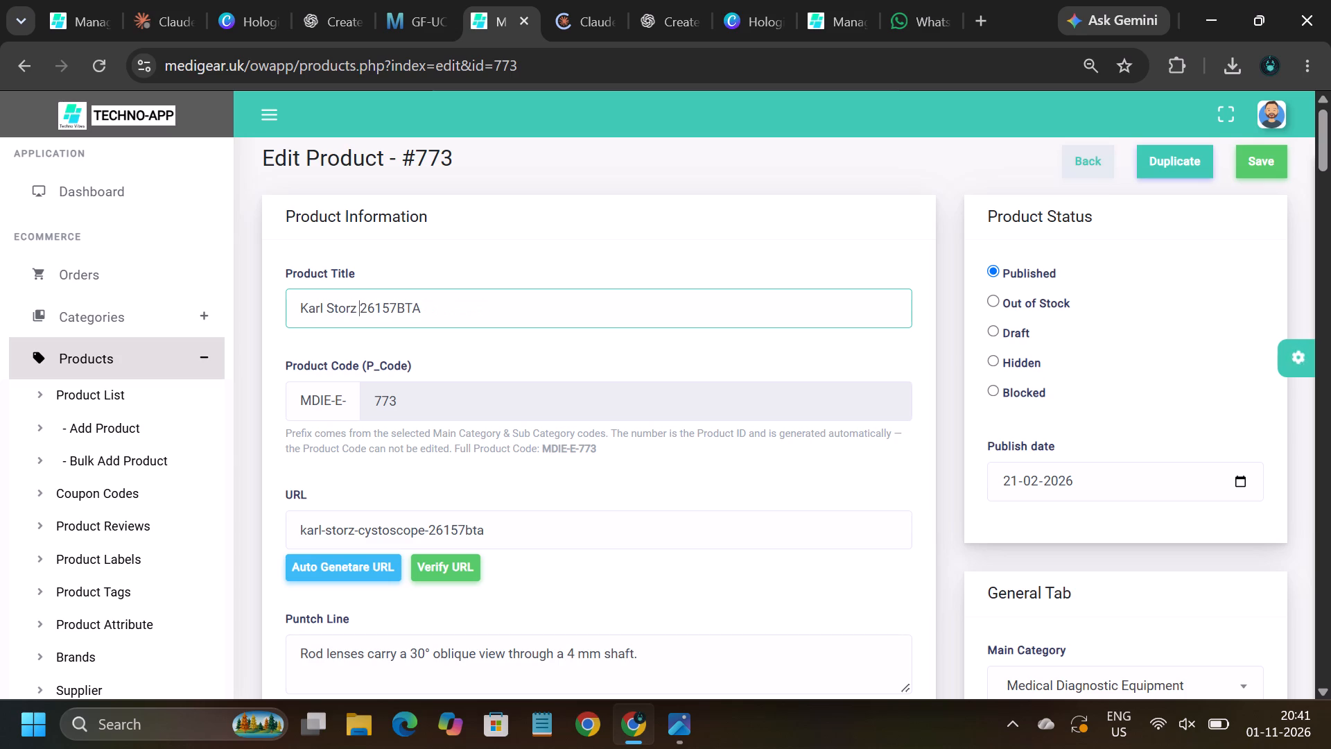
left_click(355, 574)
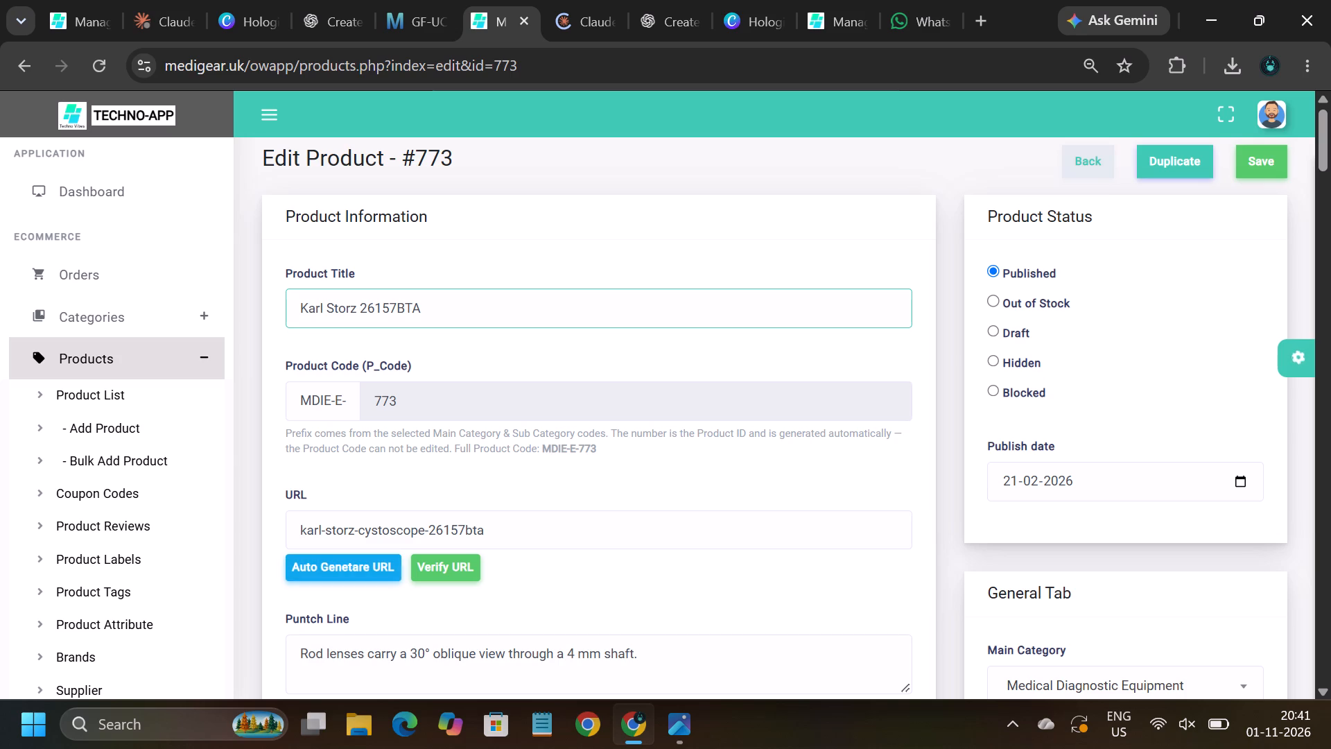
Copy product #773's first image and, in Canva, put it on the ALEX banner in place of the endoscope picture.
scroll(550, 562, "down", 6)
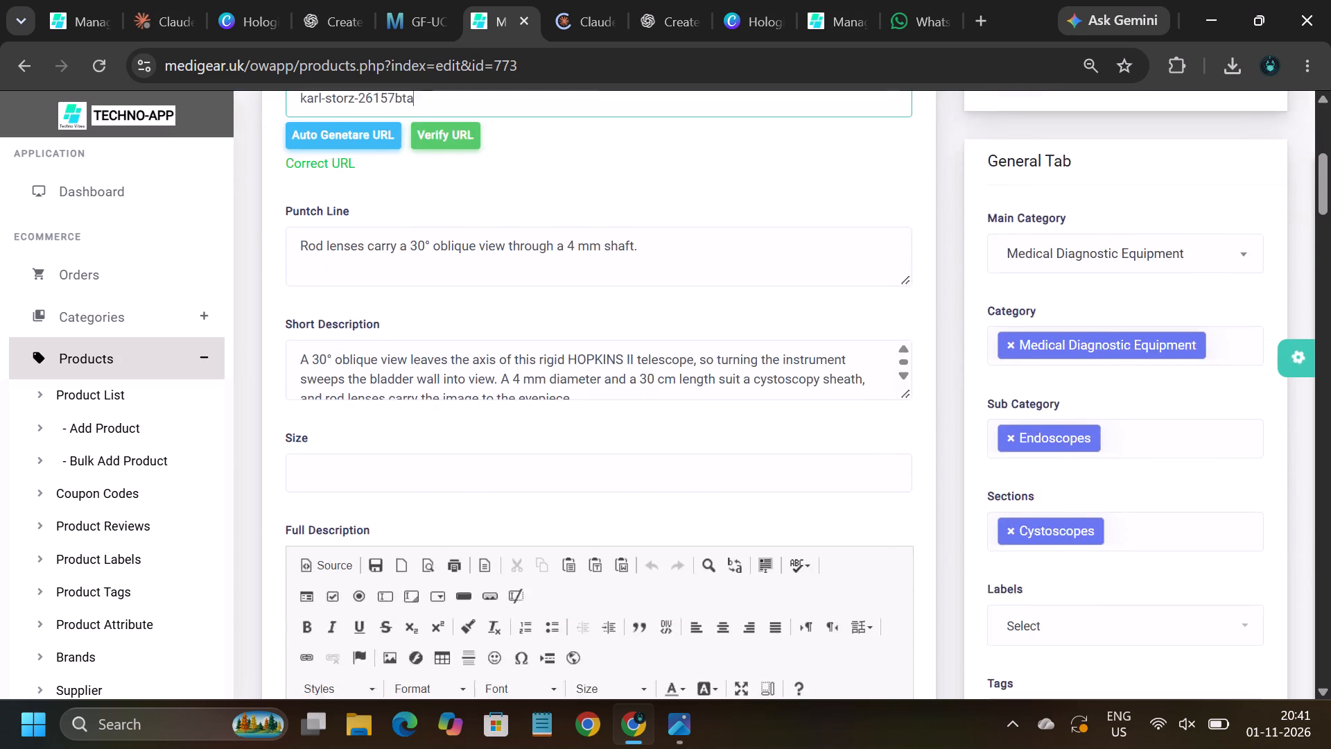
scroll(550, 562, "down", 6)
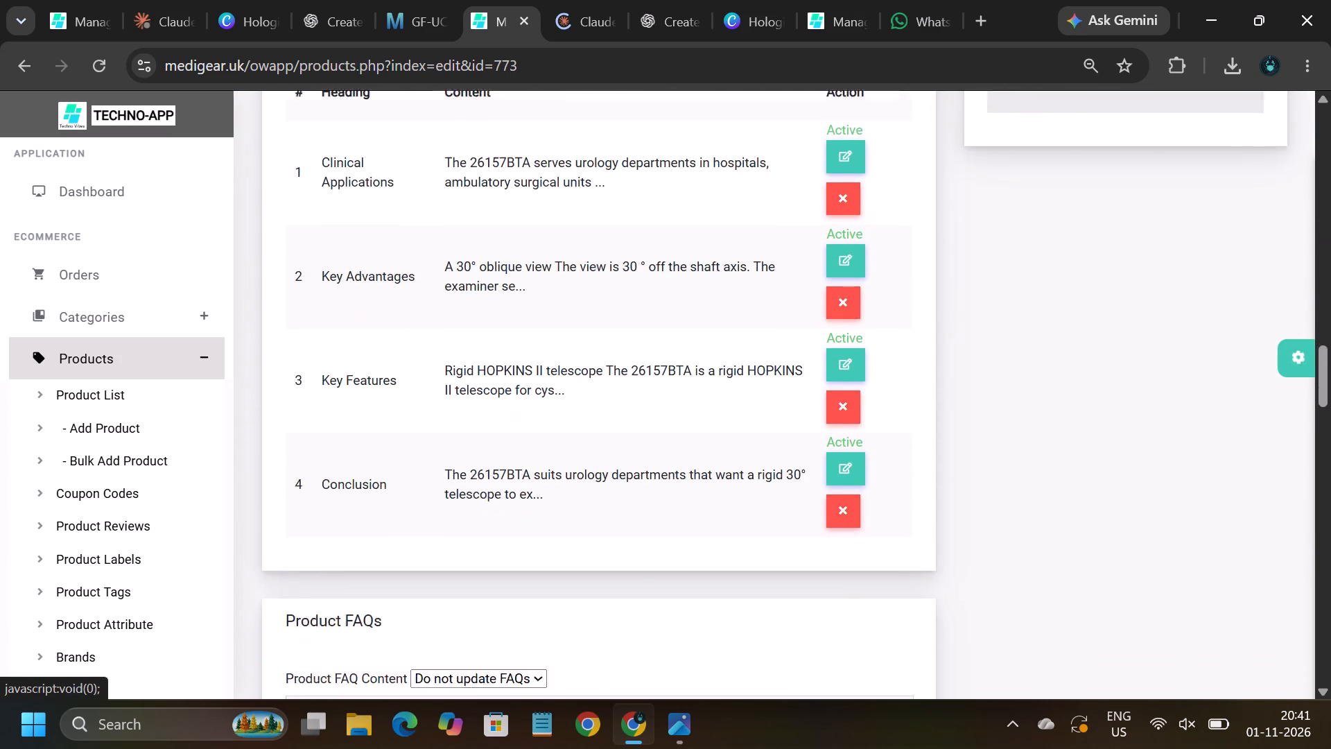
scroll(550, 562, "down", 5)
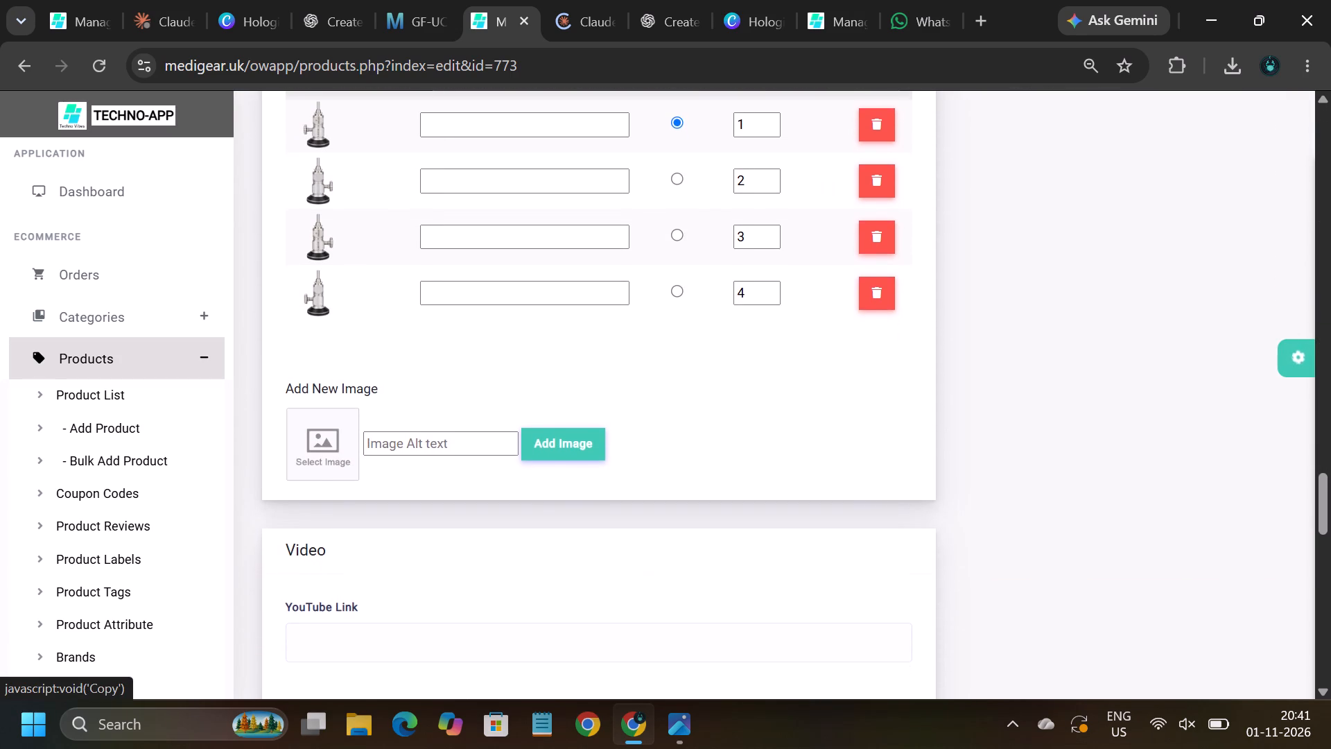
right_click(316, 133)
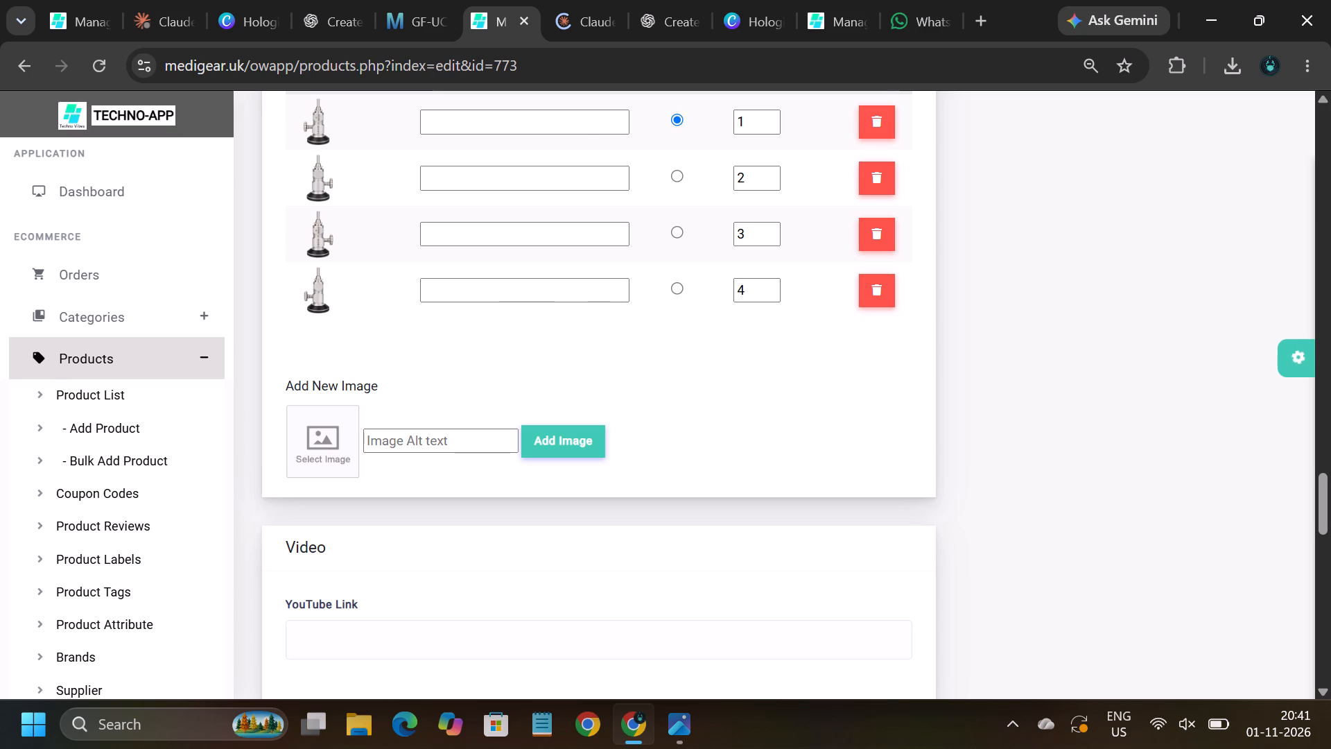
left_click(380, 221)
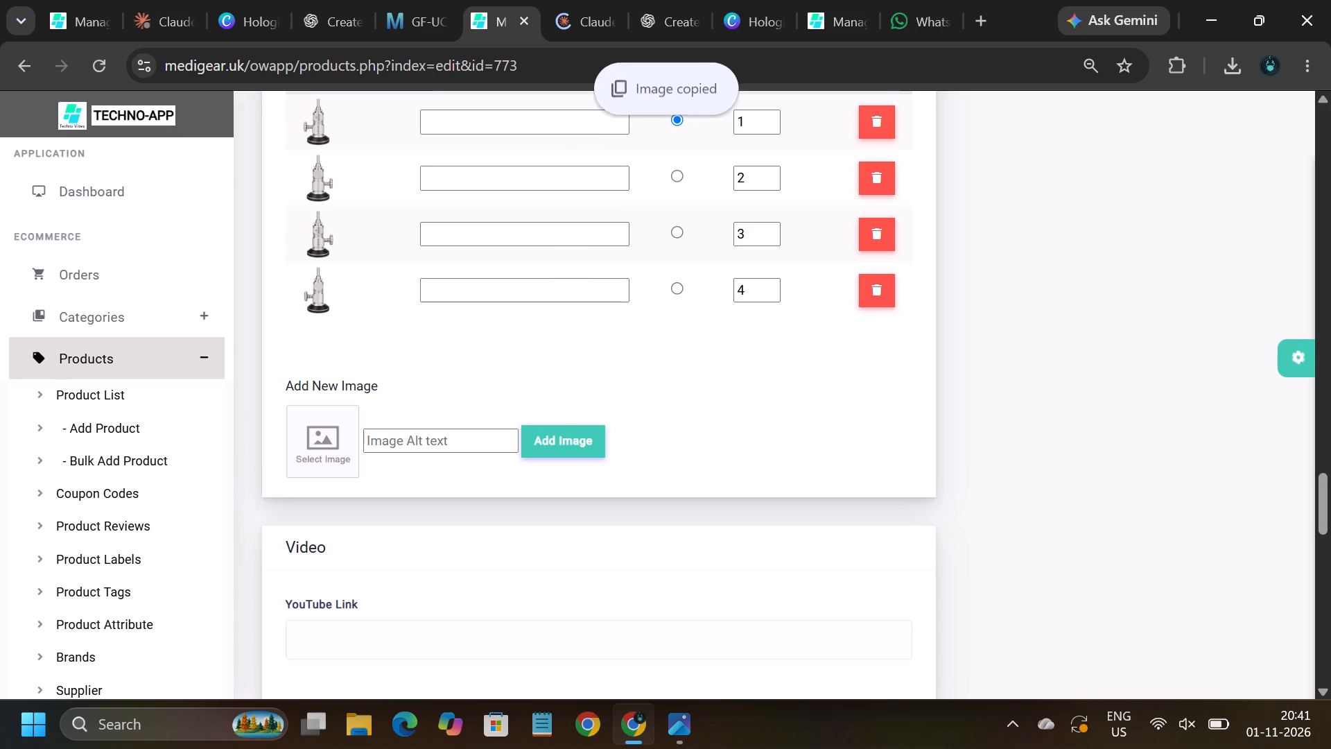
left_click(258, 29)
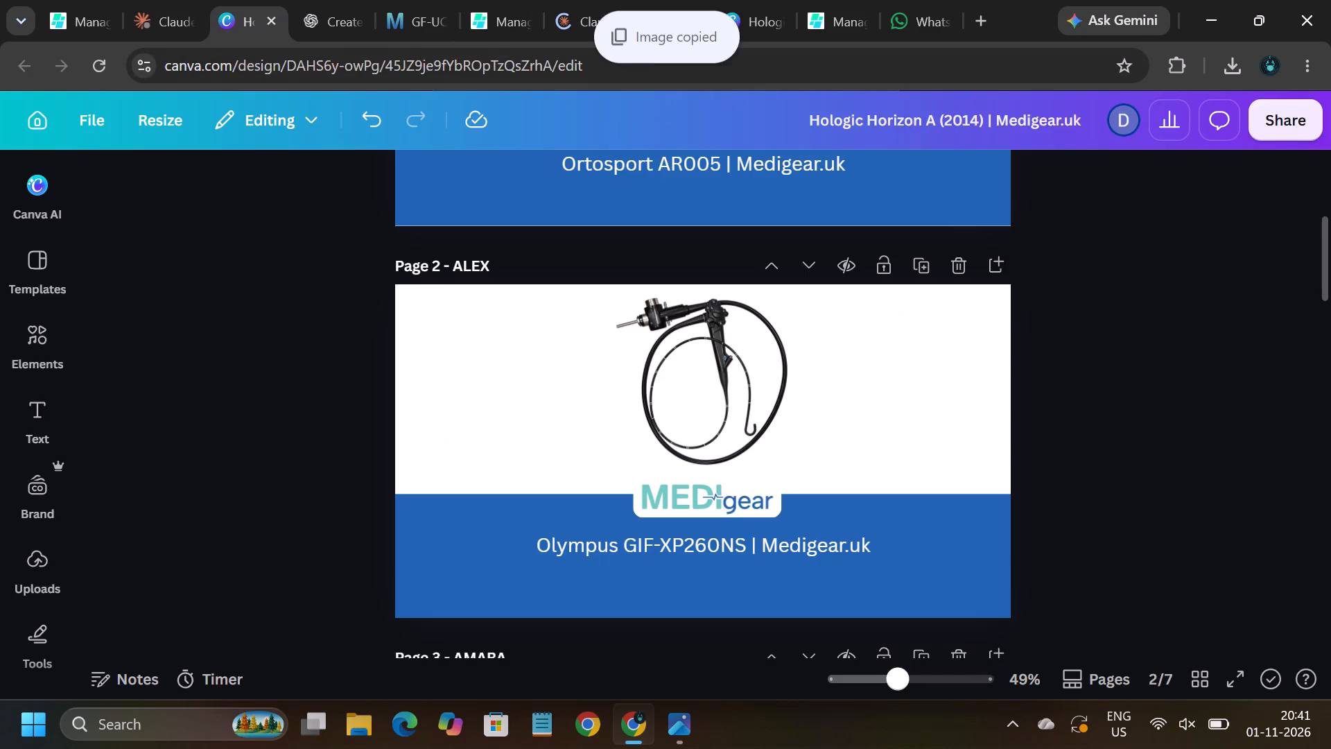
left_click_drag(697, 381, 673, 380)
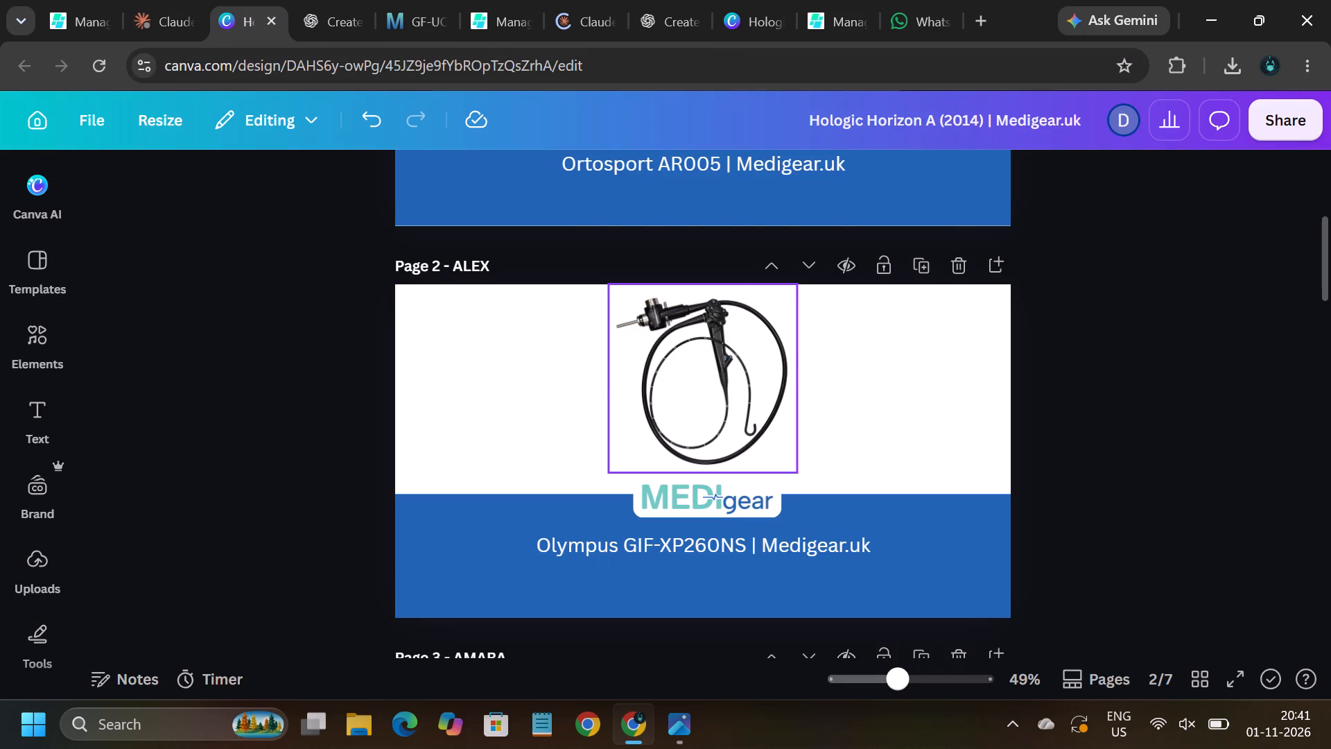
left_click_drag(673, 380, 244, 436)
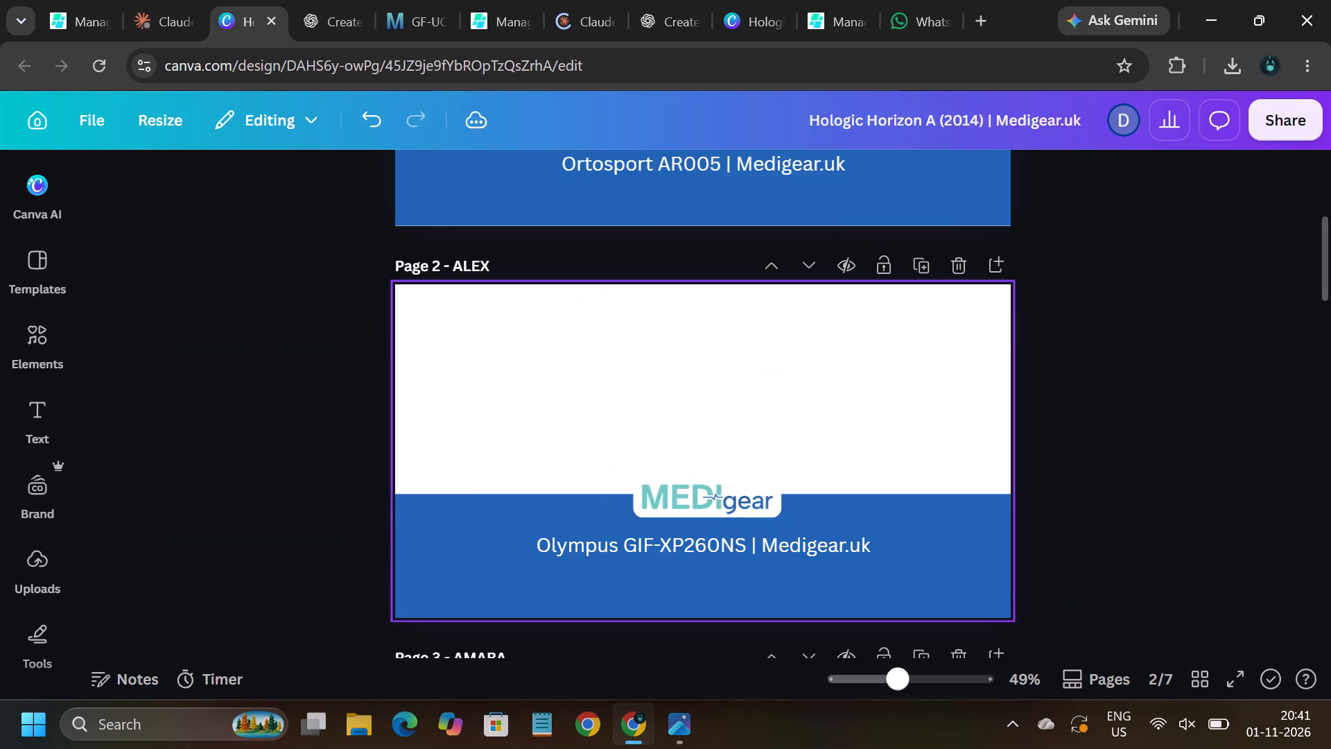
key("ctrl+v")
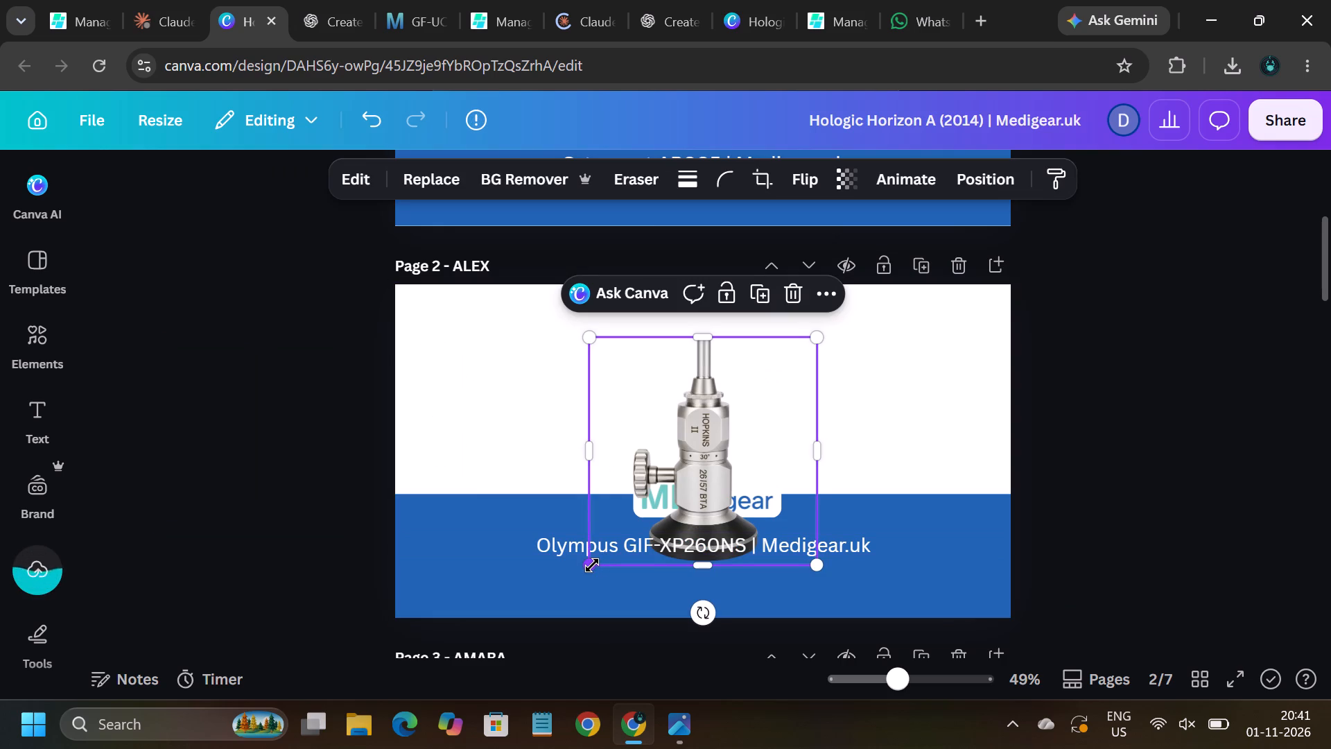
Shrink the cystoscope image and centre it in the white area above the MEDIgear logo on the ALEX banner.
left_click_drag(592, 565, 629, 517)
left_click_drag(735, 417, 721, 370)
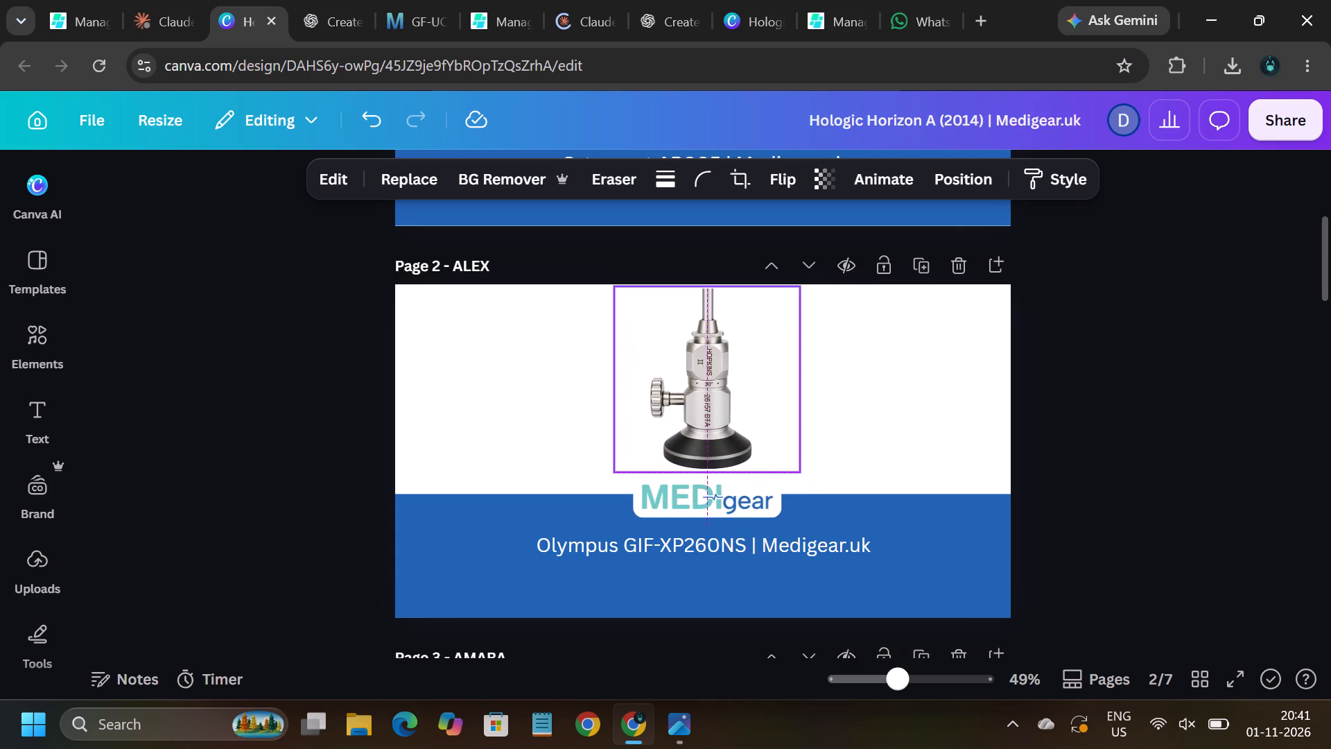
left_click_drag(721, 370, 723, 378)
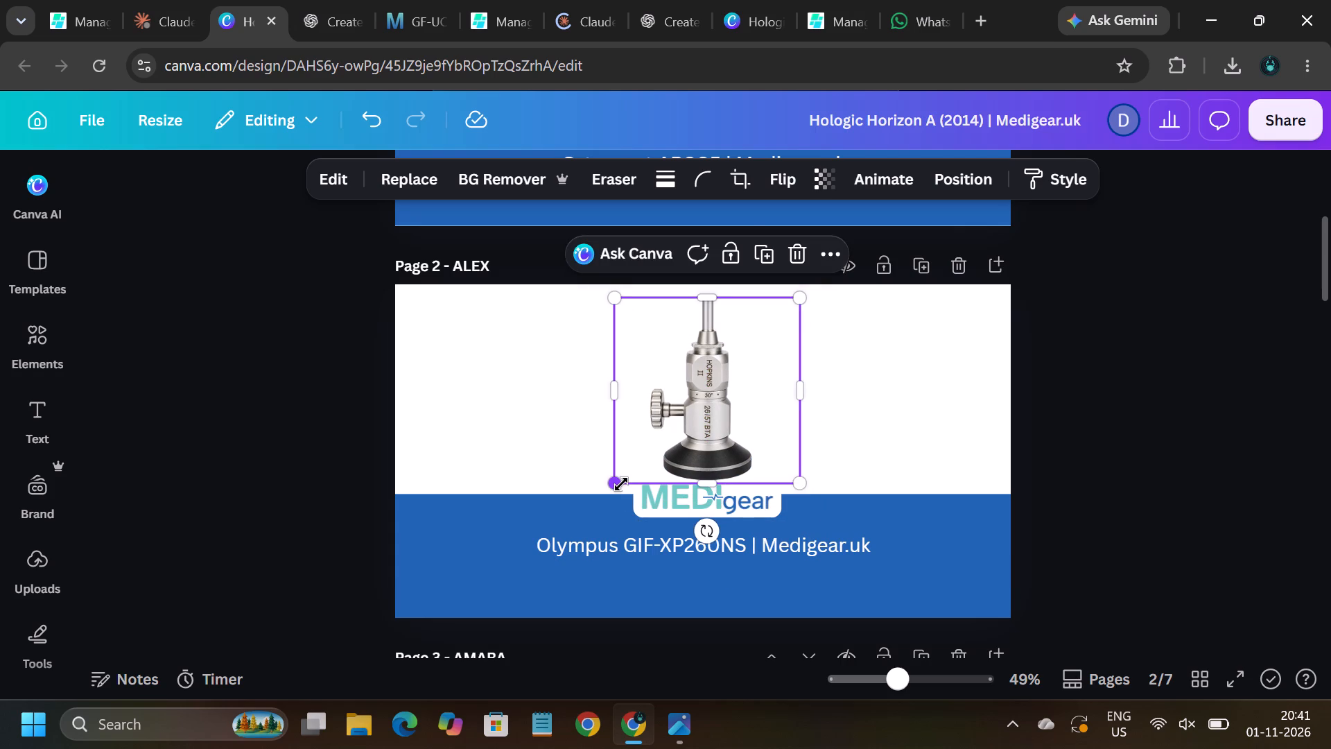
left_click_drag(621, 484, 629, 481)
left_click_drag(705, 402, 693, 402)
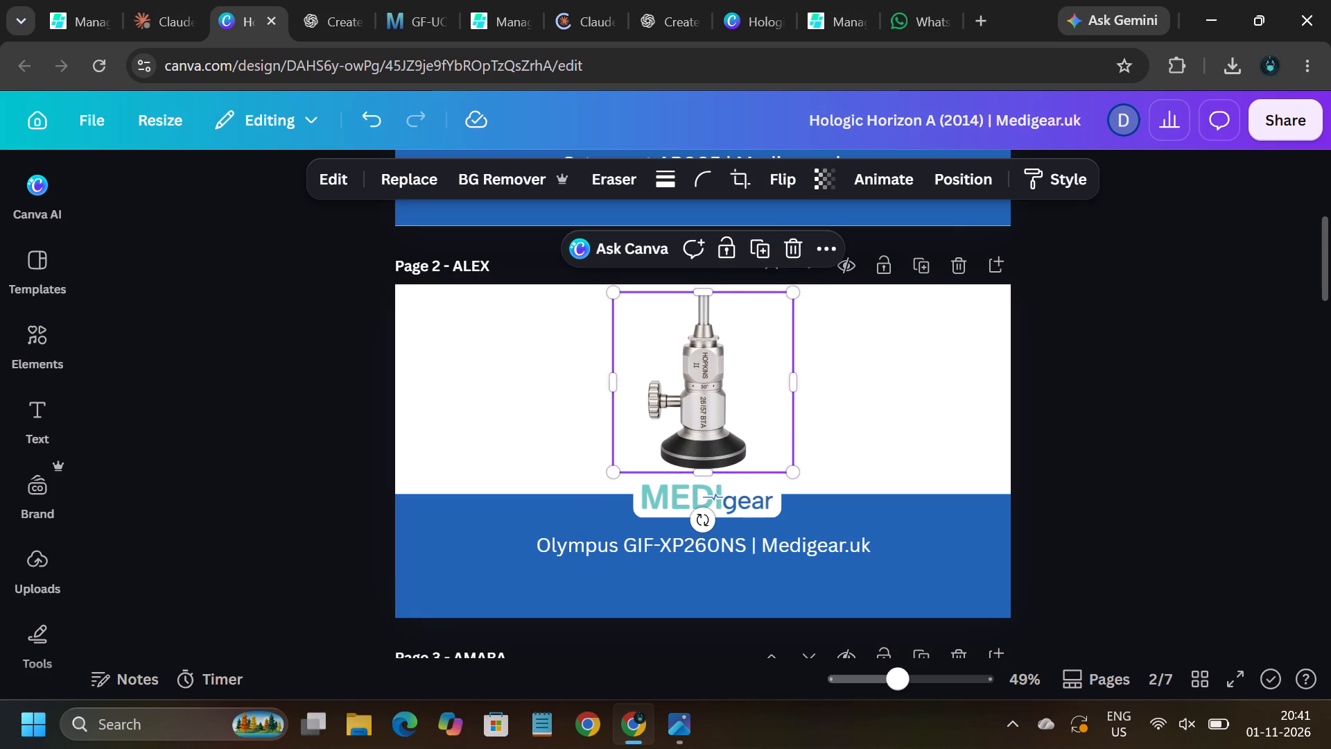
left_click(1086, 402)
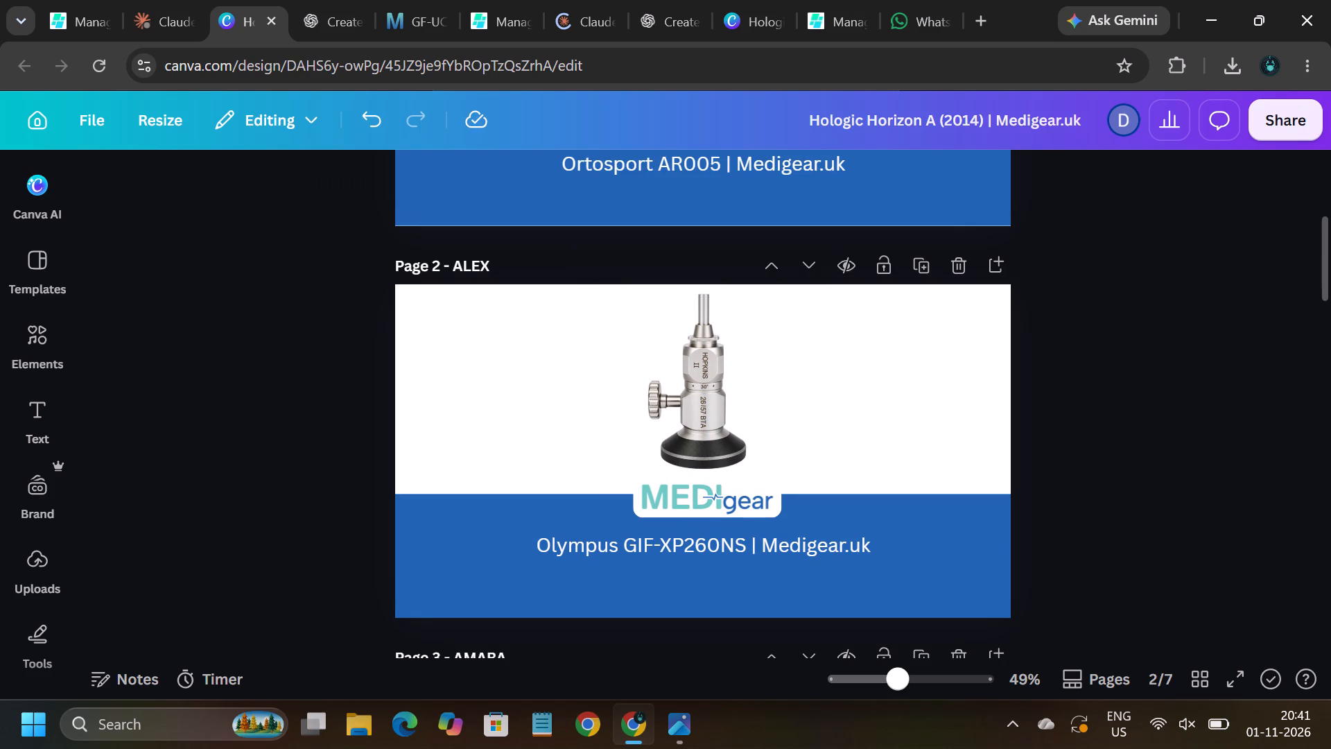
Change the ALEX banner caption to Karl Storz 26157BTA | Medigear.uk, copying the shortened title from product #773.
left_click(745, 546)
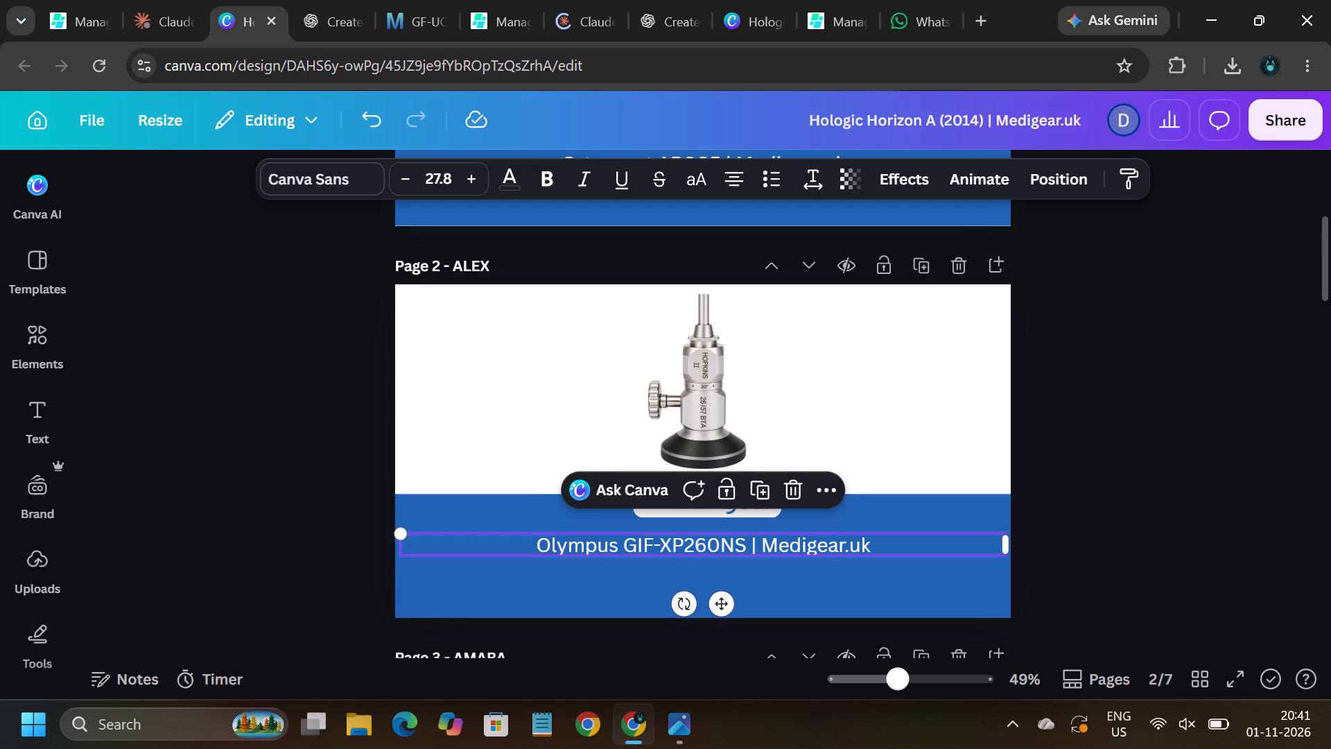
left_click(745, 546)
key("BackSpace")
key("BackSpace")
key("BackSpace")
key("BackSpace")
key("BackSpace")
key("BackSpace")
key("BackSpace")
key("BackSpace")
key("BackSpace")
key("BackSpace")
key("BackSpace")
key("BackSpace")
key("BackSpace")
key("BackSpace")
key("BackSpace")
key("BackSpace")
key("BackSpace")
key("BackSpace")
key("BackSpace")
key("BackSpace")
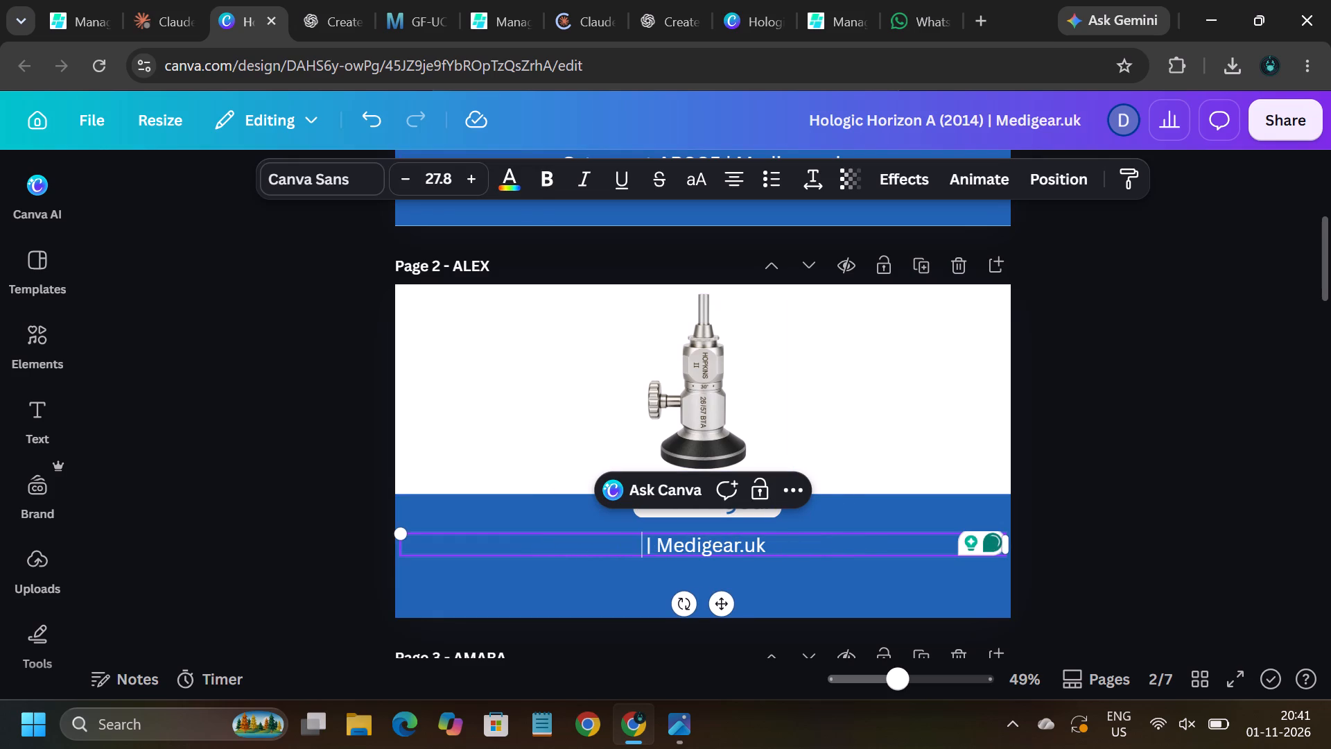
left_click(498, 35)
scroll(564, 281, "up", 3)
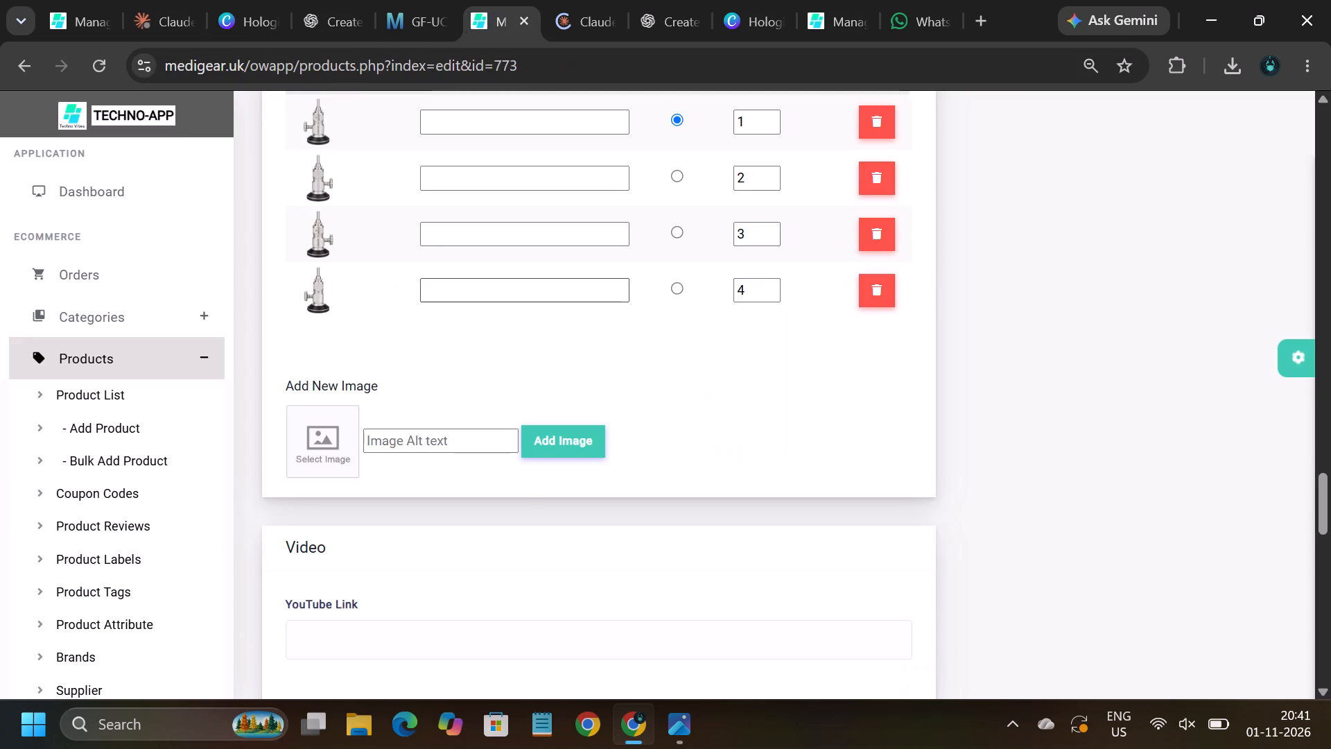
scroll(564, 281, "up", 17)
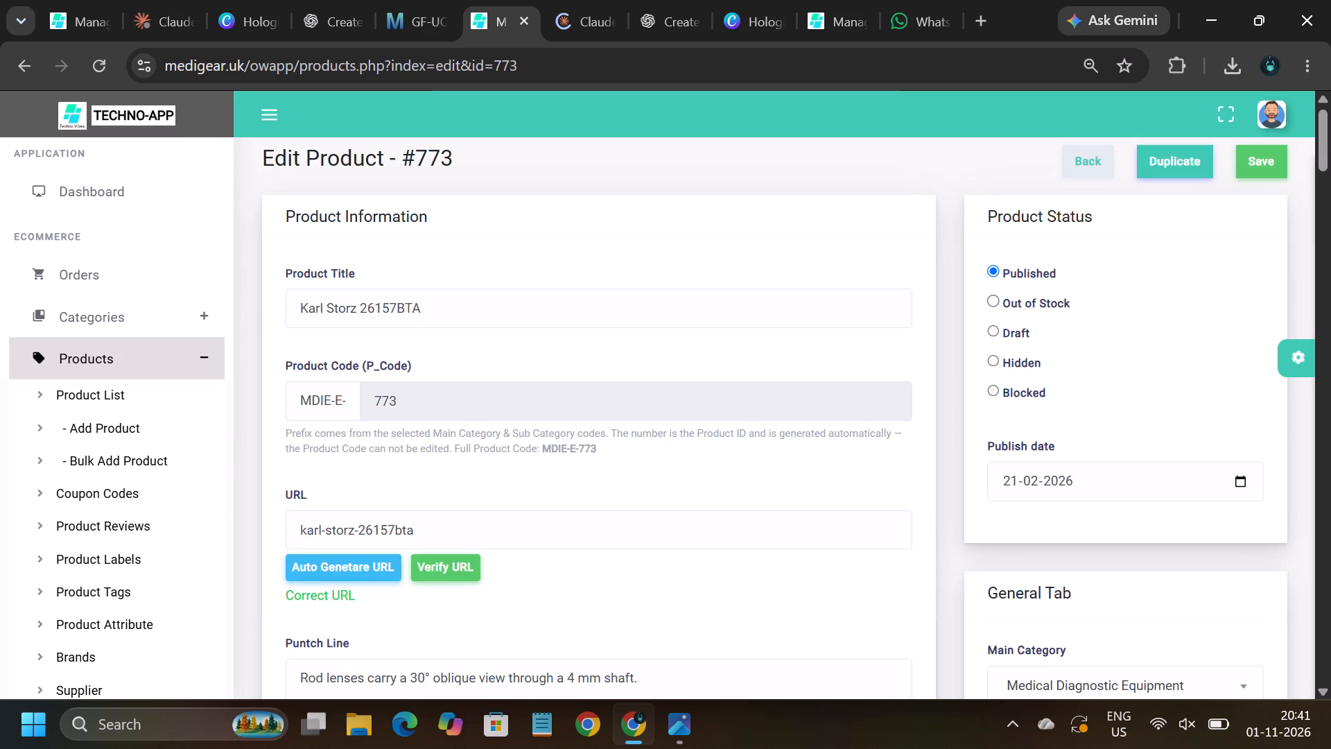
left_click(447, 302)
left_click_drag(447, 302, 273, 316)
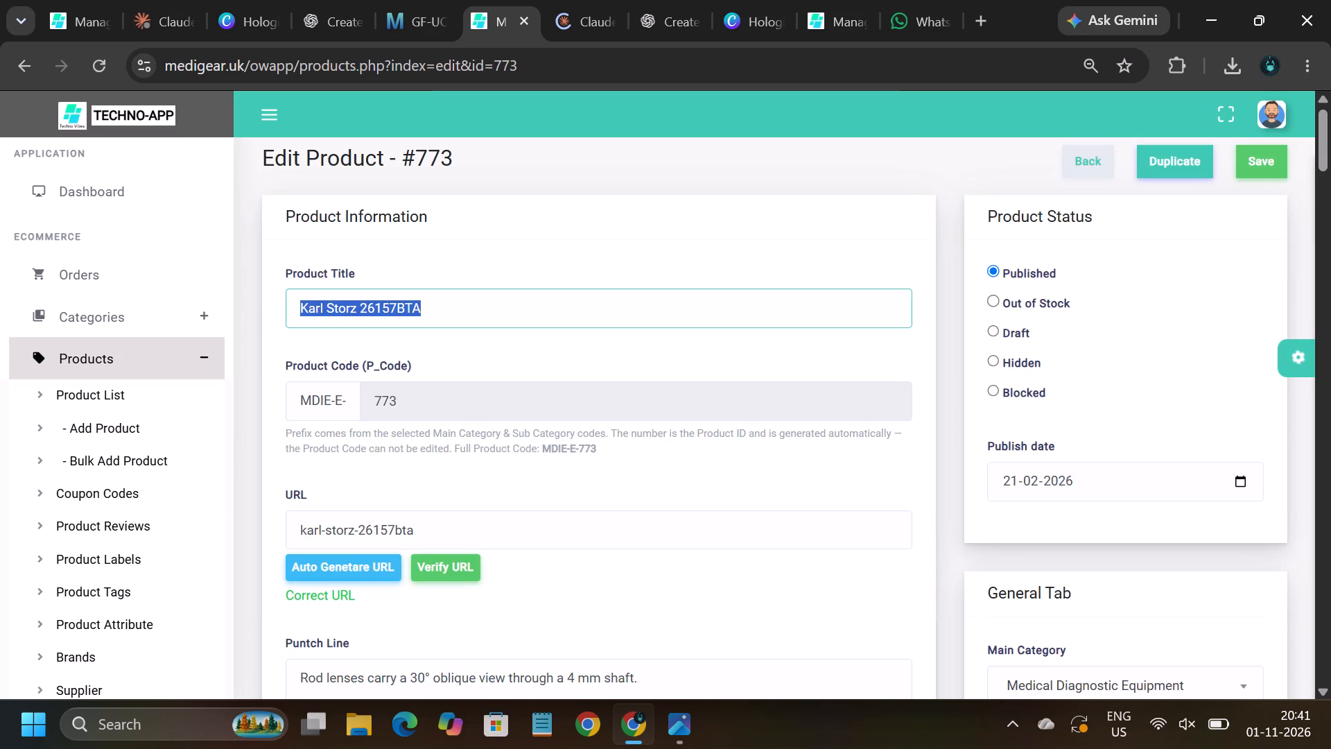
key("ctrl+c")
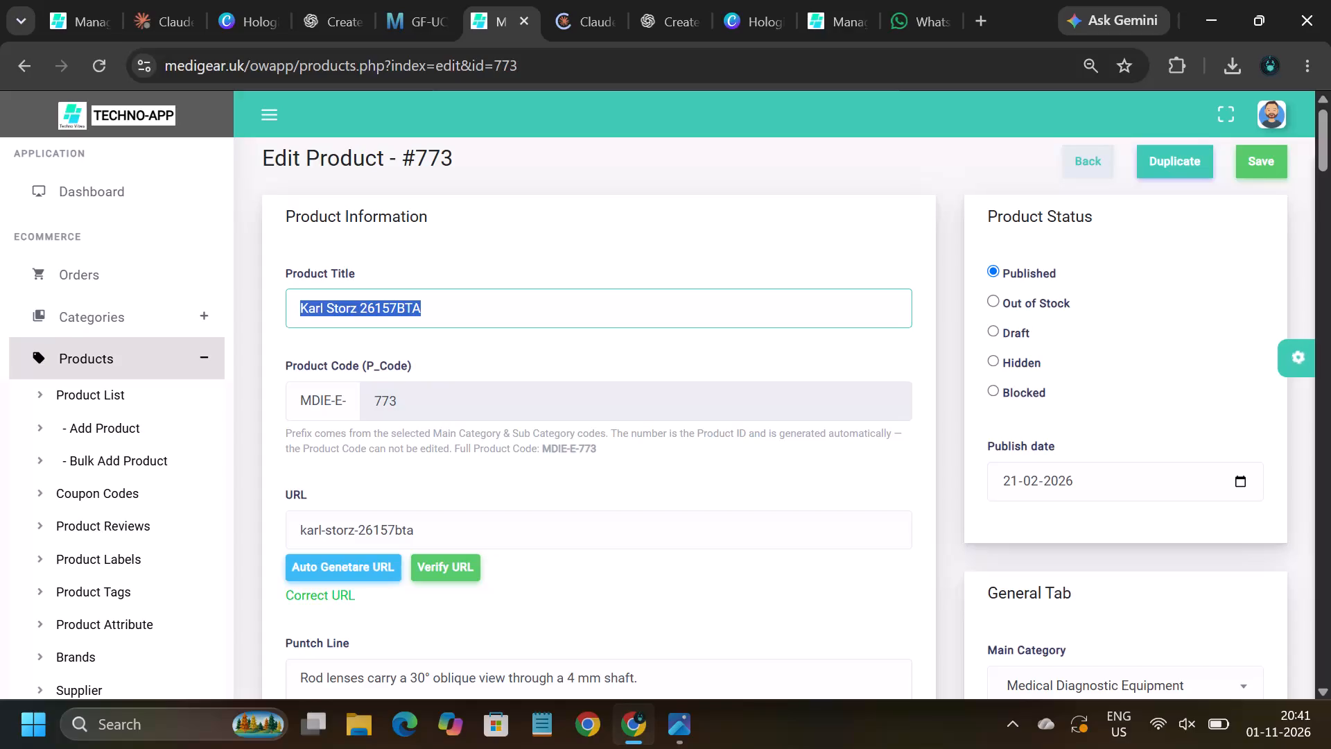
left_click(237, 26)
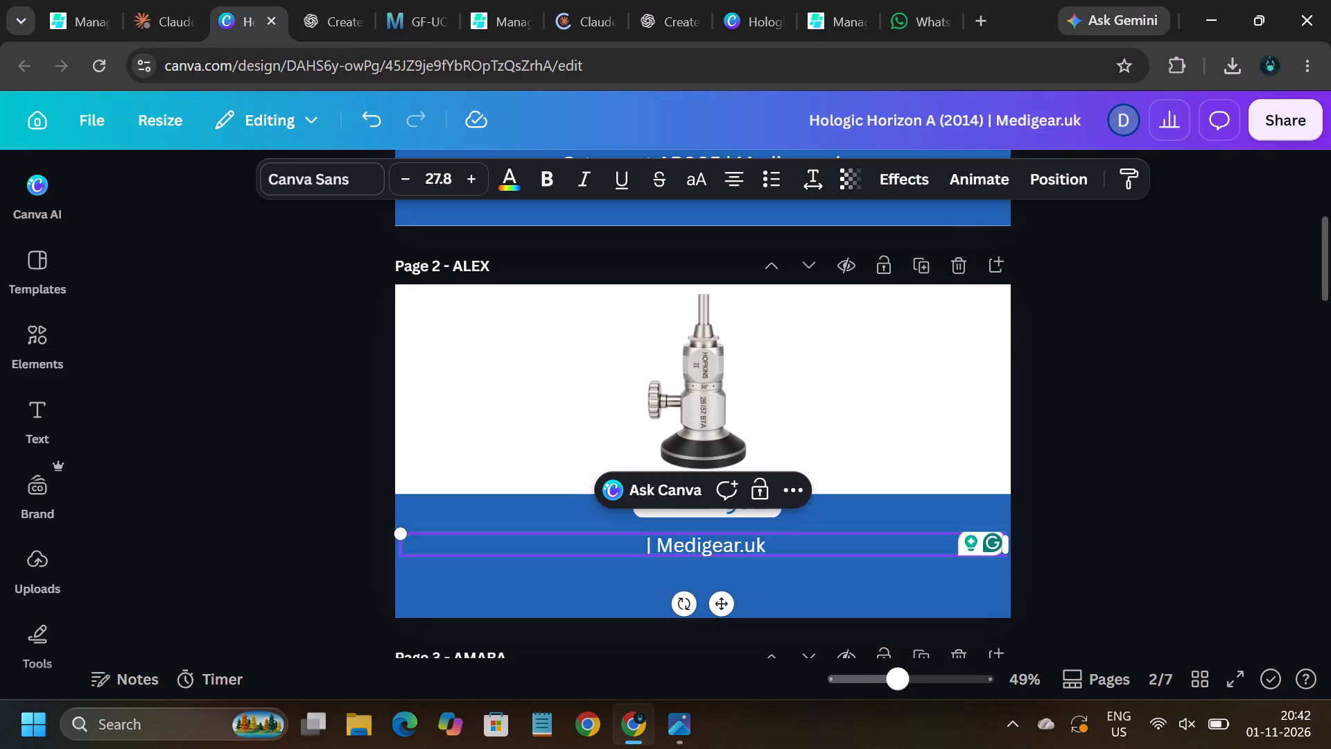
key("ctrl+v")
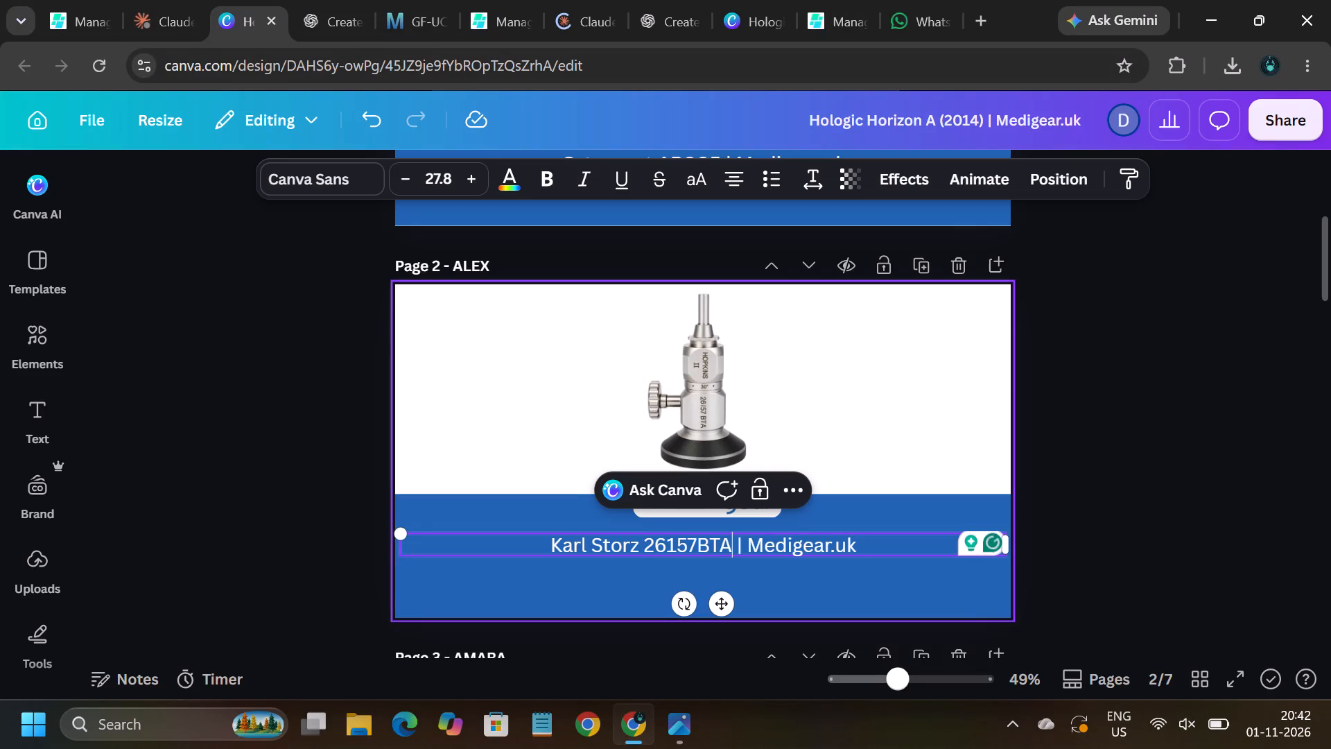
Download only the ALEX banner page captioned Karl Storz 26157BTA | Medigear.uk from Canva as a PNG.
left_click(1086, 503)
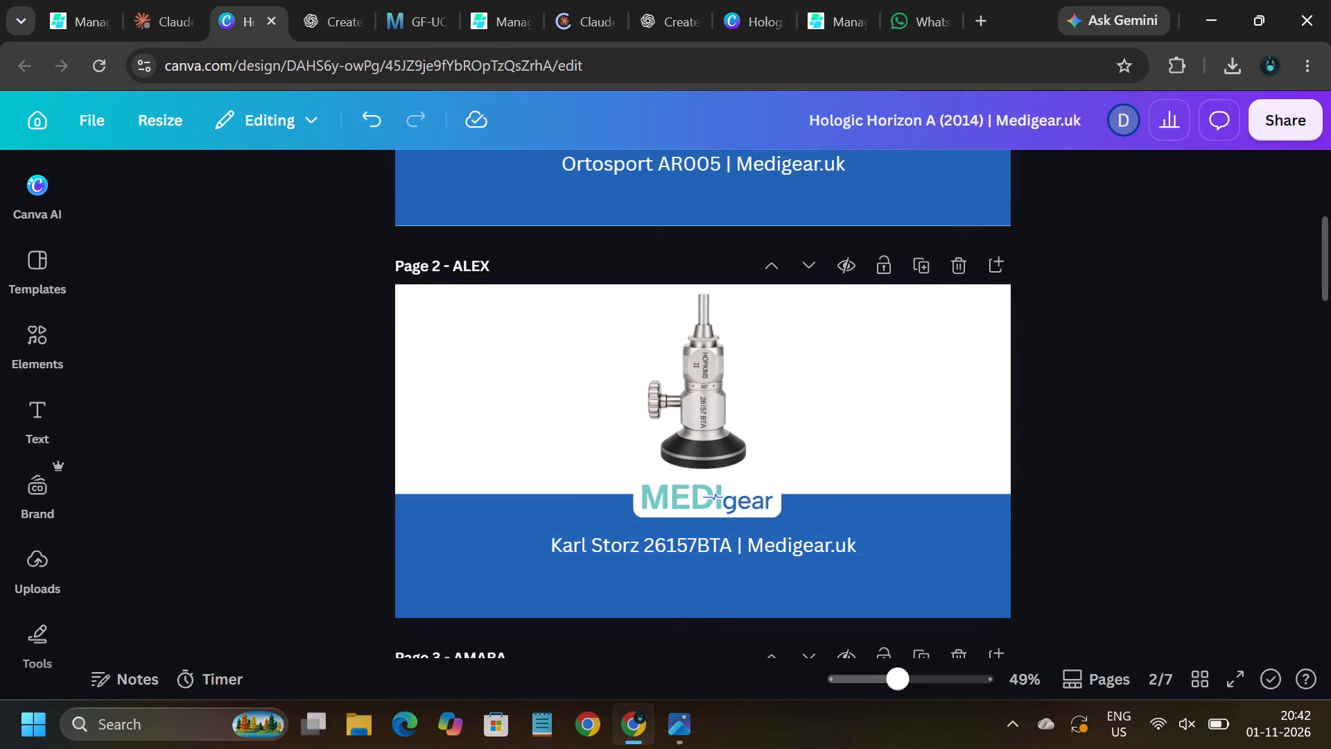
left_click(799, 558)
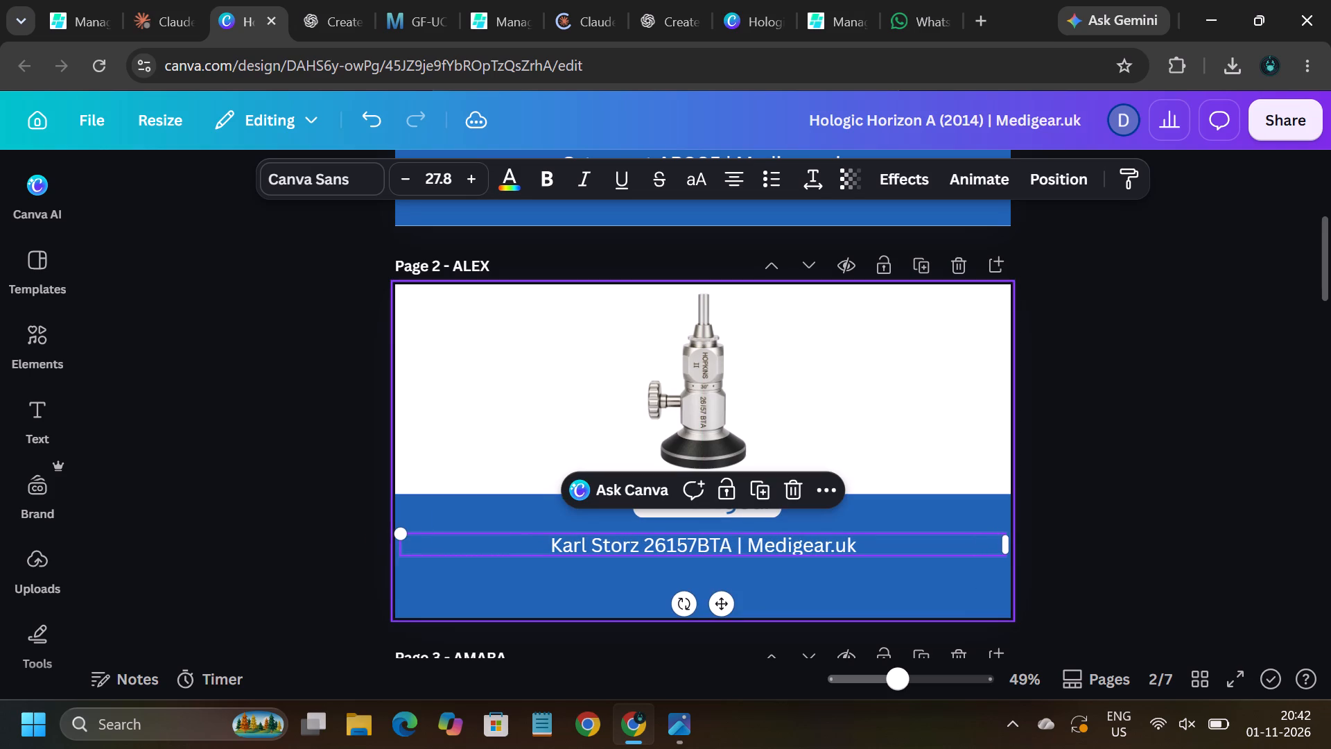
left_click(1281, 115)
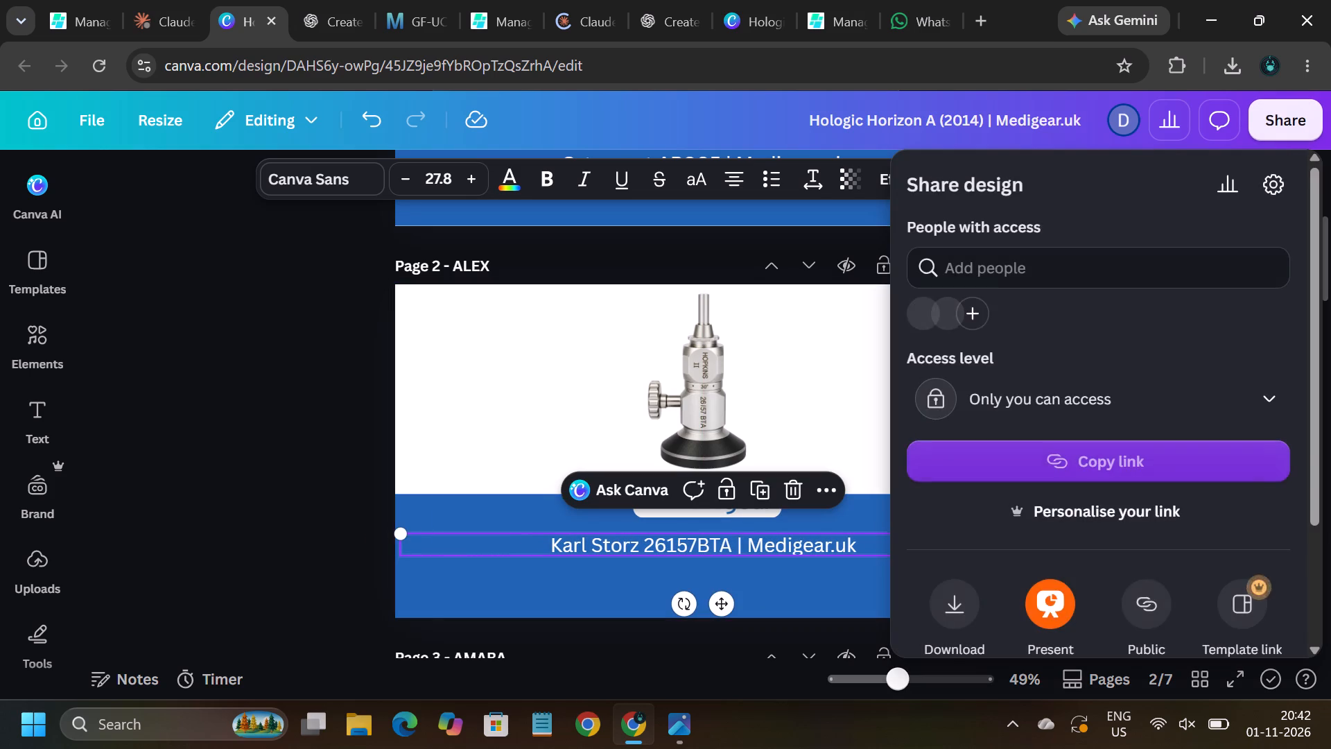
scroll(1095, 354, "down", 3)
left_click(966, 454)
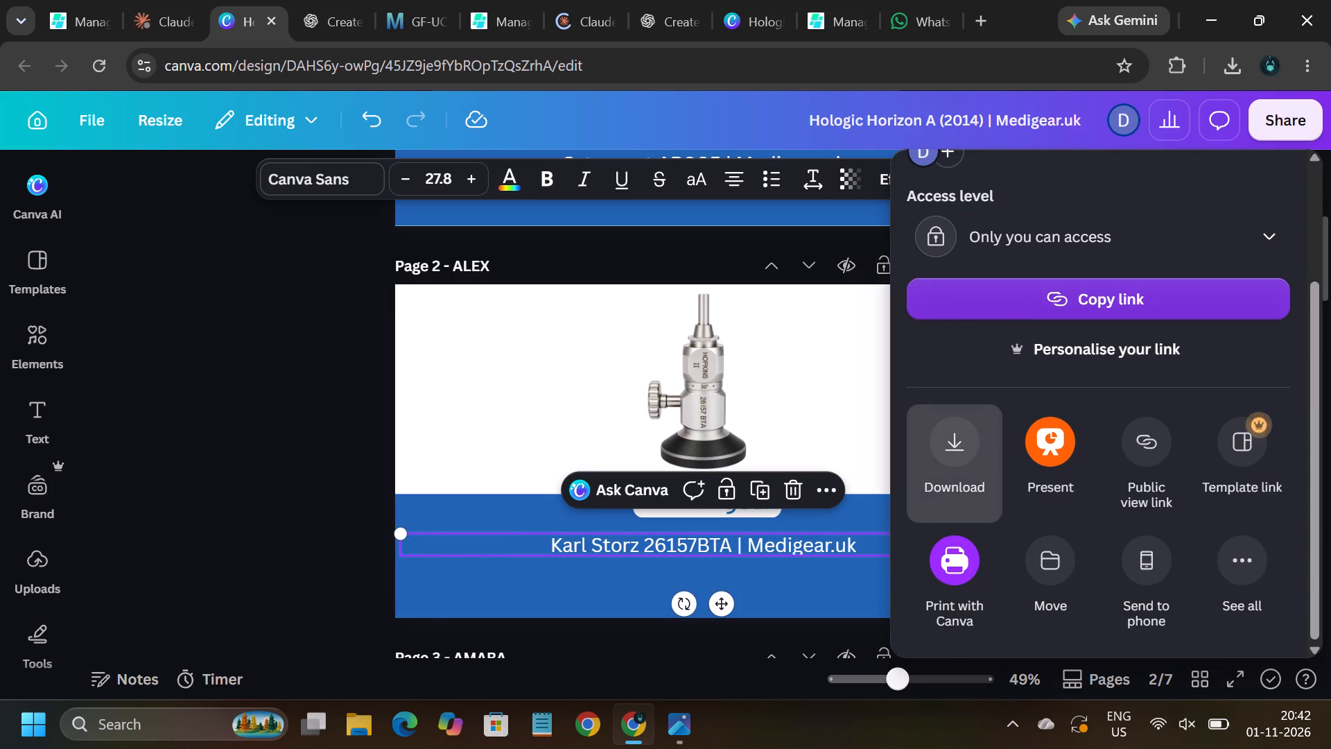
scroll(1084, 501, "down", 2)
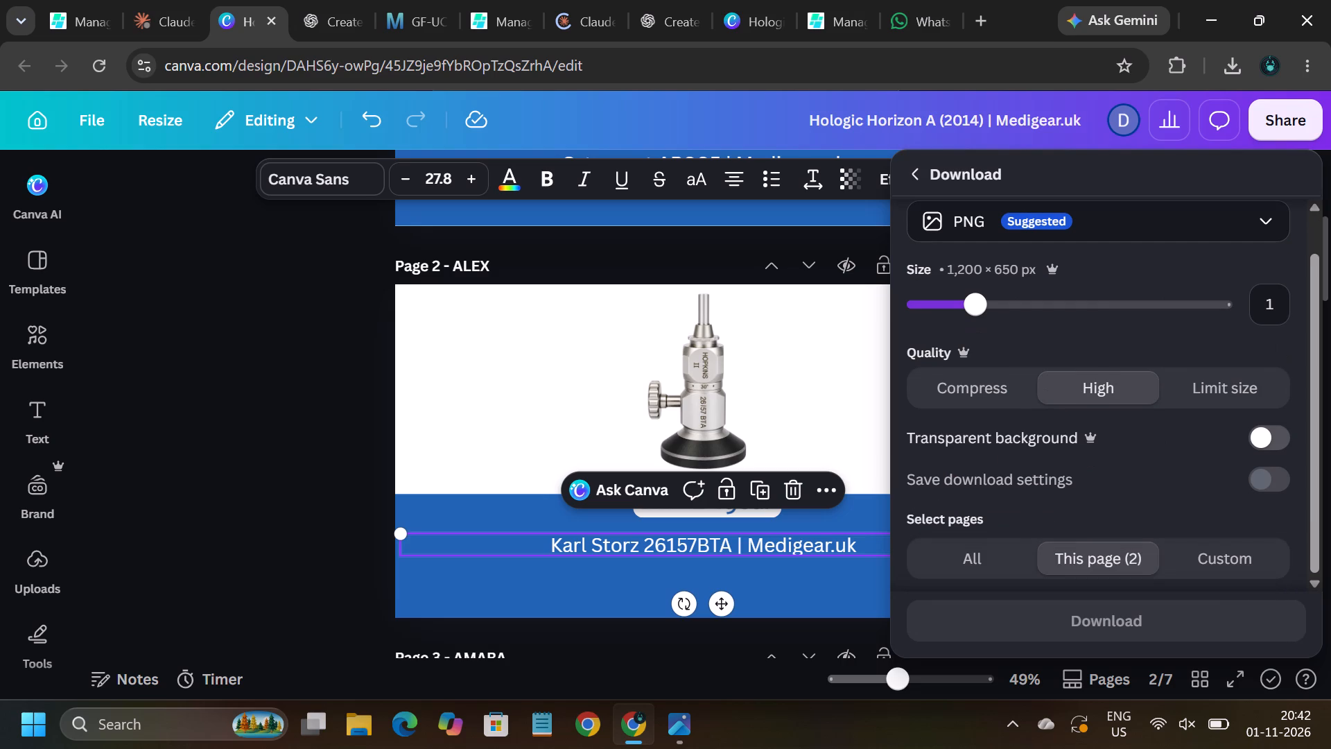
left_click(1108, 617)
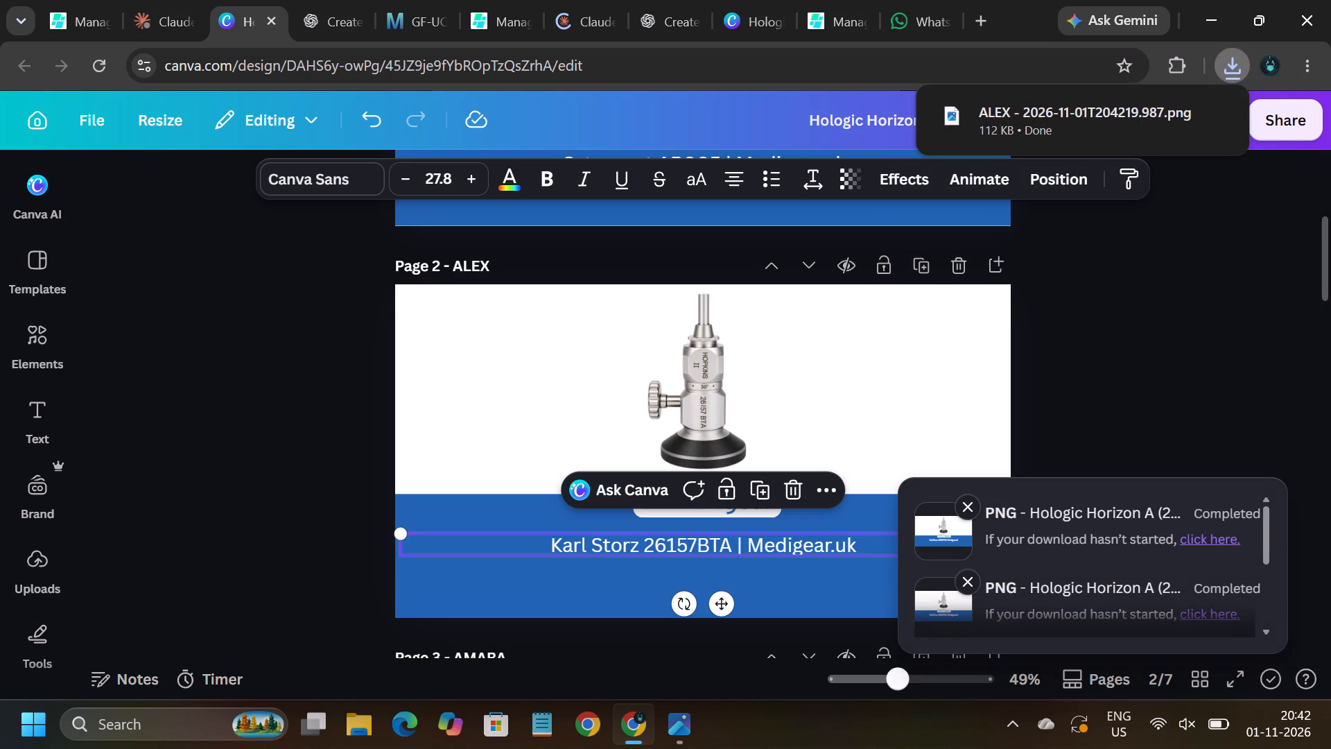
Open the downloaded ALEX banner PNG in Photos and save a copy under the suggested name, returning to the browser.
left_click(1044, 135)
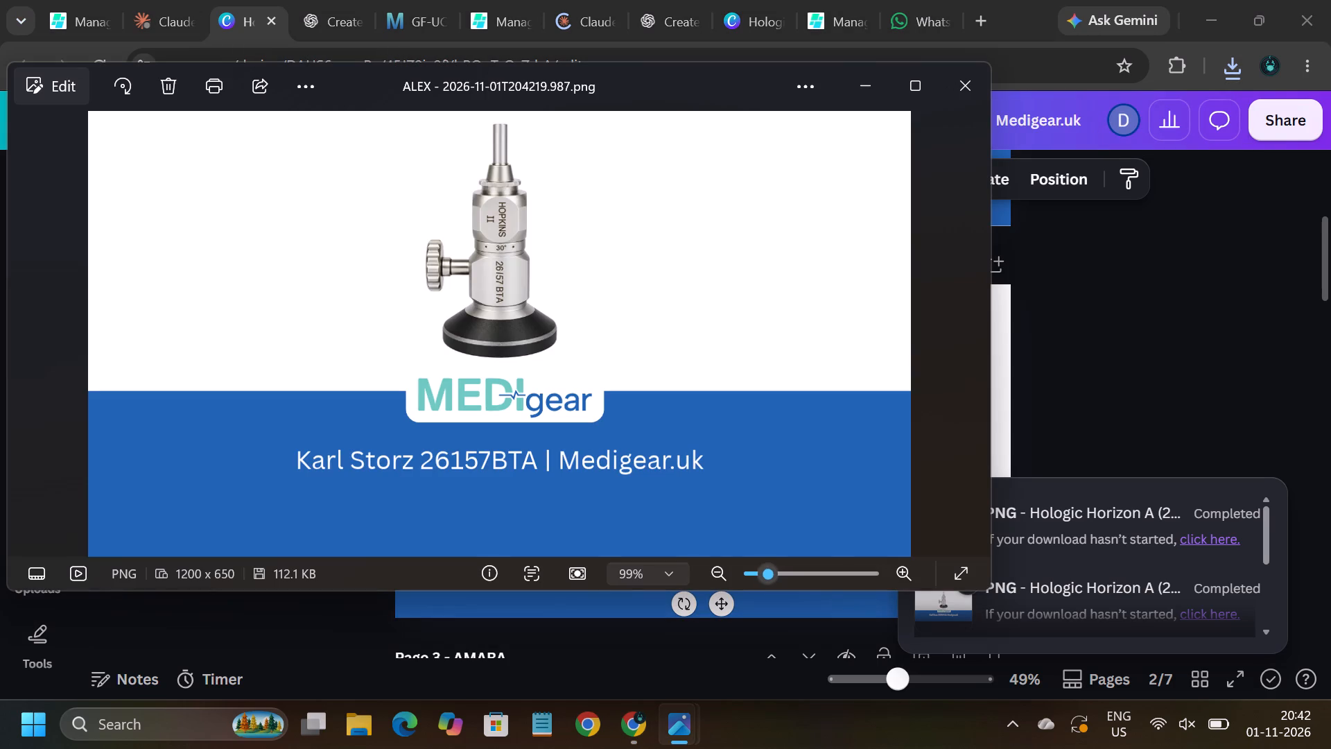
key("ctrl+s")
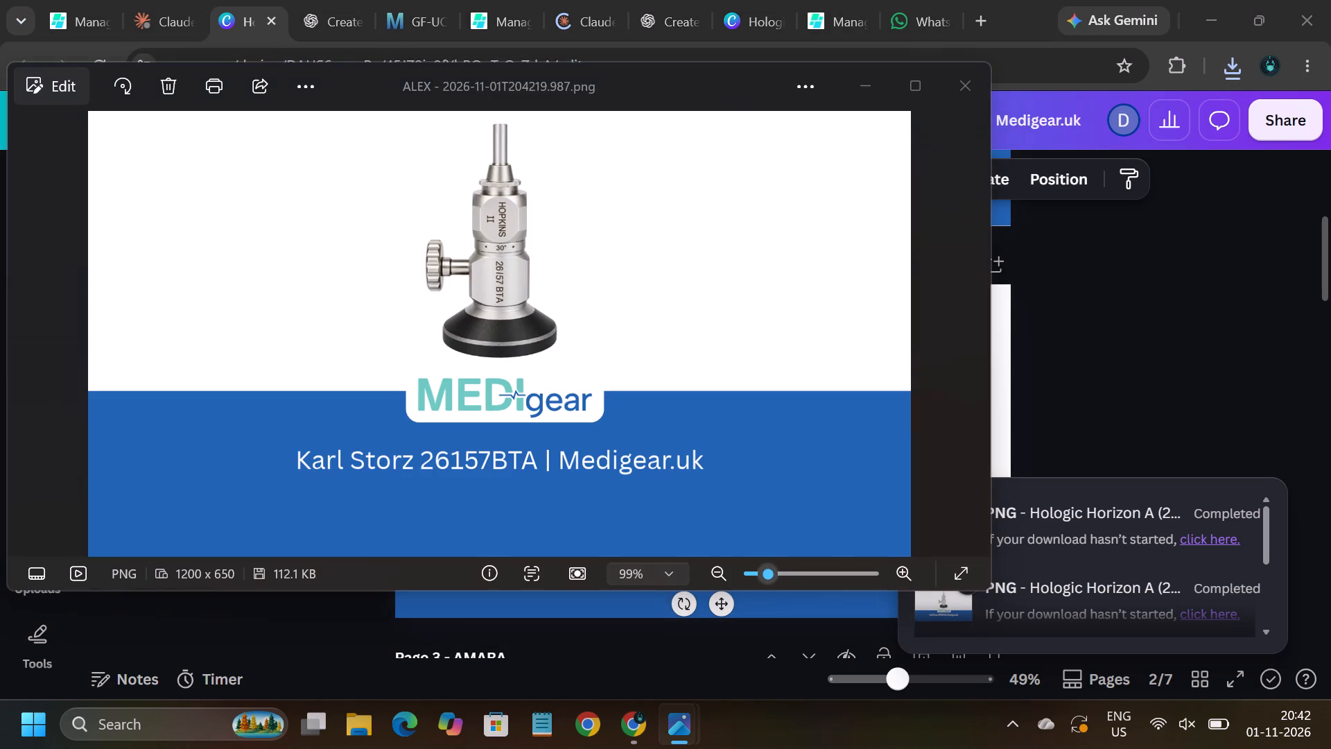
key("Return")
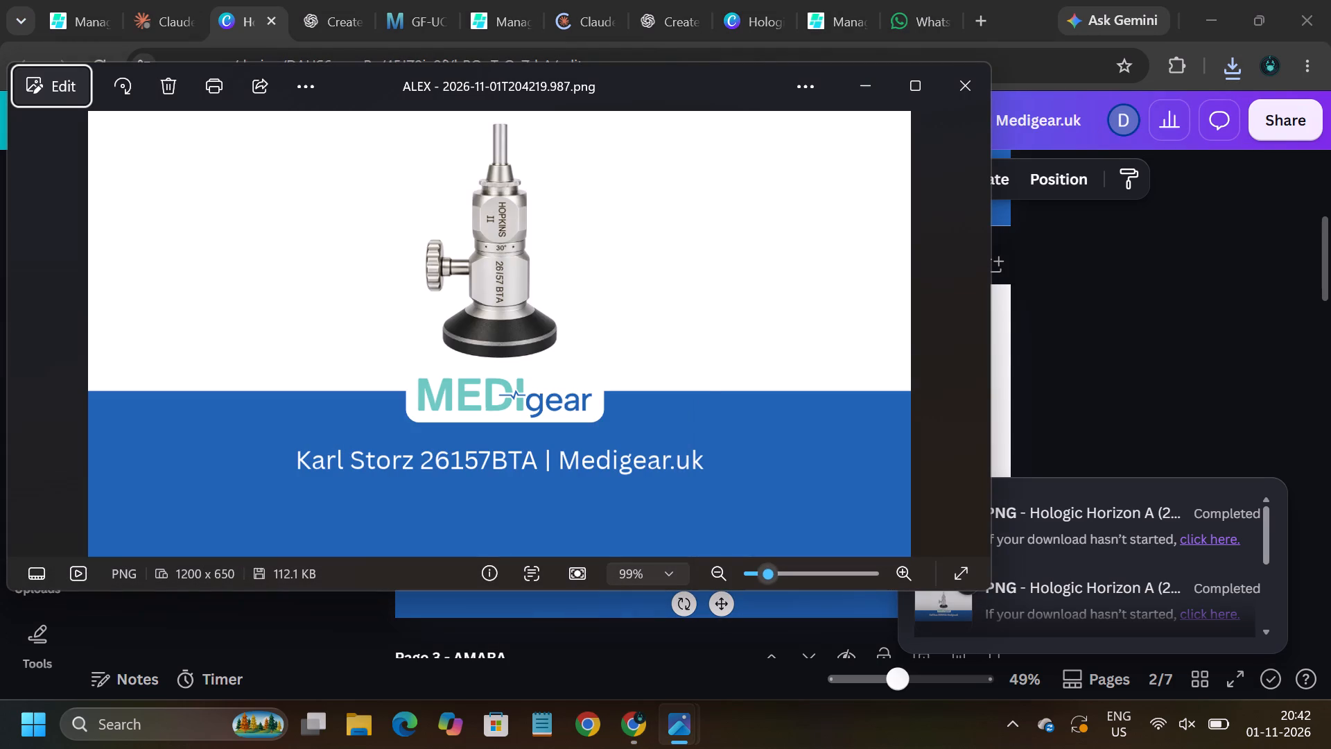
left_click(1110, 318)
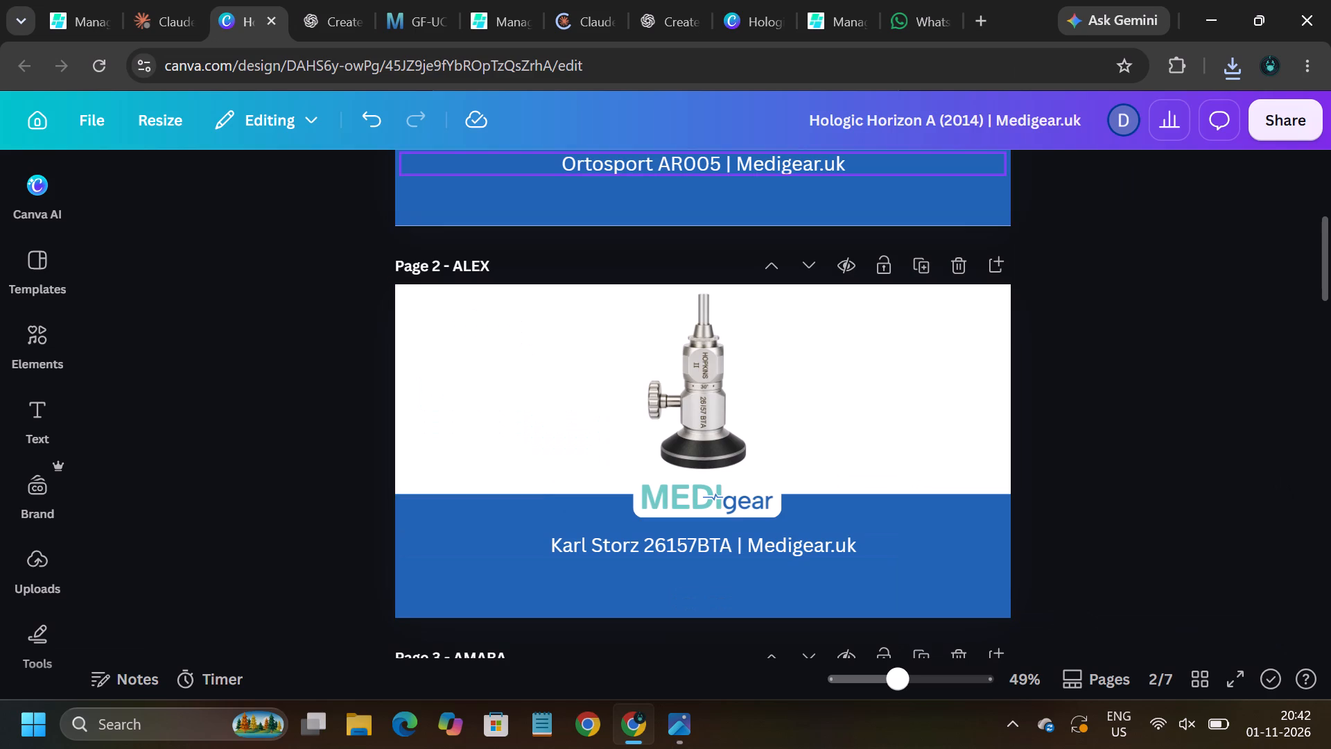
For product #773's FB Open Graph Query Image, open the image upload and choose the new banner file by searching alex.
left_click(498, 17)
scroll(446, 341, "down", 5)
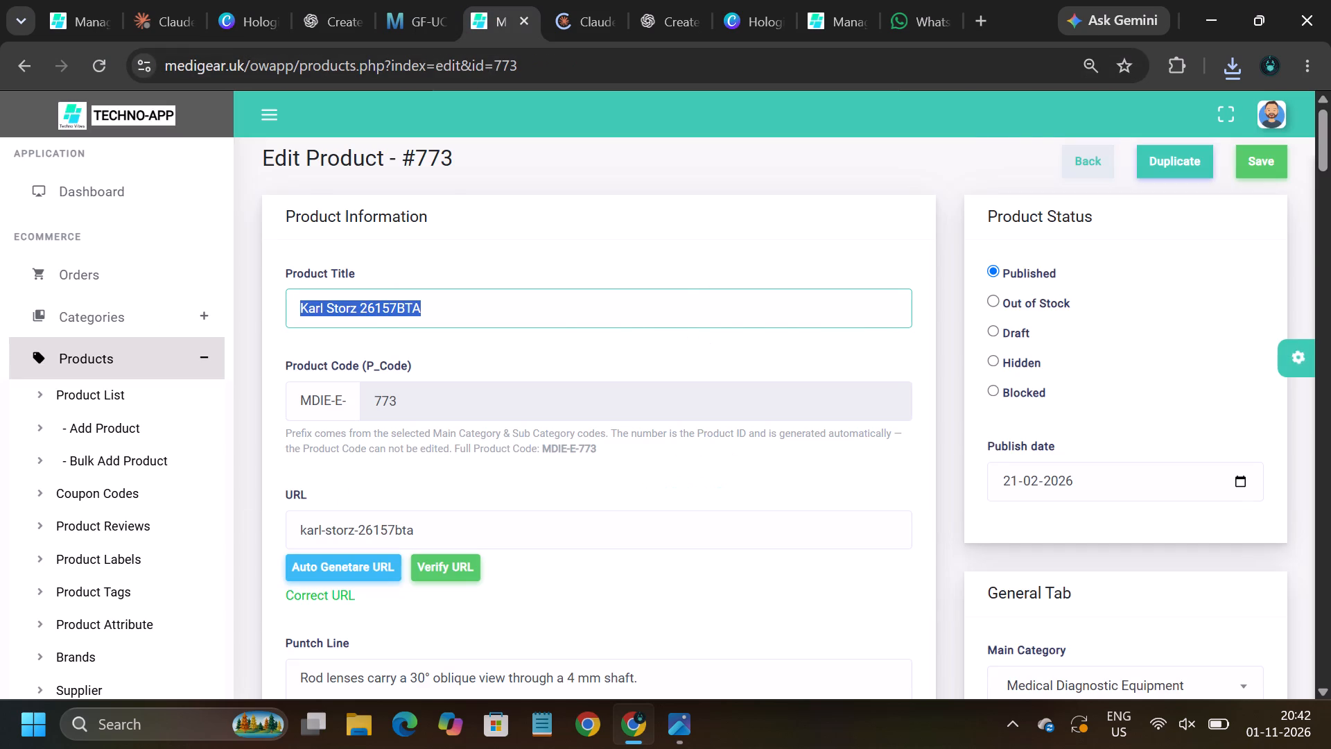
scroll(446, 341, "down", 16)
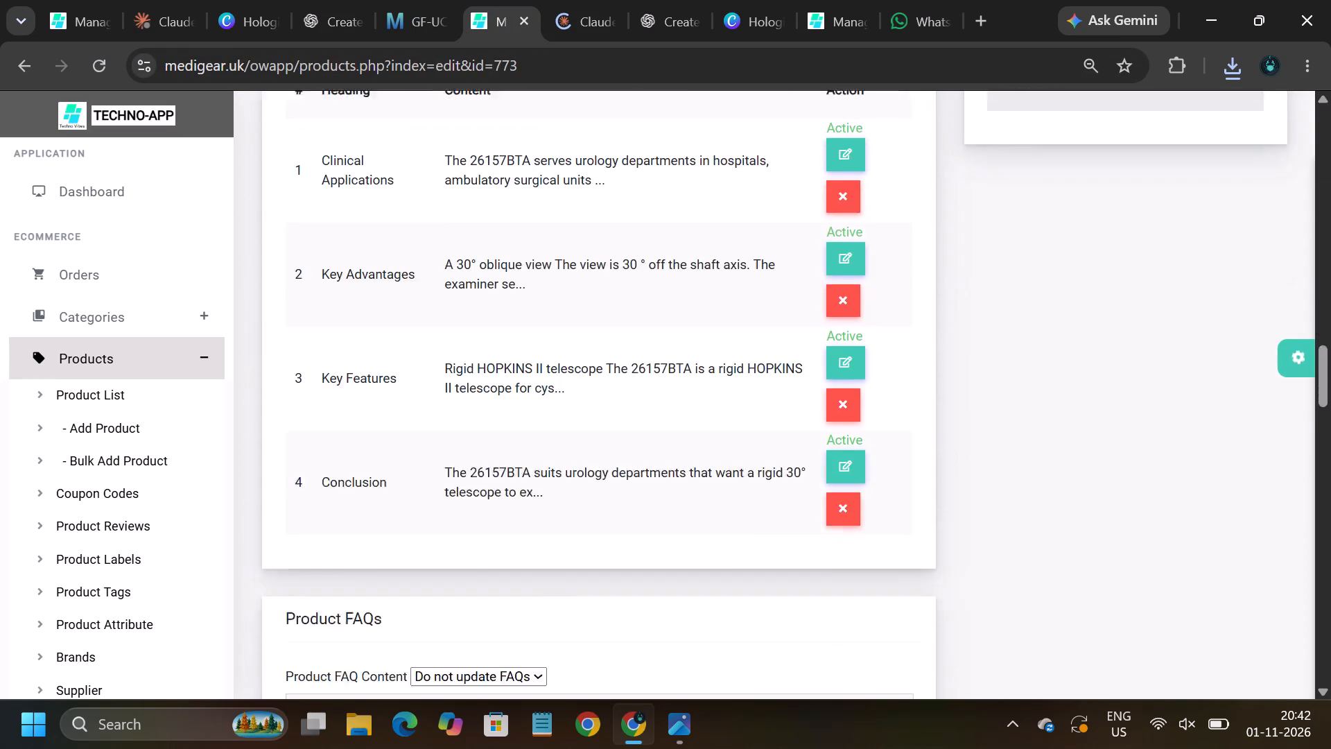
scroll(446, 341, "down", 7)
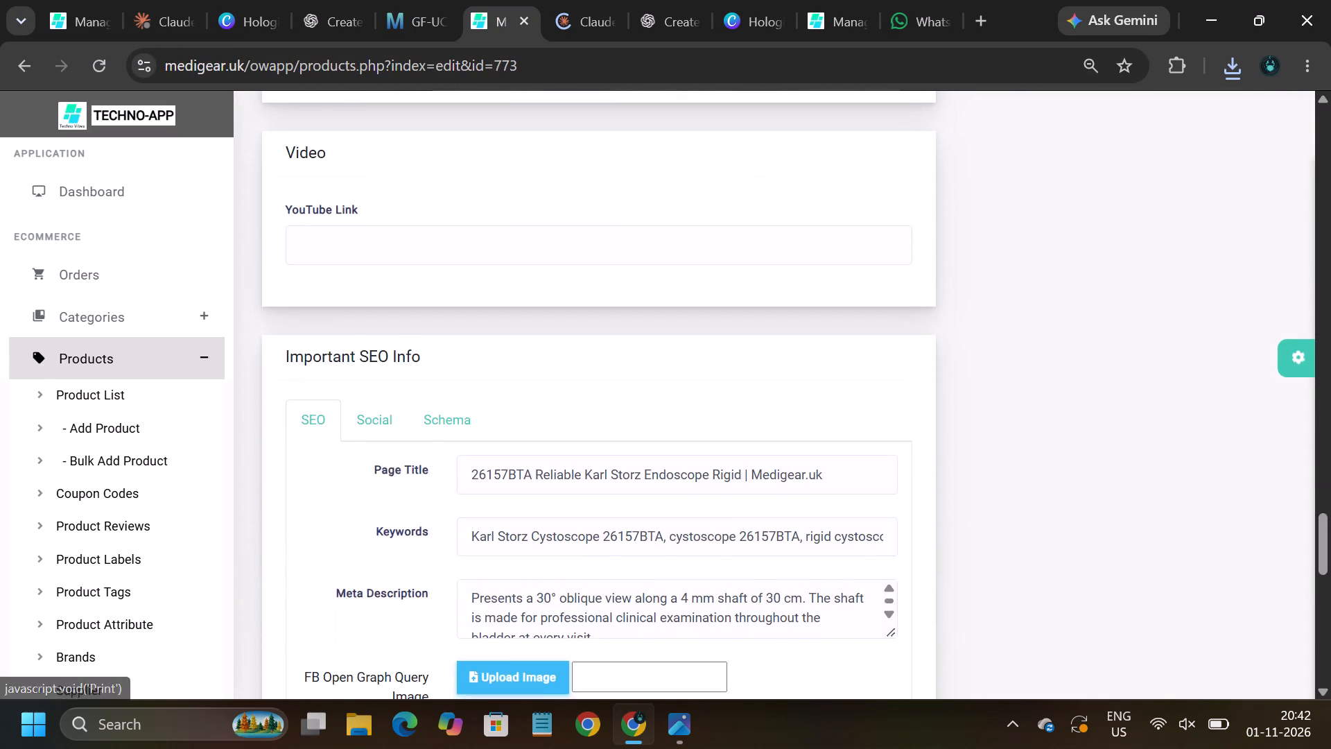
scroll(446, 341, "down", 3)
left_click(523, 248)
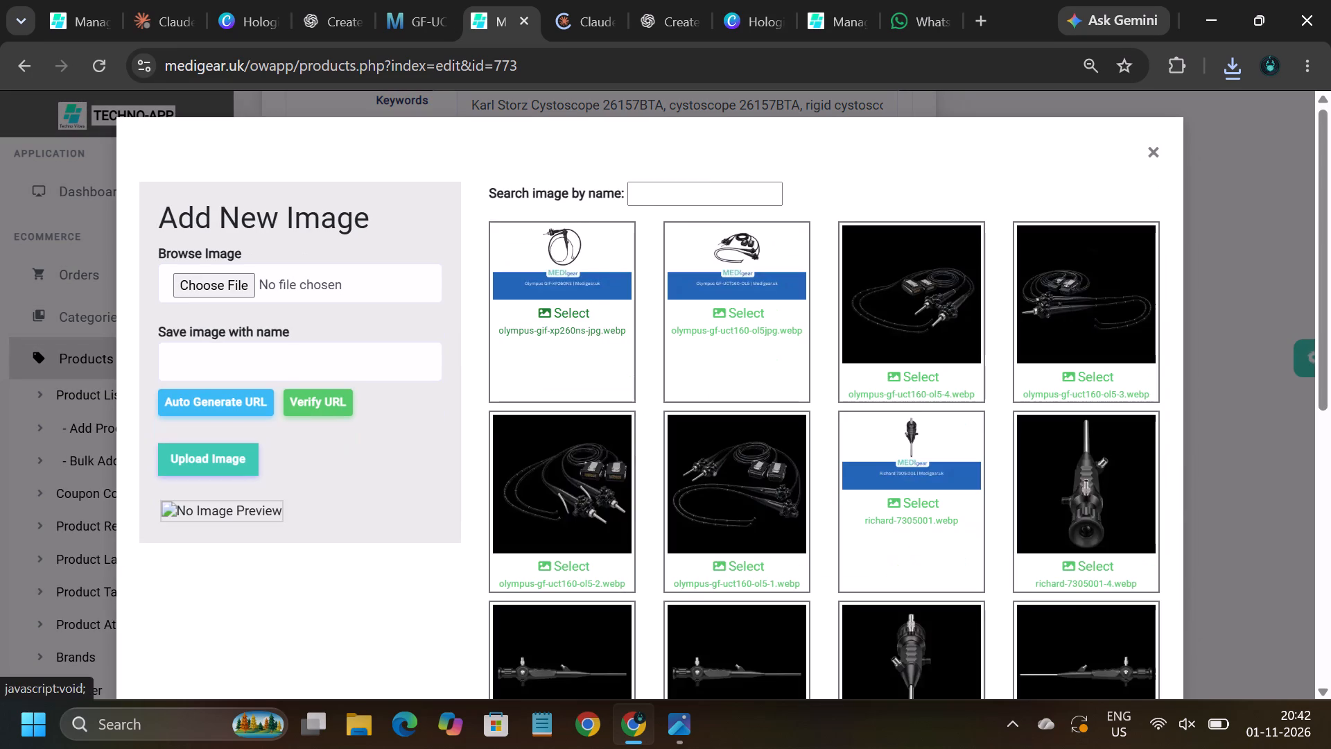
left_click(223, 291)
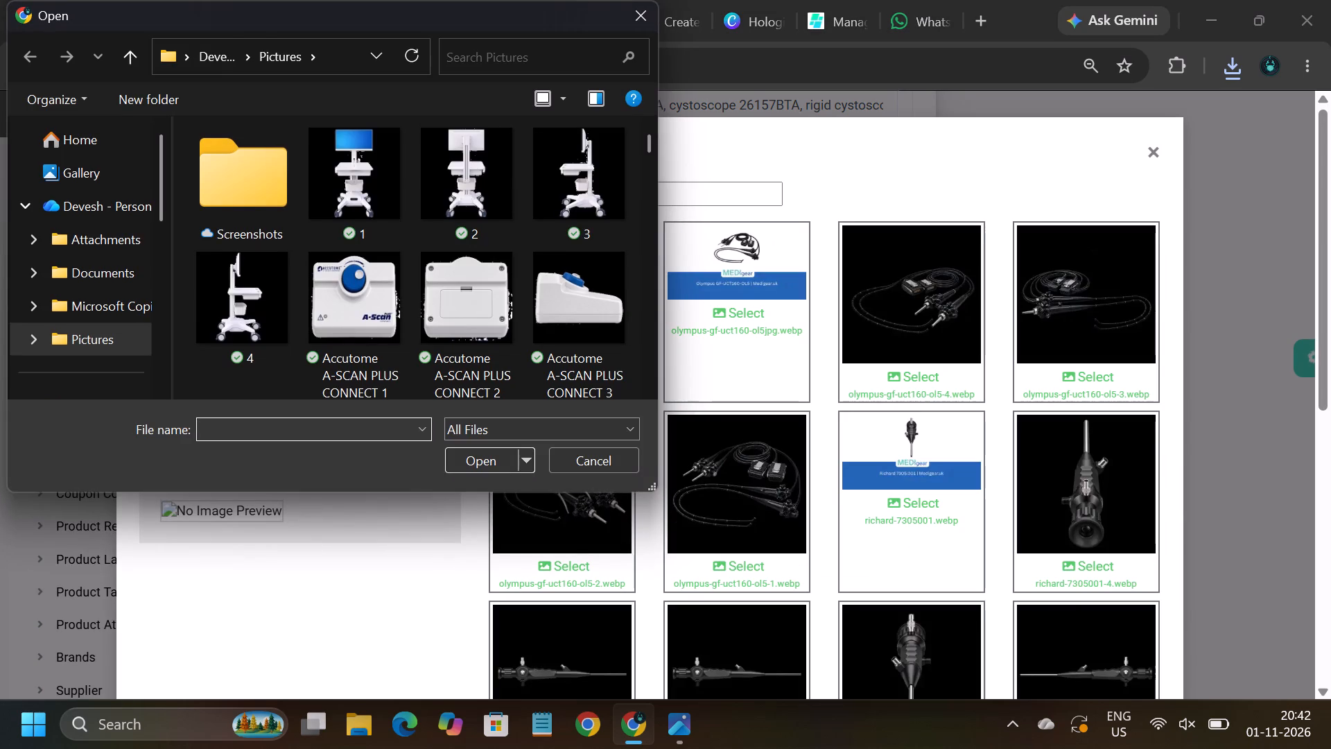
left_click(497, 56)
type("alex")
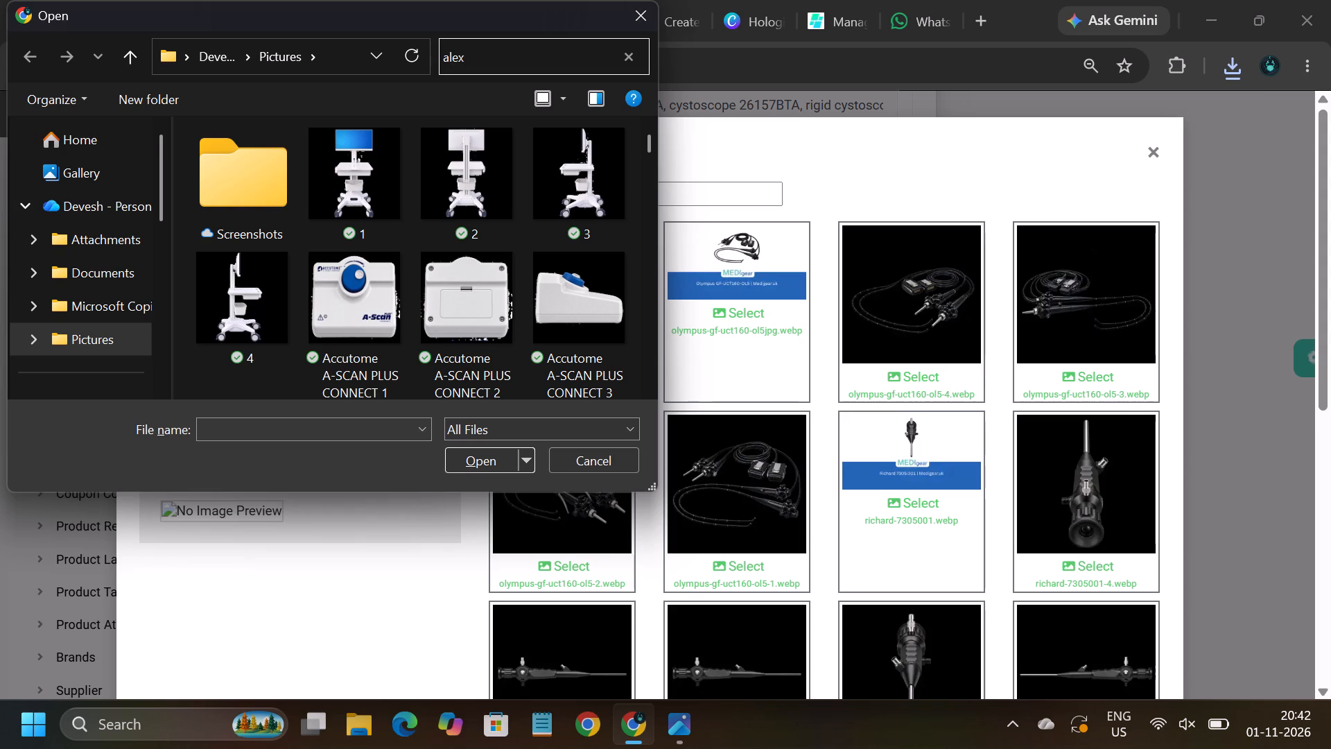
double_click(237, 200)
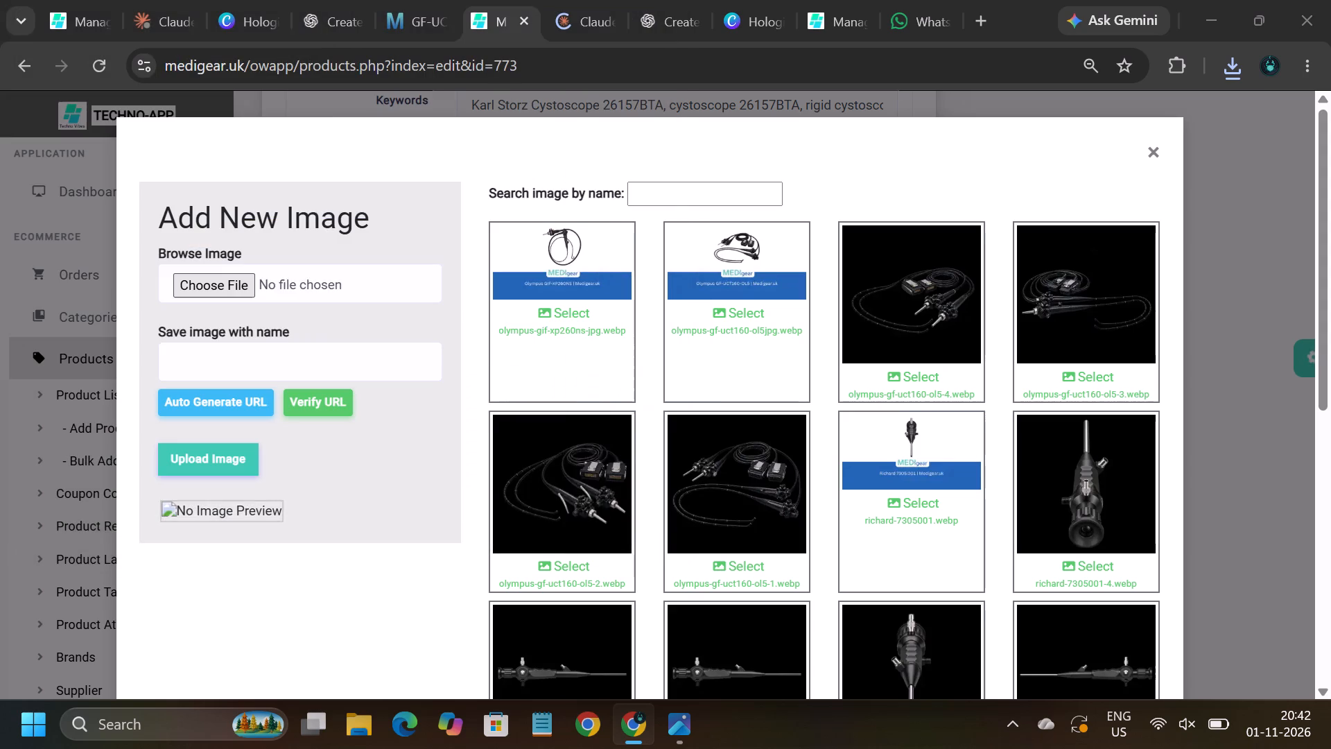
Replace the banner's save name with Karl Storz 26157BTAjpg, auto-generate its URL form karl-storz-26157btajpg, and upload the image.
left_click(370, 367)
key("BackSpace")
key("BackSpace")
key("BackSpace")
key("BackSpace")
key("BackSpace")
key("BackSpace")
key("BackSpace")
key("BackSpace")
key("BackSpace")
key("BackSpace")
key("BackSpace")
key("BackSpace")
key("BackSpace")
key("BackSpace")
key("BackSpace")
key("BackSpace")
key("BackSpace")
key("BackSpace")
key("BackSpace")
key("BackSpace")
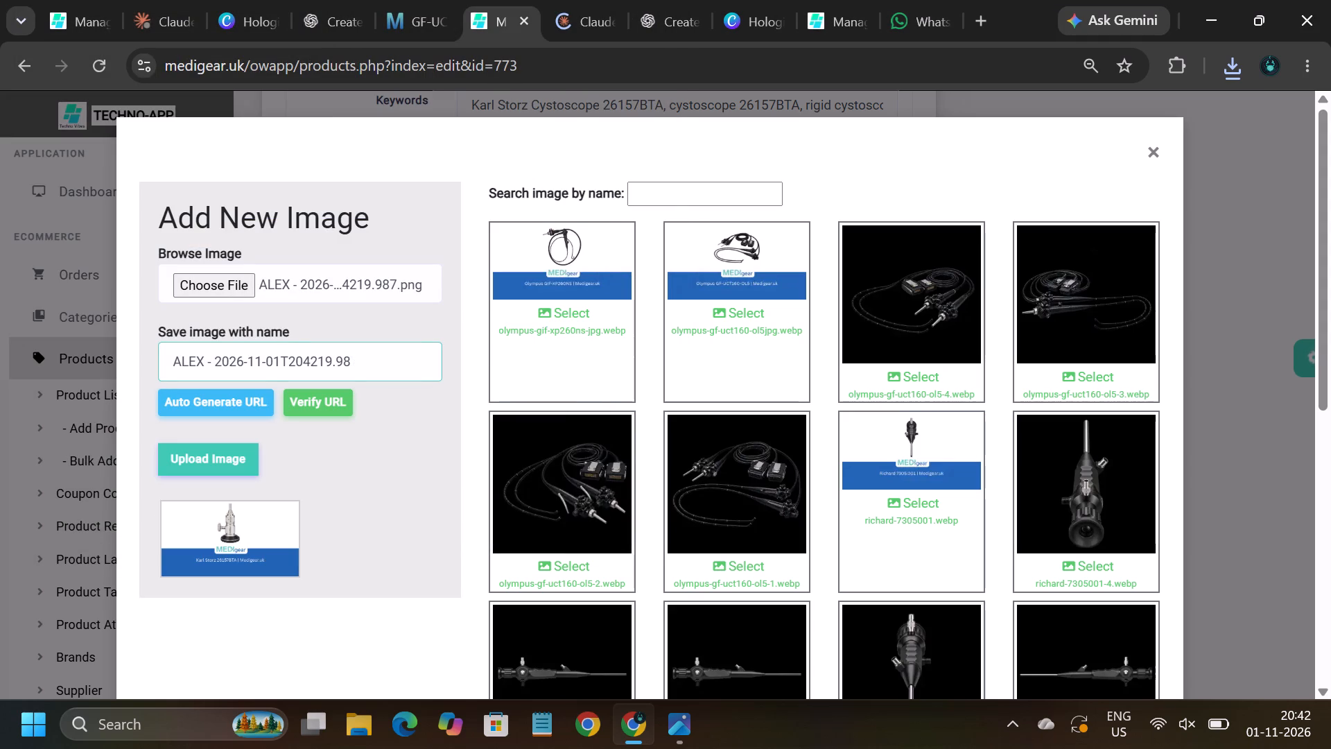
key("ctrl+v")
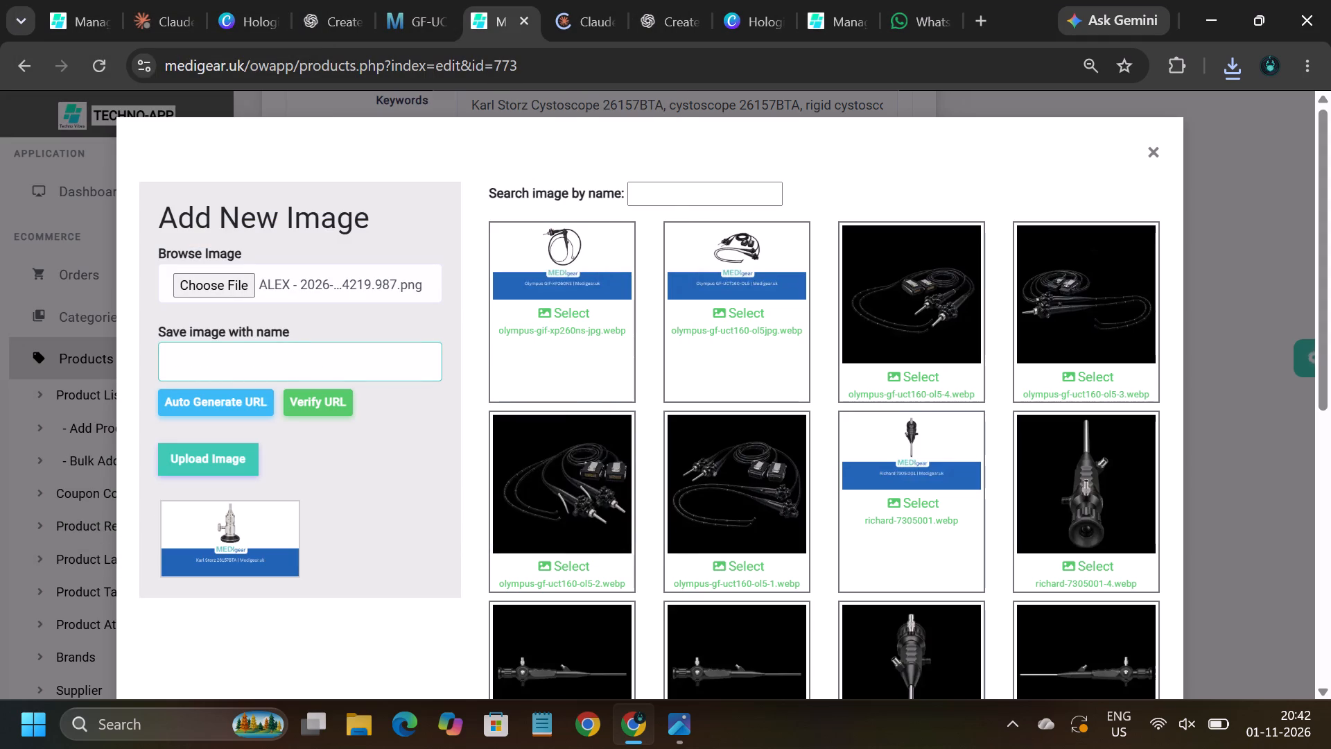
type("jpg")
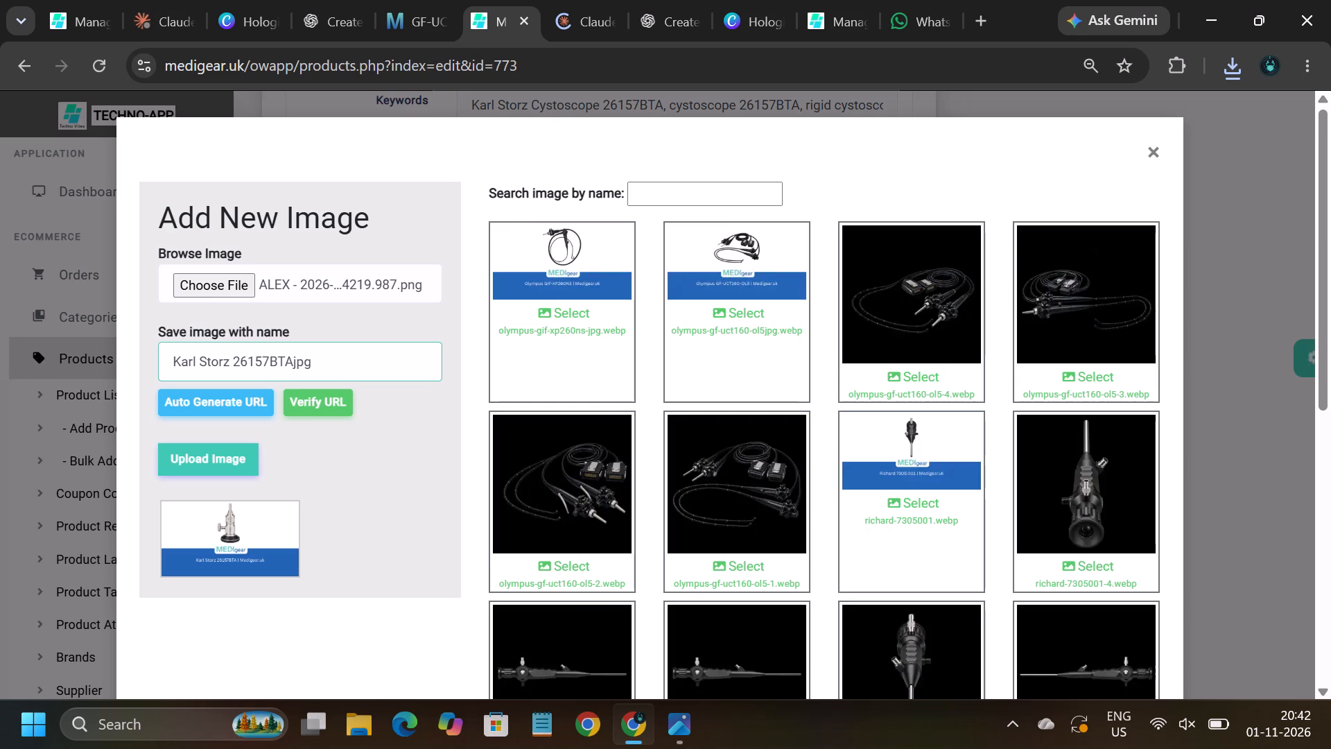
left_click(256, 410)
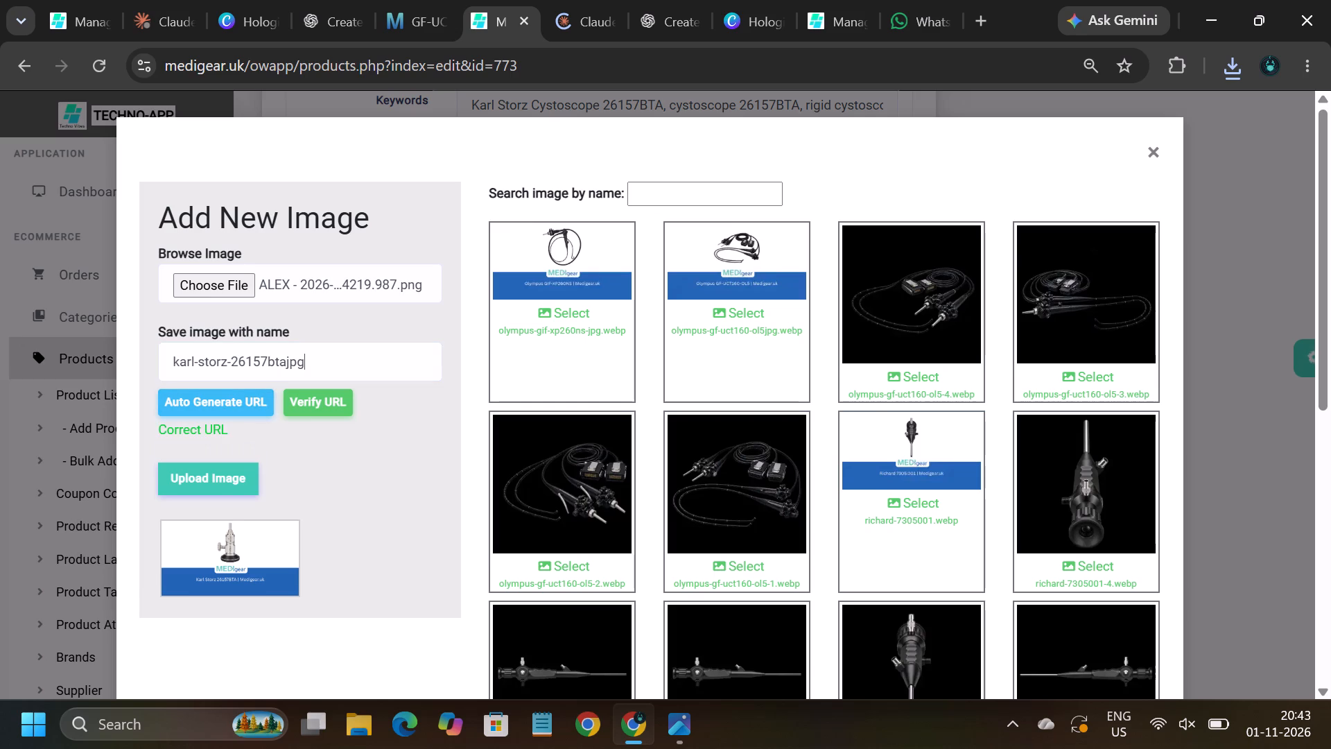
left_click(231, 478)
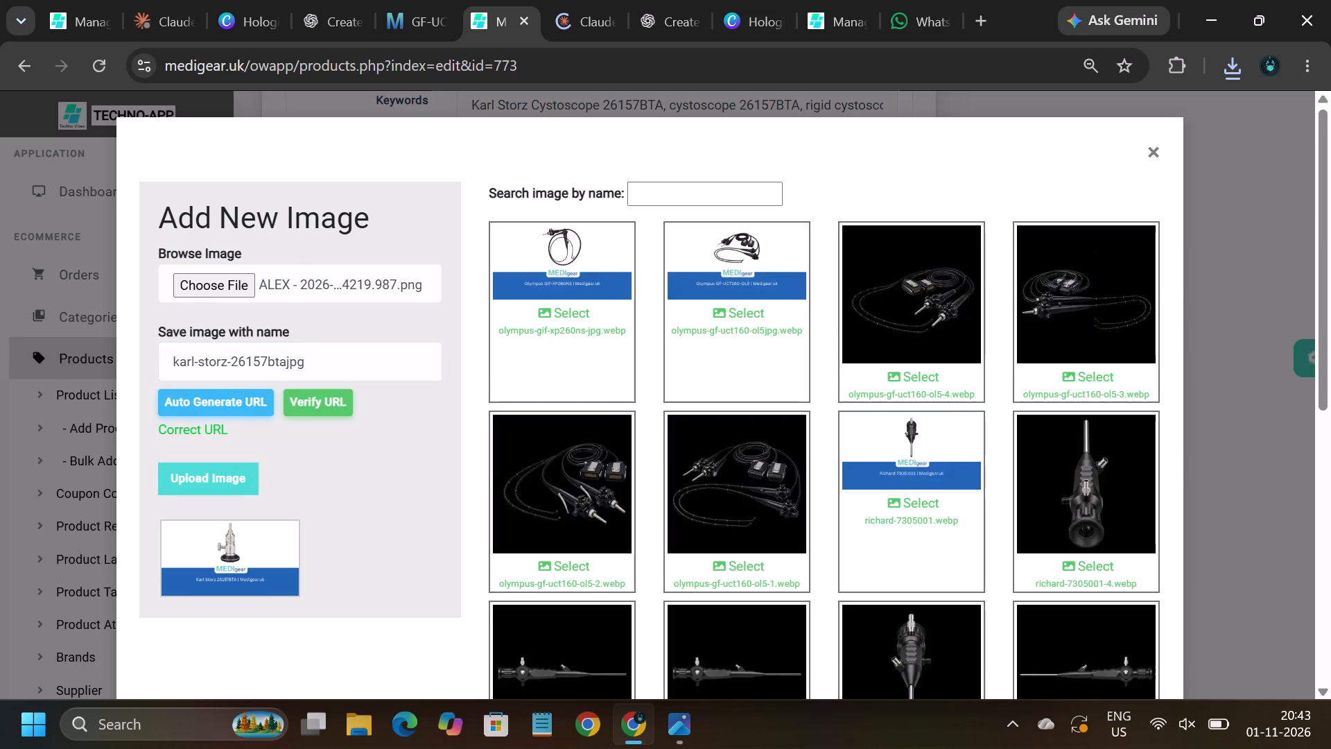
Assign the uploaded karl-storz-26157btajpg banner to both the FB Open Graph Query Image and the Twitter (X) Image Cards.
left_click(562, 345)
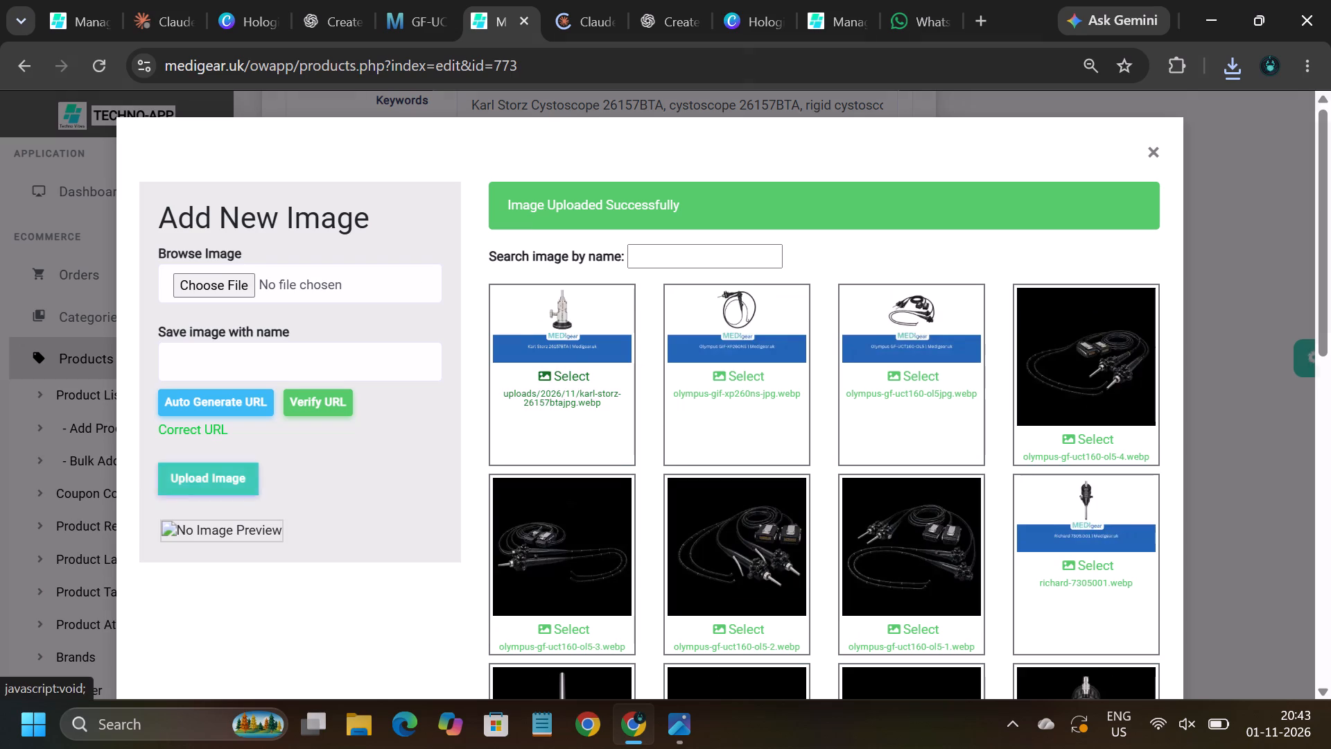
left_click(528, 392)
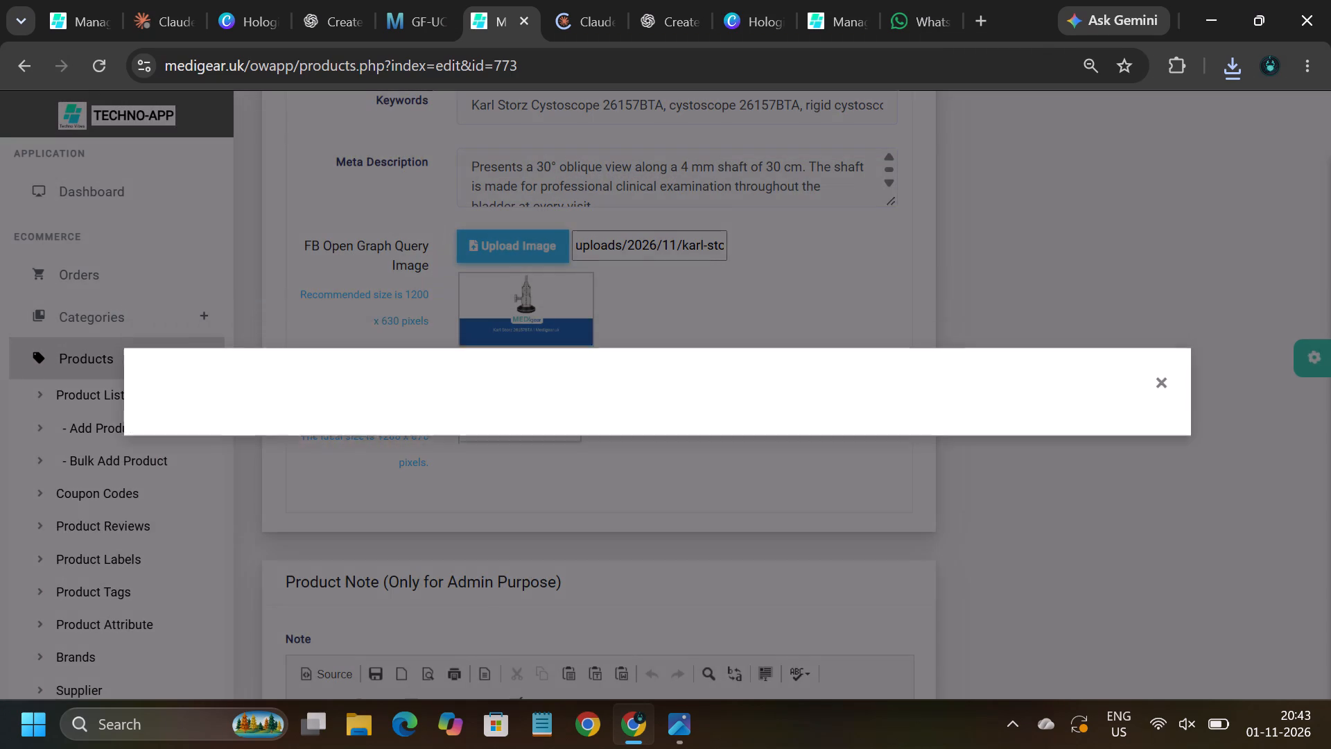
left_click(545, 285)
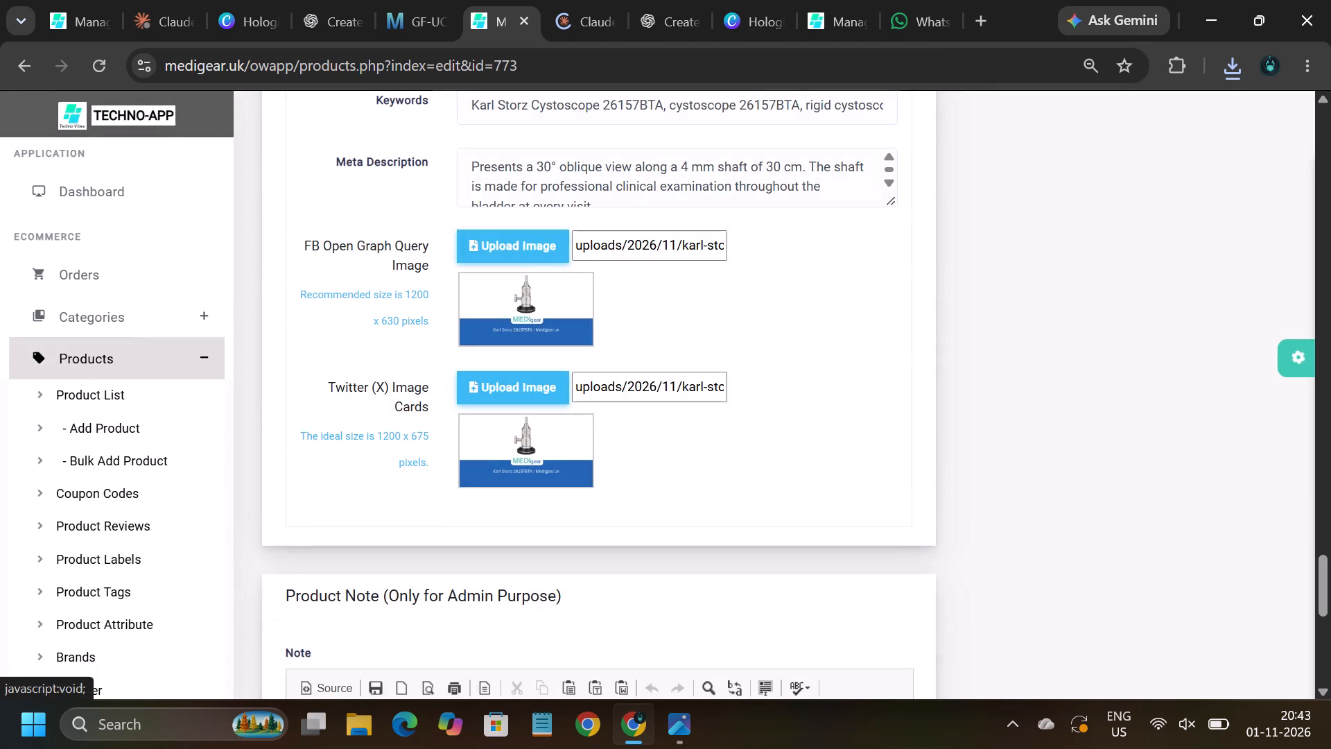
Save product #773 and go back to the product list.
scroll(867, 387, "up", 12)
scroll(867, 387, "up", 9)
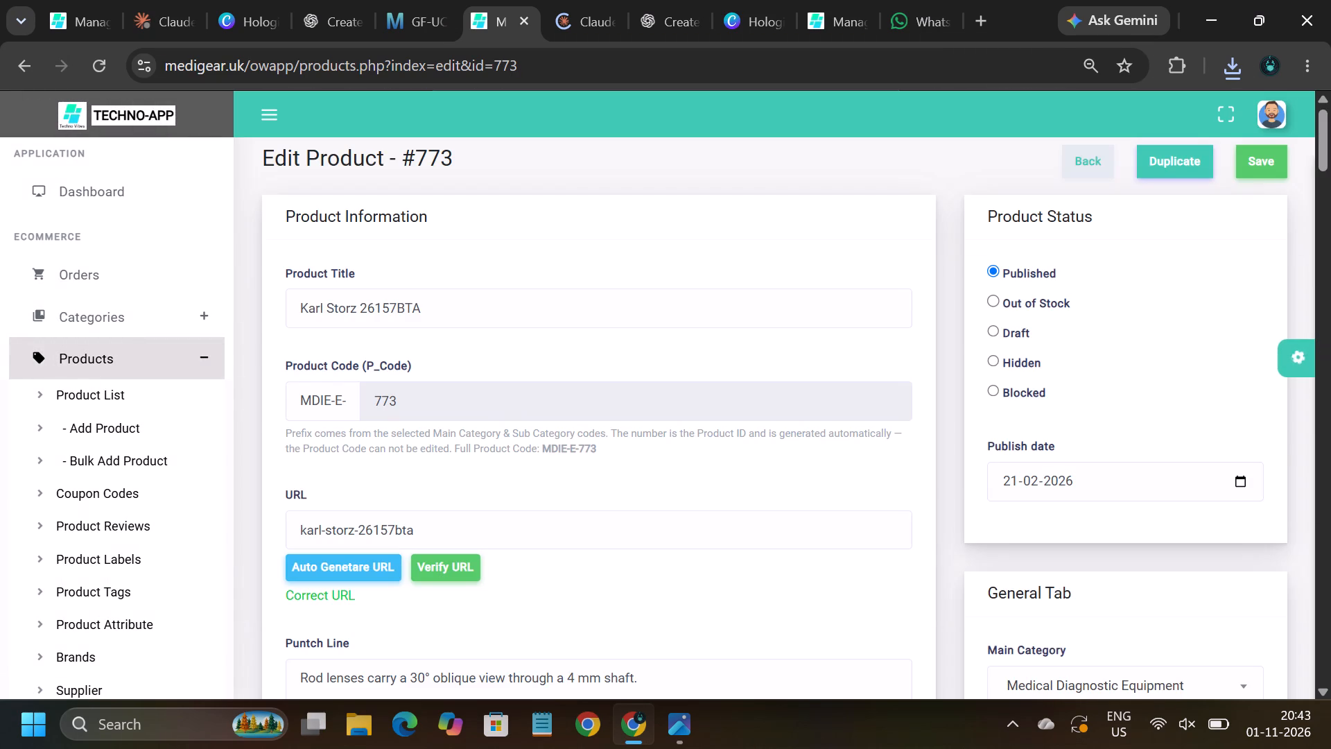
left_click(1253, 160)
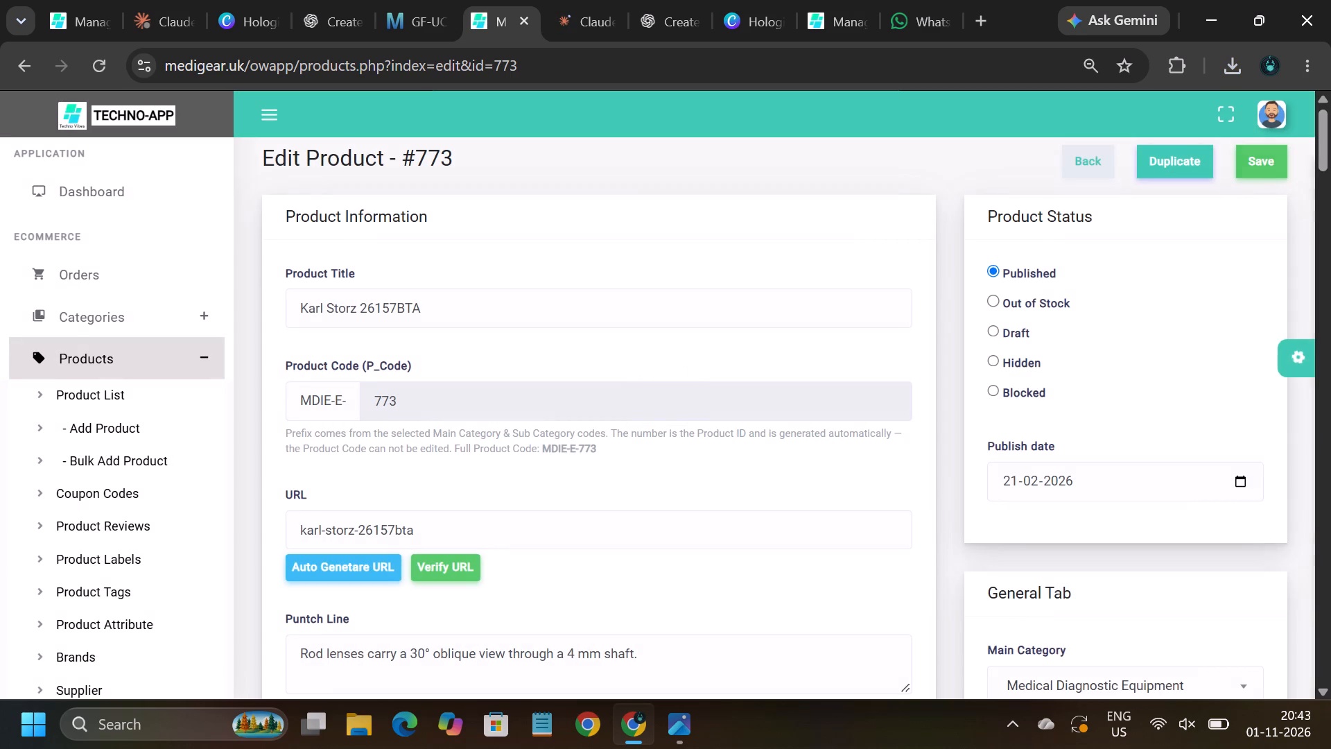
left_click(1100, 170)
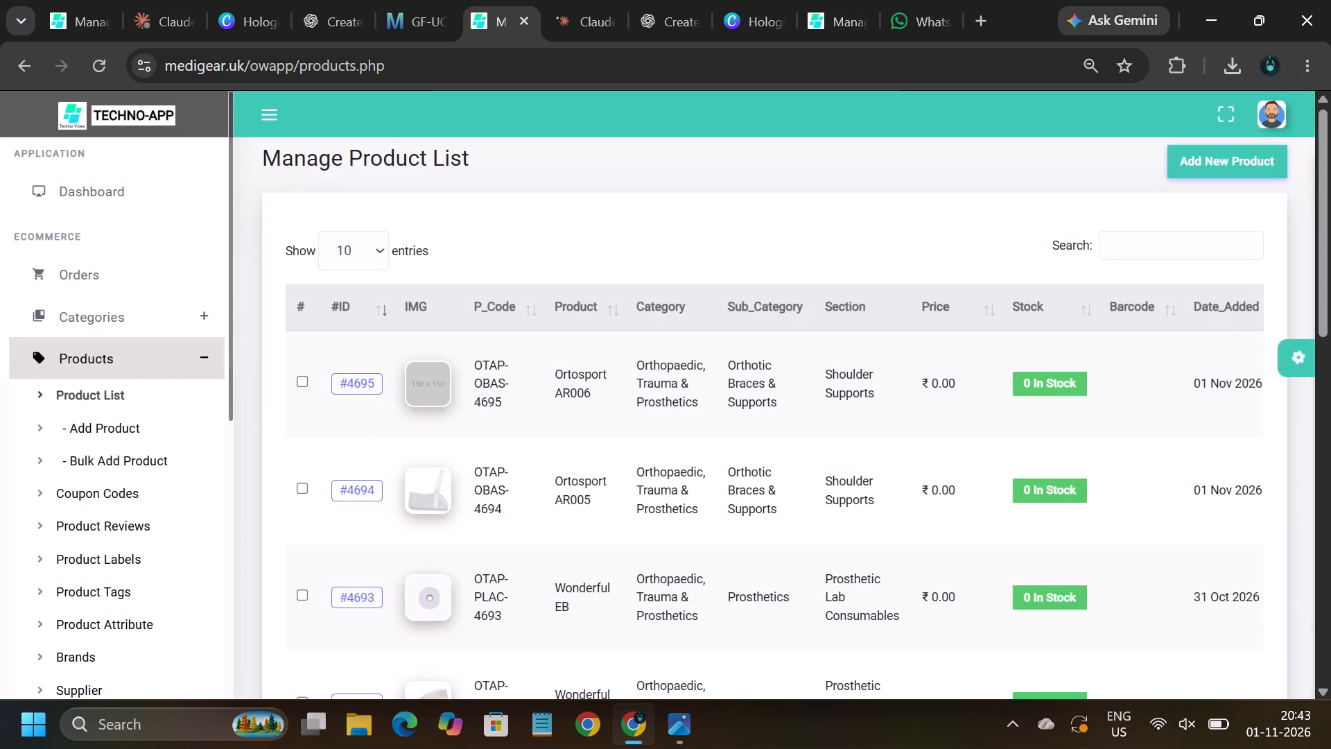
In the product list filtered by web, go to page 21 and copy product #772's name, Olympus GIF-1T240.
left_click(84, 23)
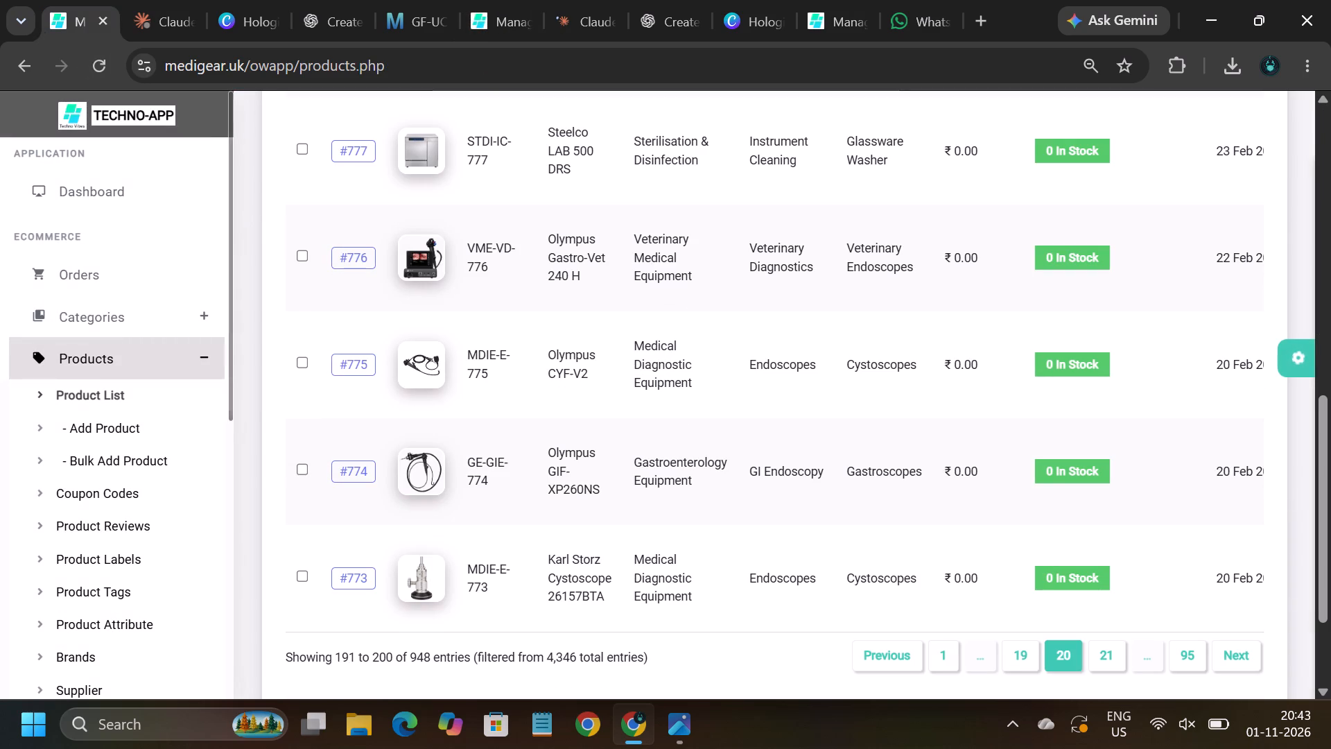
left_click(1106, 657)
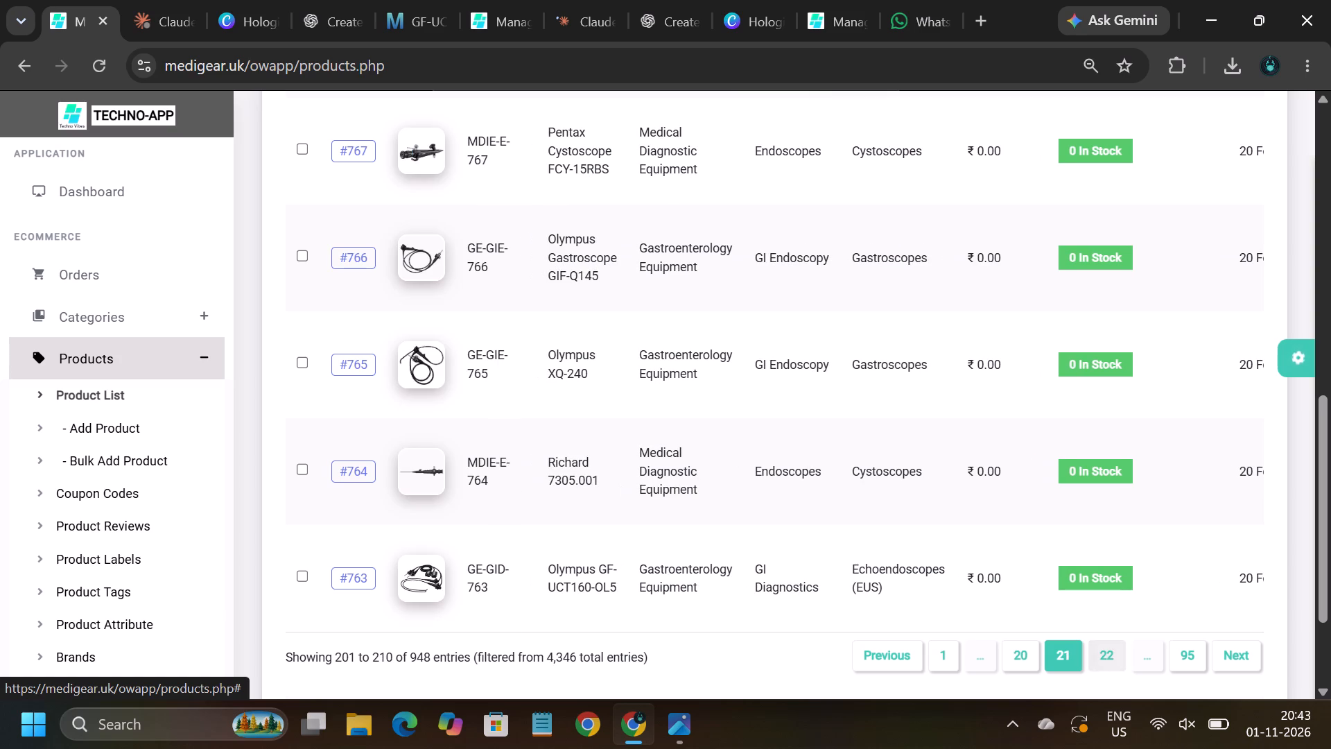
scroll(930, 454, "up", 3)
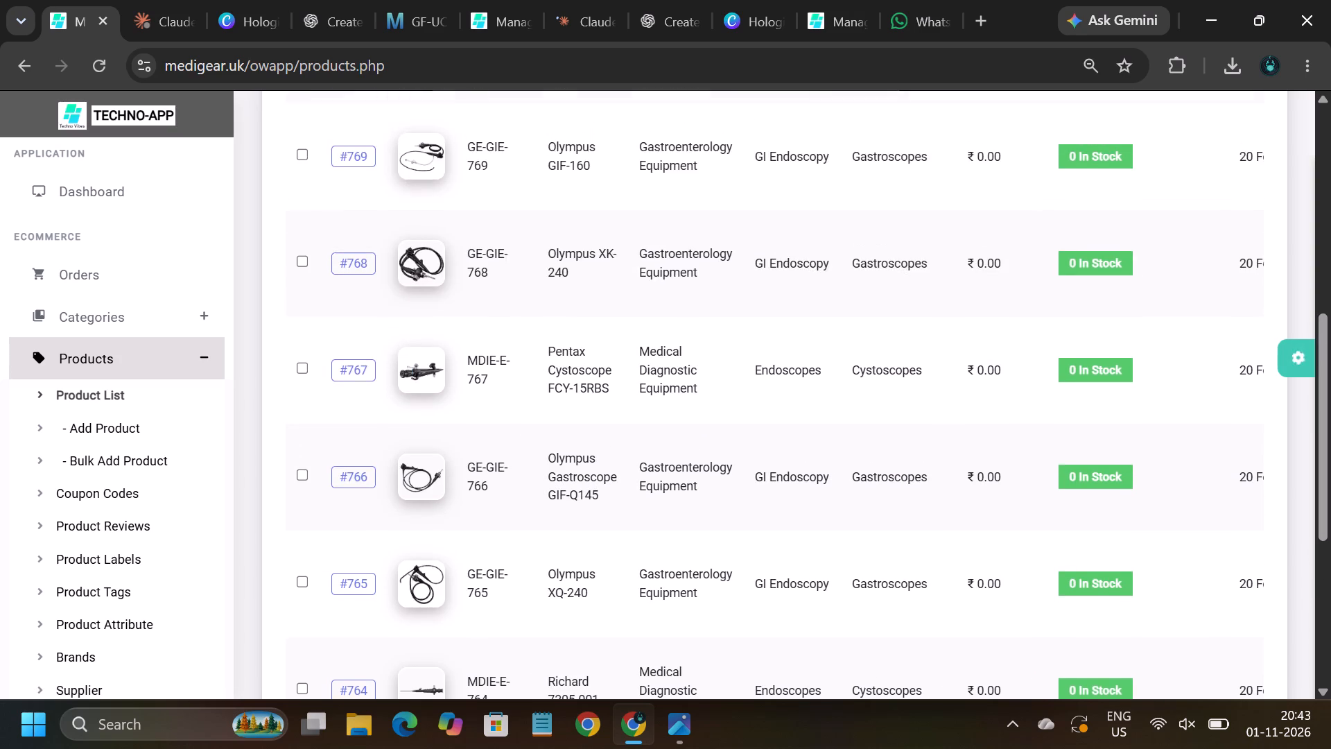
scroll(930, 454, "up", 3)
scroll(930, 454, "left", 1)
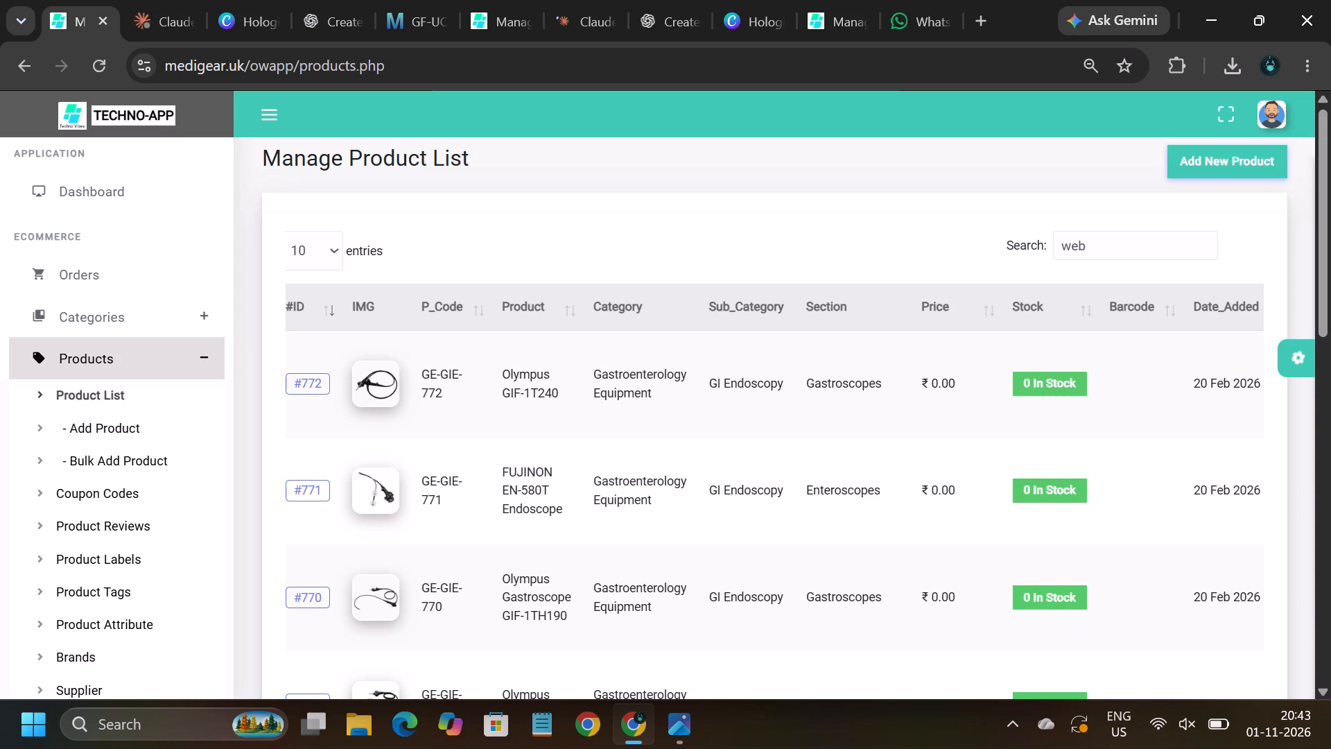
scroll(930, 454, "right", 1)
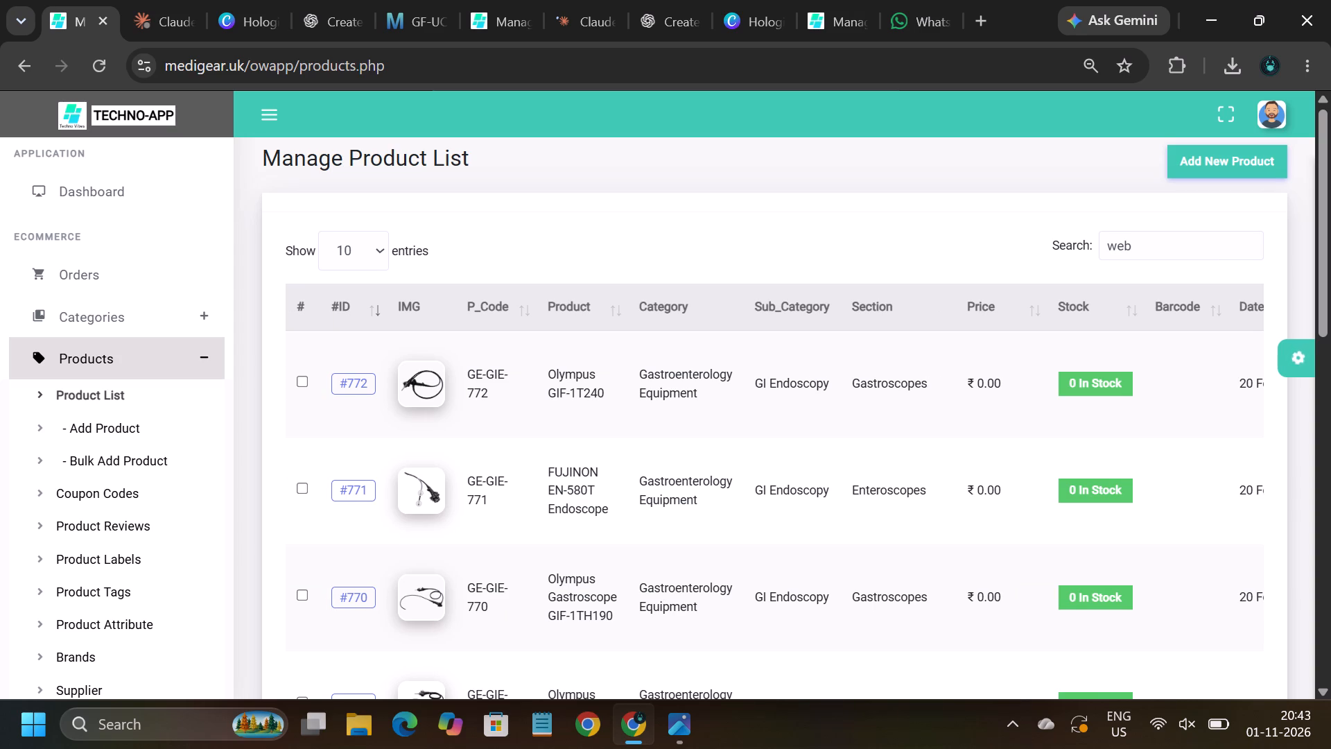
left_click(609, 391)
left_click_drag(609, 391, 543, 376)
key("ctrl+c")
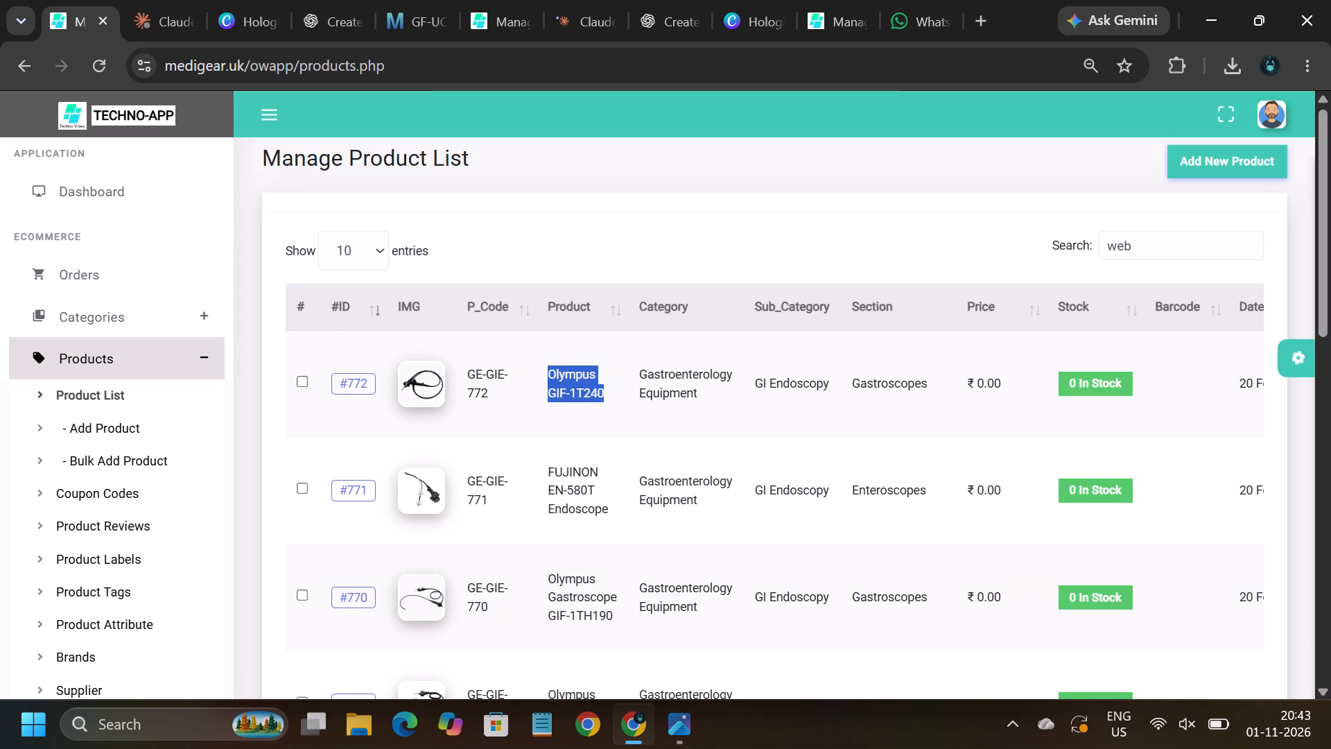
Search the unfiltered product list for Olympus GIF-1T240 and open that product for editing.
left_click(502, 30)
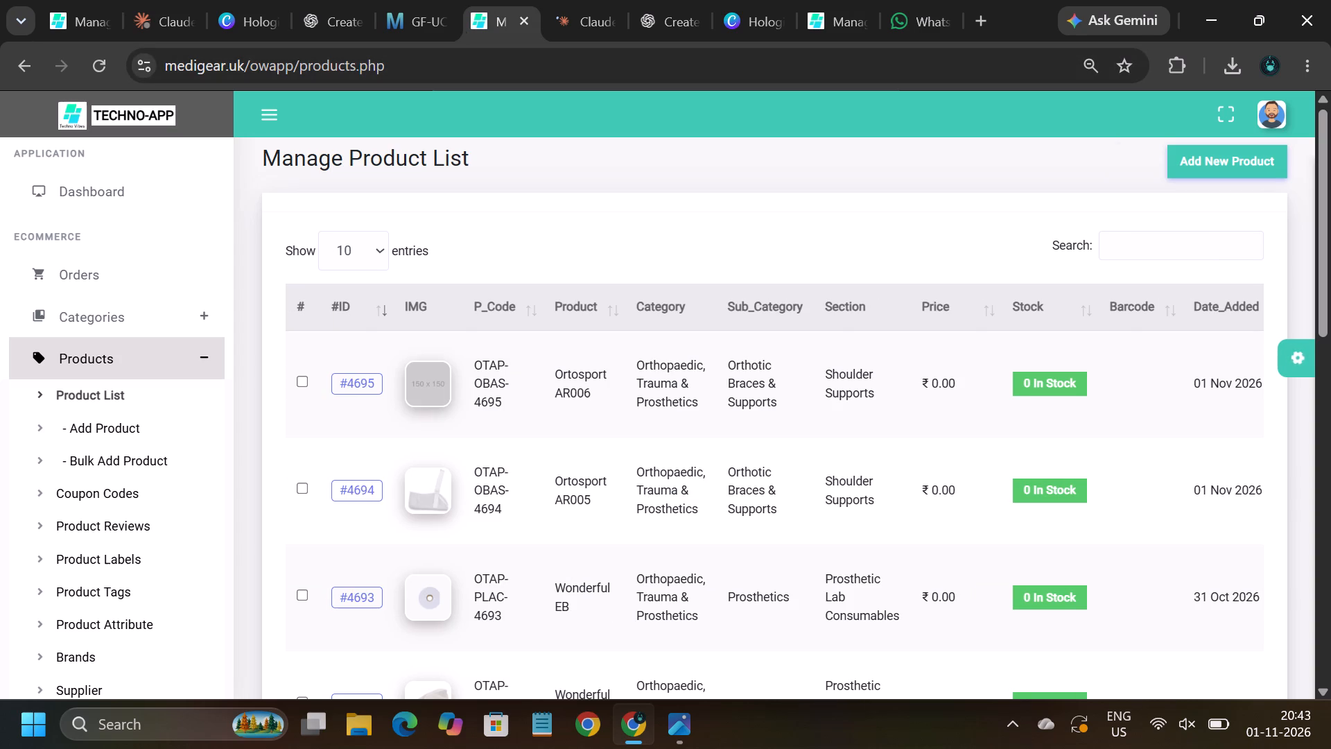
left_click(1138, 245)
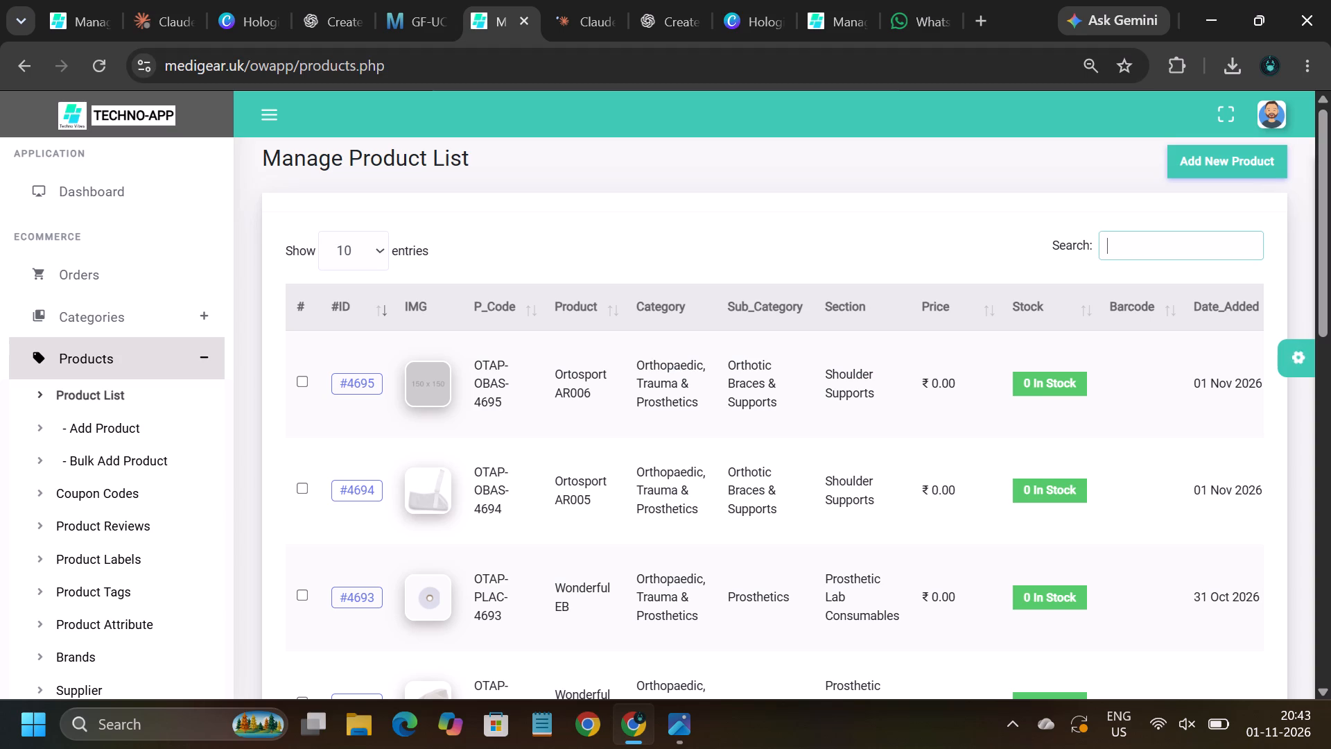
key("ctrl+v")
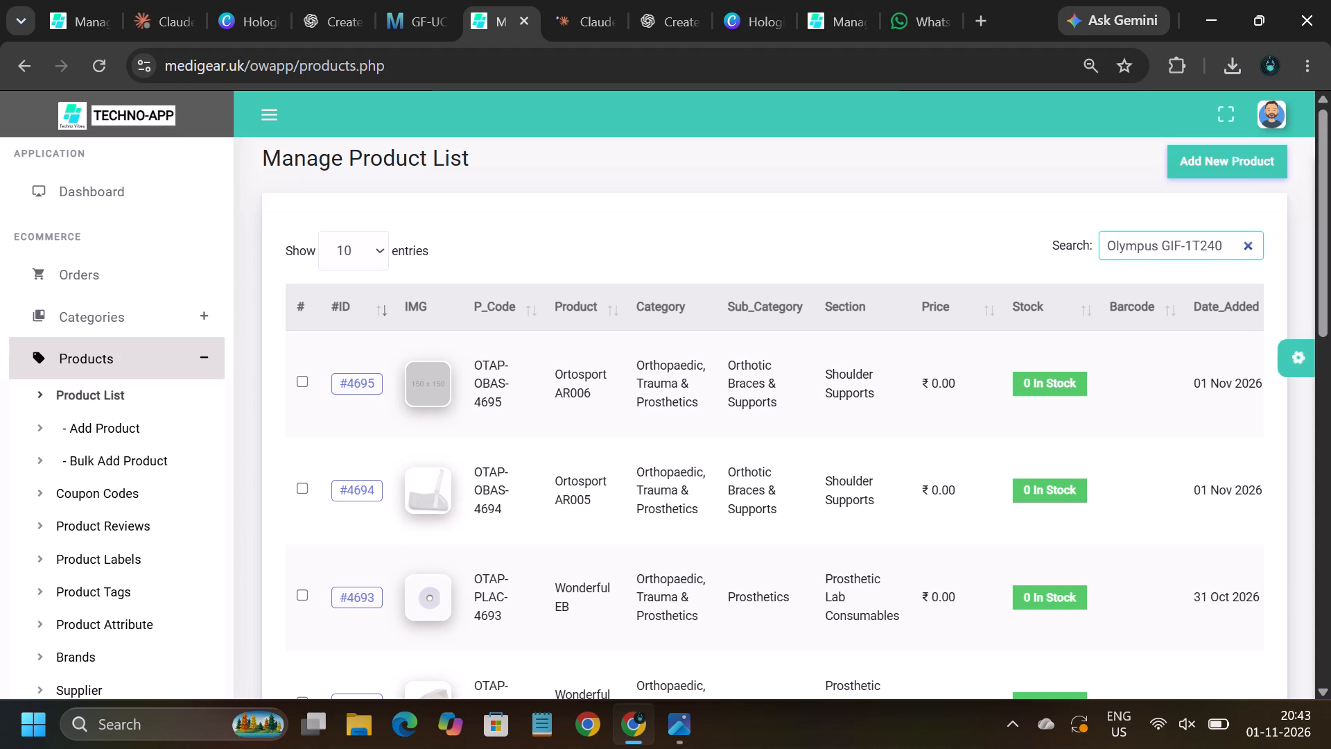
scroll(1145, 431, "down", 1)
left_click(1191, 501)
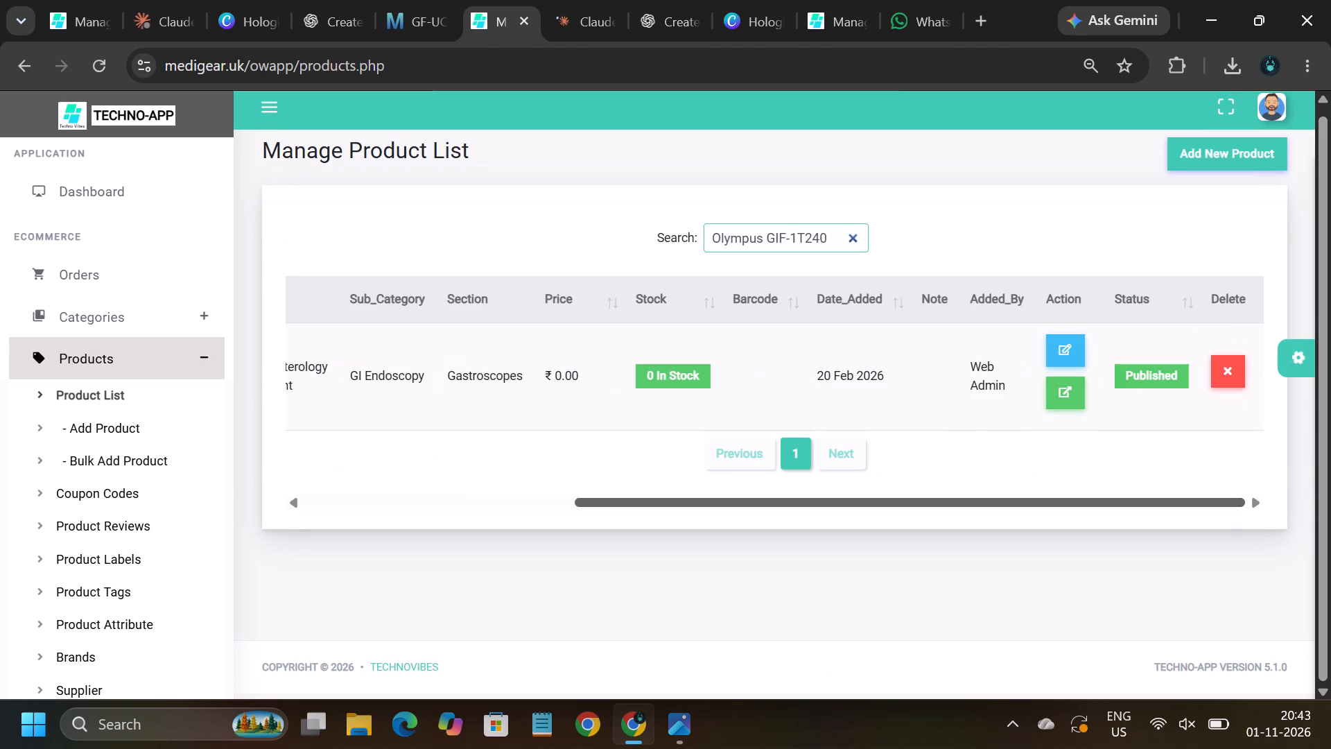
left_click(1067, 353)
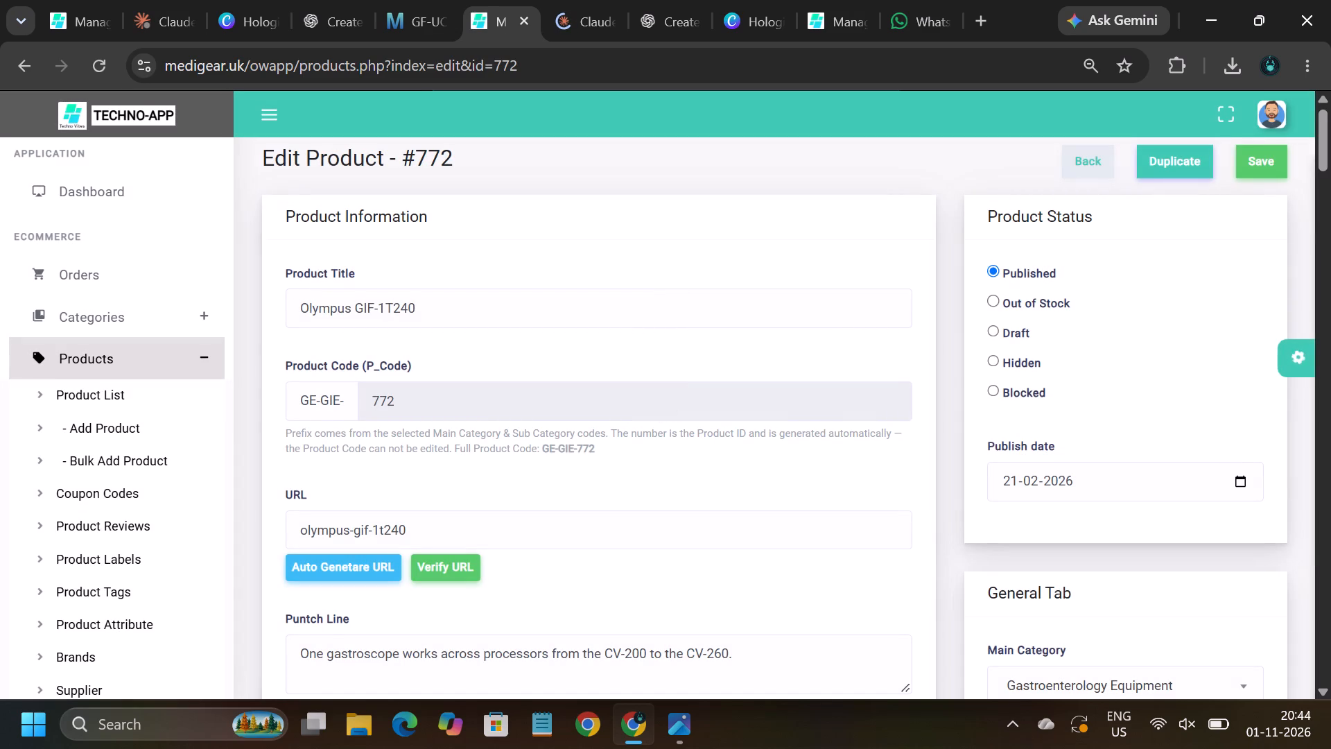
Copy the first image in product #772's Images section.
scroll(446, 308, "down", 13)
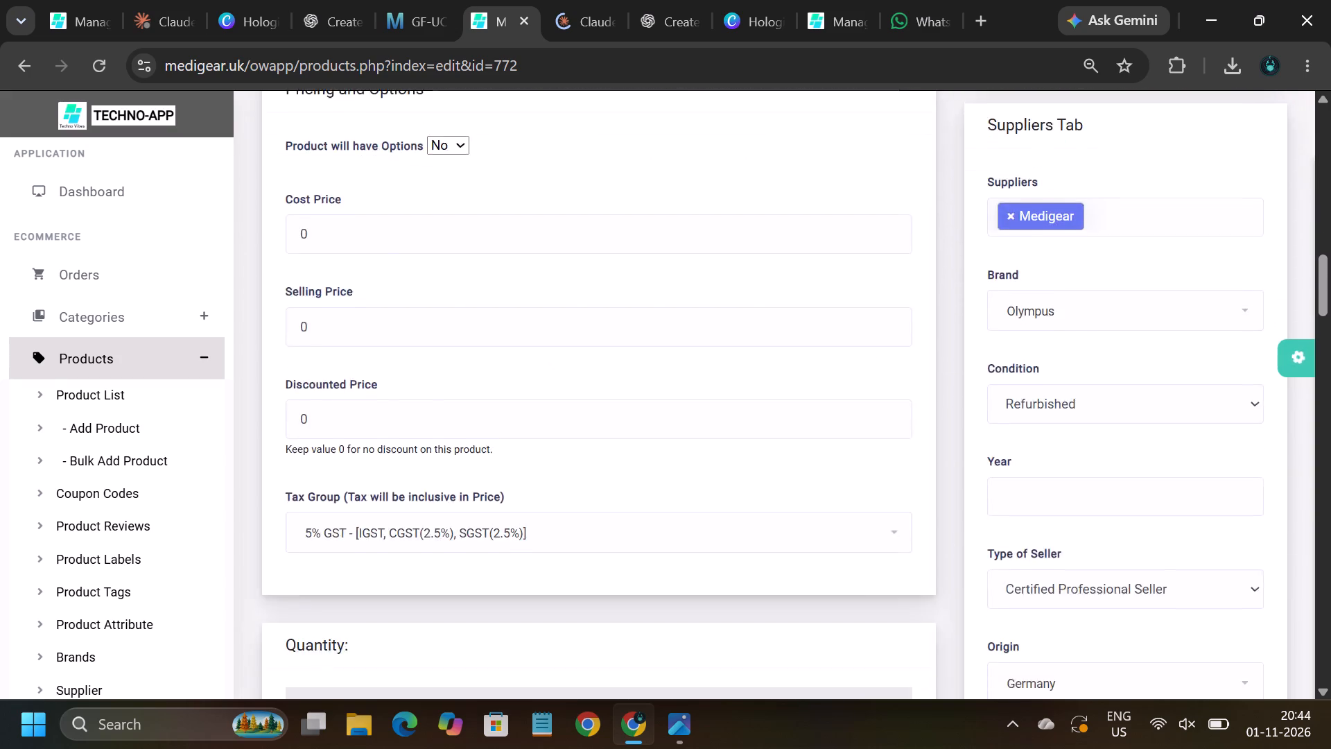
scroll(446, 308, "down", 2)
scroll(446, 308, "up", 4)
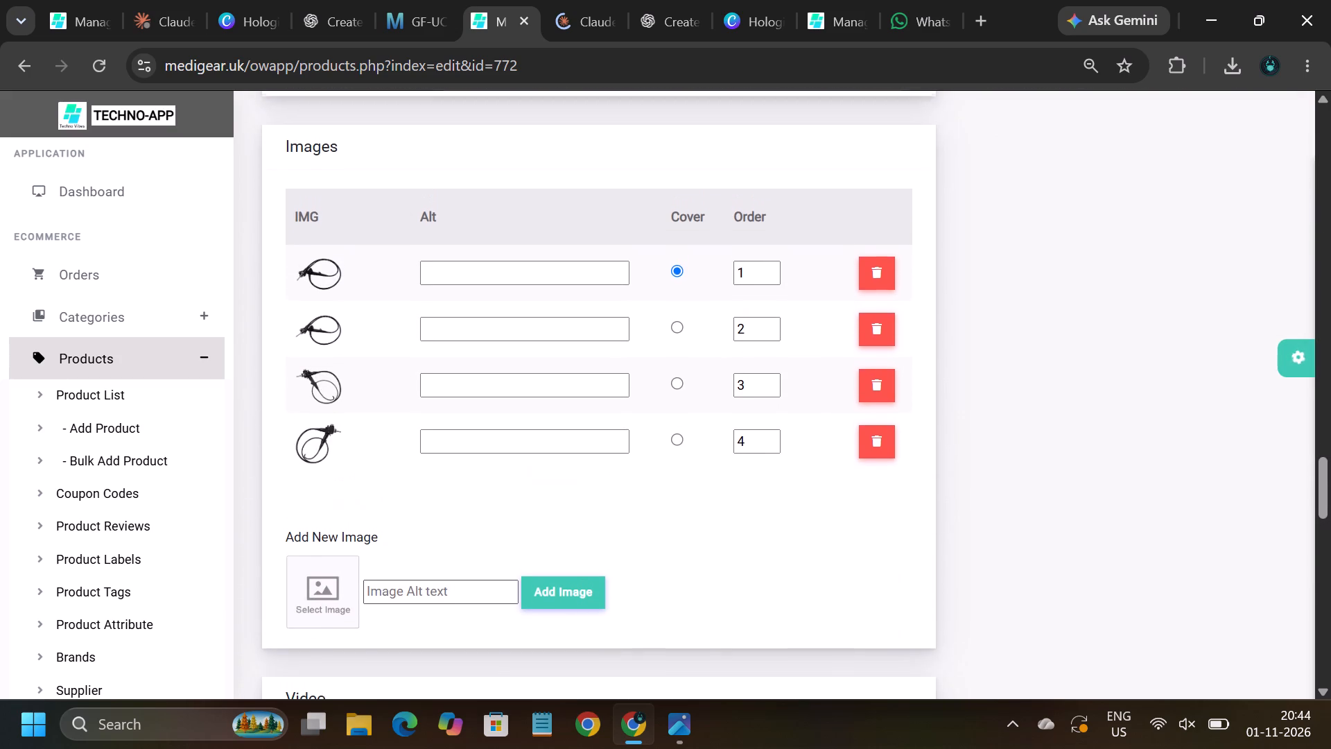
right_click(327, 267)
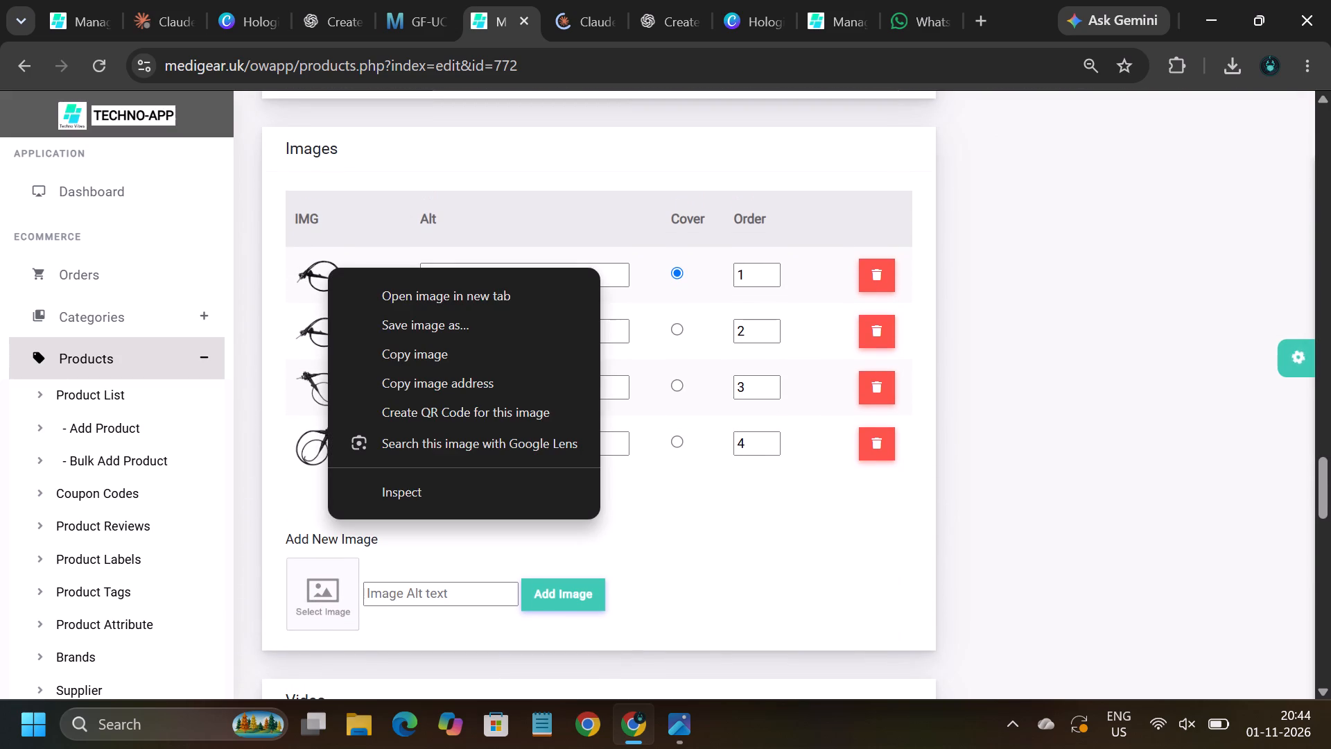
left_click(403, 349)
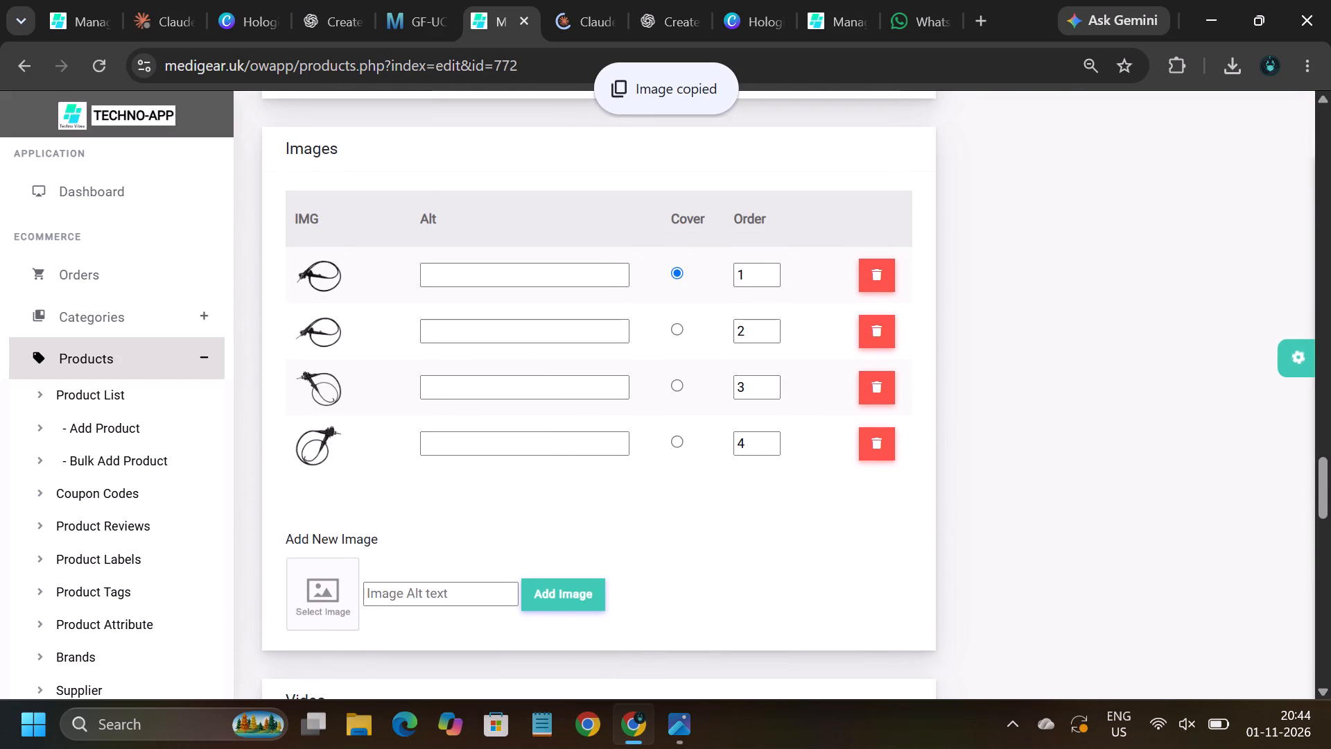
In Canva, remove the Karl Storz cystoscope picture from the ALEX banner by moving it off the page.
left_click(262, 12)
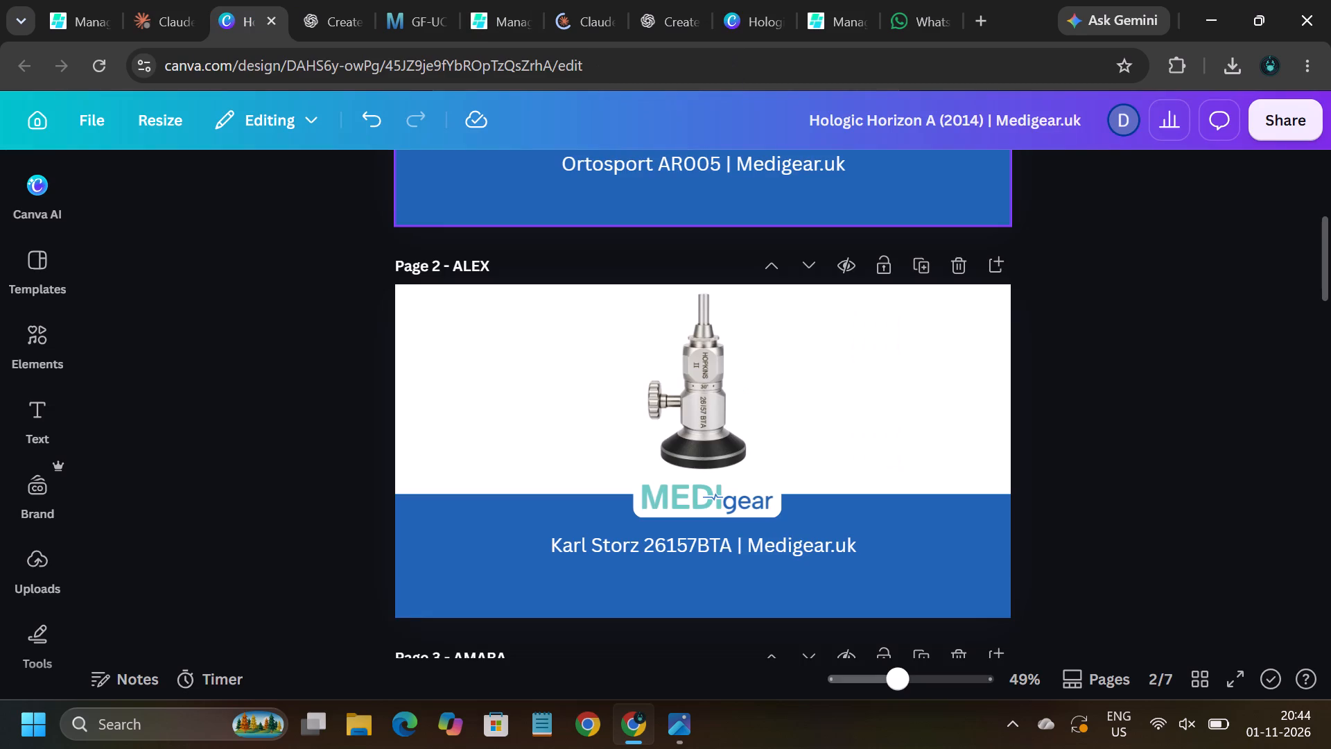
left_click_drag(699, 369, 480, 406)
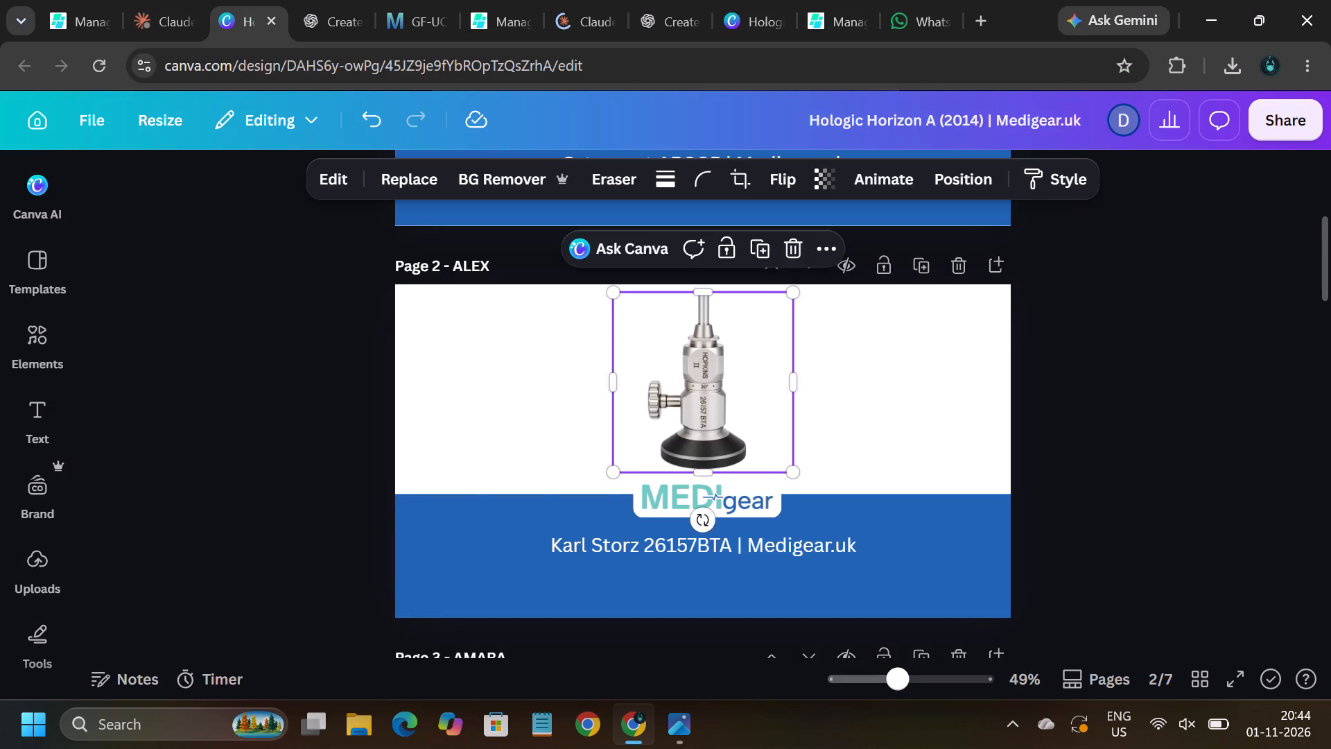
left_click_drag(480, 406, 198, 444)
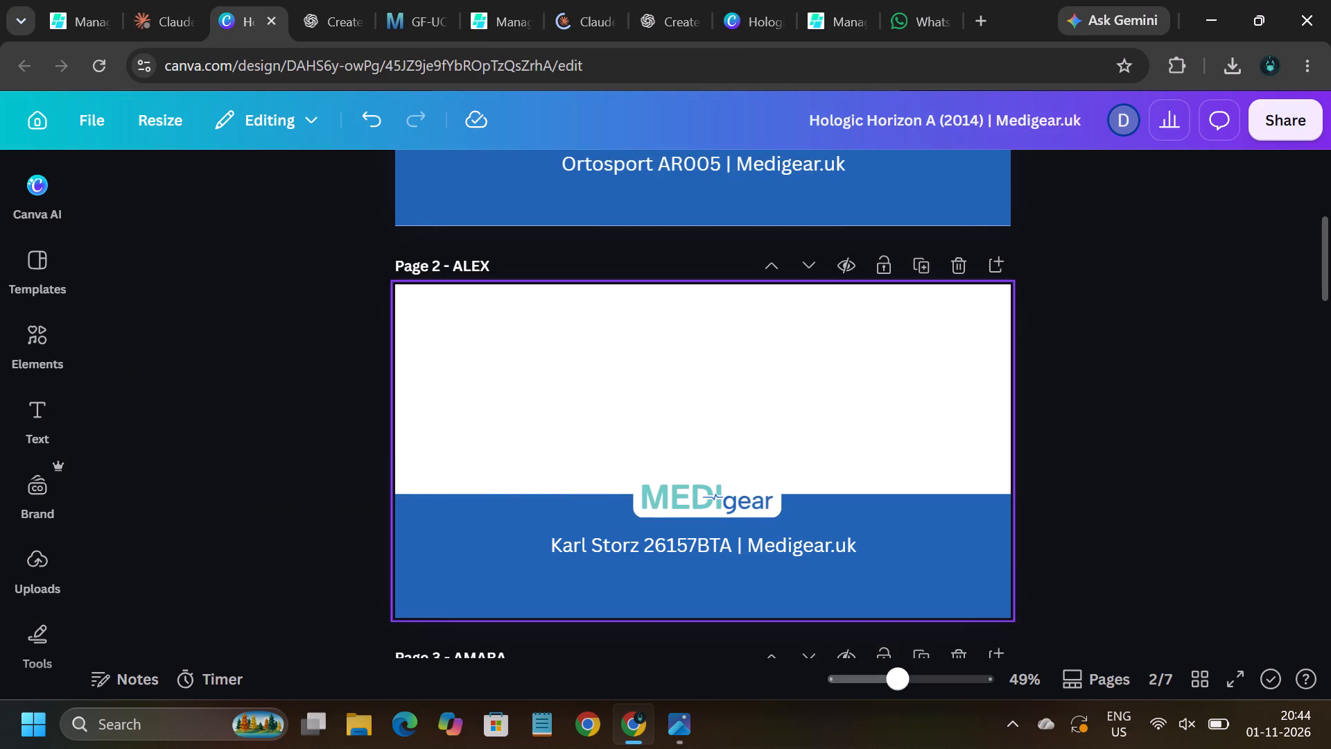
Paste the copied Olympus endoscope image onto the ALEX banner and centre it in the white area above the MEDIgear logo.
key("ctrl+v")
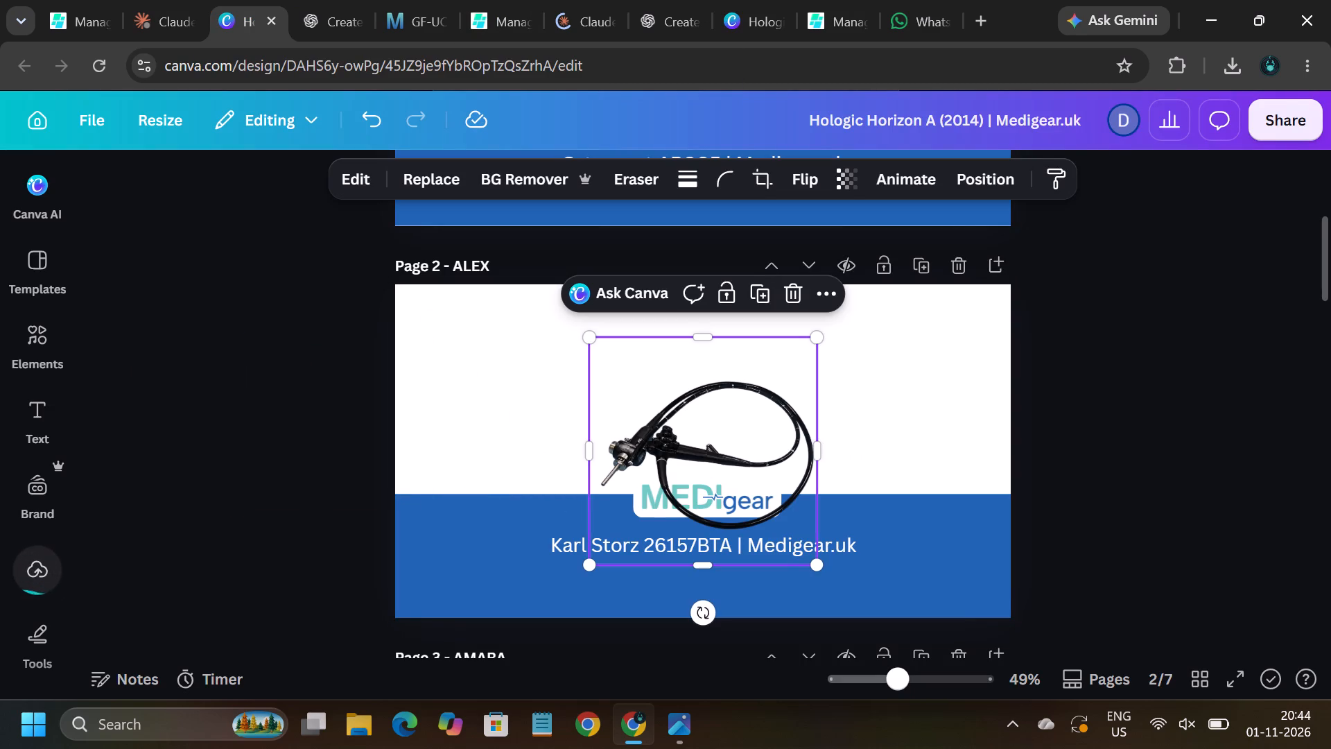
left_click_drag(712, 428, 695, 369)
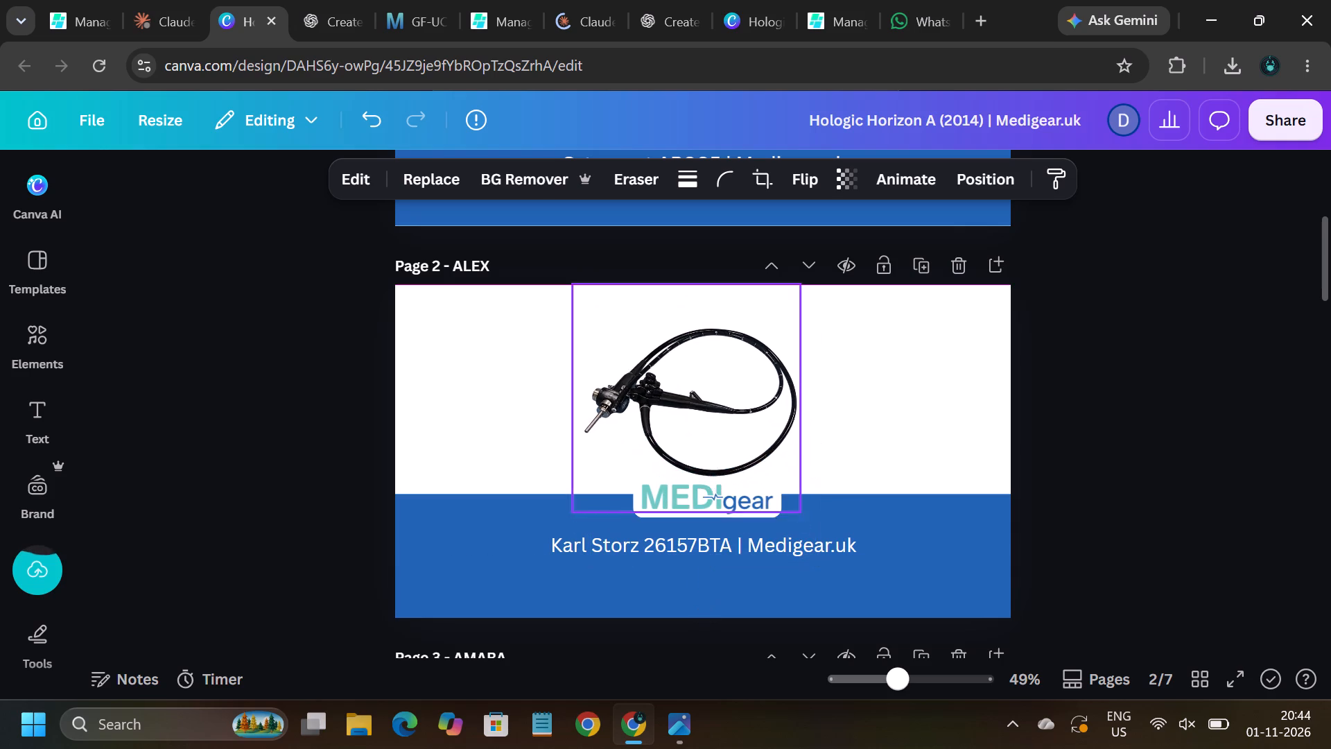
left_click_drag(695, 369, 682, 363)
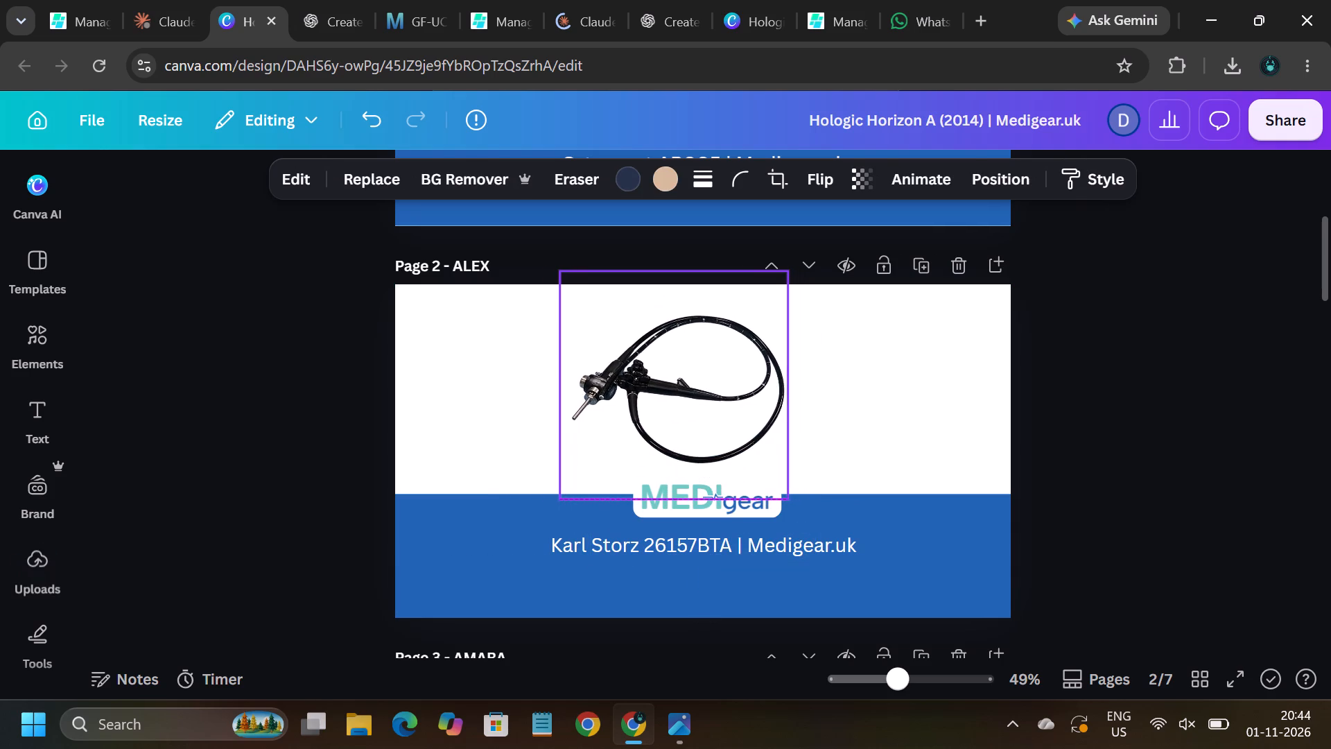
left_click_drag(682, 363, 674, 357)
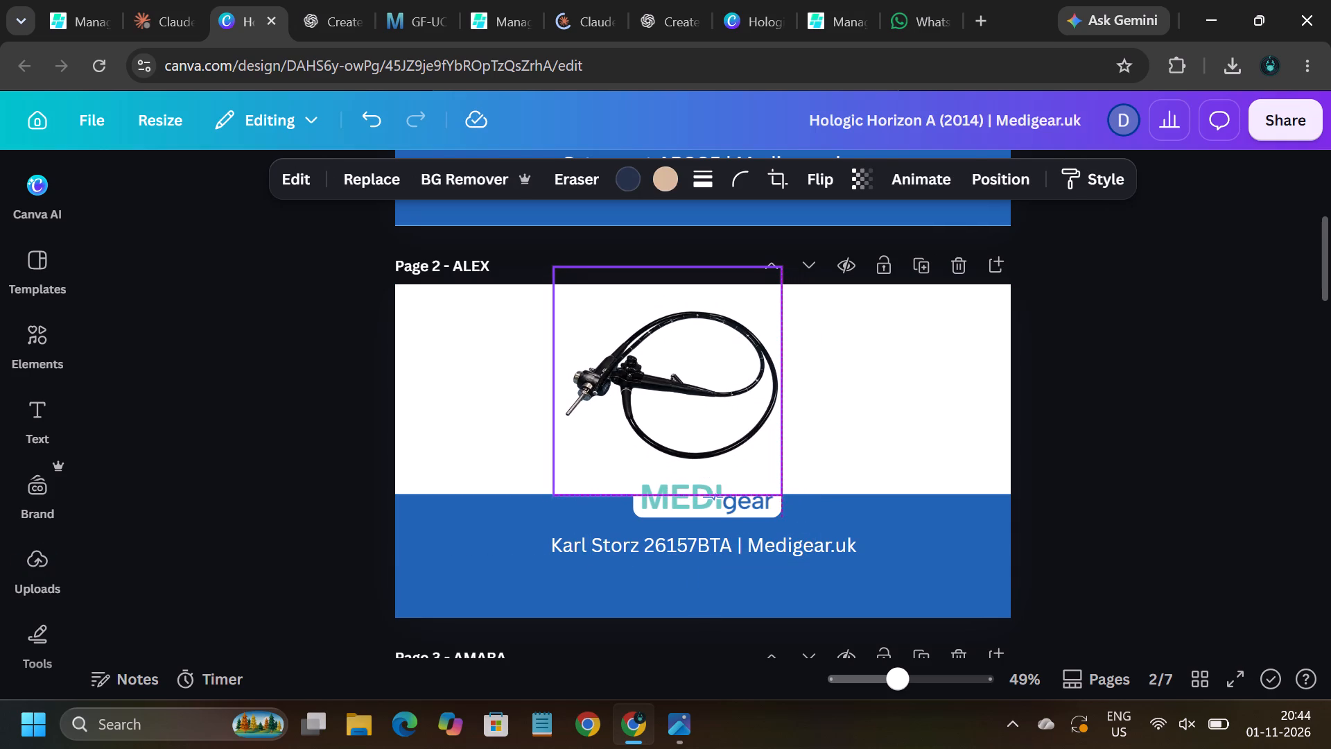
left_click_drag(674, 357, 700, 359)
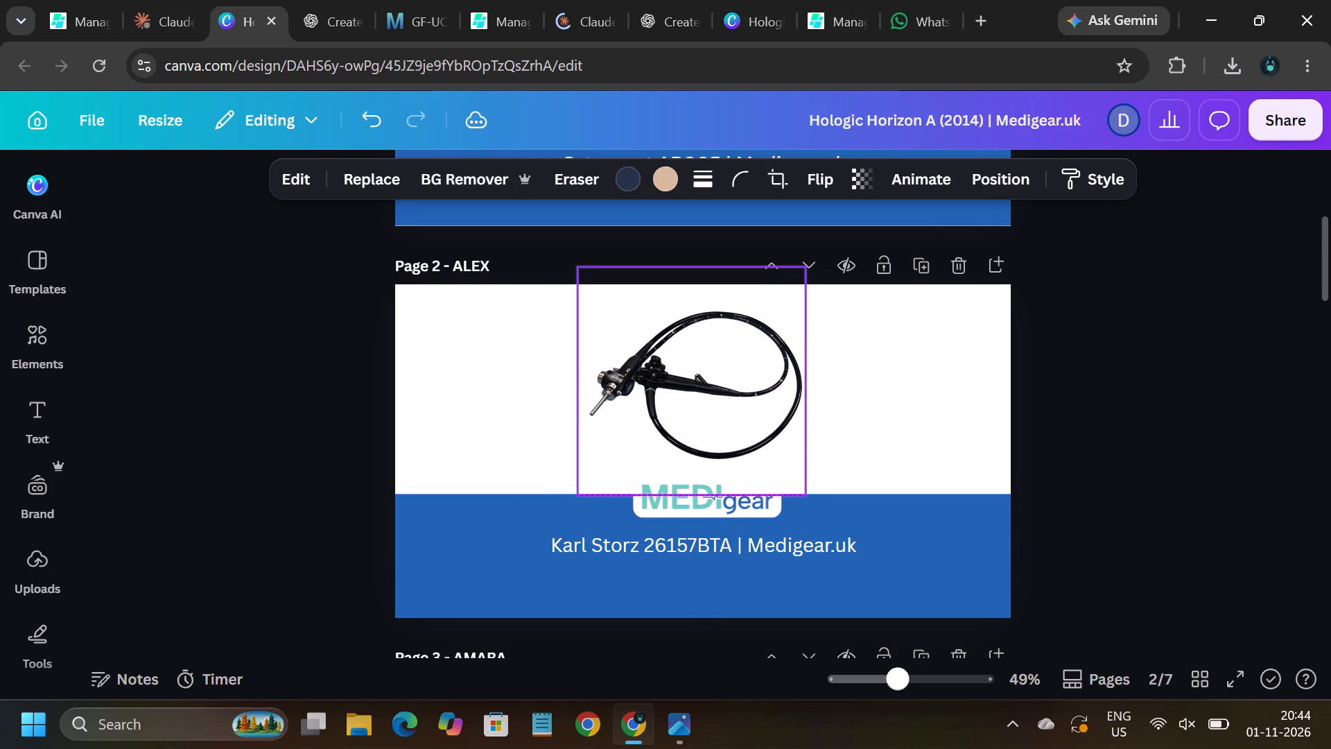
left_click_drag(700, 359, 707, 359)
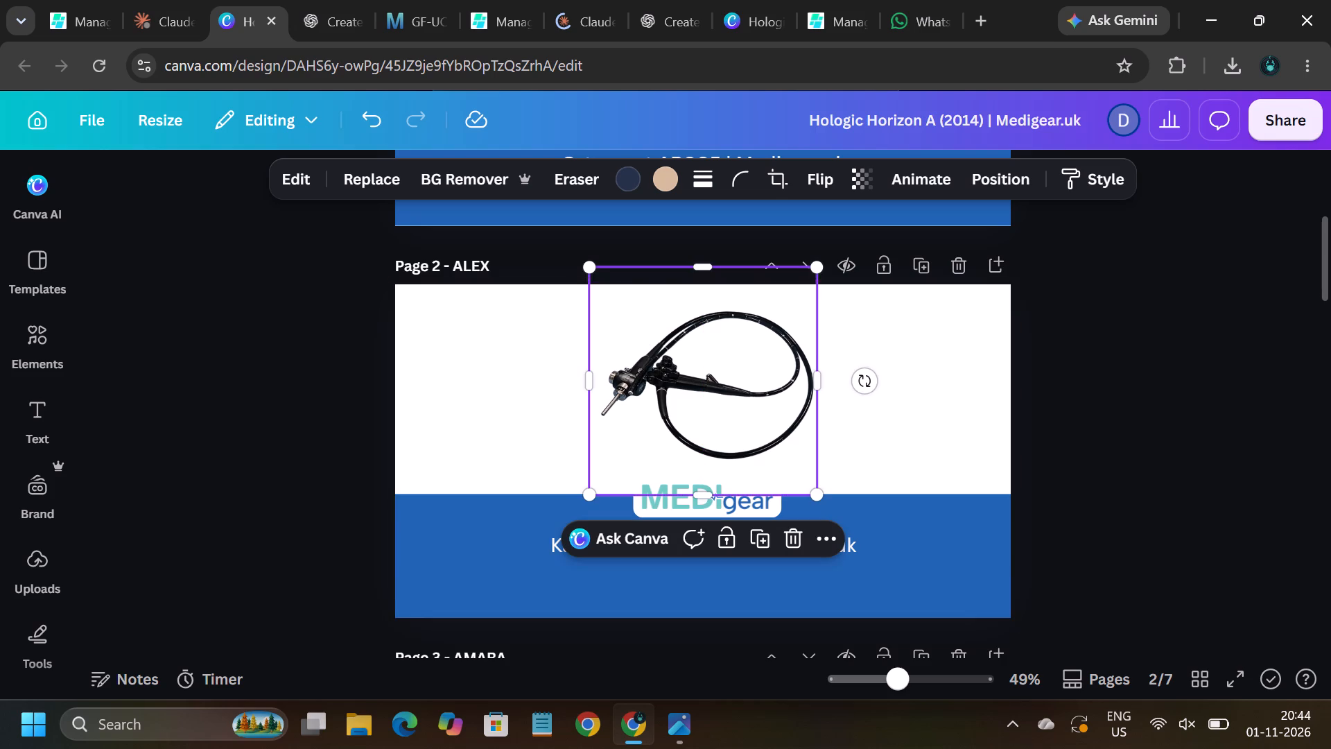
left_click(1094, 356)
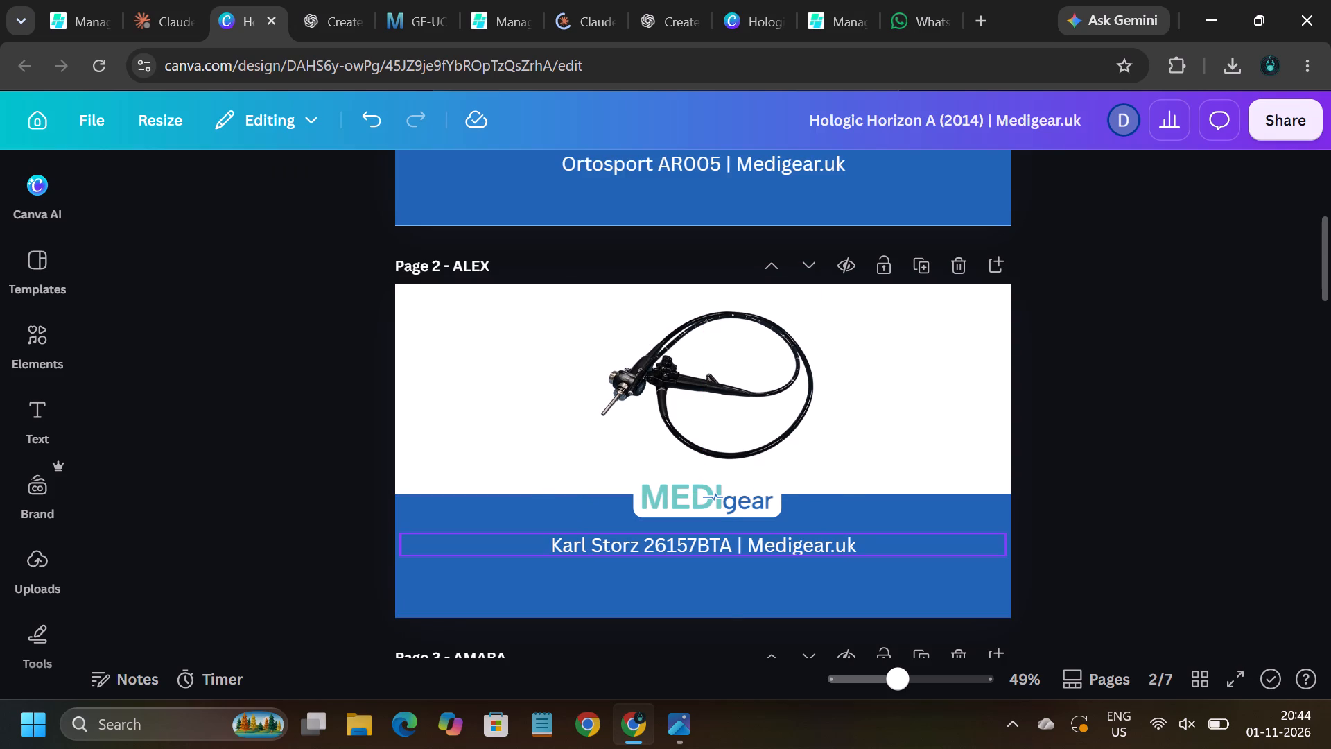
Replace the product name in the ALEX banner caption with Olympus GIF-1T240, copied from product #772's title, keeping "| Medigear.uk".
left_click(728, 544)
left_click(728, 544)
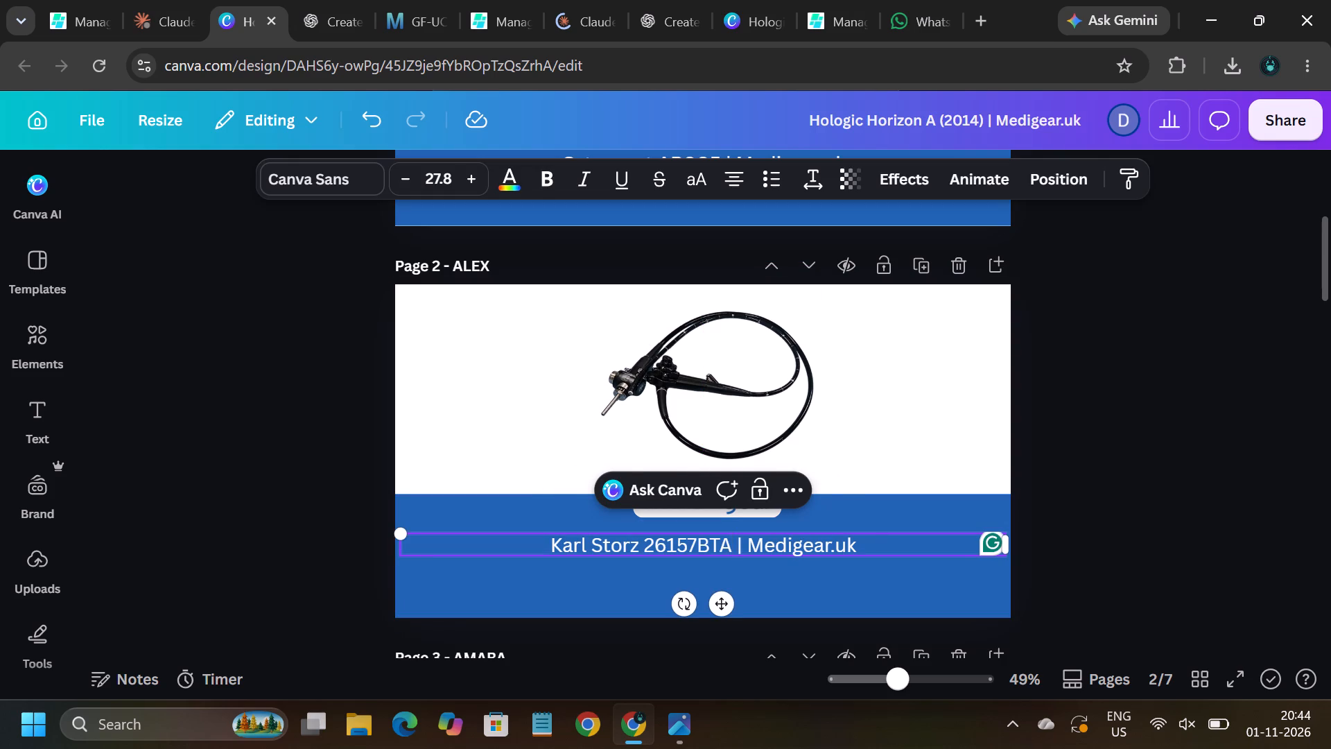
key("BackSpace")
key("BackSpace")
key("BackSpace")
key("BackSpace")
key("BackSpace")
key("BackSpace")
key("BackSpace")
key("BackSpace")
key("BackSpace")
key("BackSpace")
key("BackSpace")
key("BackSpace")
key("BackSpace")
key("BackSpace")
key("BackSpace")
key("BackSpace")
key("BackSpace")
key("BackSpace")
key("BackSpace")
key("BackSpace")
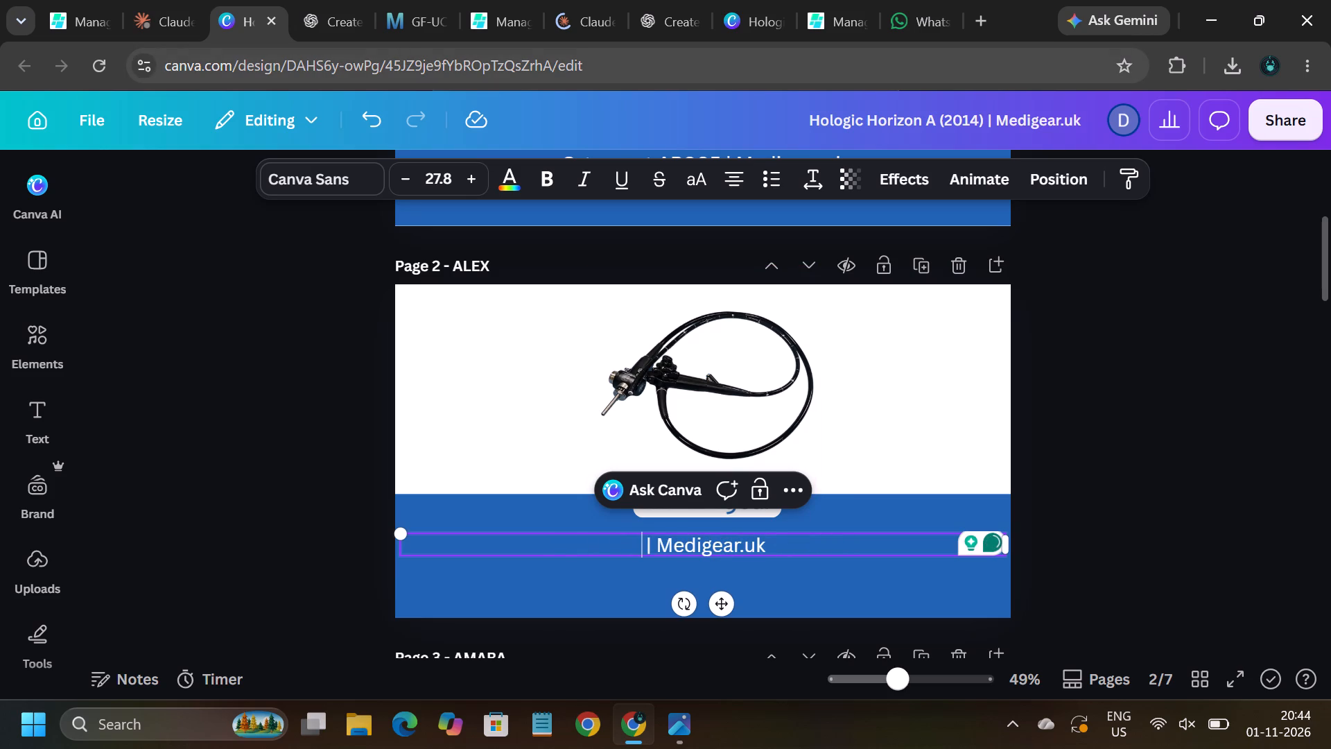
left_click(489, 25)
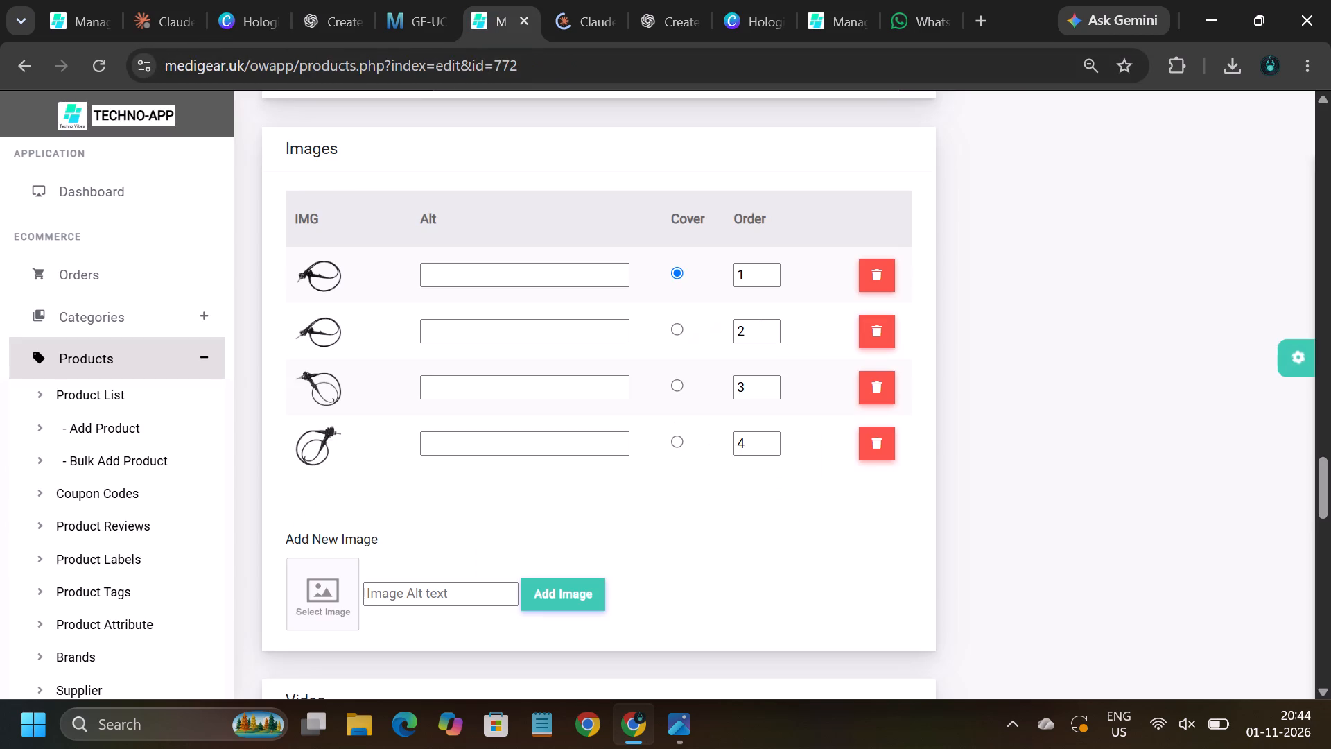
scroll(600, 199, "up", 19)
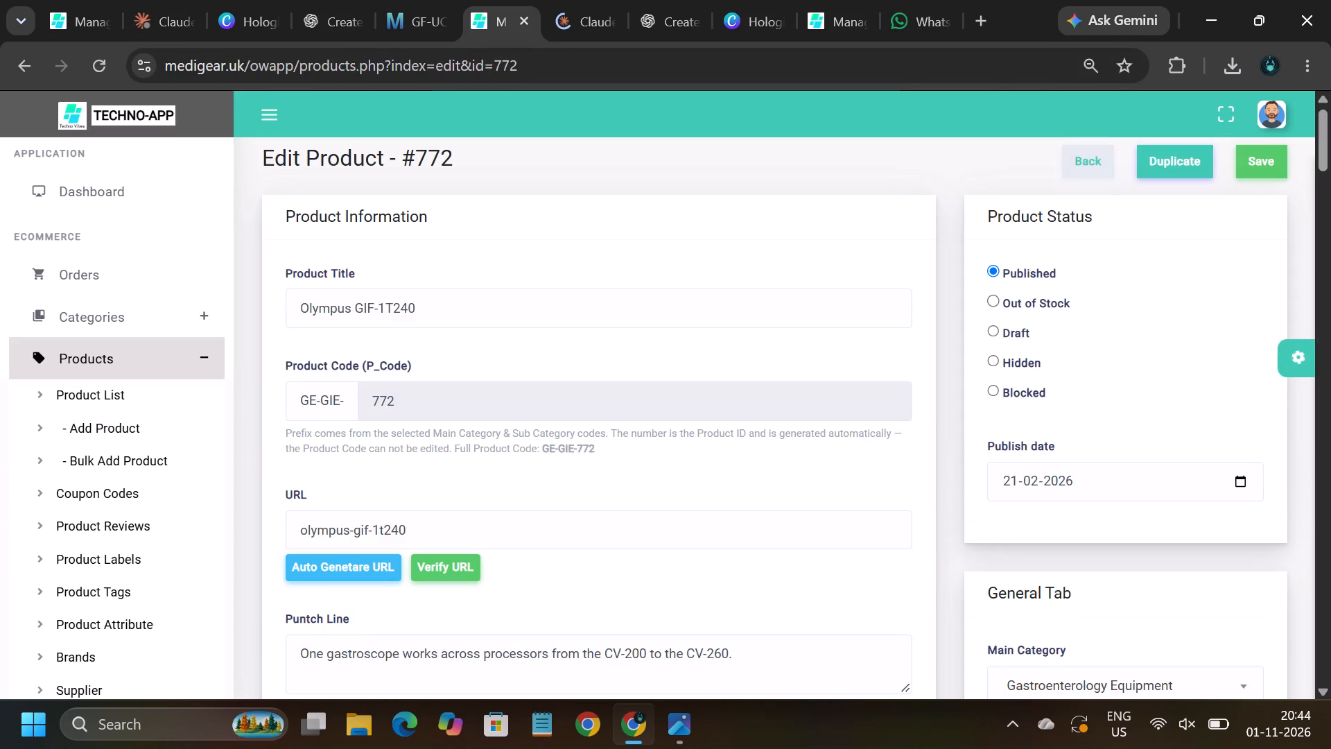
left_click(424, 298)
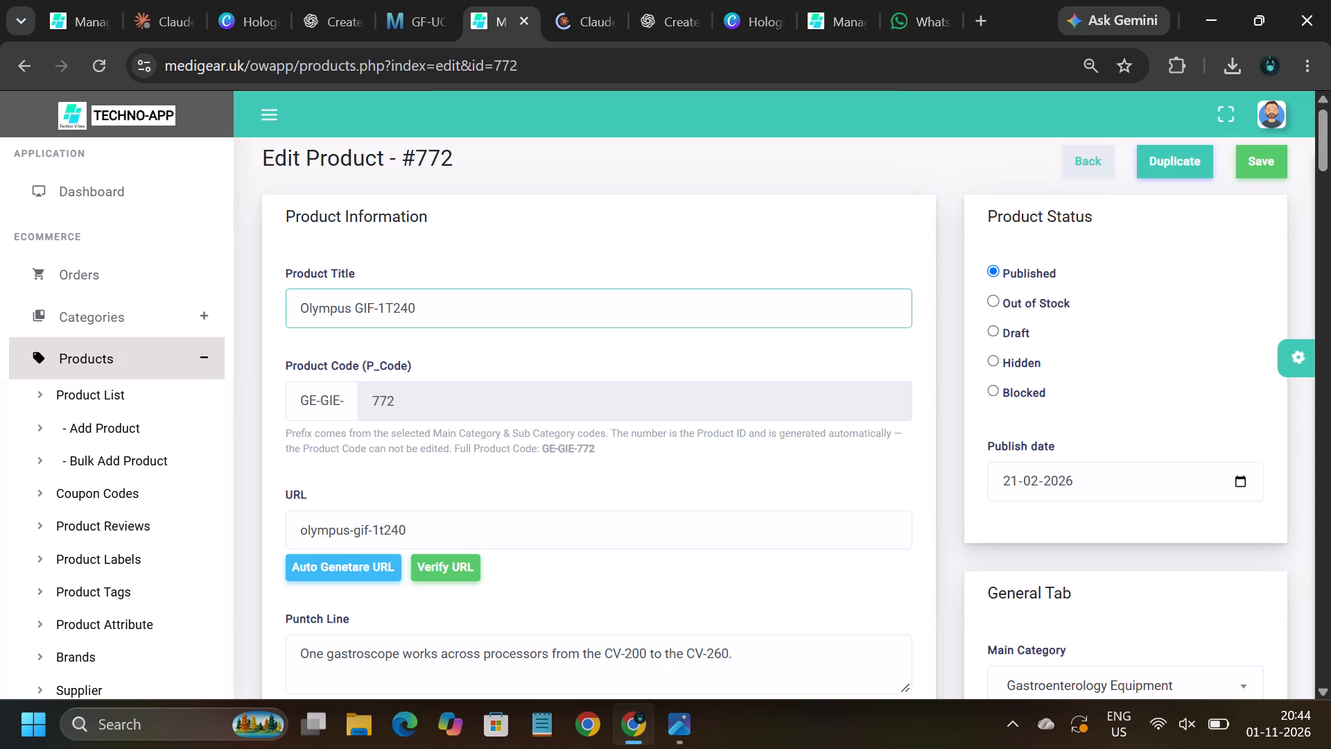
left_click_drag(424, 298, 276, 313)
key("ctrl+c")
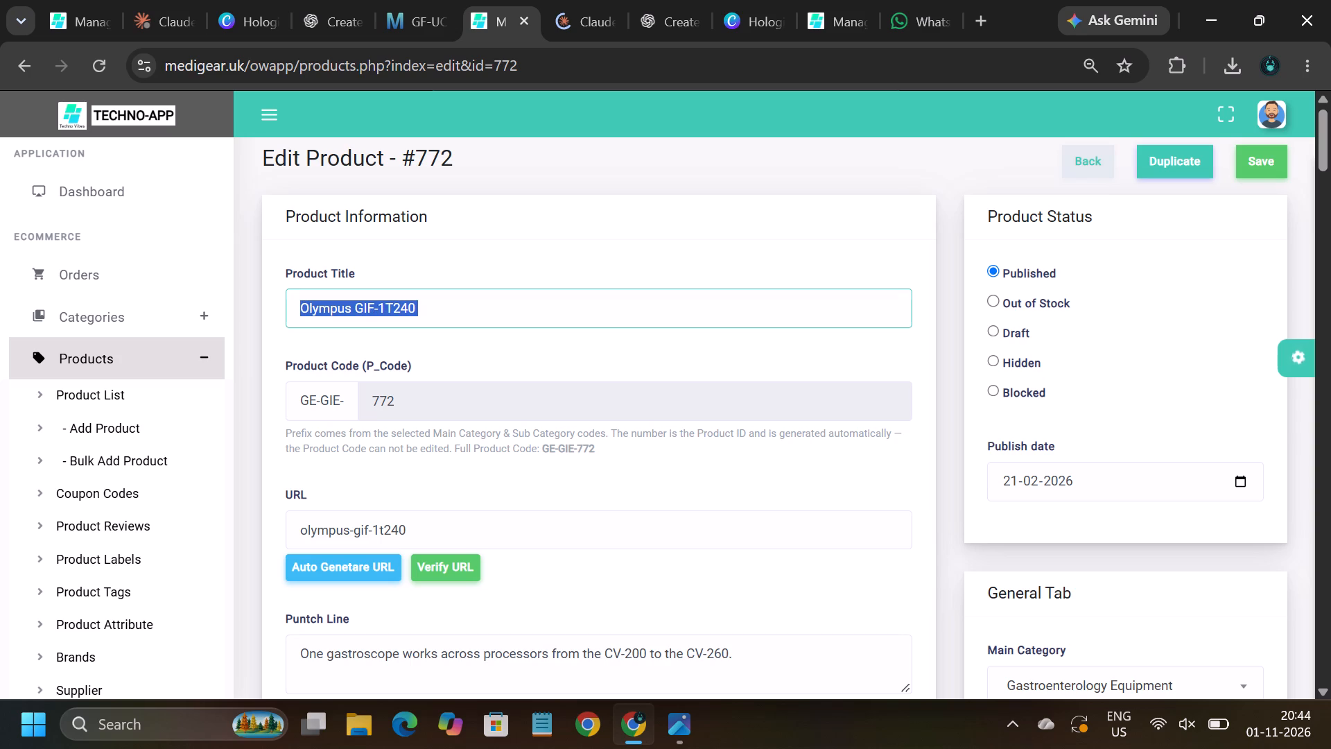
left_click(257, 29)
key("ctrl+v")
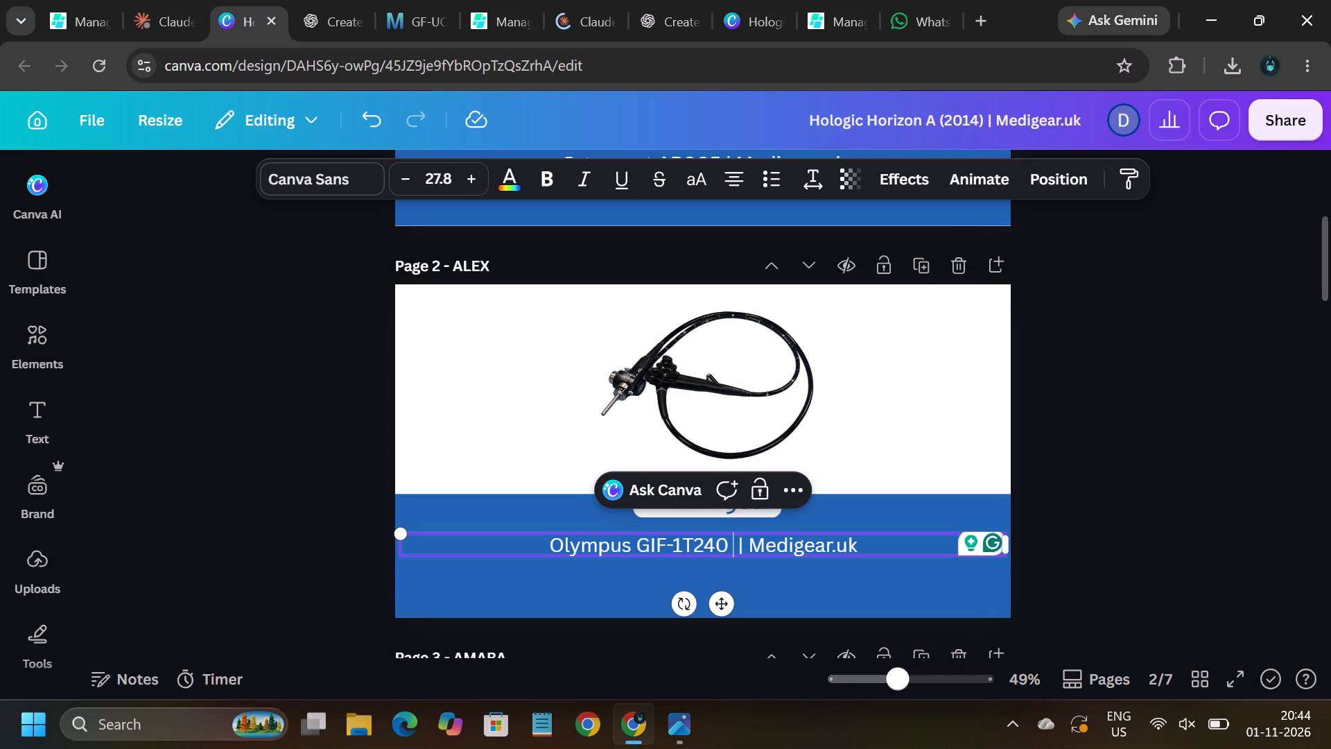
left_click(1090, 354)
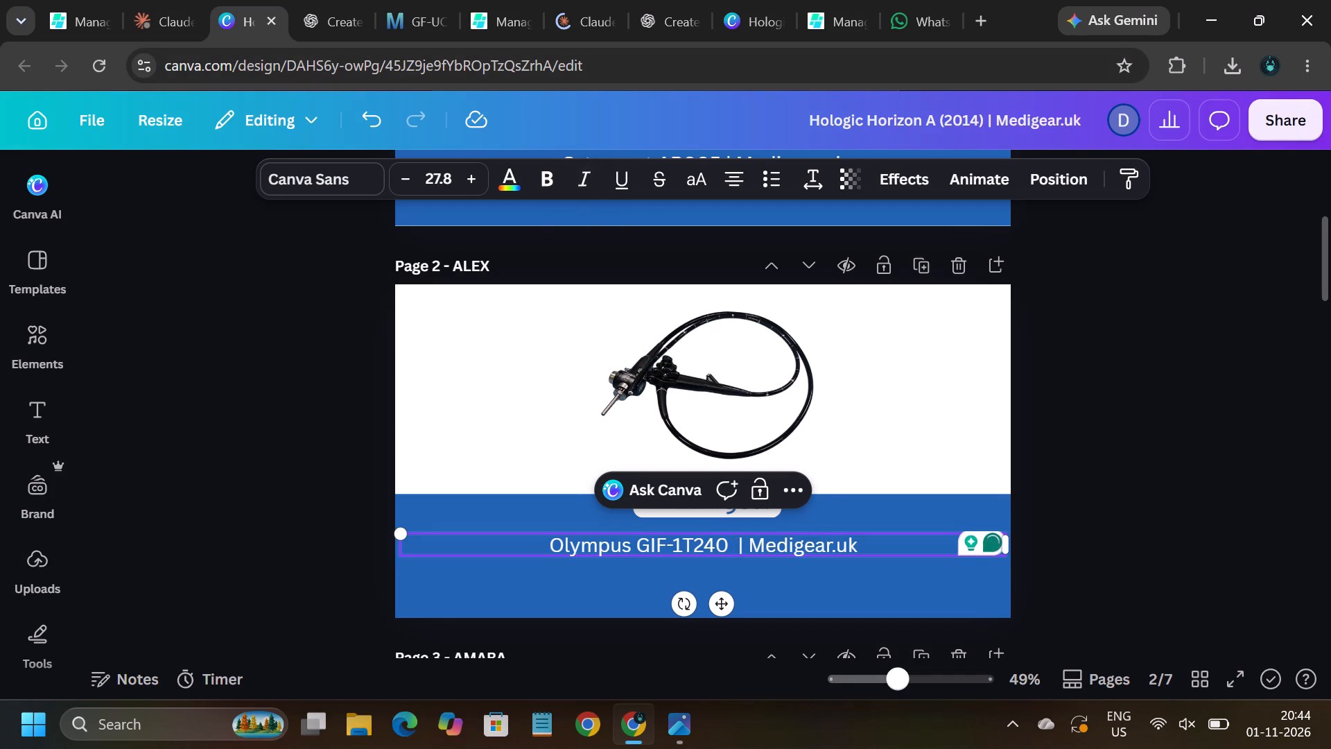
left_click(1090, 354)
Download only the ALEX banner page as a PNG.
left_click(1282, 124)
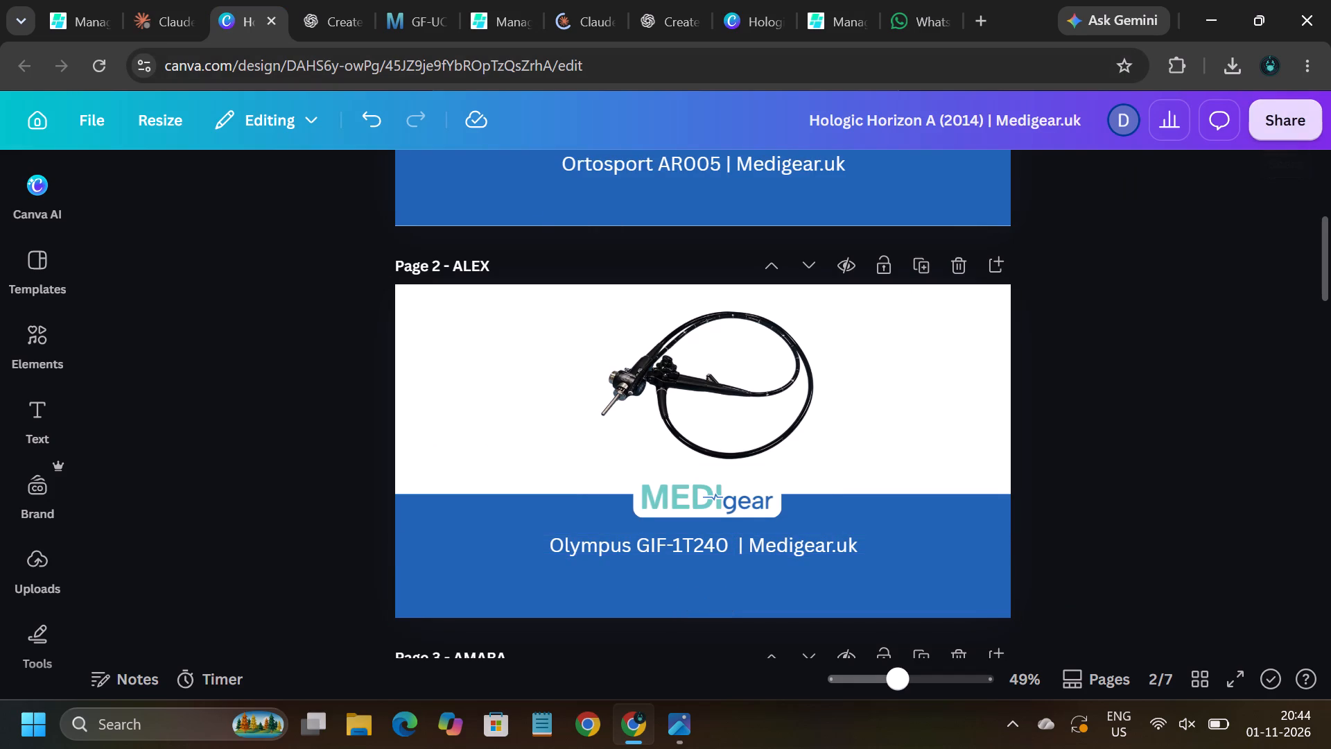
scroll(1131, 413, "down", 3)
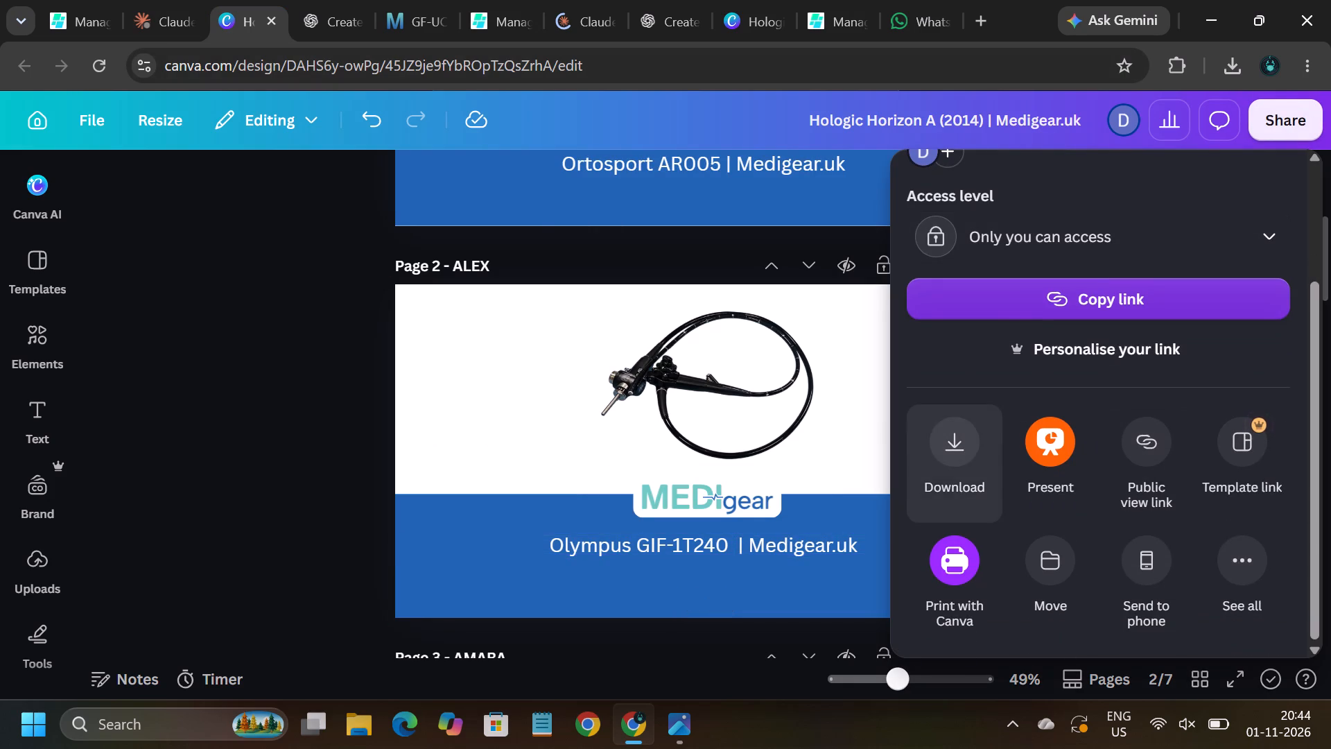
left_click(956, 463)
scroll(1081, 511, "down", 2)
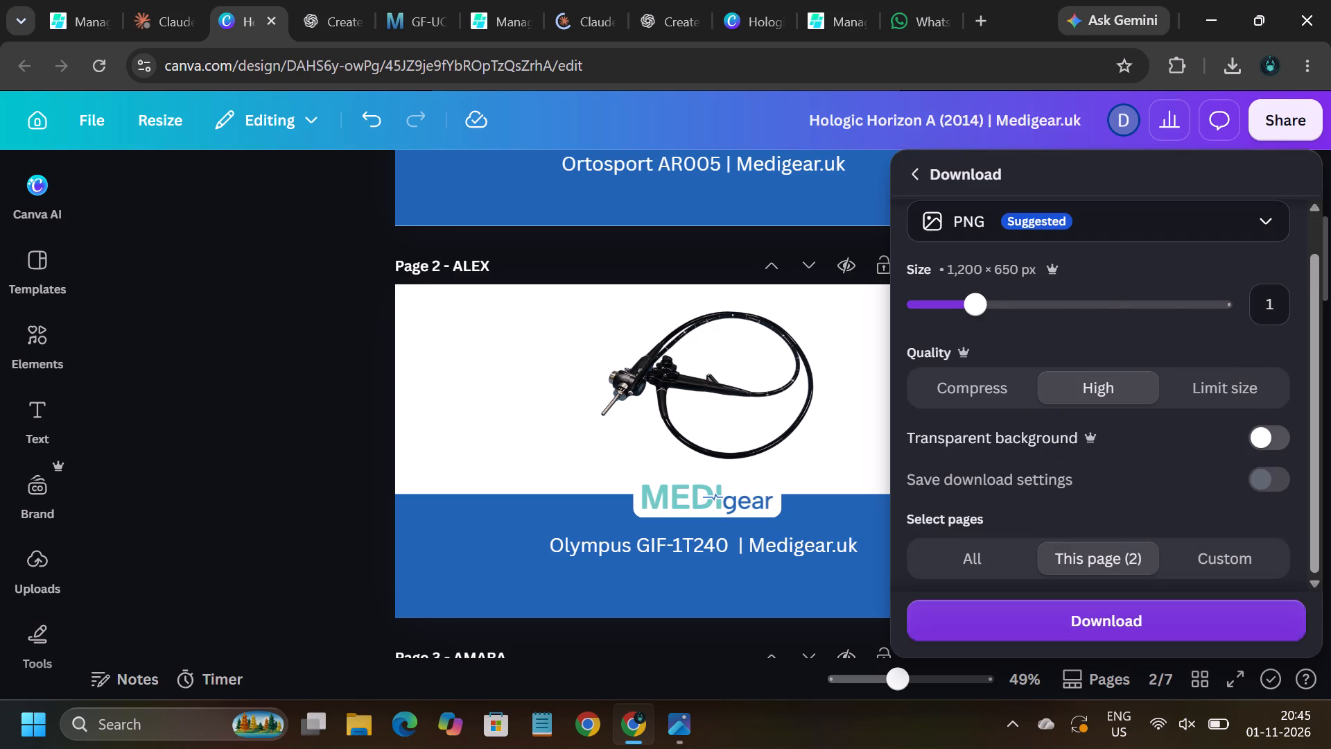
left_click(1115, 627)
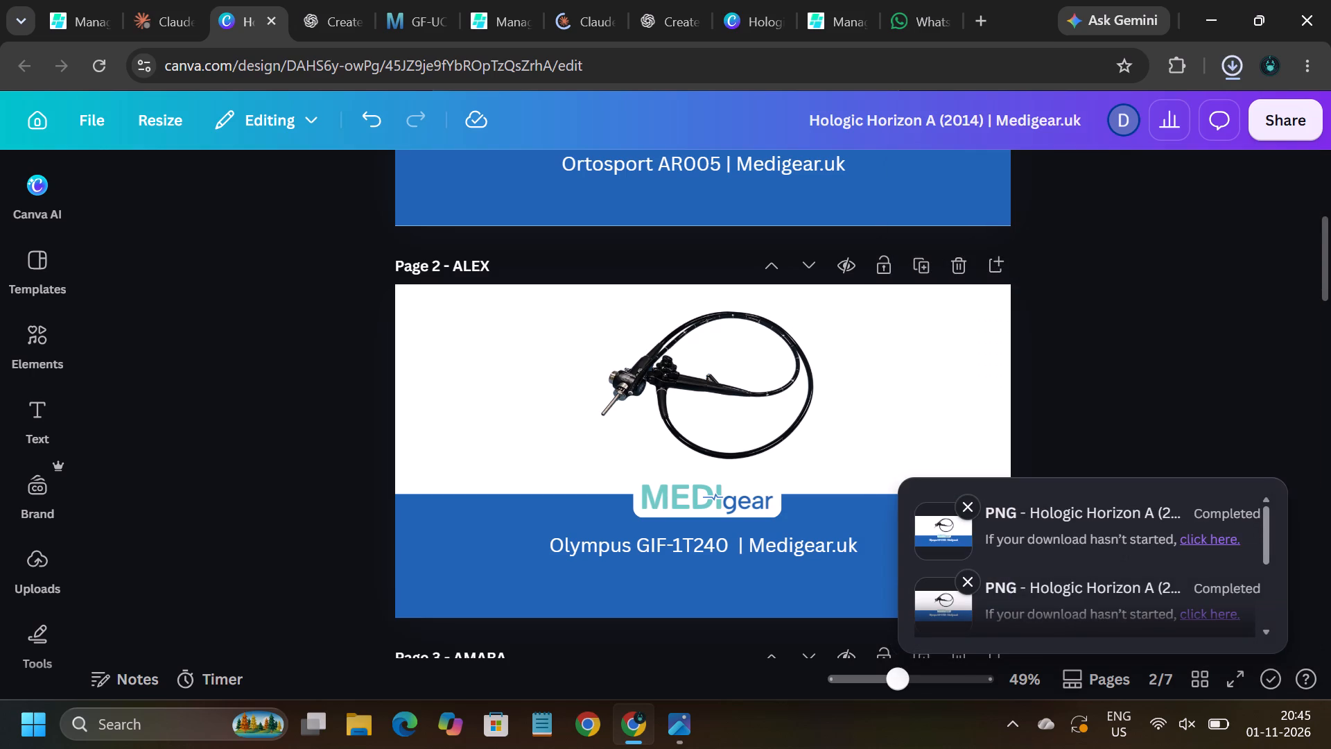
Open the downloaded ALEX banner in Photos and save a PNG copy to the Pictures folder under its suggested name.
left_click(1064, 132)
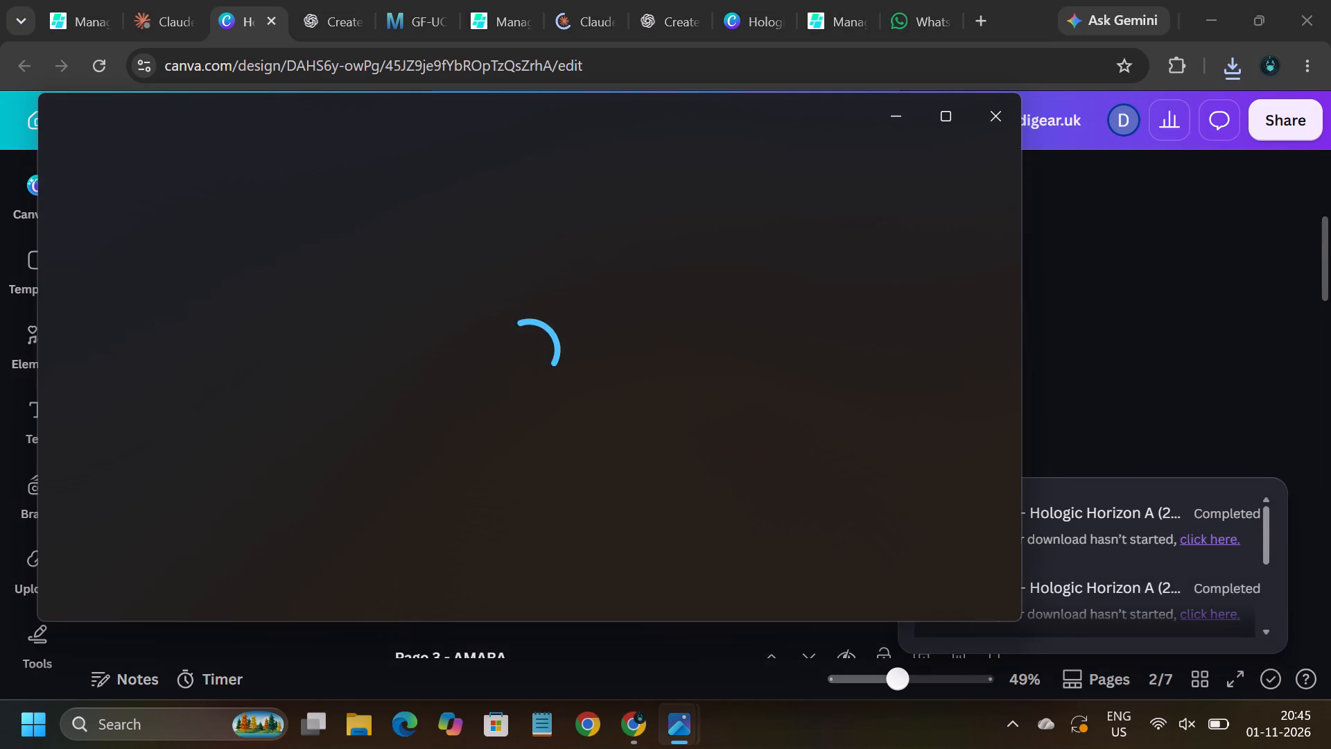
key("ctrl+s")
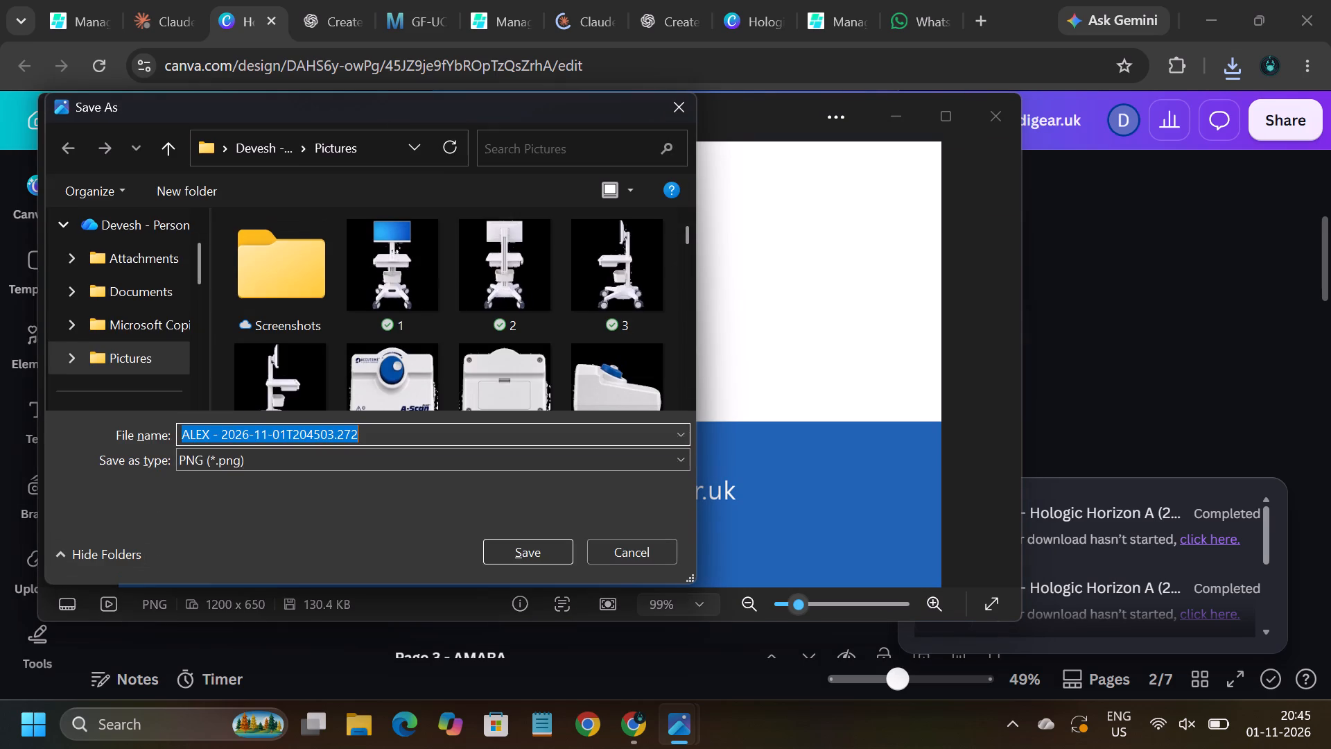
key("Return")
left_click(1176, 342)
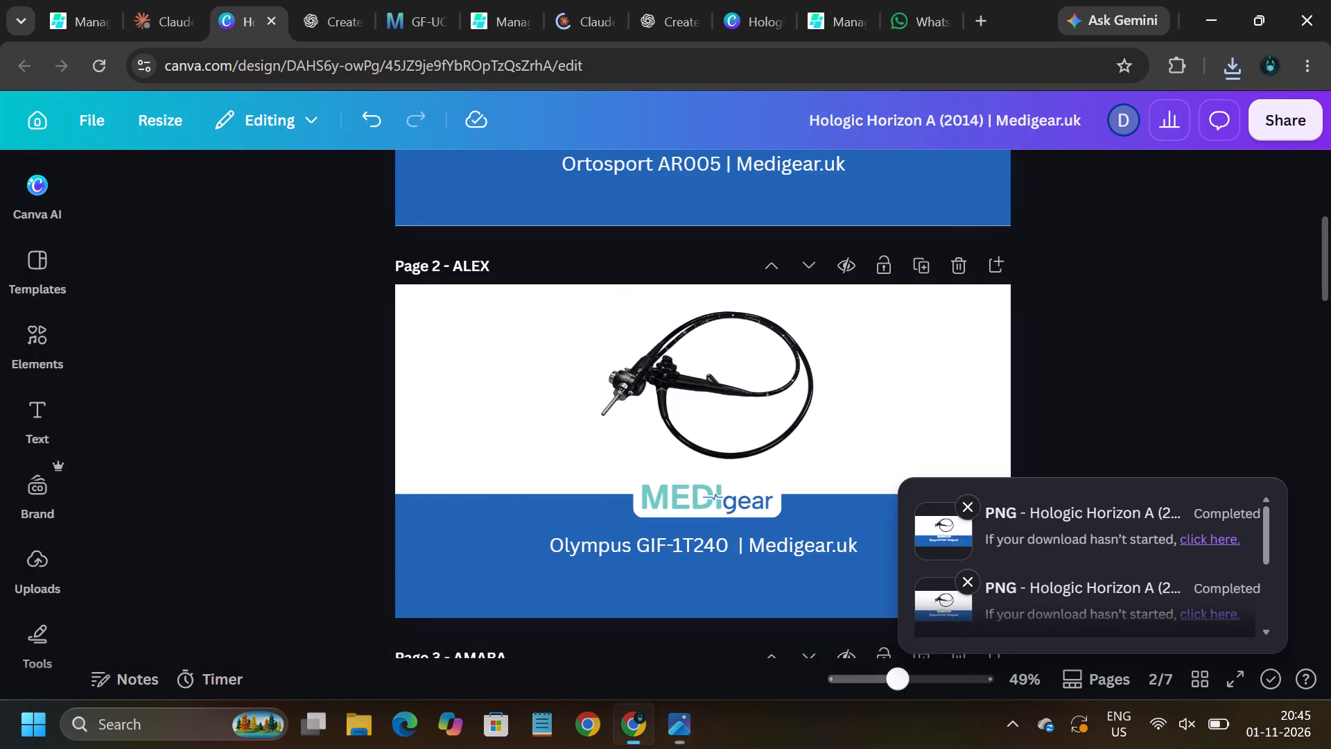
In product #772's SEO info, start an FB Open Graph image upload and choose the ALEX banner, searching Pictures for "alex".
left_click(497, 24)
scroll(487, 405, "down", 9)
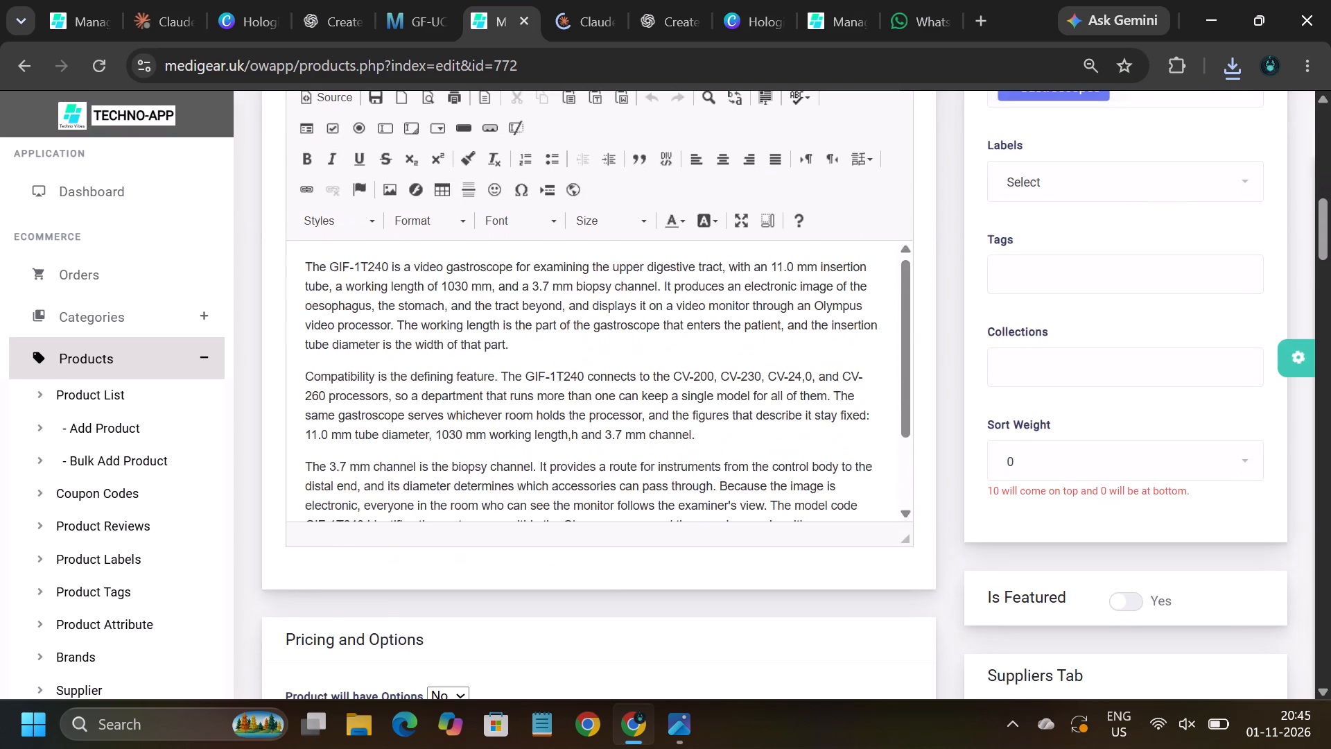
scroll(487, 405, "down", 9)
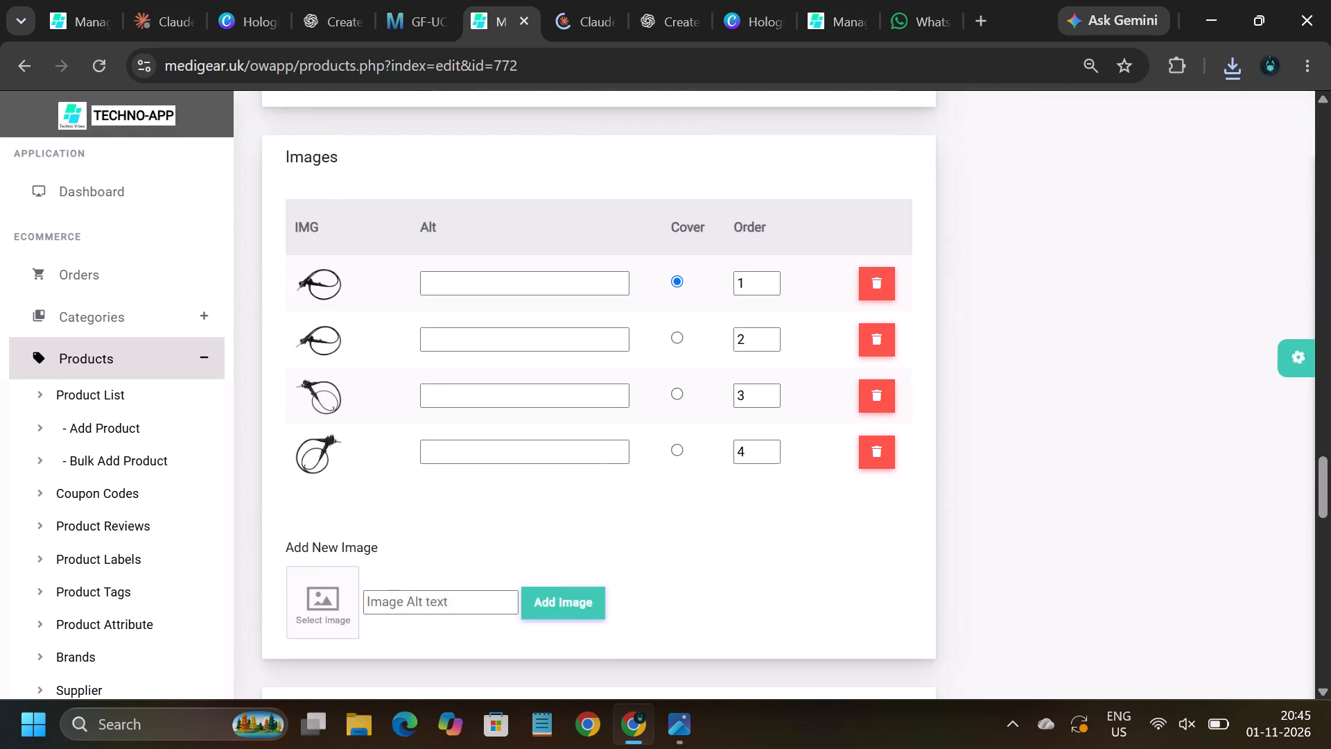
scroll(487, 405, "down", 4)
scroll(487, 405, "up", 2)
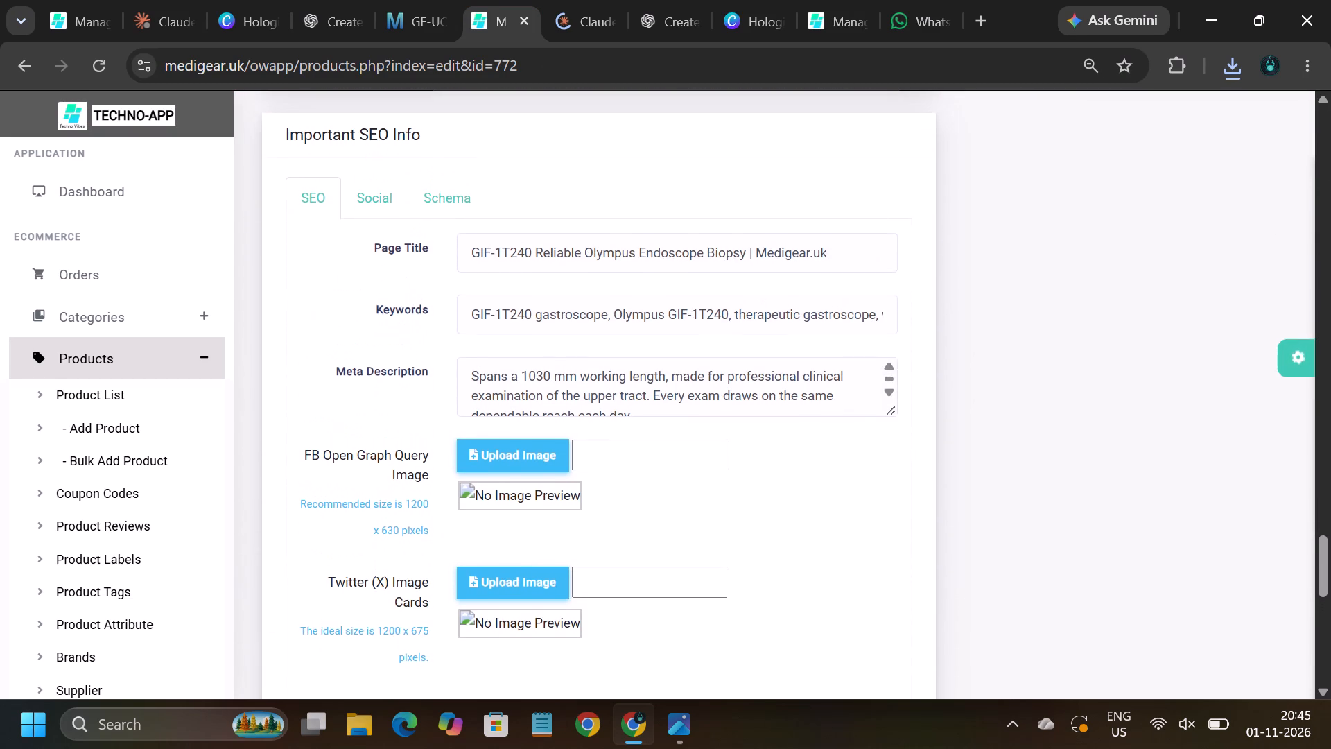
left_click(508, 463)
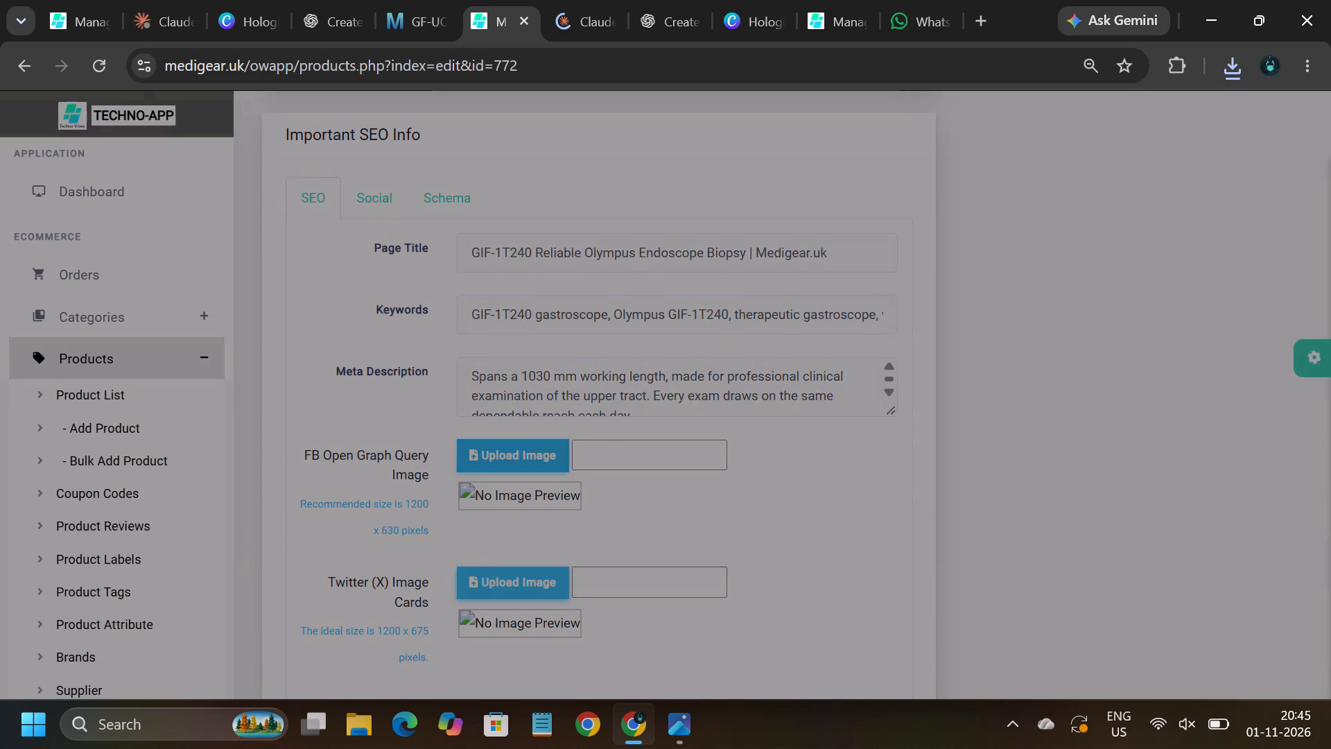
left_click(233, 275)
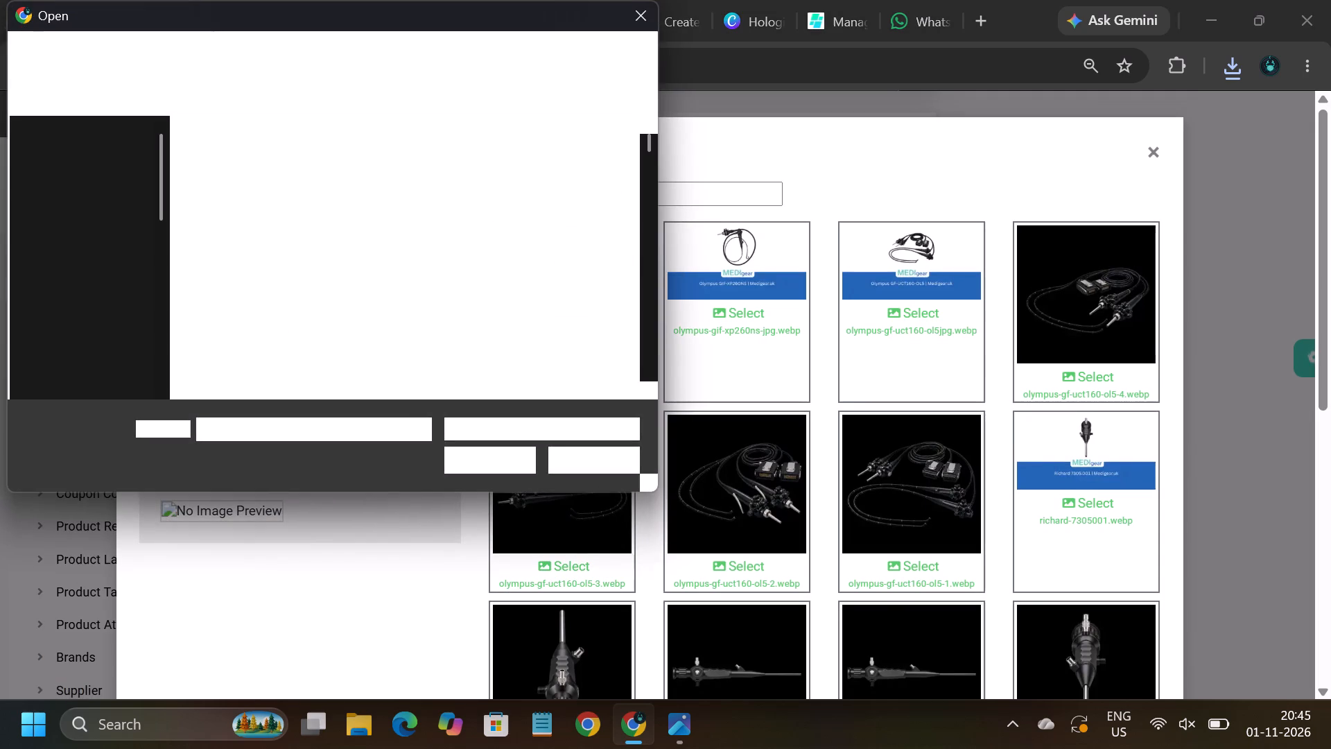
left_click(506, 58)
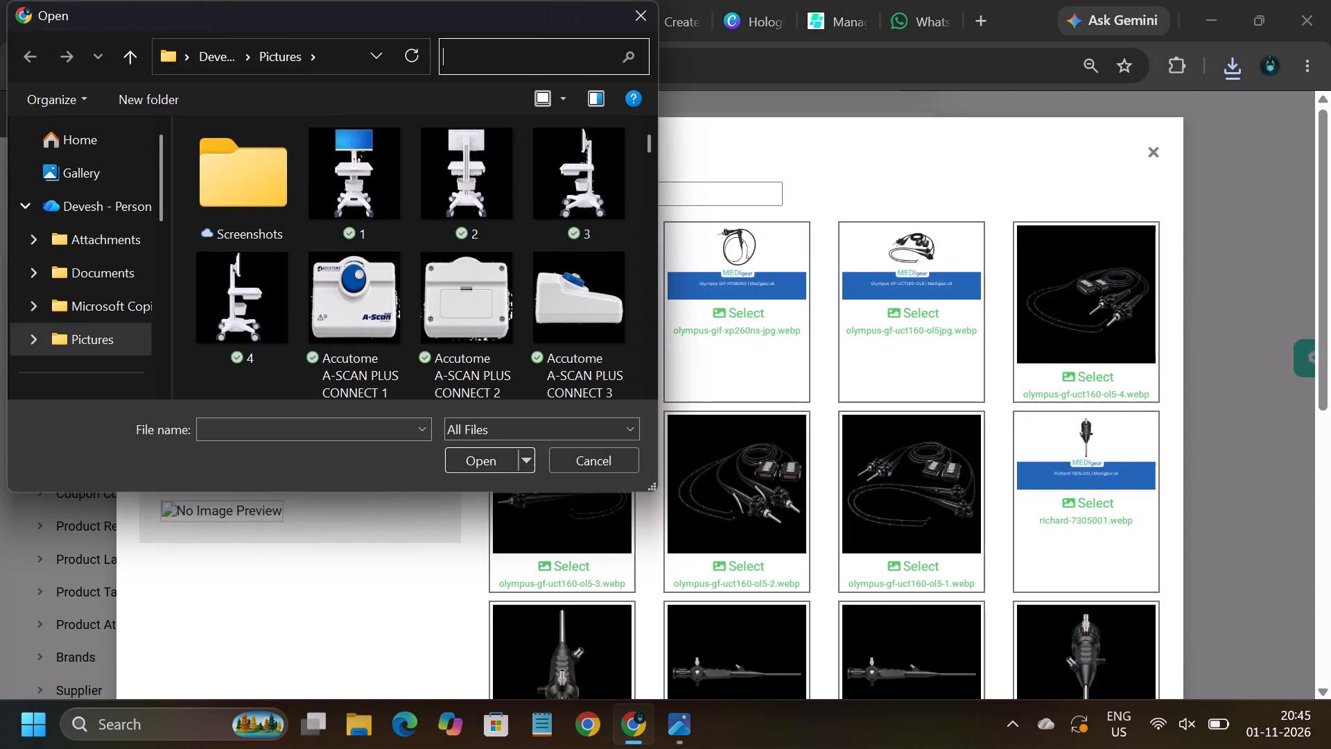
type("alex")
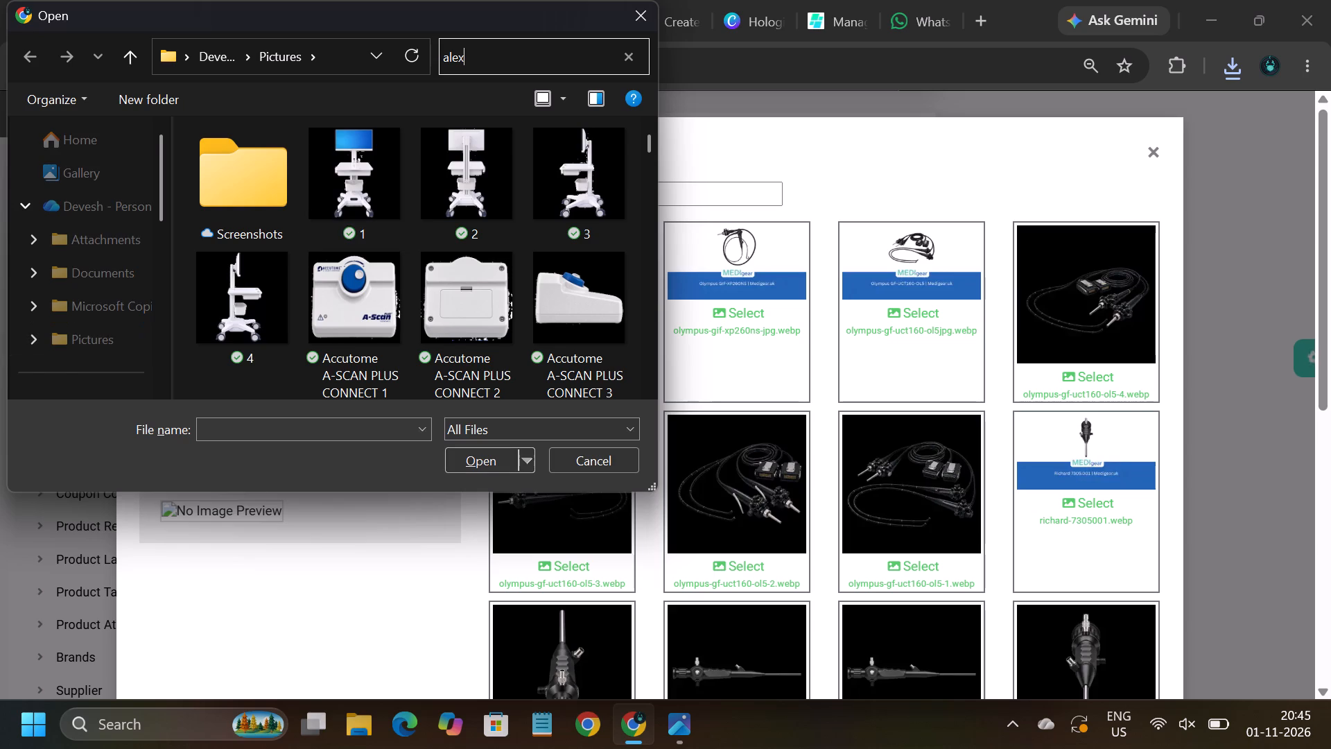
double_click(262, 178)
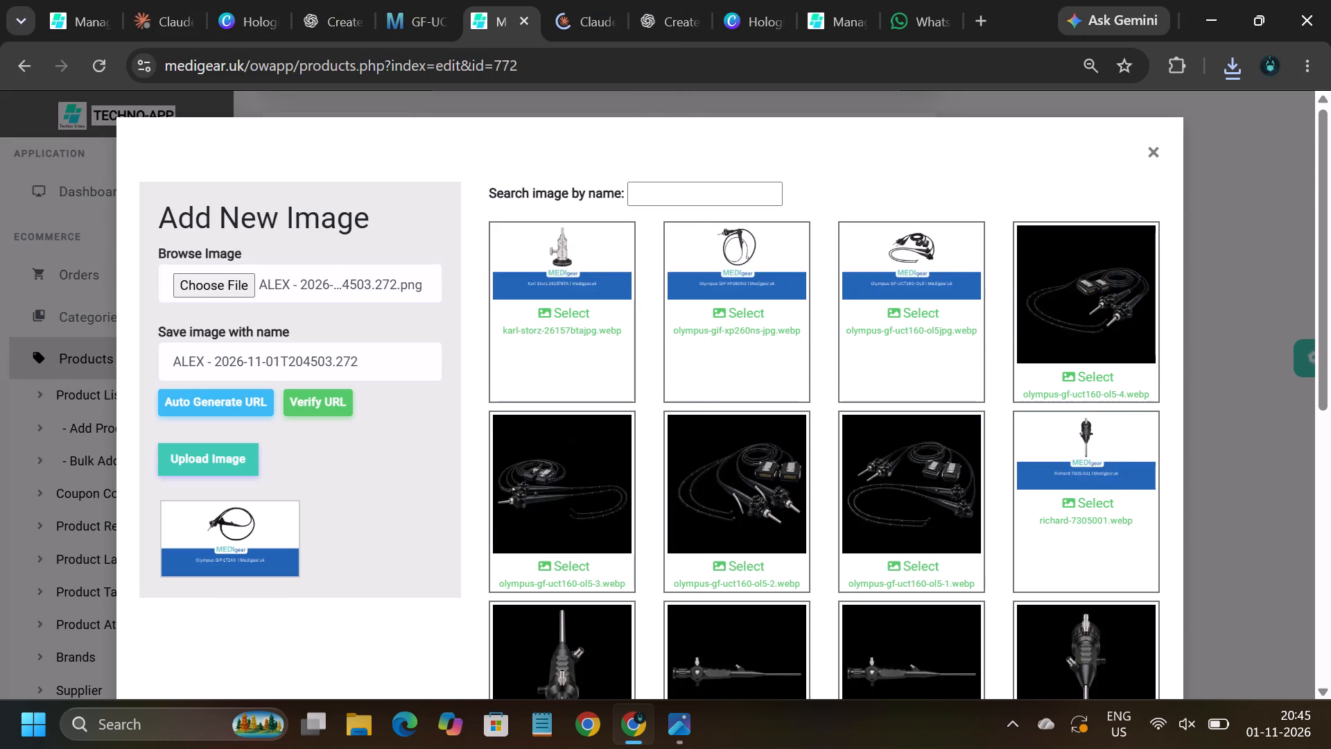
Name the image olympus-gif-1t240-jpg using URL generation, upload it, and select it as the FB Open Graph image.
left_click(381, 361)
key("BackSpace")
key("BackSpace")
key("BackSpace")
key("BackSpace")
key("BackSpace")
key("BackSpace")
key("BackSpace")
key("BackSpace")
key("BackSpace")
key("BackSpace")
key("BackSpace")
key("BackSpace")
key("BackSpace")
key("BackSpace")
key("BackSpace")
key("BackSpace")
key("BackSpace")
key("BackSpace")
key("BackSpace")
key("BackSpace")
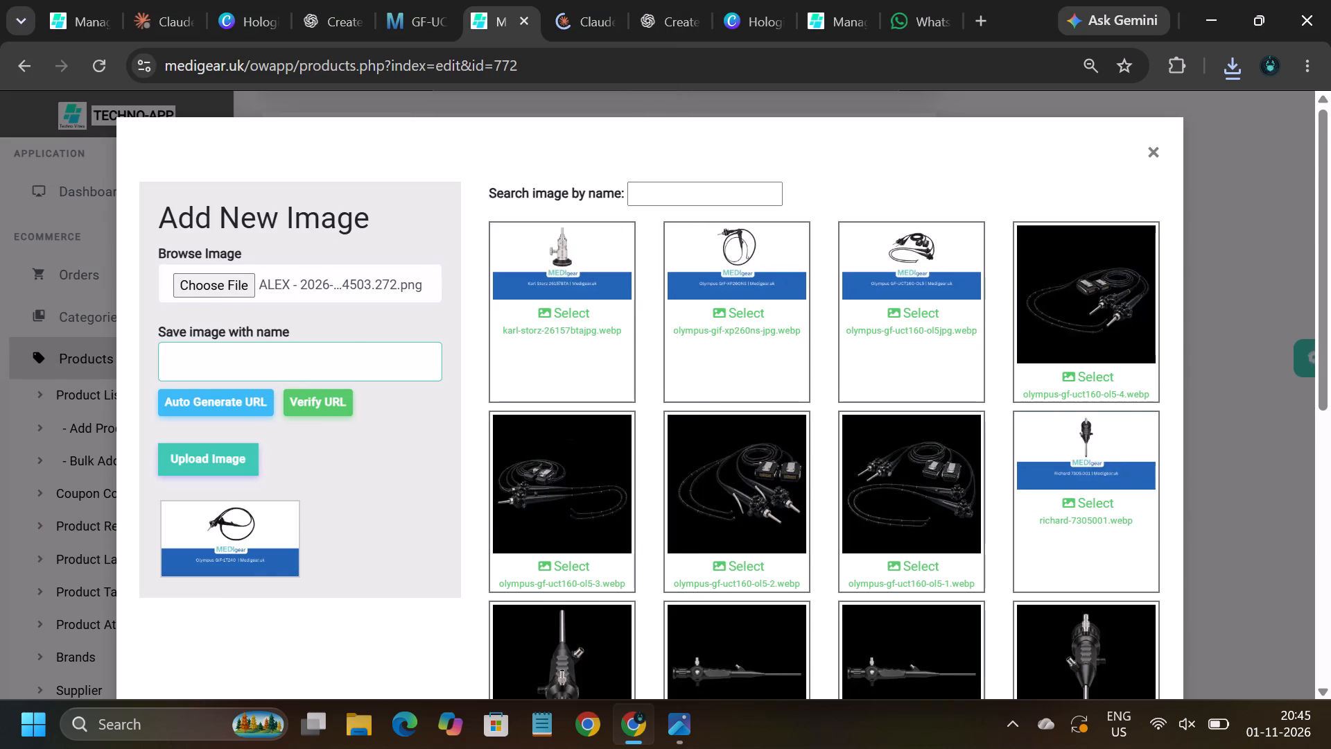
key("ctrl+v")
type("jpg")
left_click(254, 406)
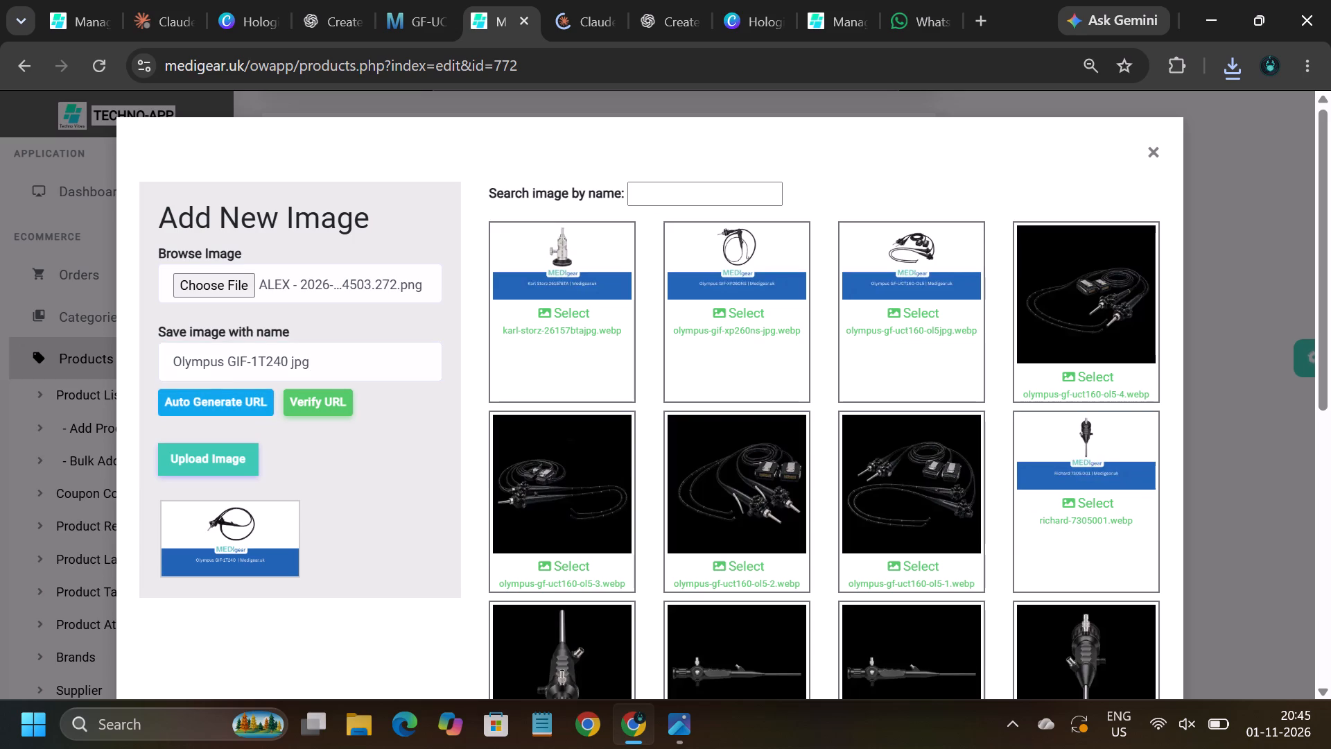
left_click(207, 485)
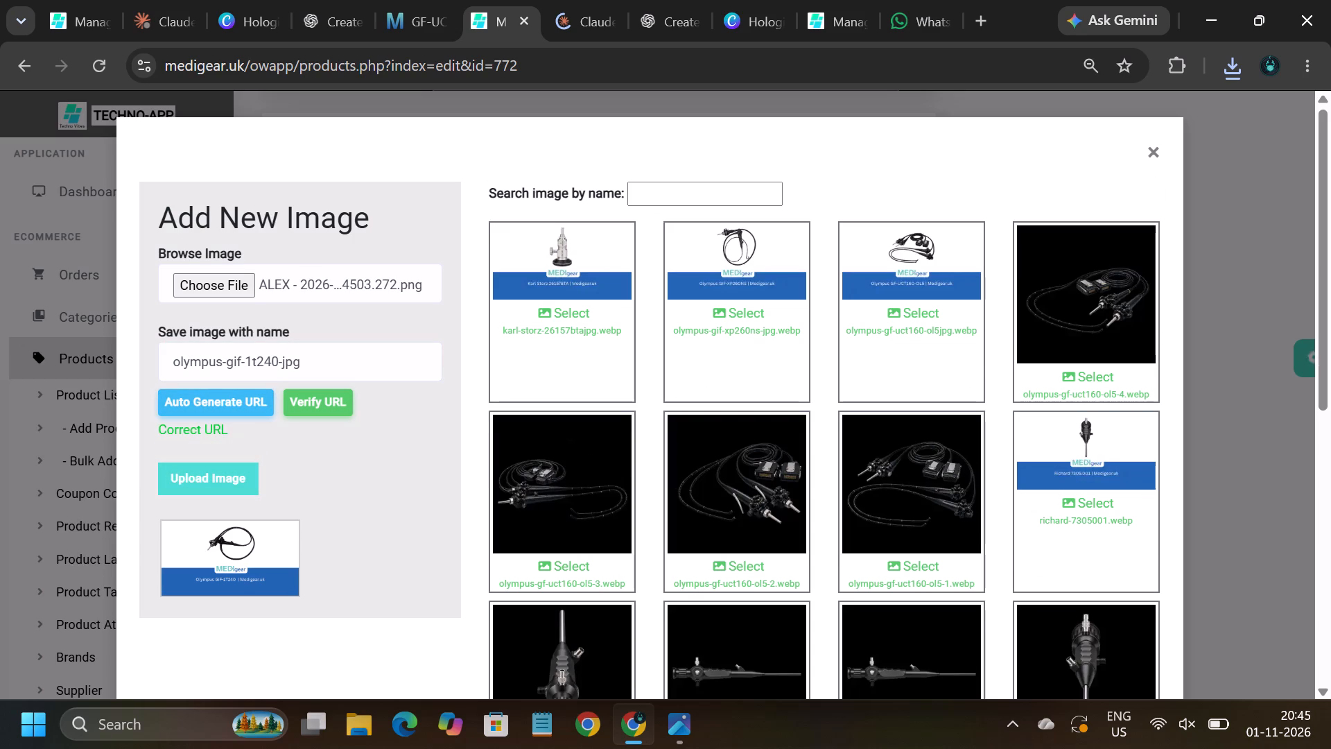
left_click(620, 322)
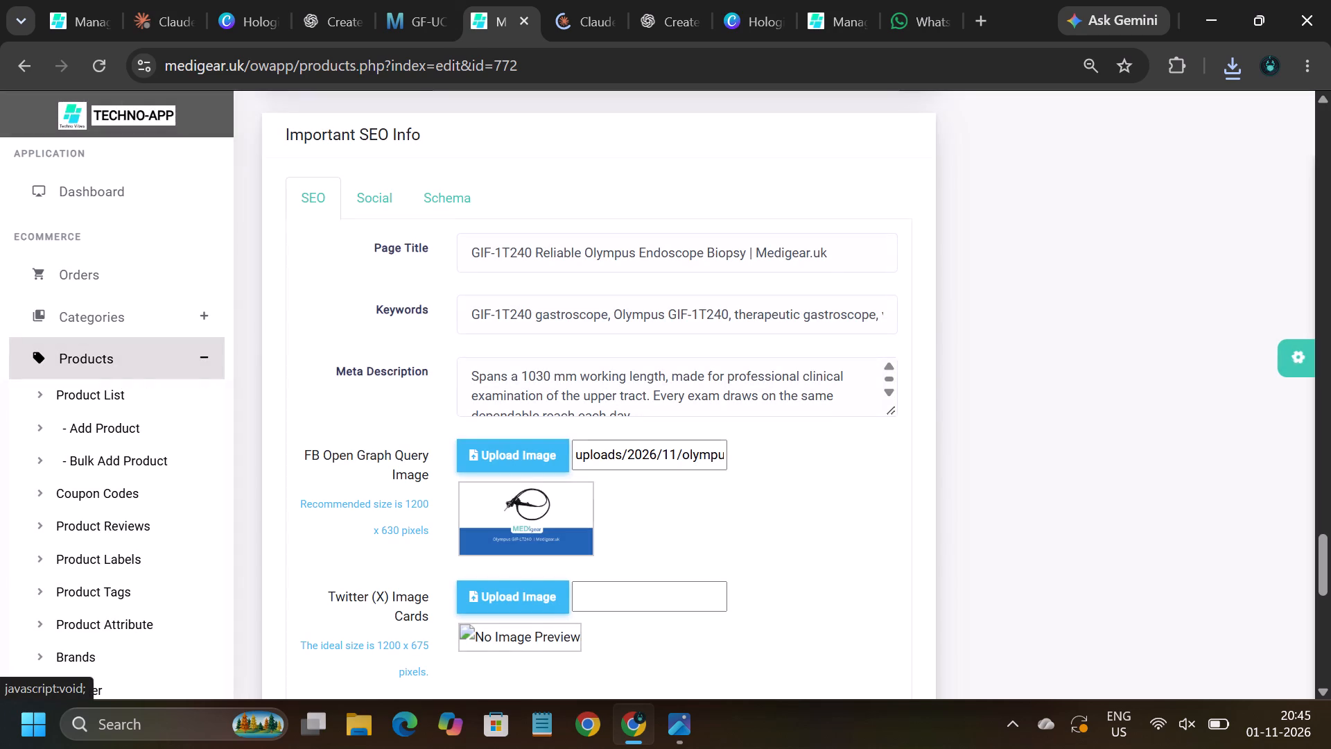
Set the existing olympus-gif-1t240-jpg image as product #772's Twitter (X) card image and save the product.
left_click(503, 587)
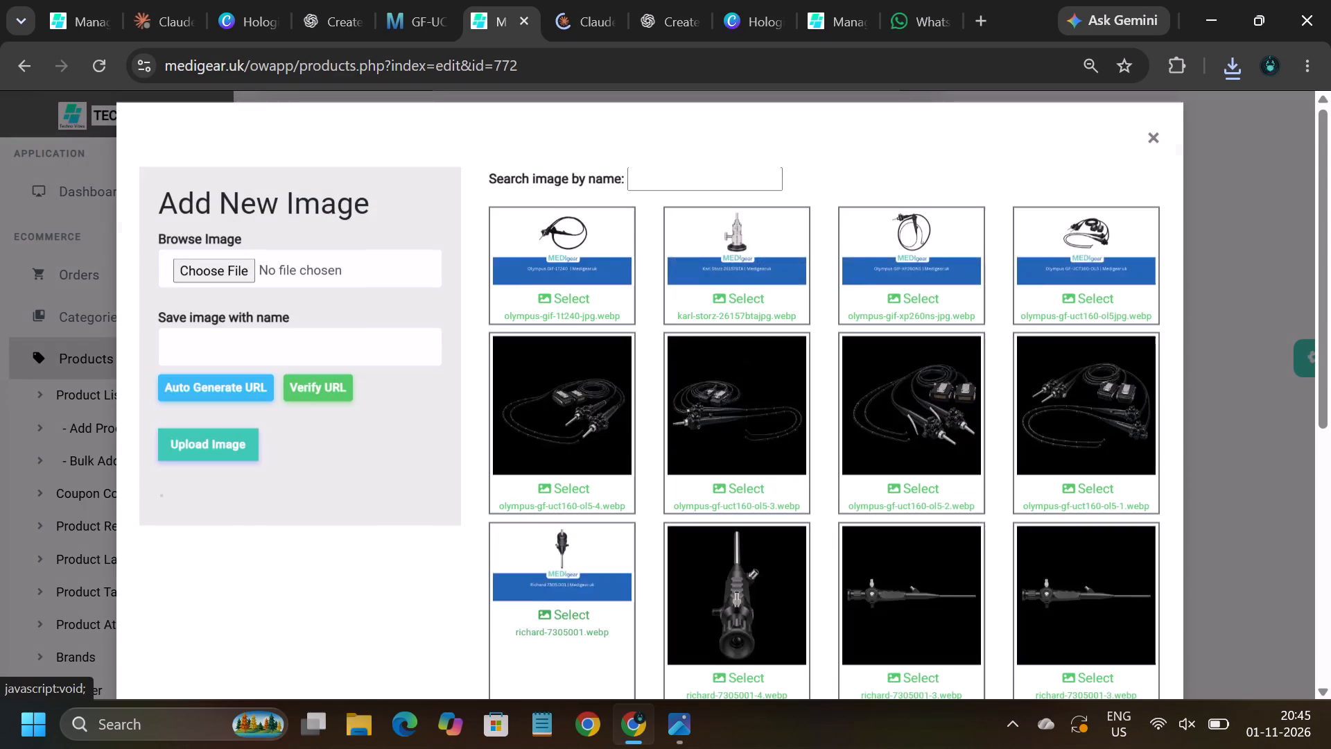
left_click(559, 283)
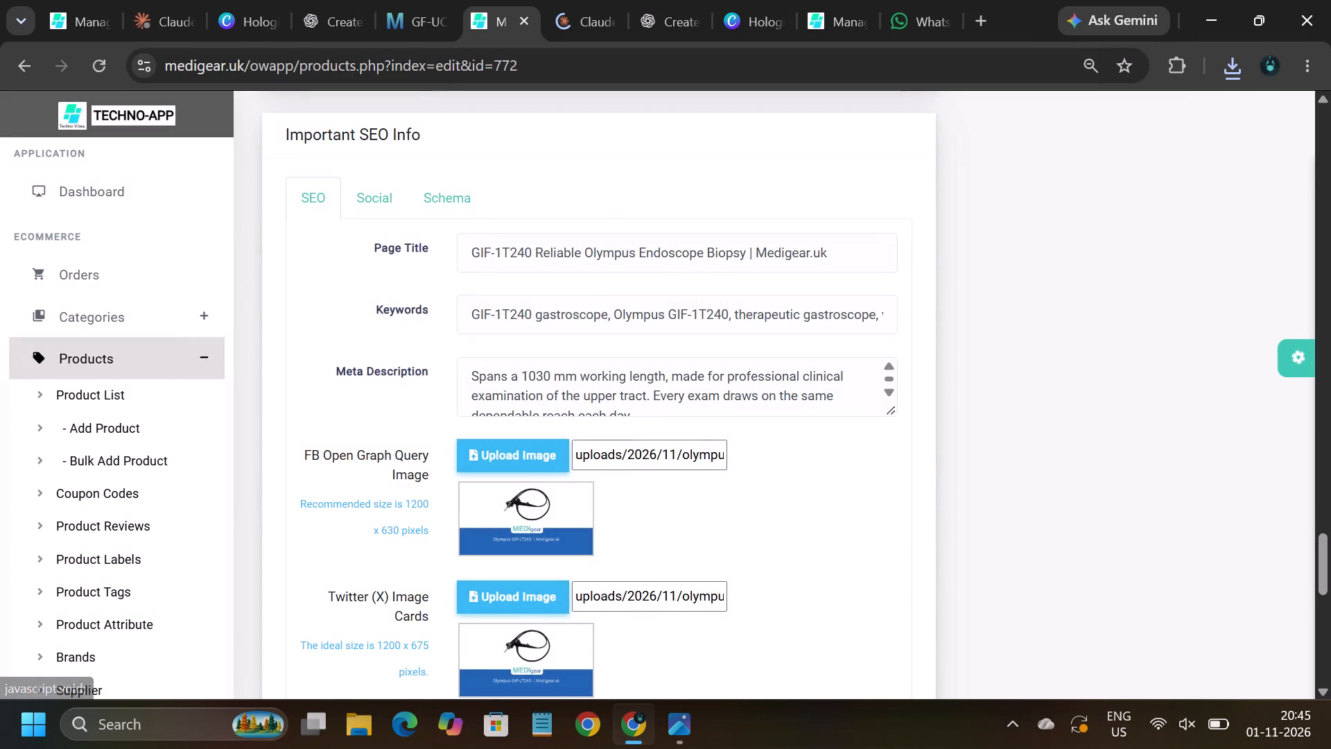
scroll(715, 298, "up", 19)
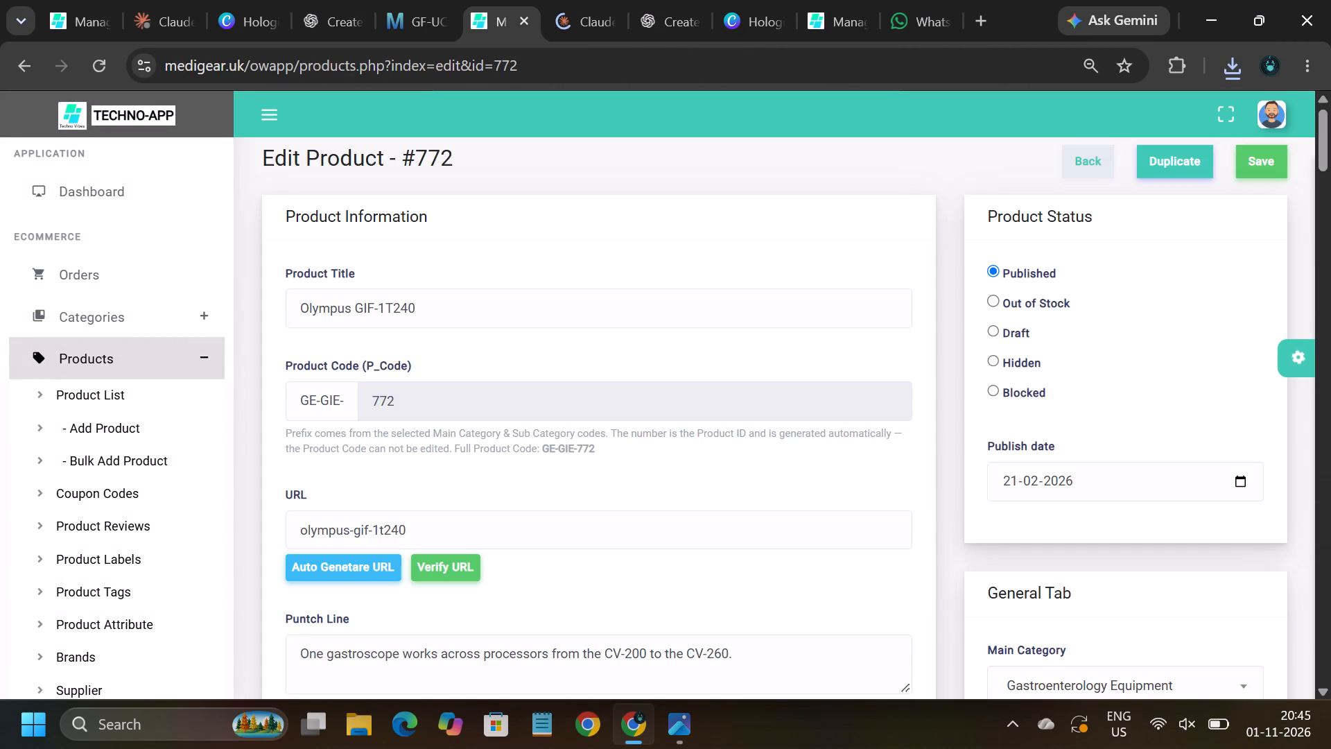
left_click(1262, 160)
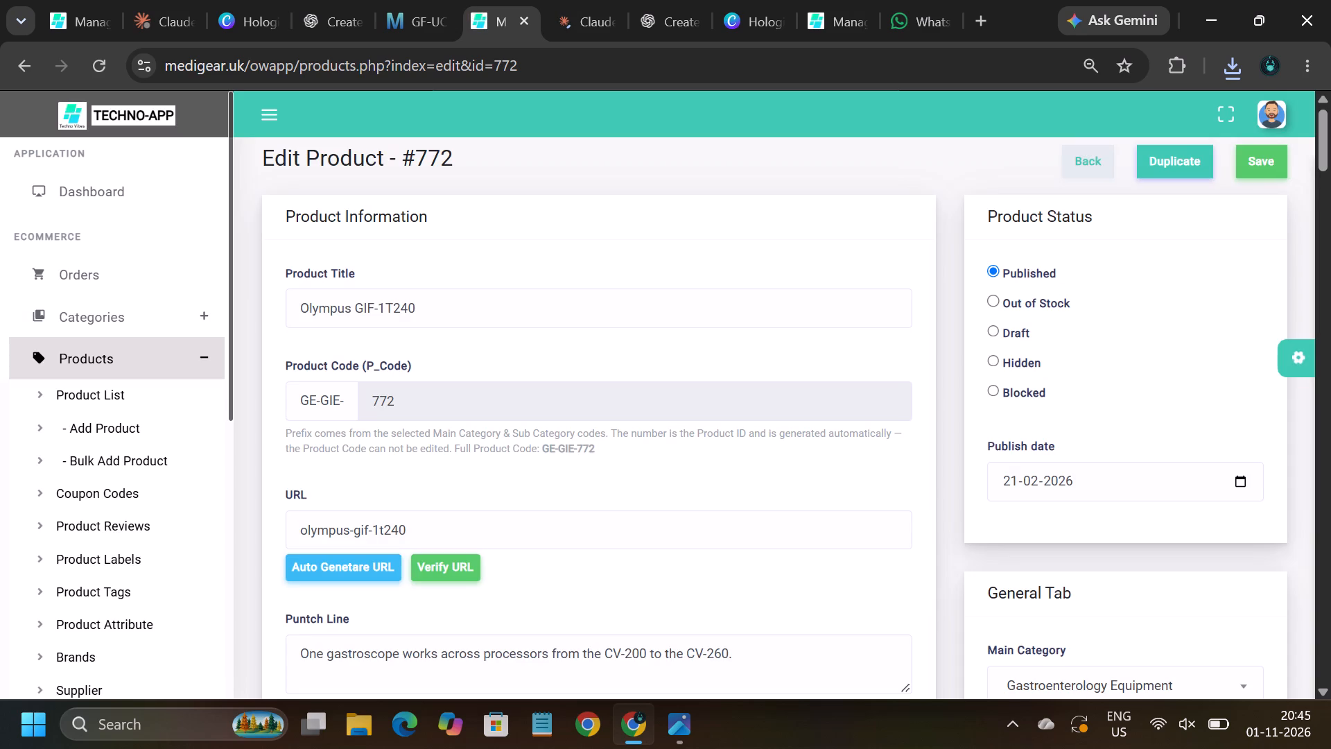
Return to the product list, search for the copied title "FUJINON EN-580T Endoscope", and open product #771 for editing.
left_click(1079, 163)
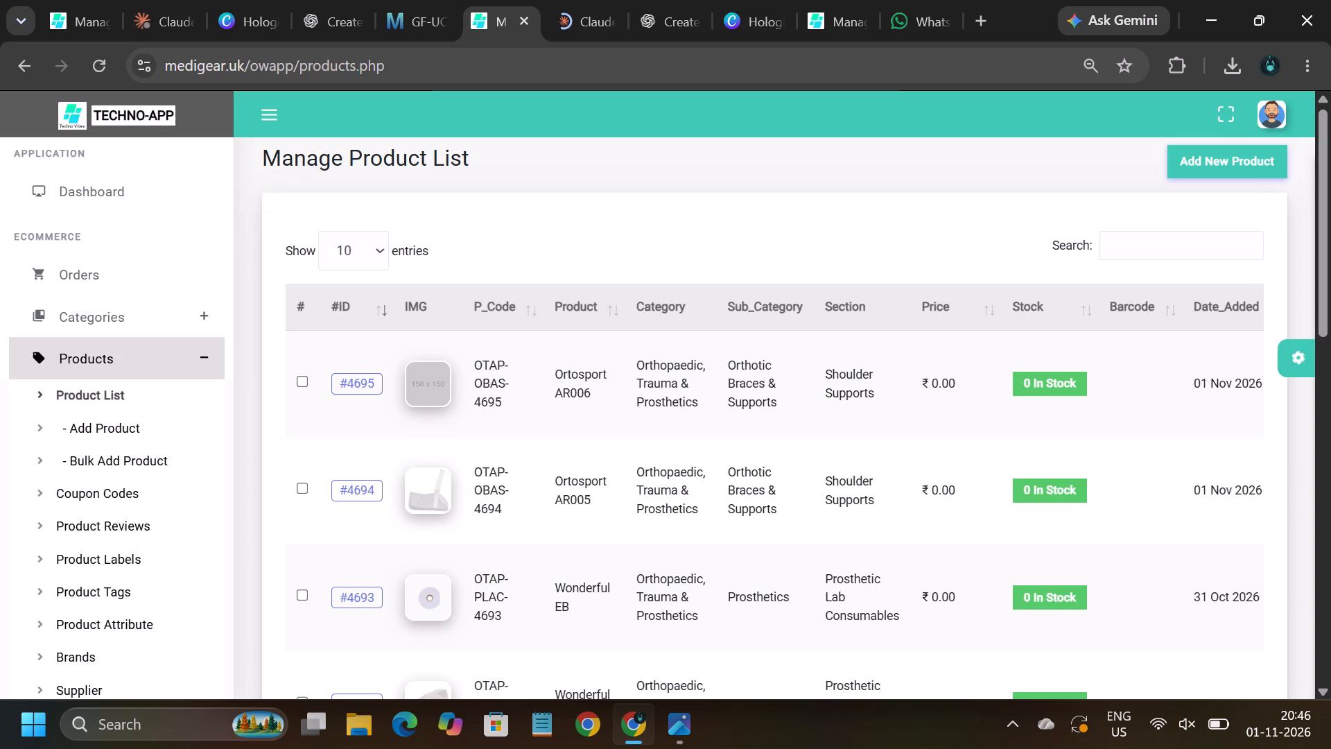
left_click(67, 23)
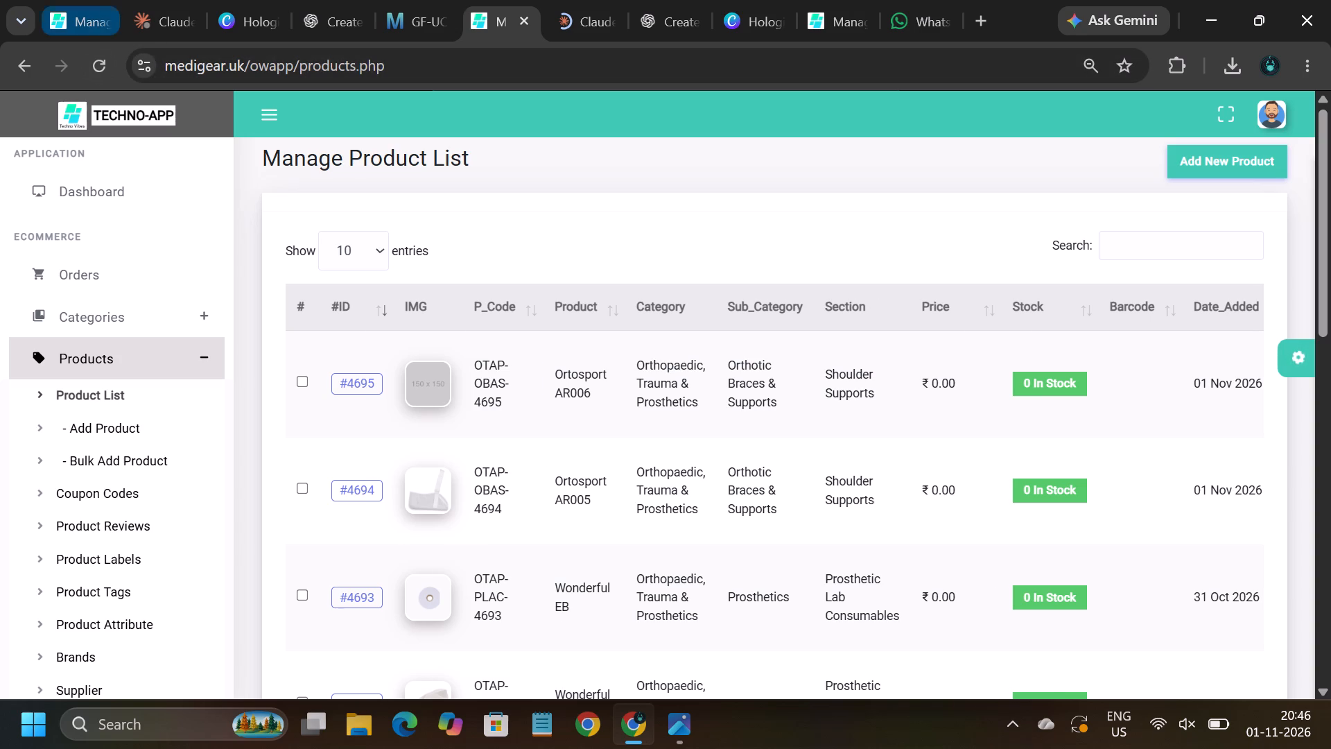
left_click(614, 473)
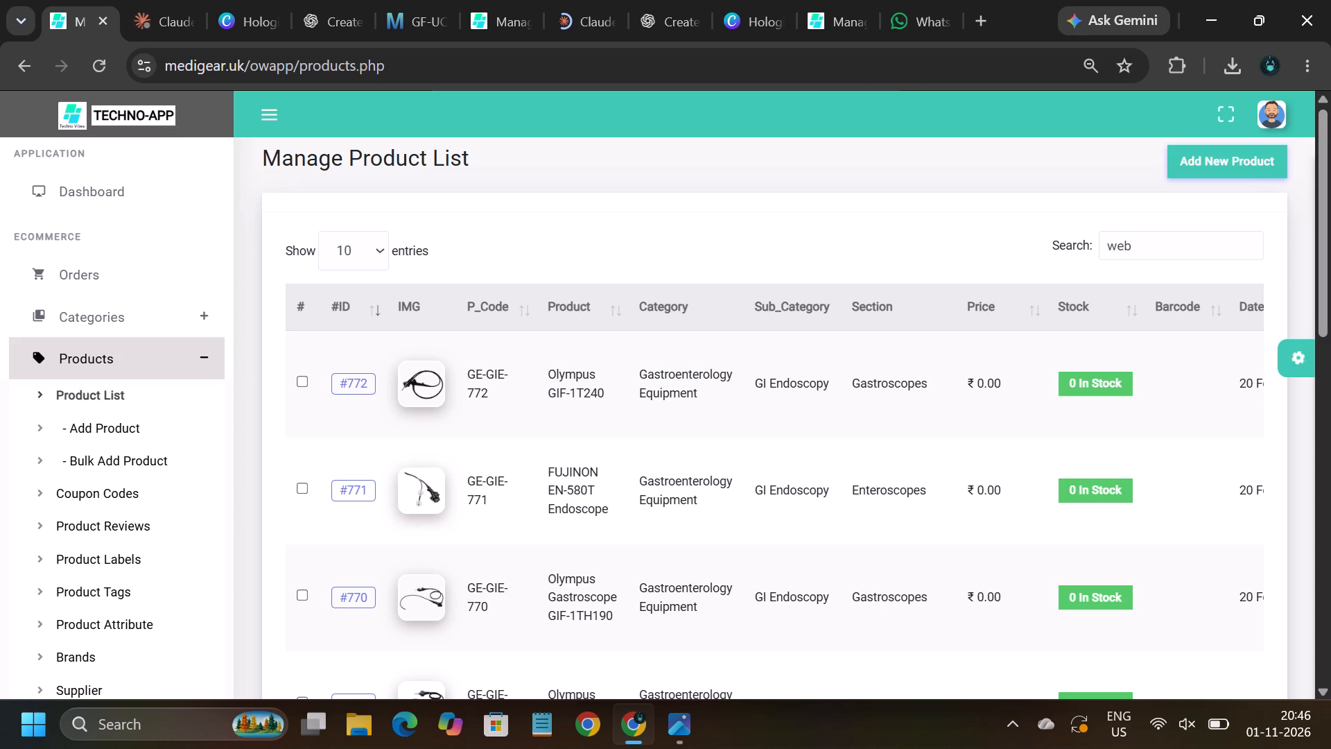
left_click_drag(615, 512, 541, 476)
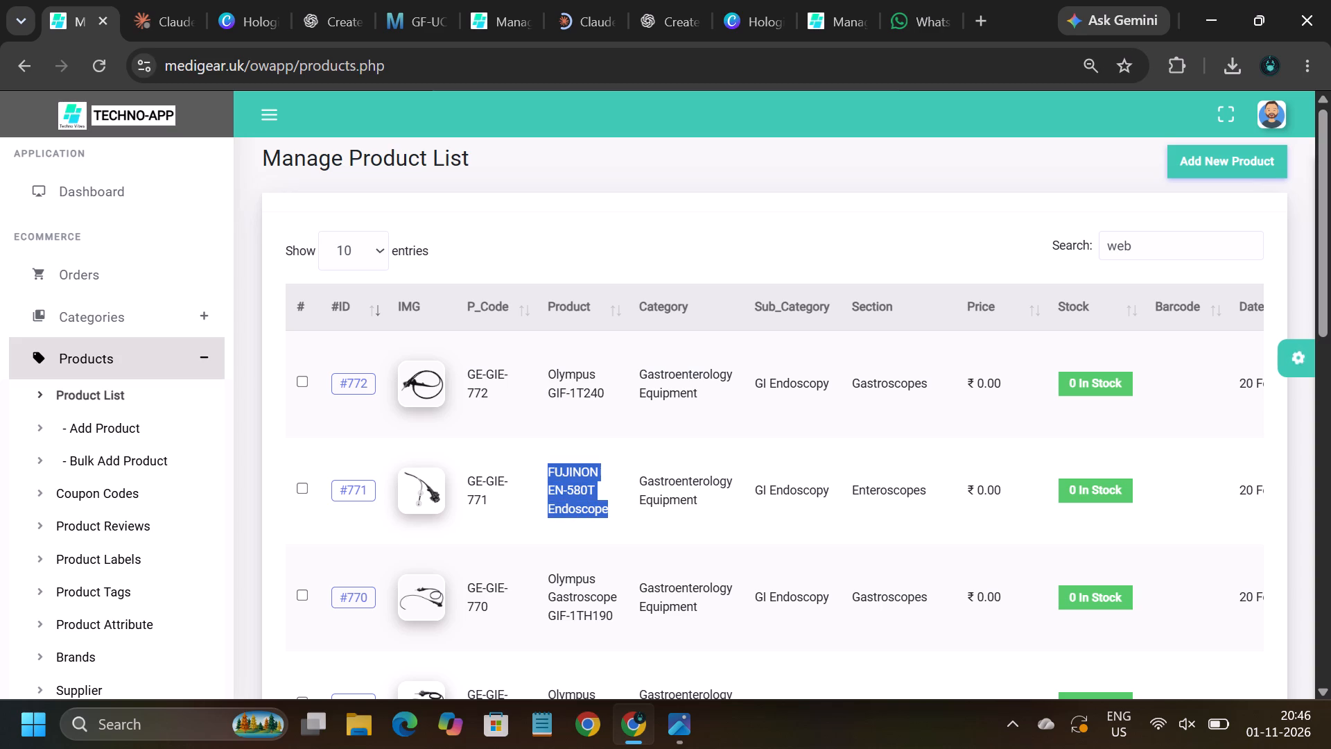
key("ctrl+c")
left_click(541, 476)
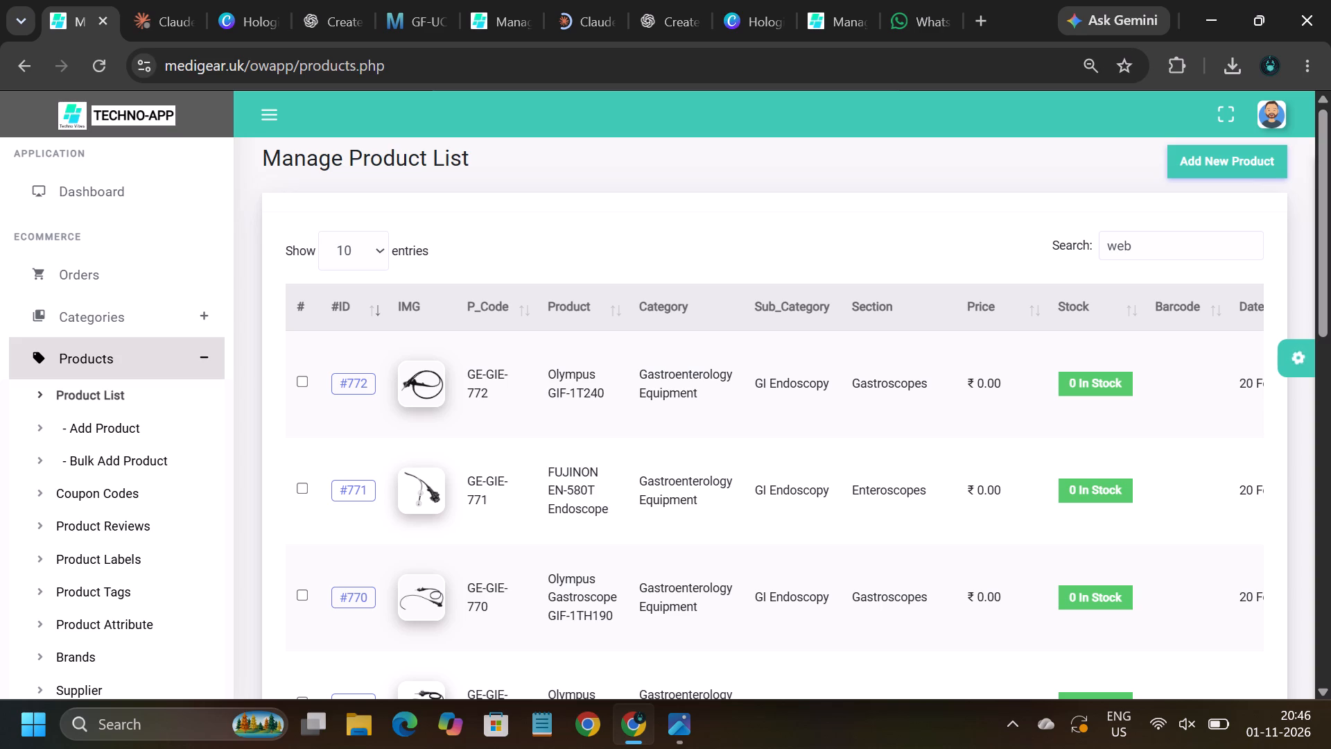
left_click(500, 29)
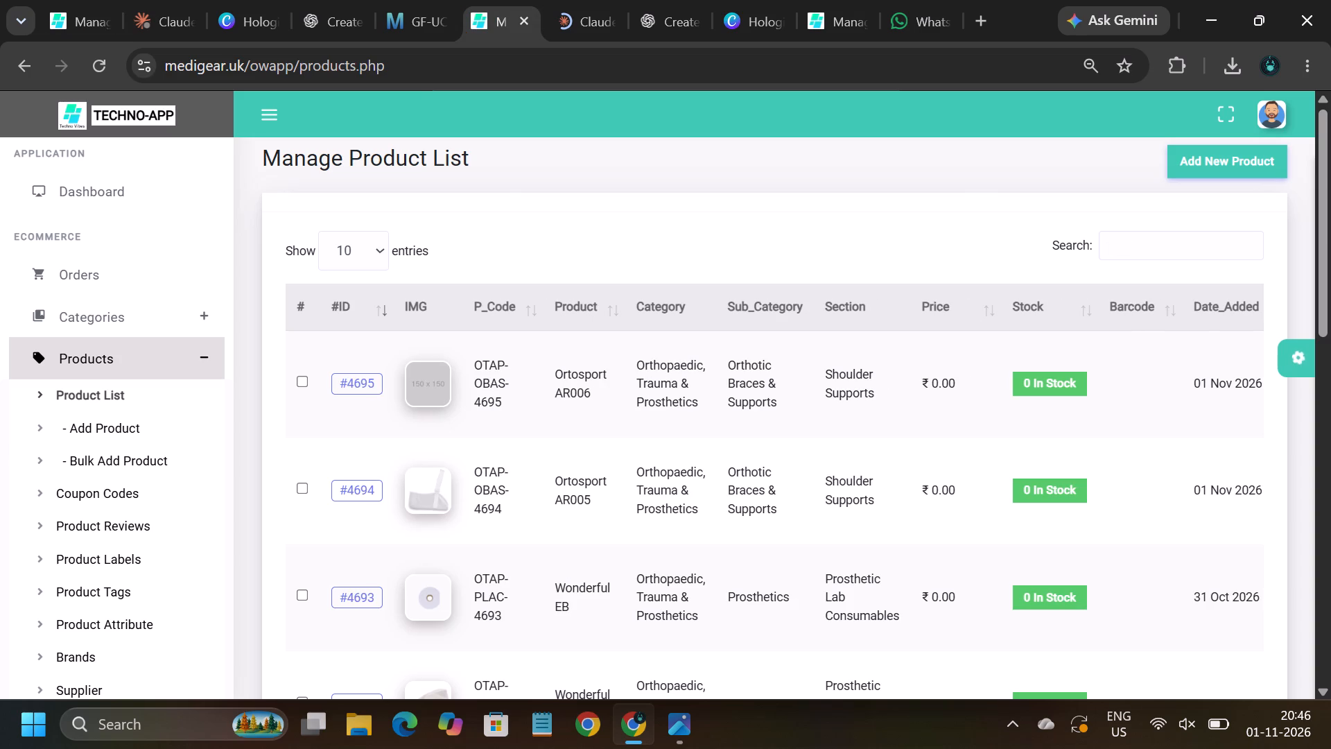
left_click(1117, 241)
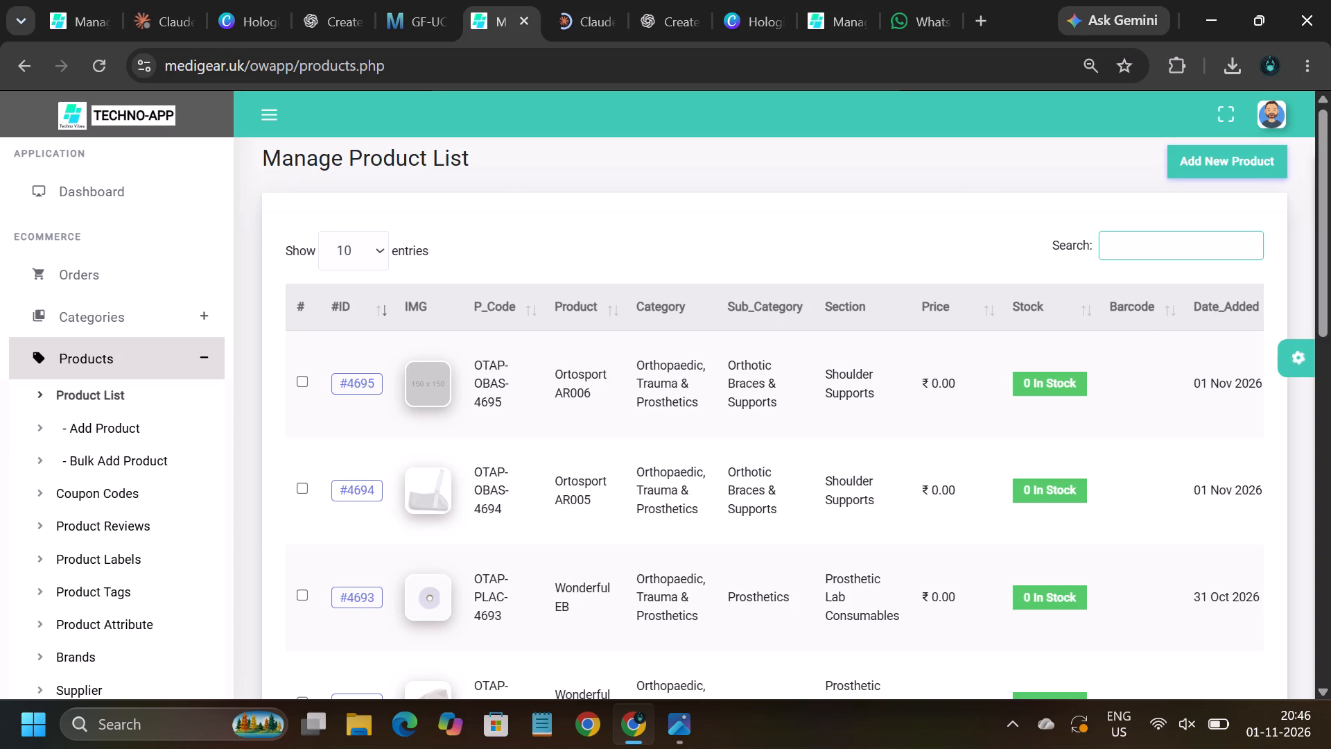
key("ctrl+v")
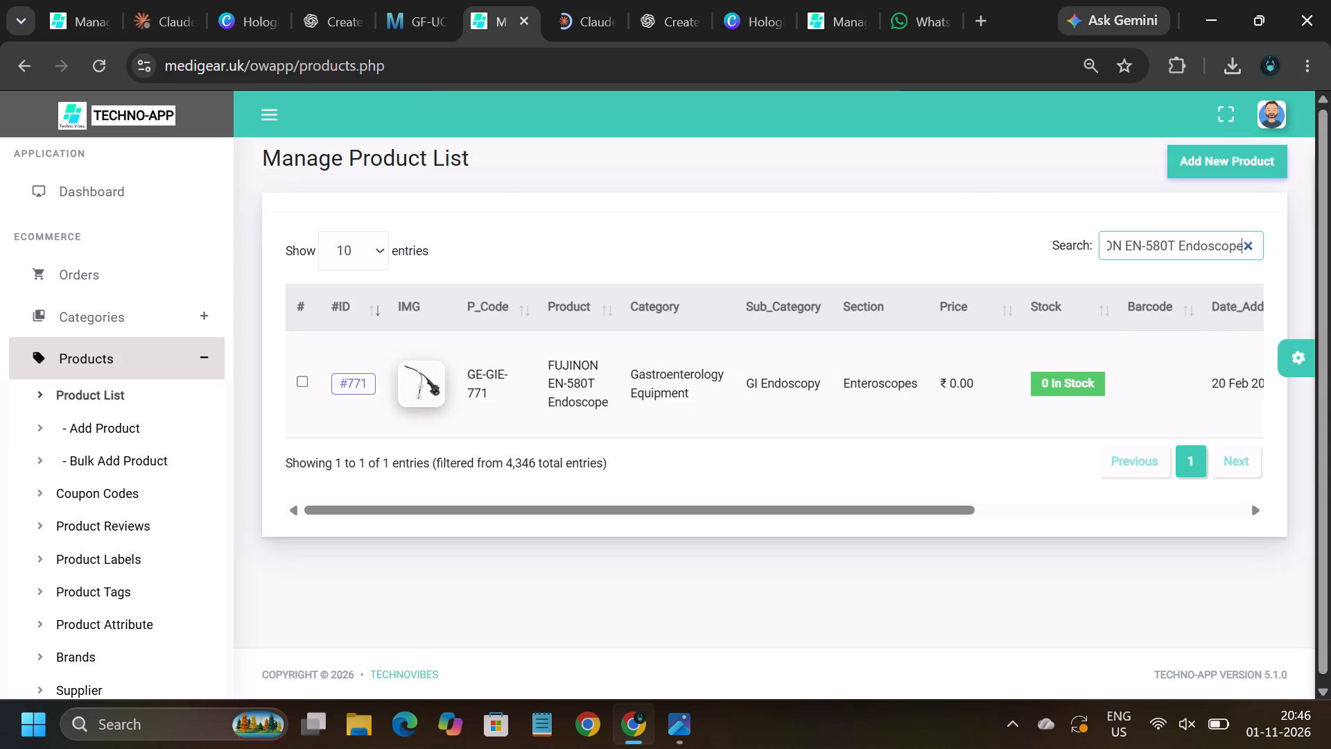
left_click(1152, 499)
left_click(1168, 510)
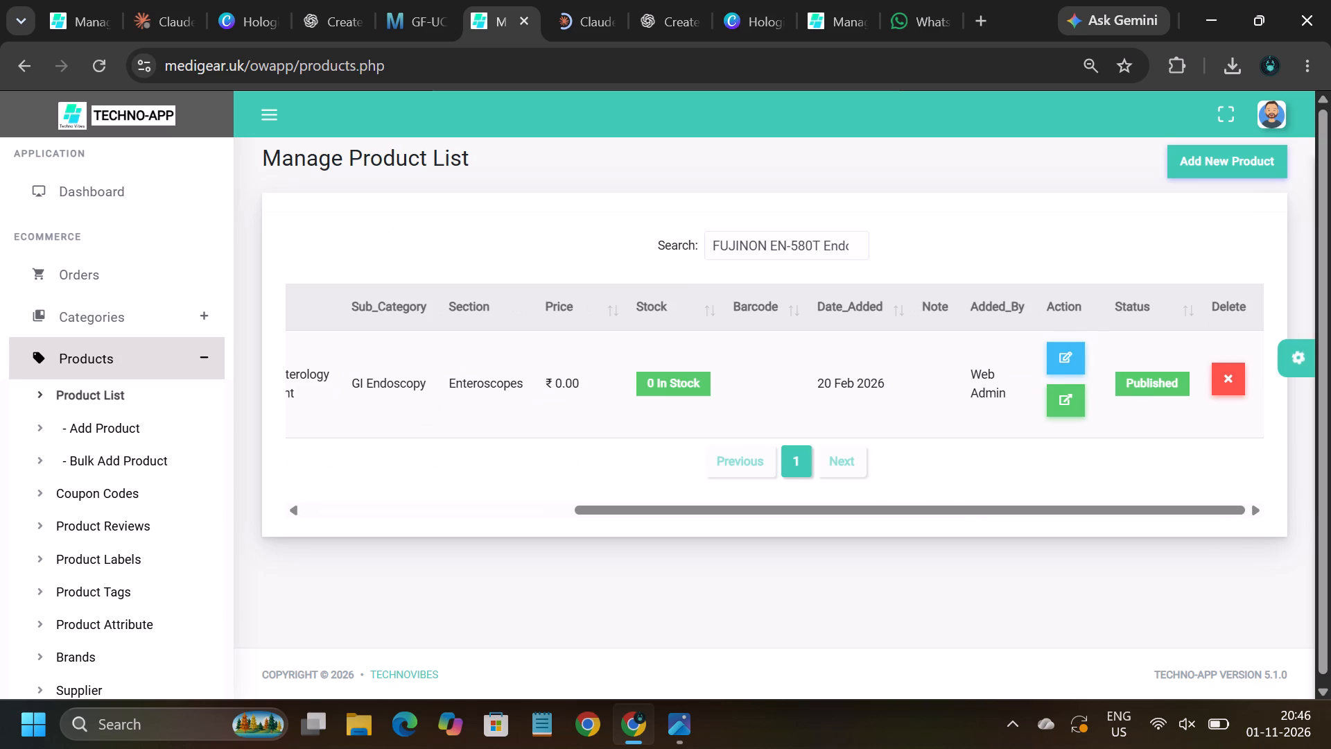
left_click(1063, 350)
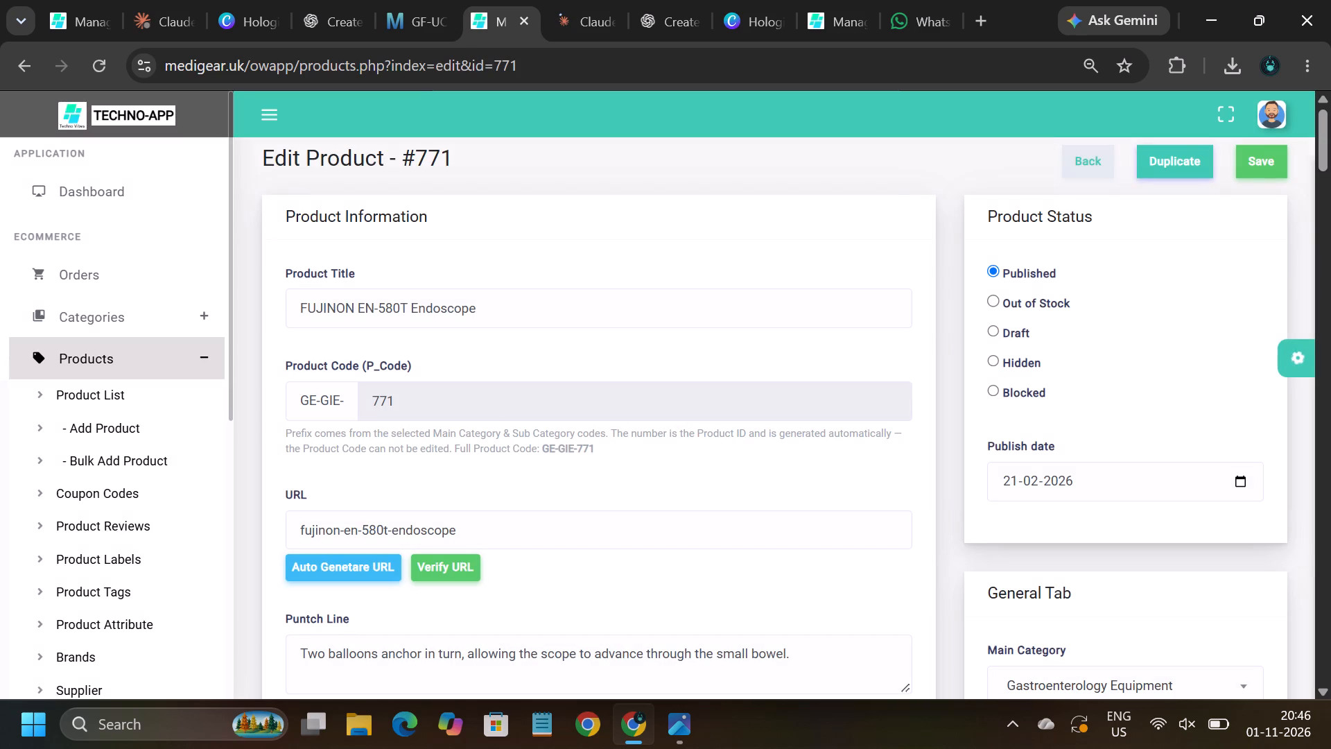
Shorten product #771's title to FUJINON EN-580T and regenerate its URL from the title.
left_click(487, 314)
key("BackSpace")
key("BackSpace")
key("BackSpace")
key("BackSpace")
key("BackSpace")
key("BackSpace")
key("BackSpace")
key("BackSpace")
key("BackSpace")
key("BackSpace")
key("BackSpace")
key("BackSpace")
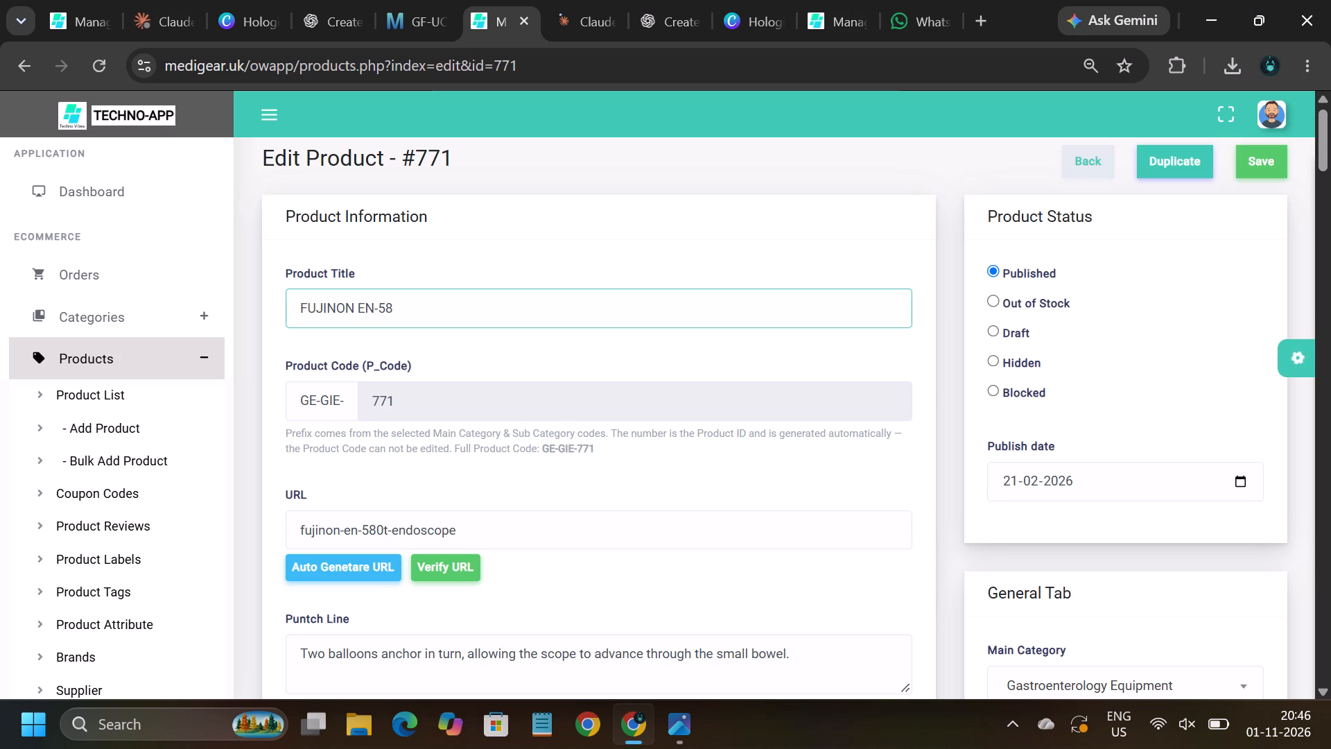
key("ctrl+z")
key("BackSpace")
key("BackSpace")
key("BackSpace")
key("BackSpace")
key("BackSpace")
key("BackSpace")
key("BackSpace")
key("BackSpace")
key("BackSpace")
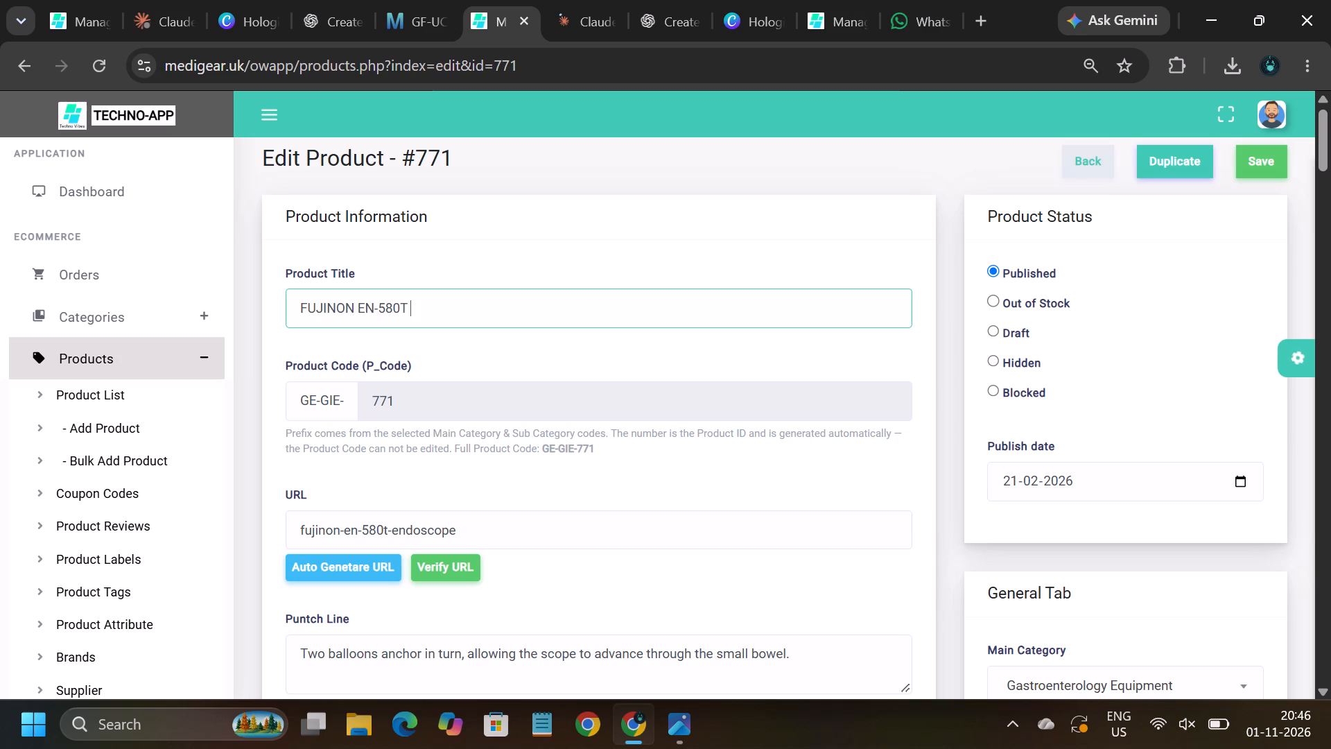
left_click(337, 565)
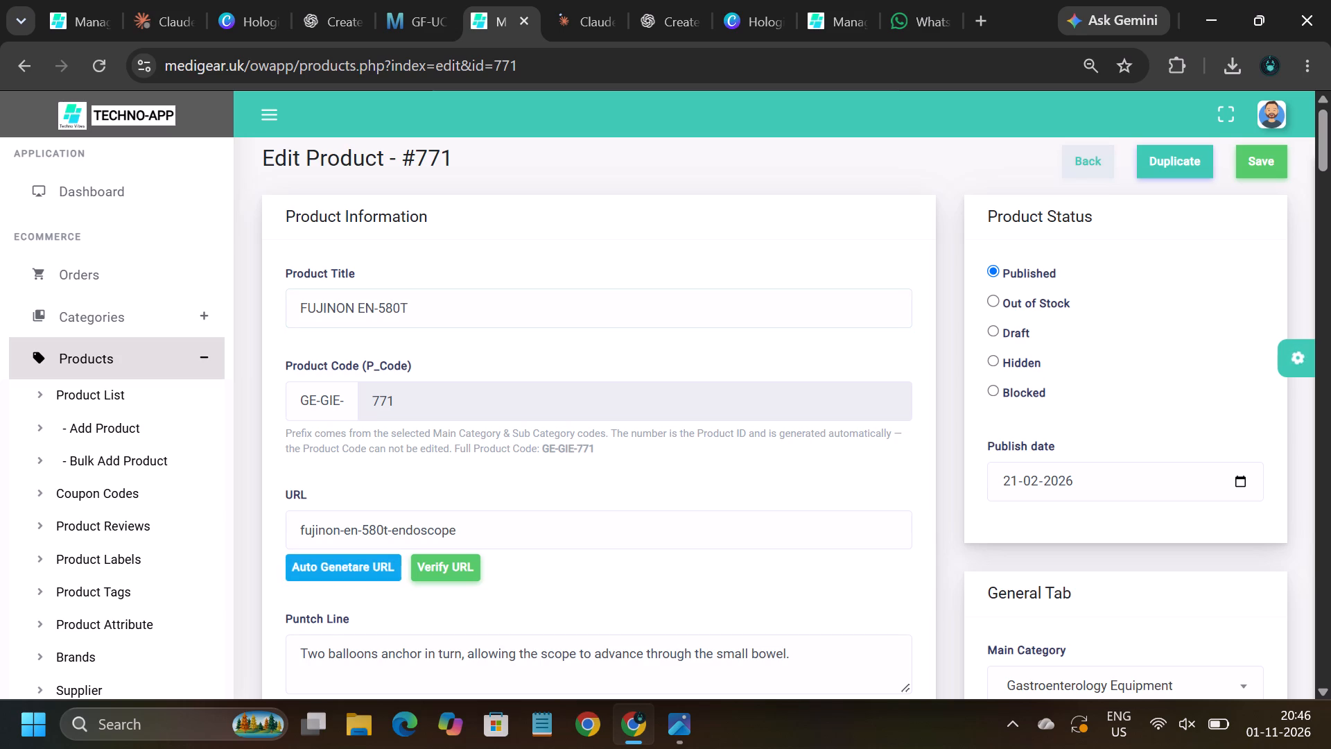
Copy product #771's cover image and paste it onto Canva's ALEX banner page in place of the existing endoscope image.
scroll(739, 408, "down", 8)
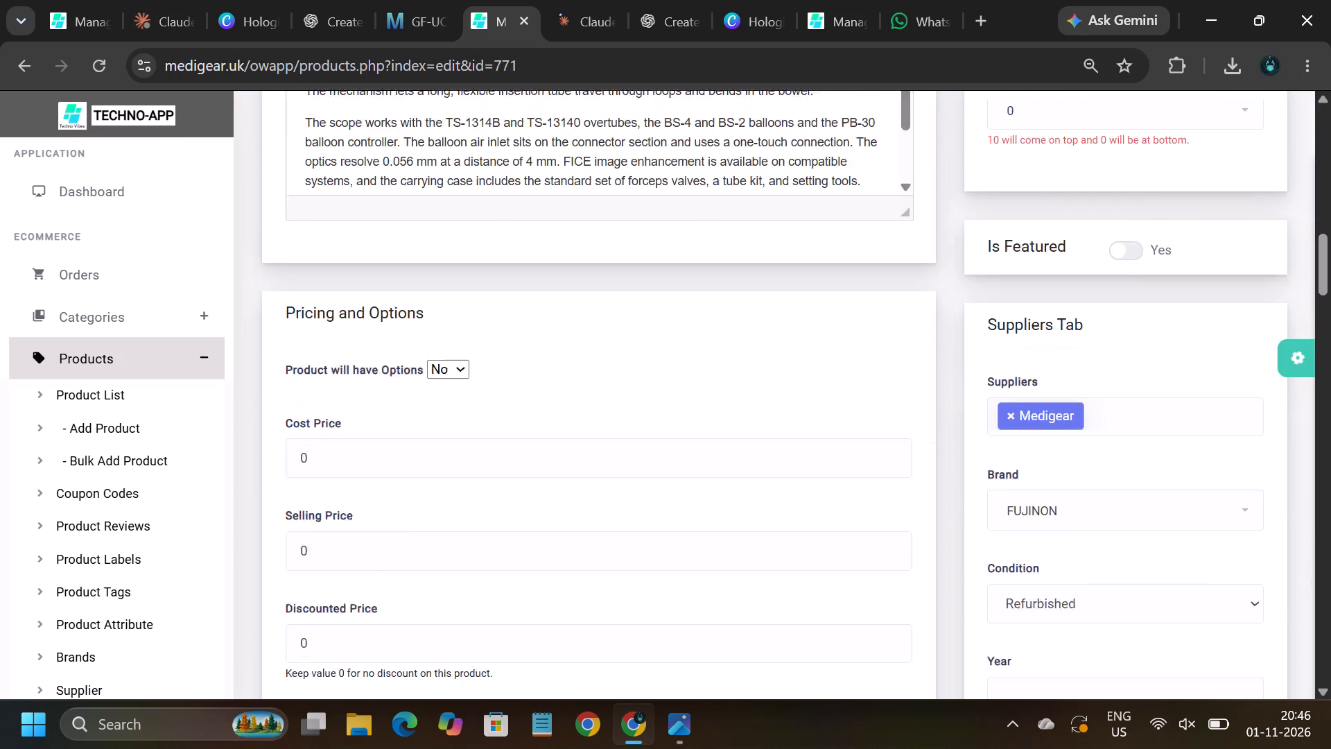
scroll(739, 408, "down", 8)
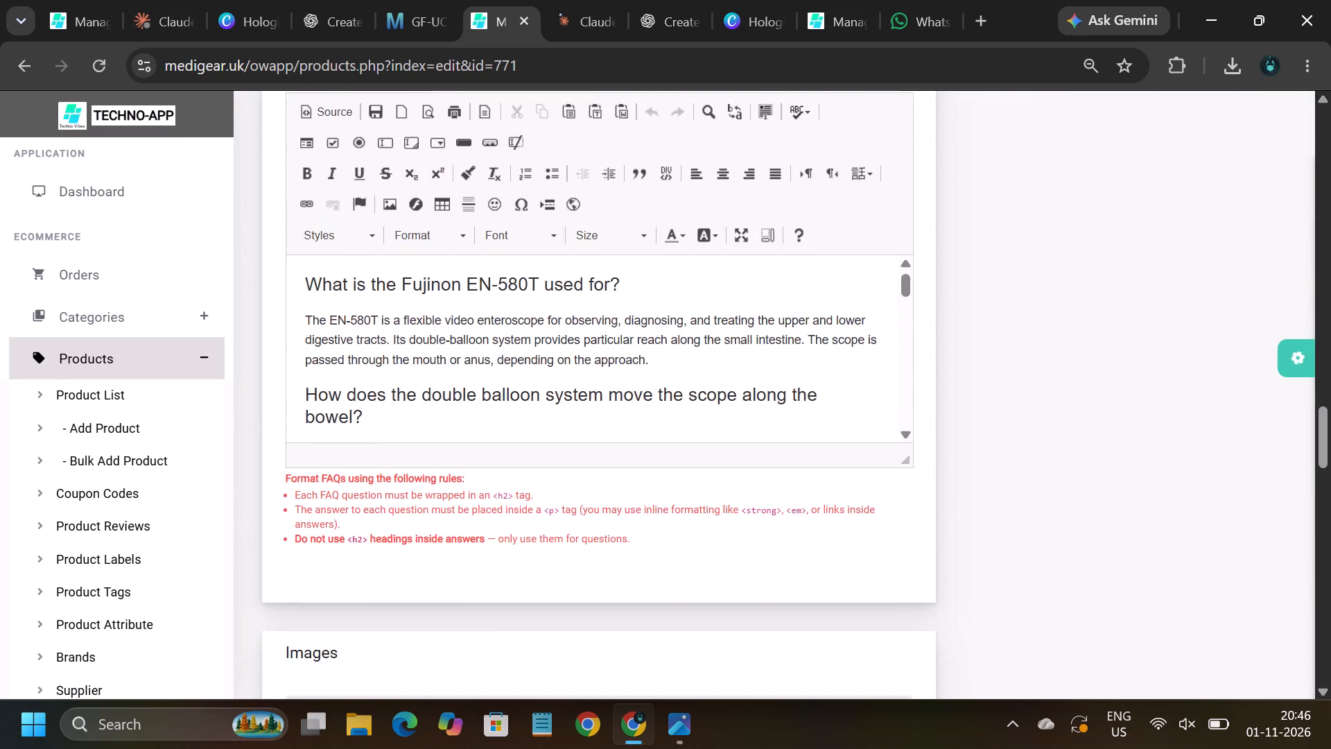
scroll(739, 408, "down", 5)
scroll(739, 408, "up", 5)
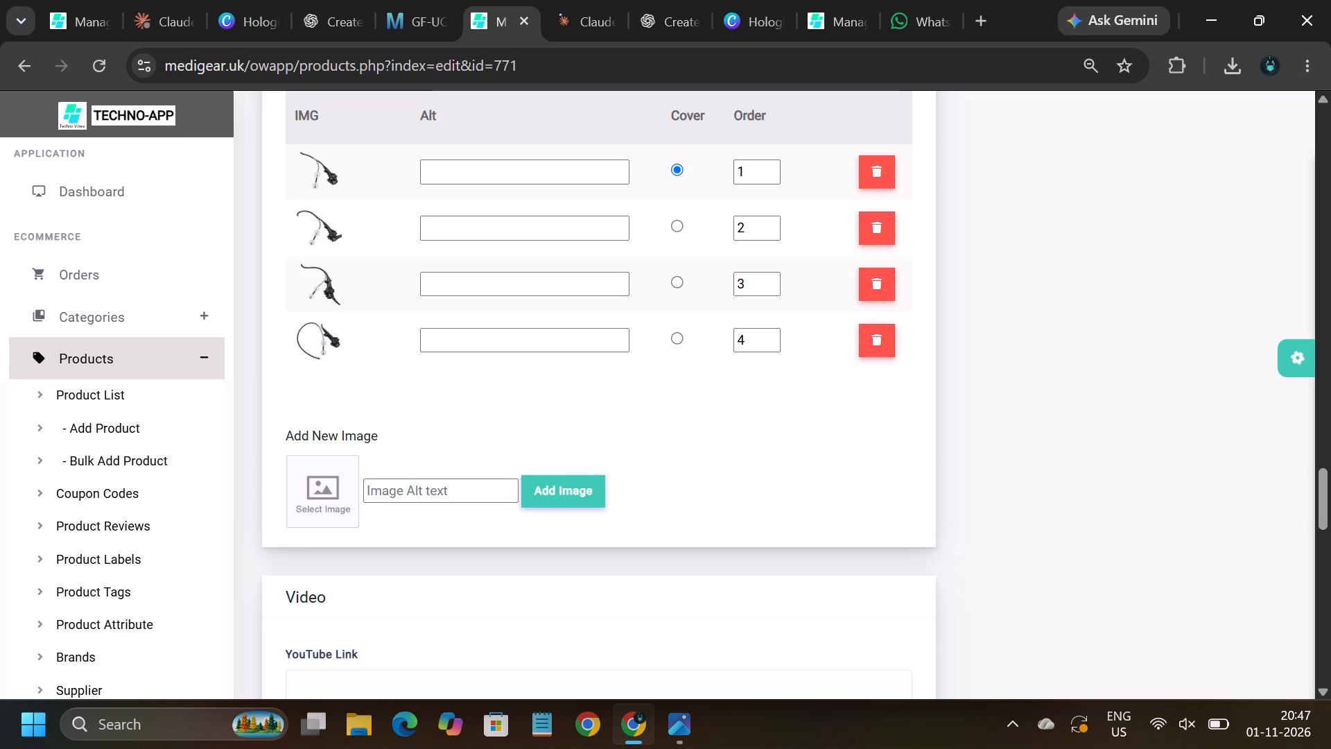
right_click(321, 166)
left_click(398, 254)
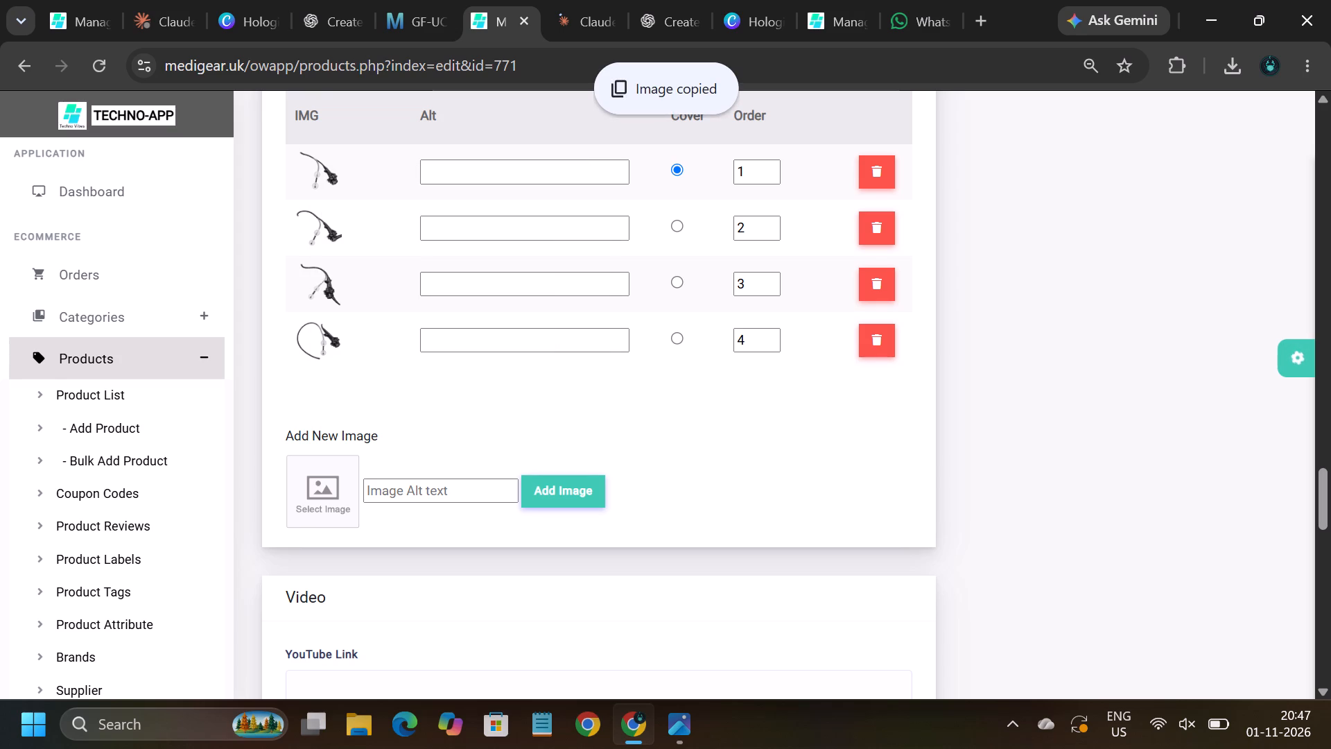
left_click(241, 21)
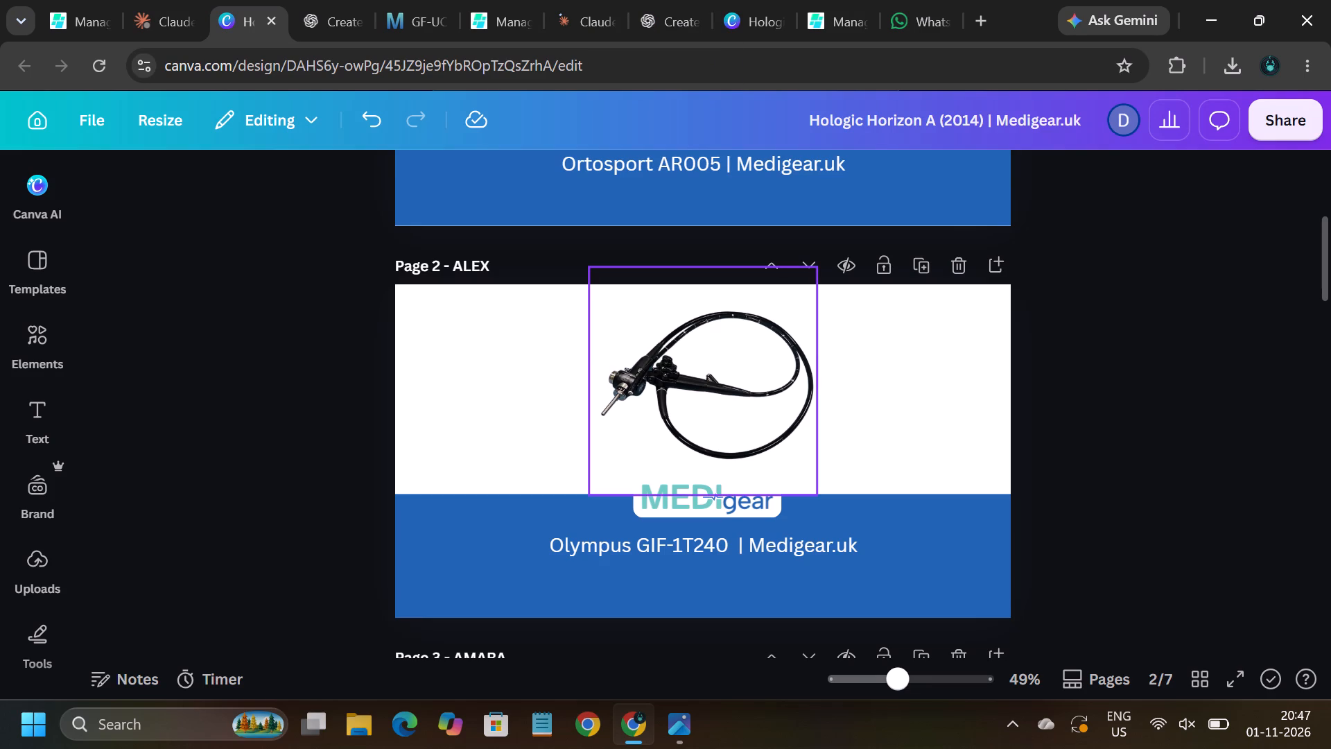
left_click_drag(713, 389, 235, 465)
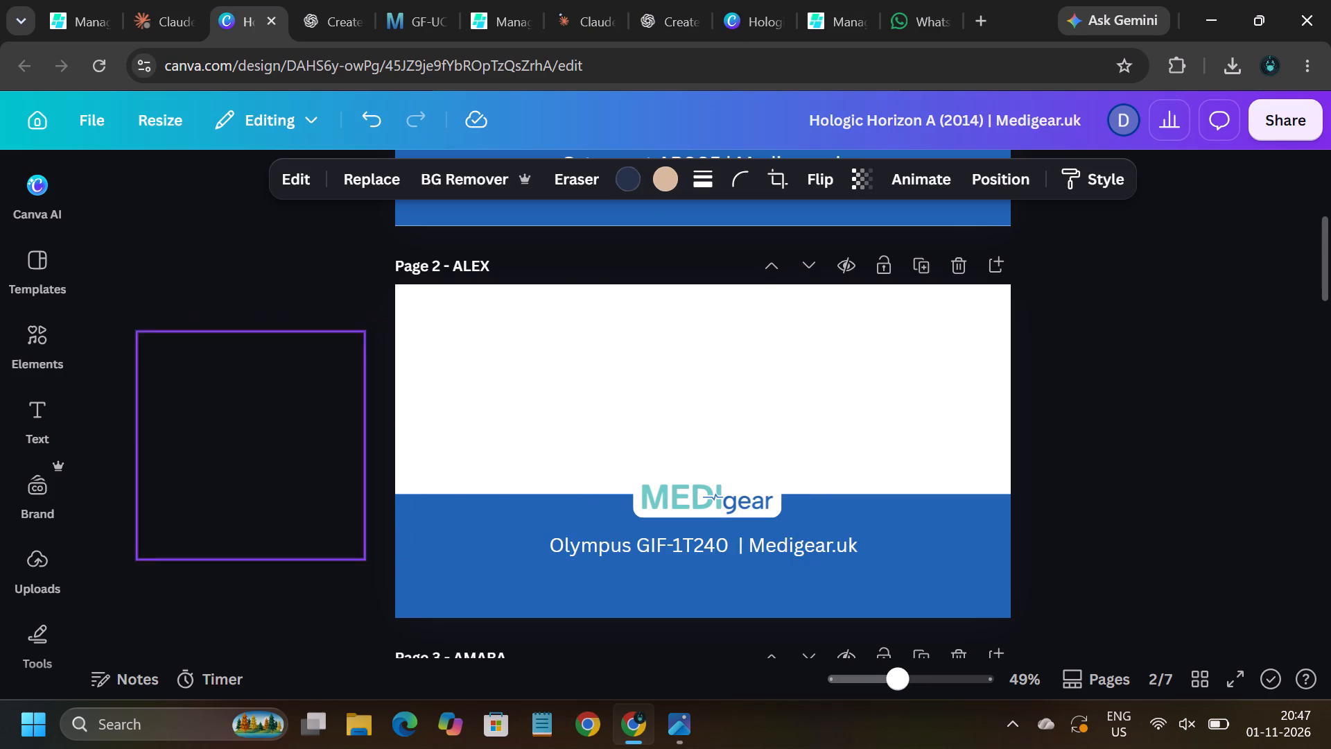
left_click_drag(235, 465, 219, 474)
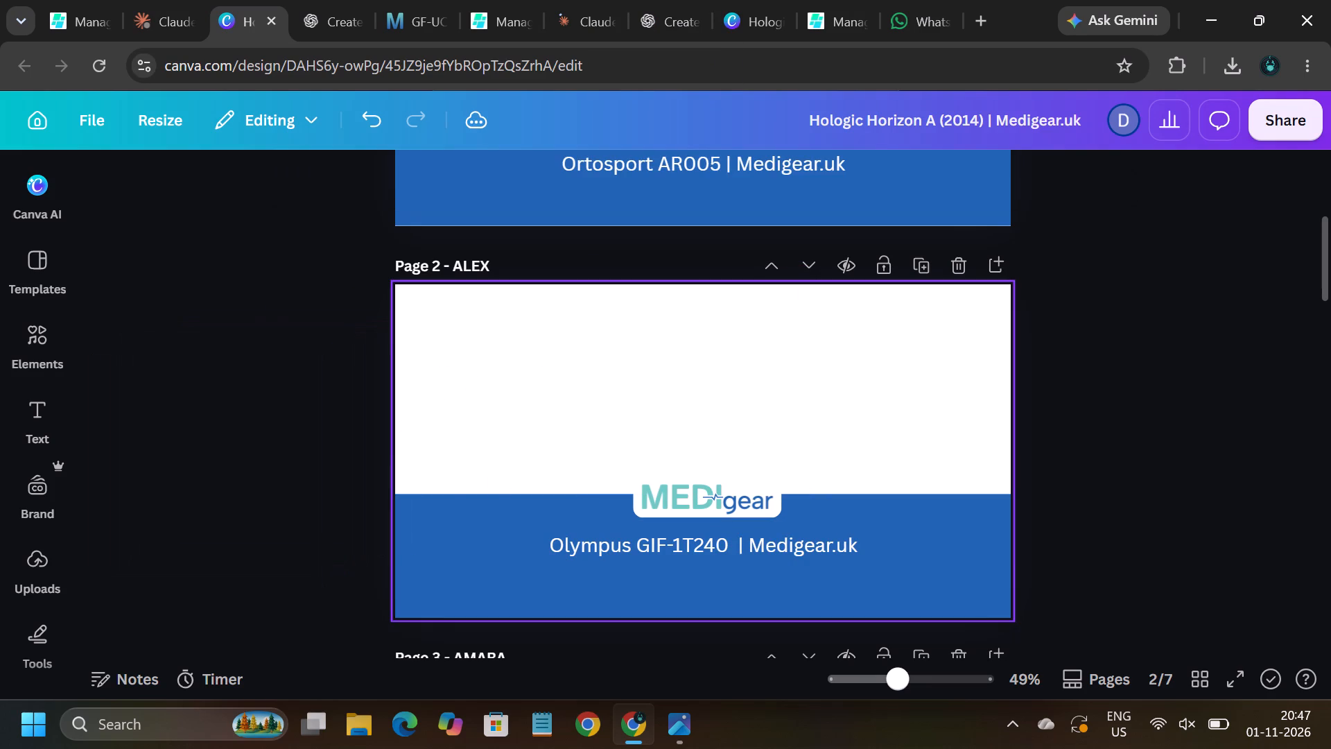
key("ctrl+v")
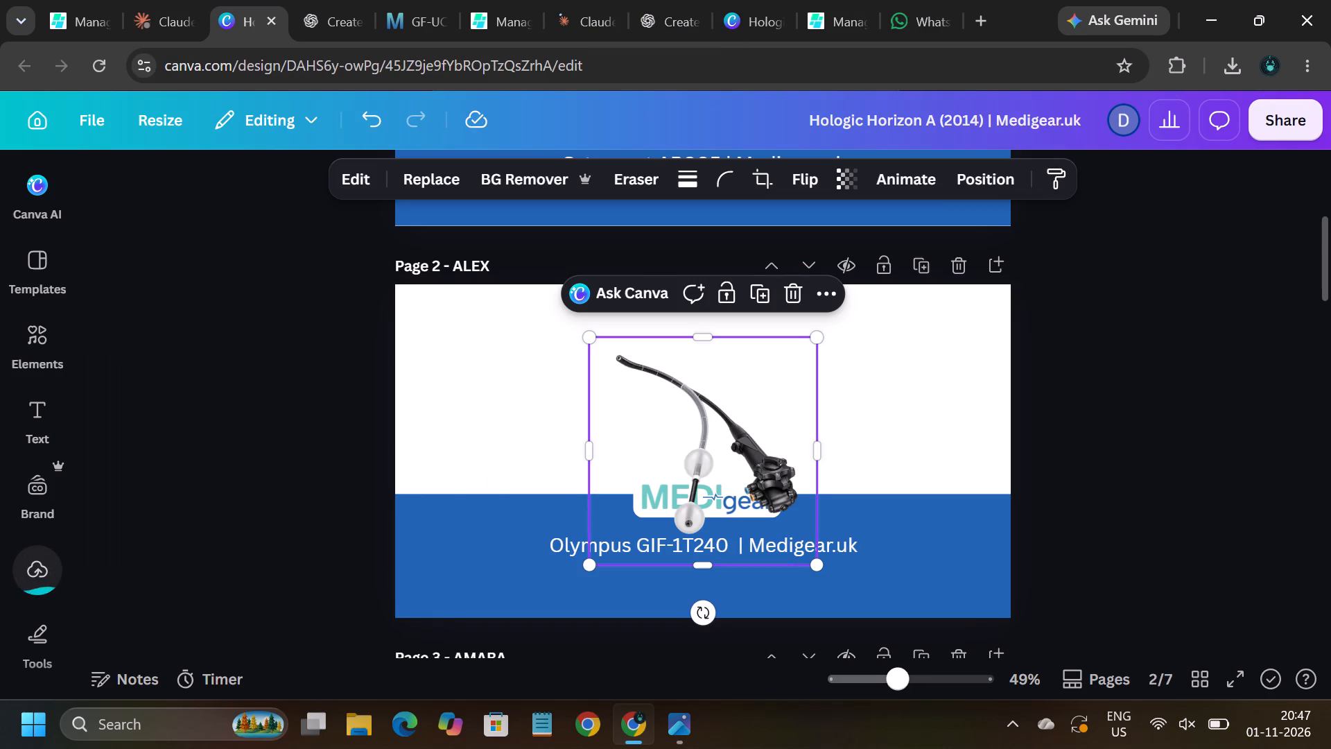
Shrink the pasted endoscope image and centre it in the white area above the MEDIgear logo.
left_click_drag(715, 407, 701, 355)
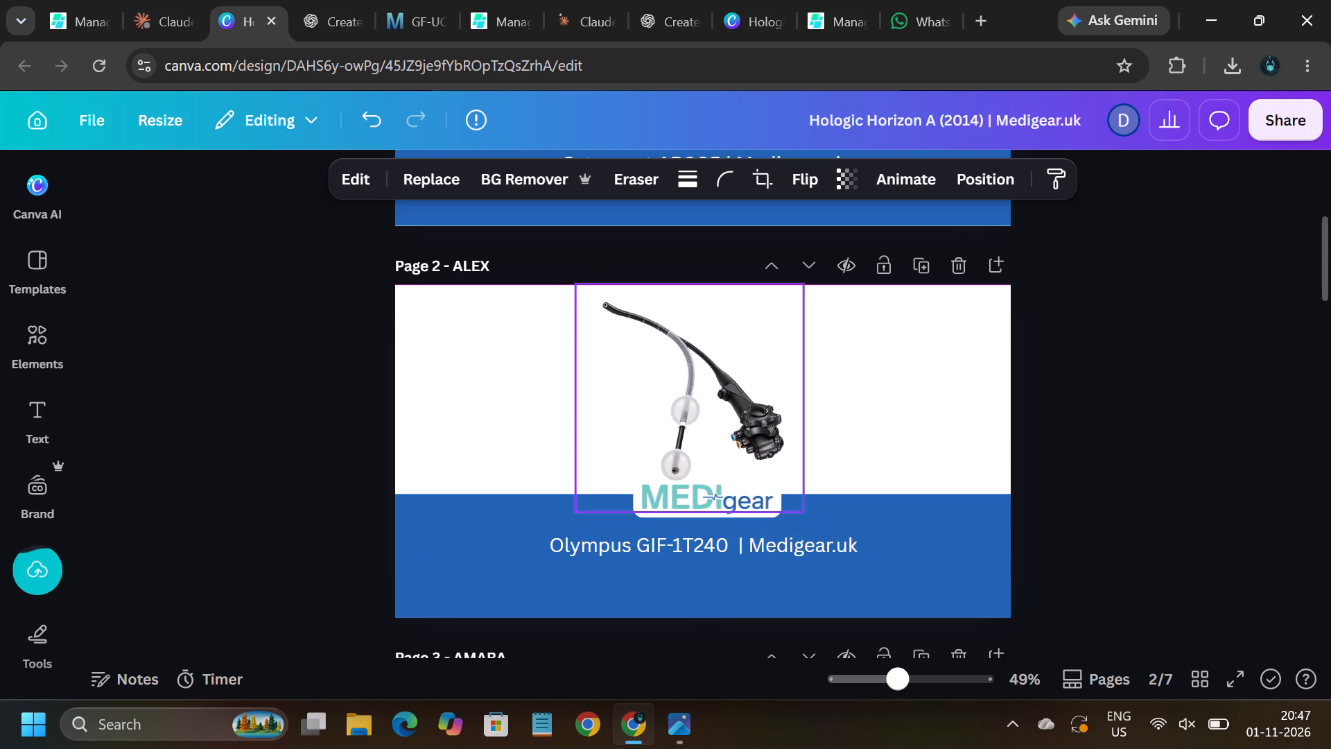
left_click_drag(701, 355, 700, 352)
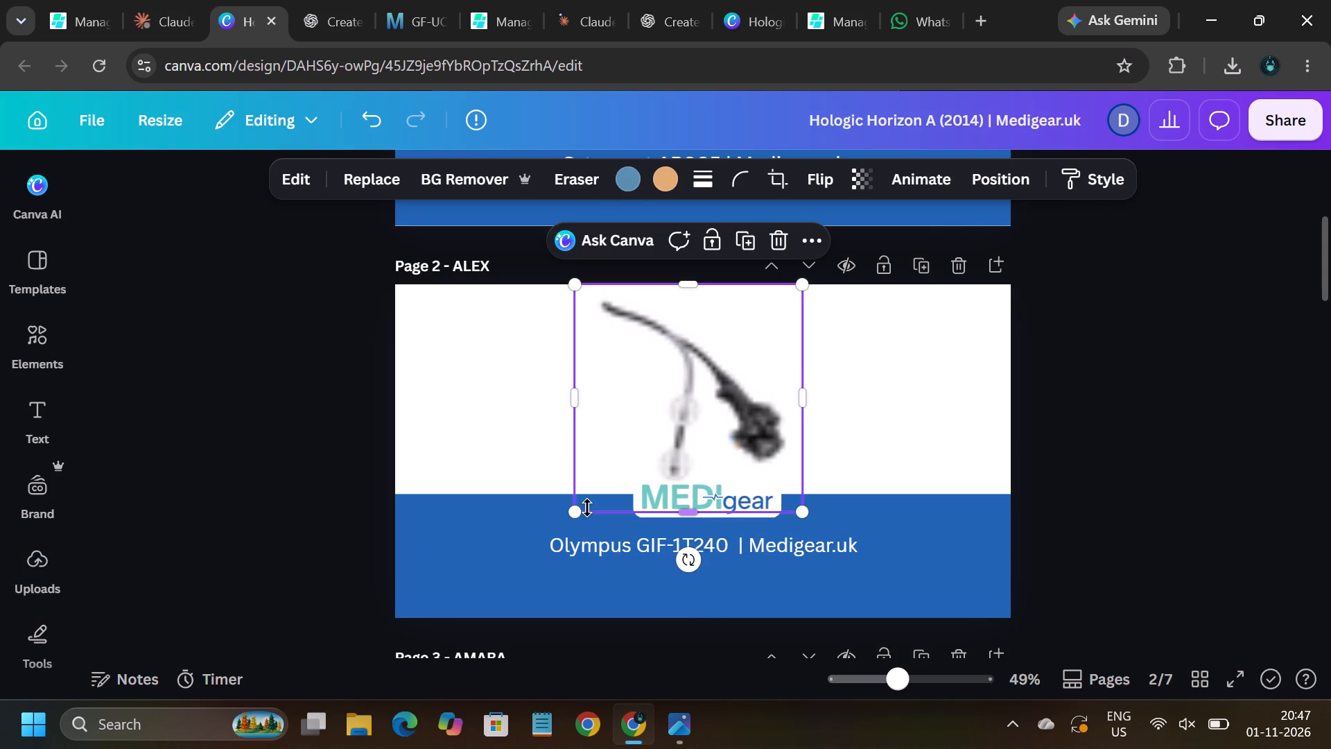
left_click_drag(579, 509, 593, 498)
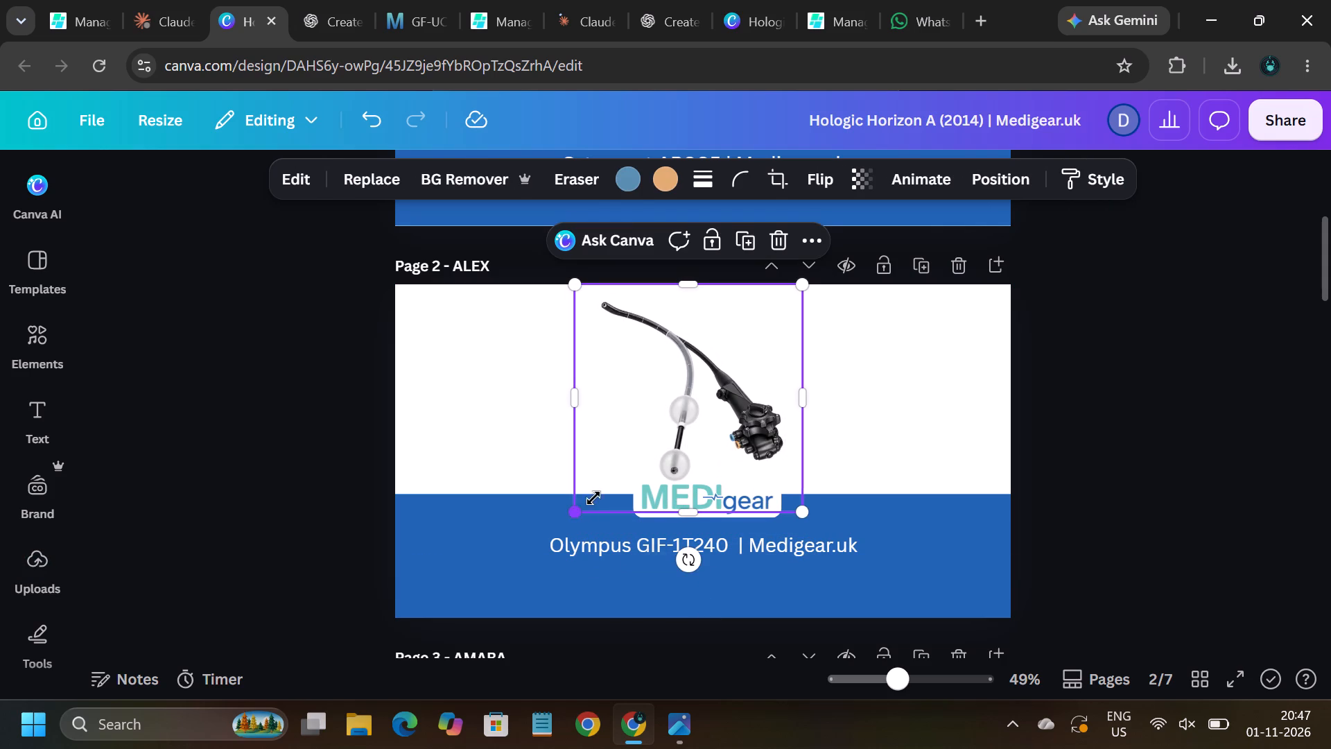
left_click_drag(593, 498, 609, 490)
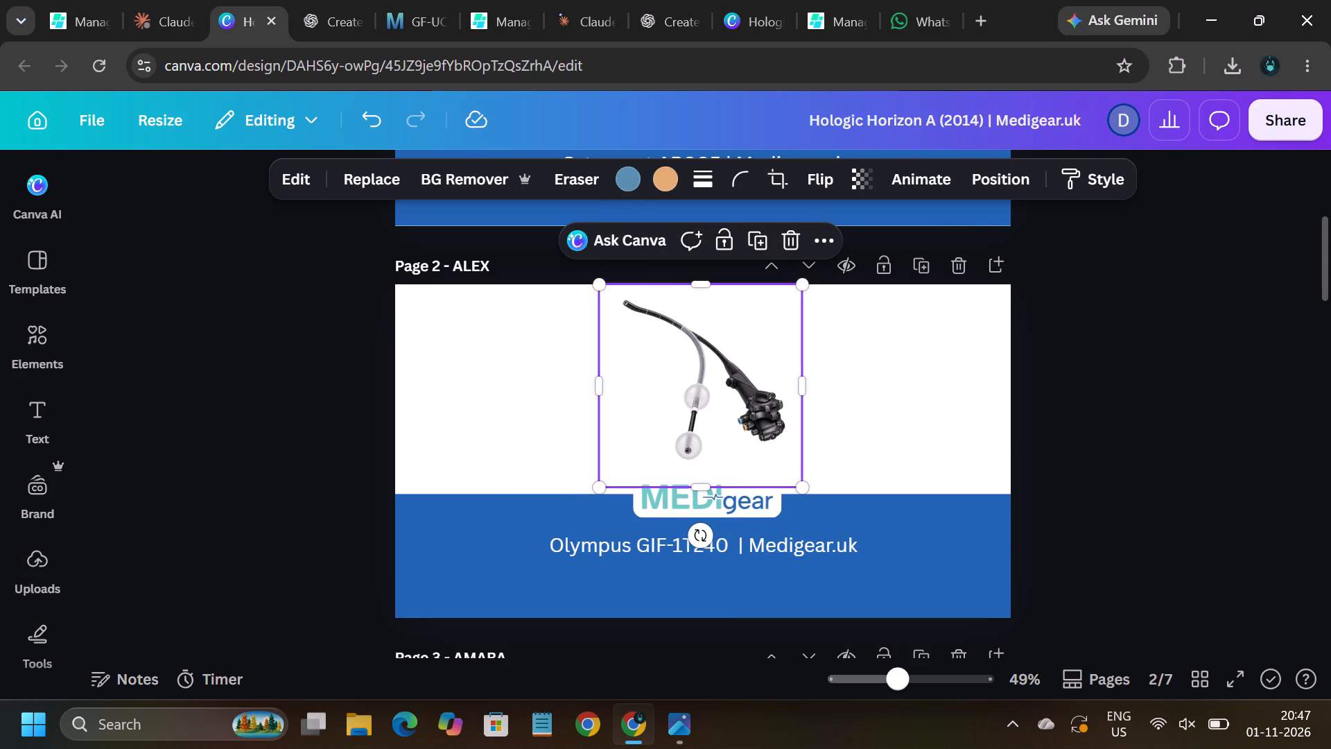
left_click(731, 391)
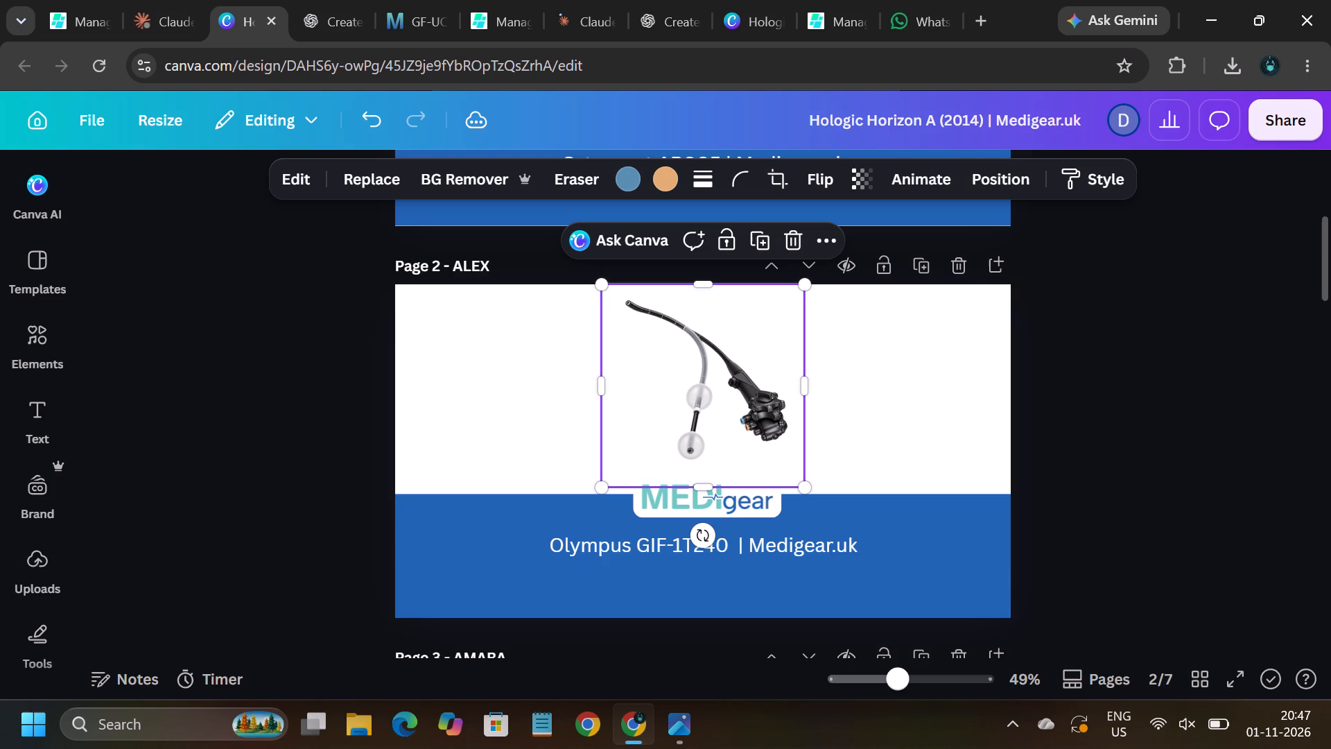
left_click(1153, 382)
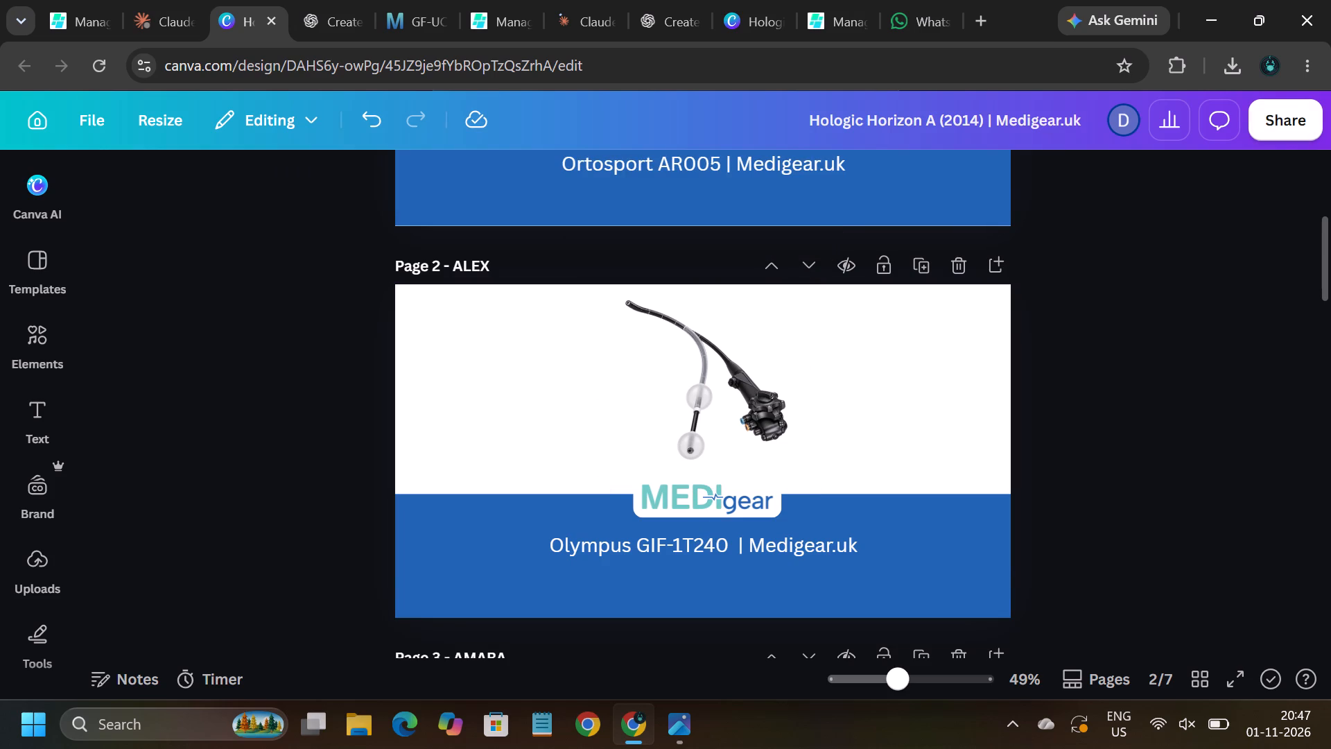
Replace the ALEX banner's product name with FUJINON EN-580T copied from product #771's title, and align the caption beneath the logo.
left_click(728, 535)
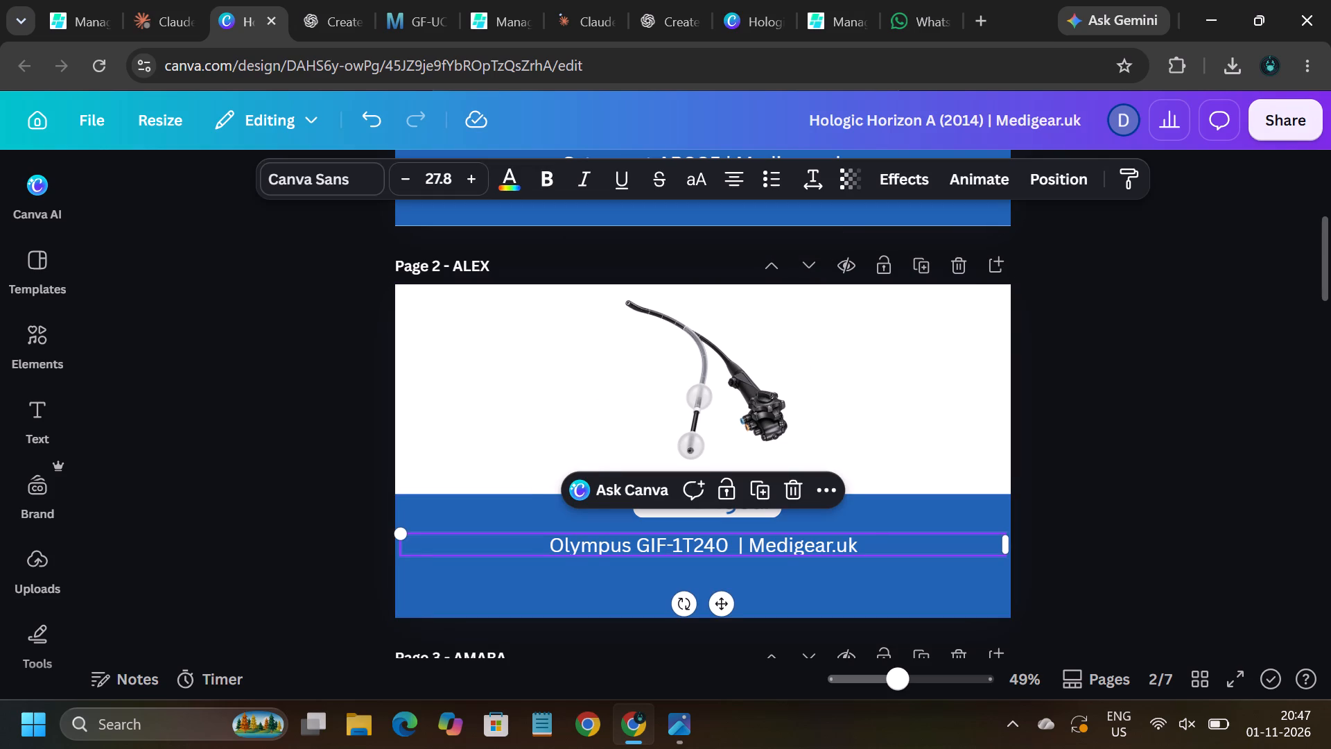
left_click(728, 535)
key("BackSpace")
key("BackSpace")
key("BackSpace")
key("BackSpace")
key("BackSpace")
key("BackSpace")
key("BackSpace")
key("BackSpace")
key("BackSpace")
key("BackSpace")
key("BackSpace")
key("BackSpace")
key("BackSpace")
key("BackSpace")
key("BackSpace")
key("BackSpace")
key("BackSpace")
key("BackSpace")
key("BackSpace")
key("BackSpace")
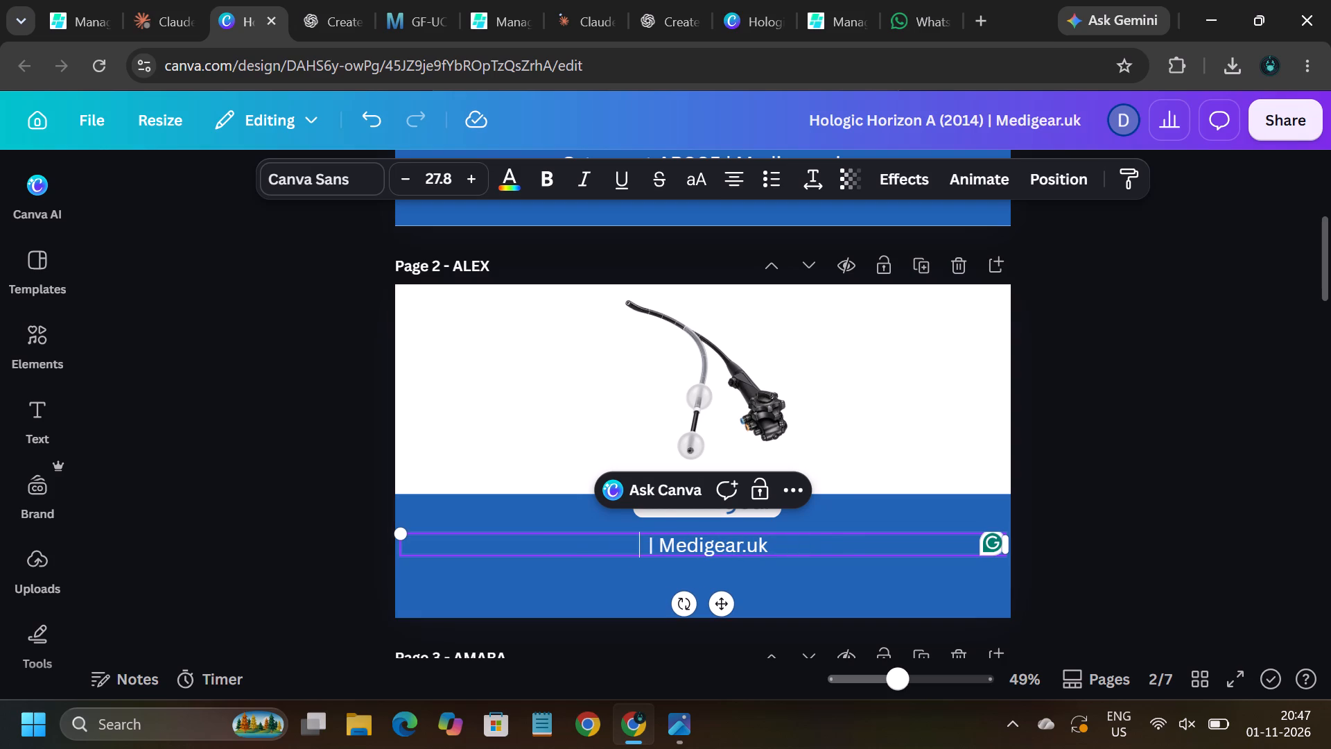
left_click(489, 24)
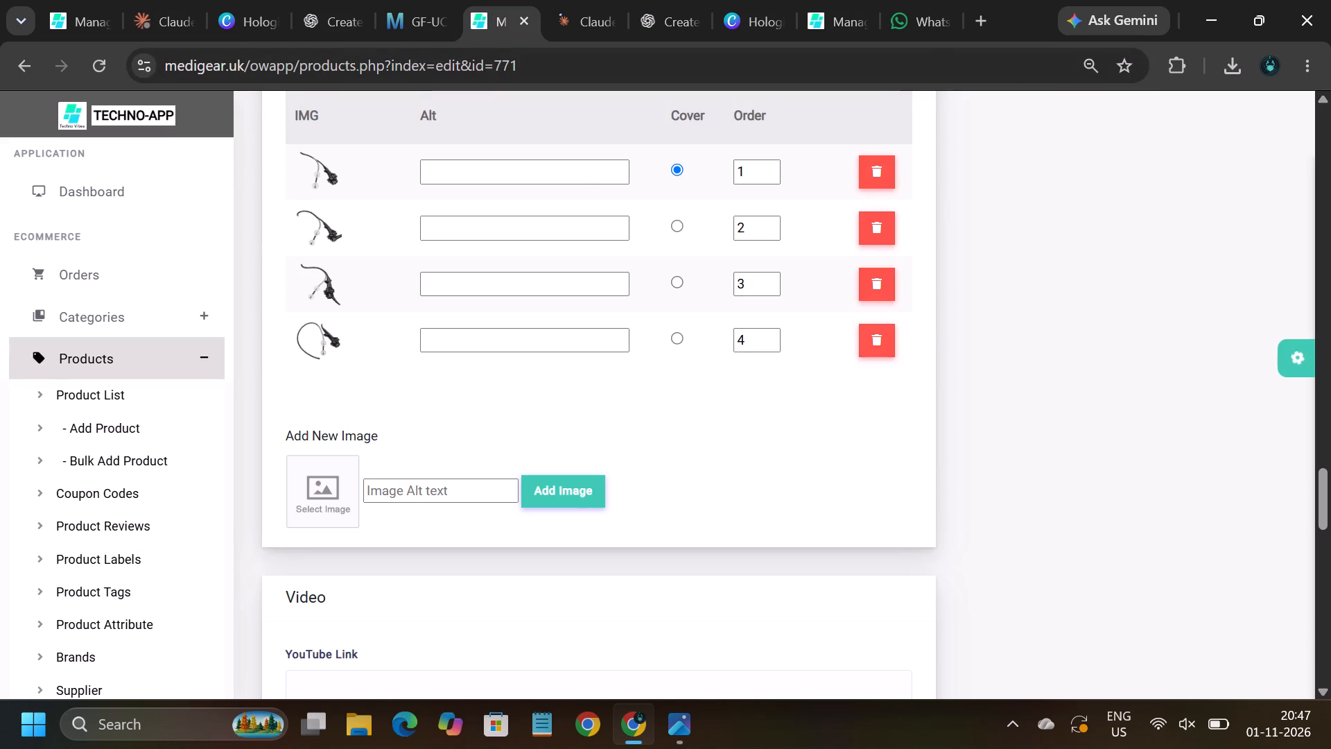
scroll(521, 196, "up", 17)
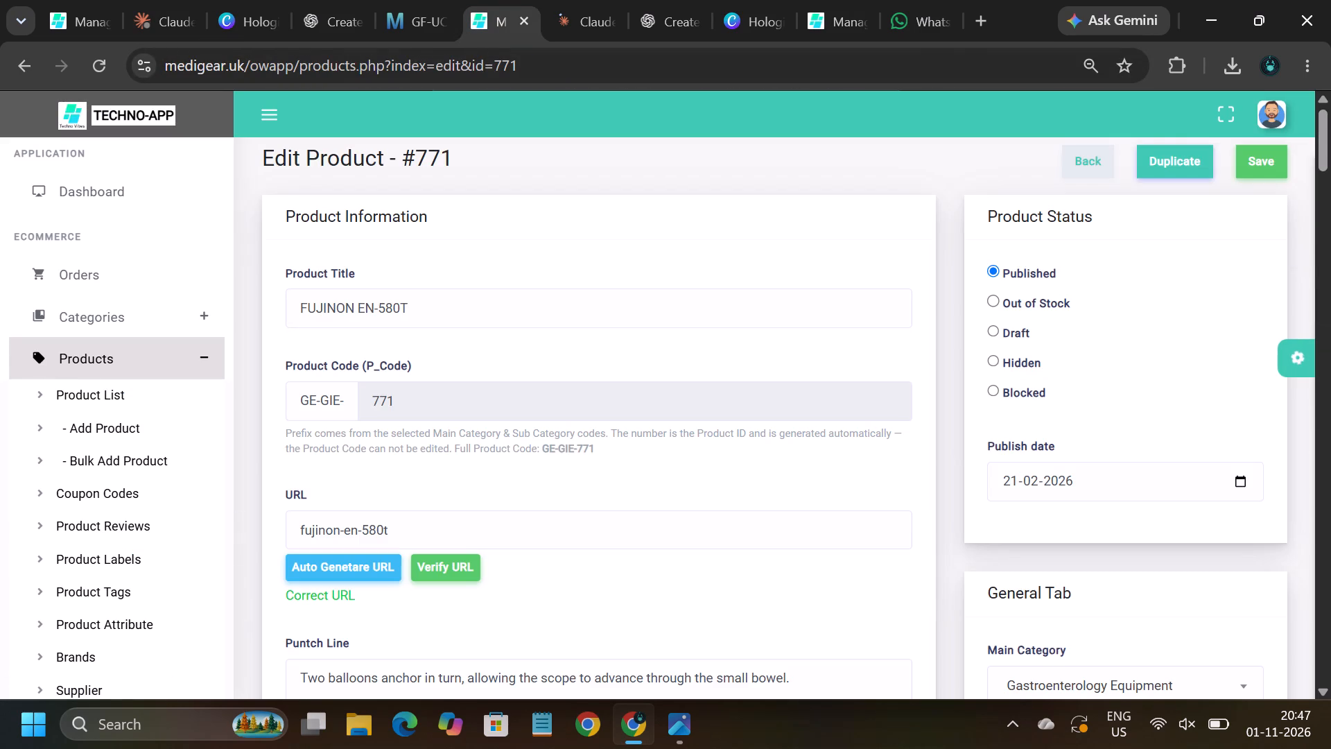
left_click(419, 310)
left_click_drag(419, 310, 277, 325)
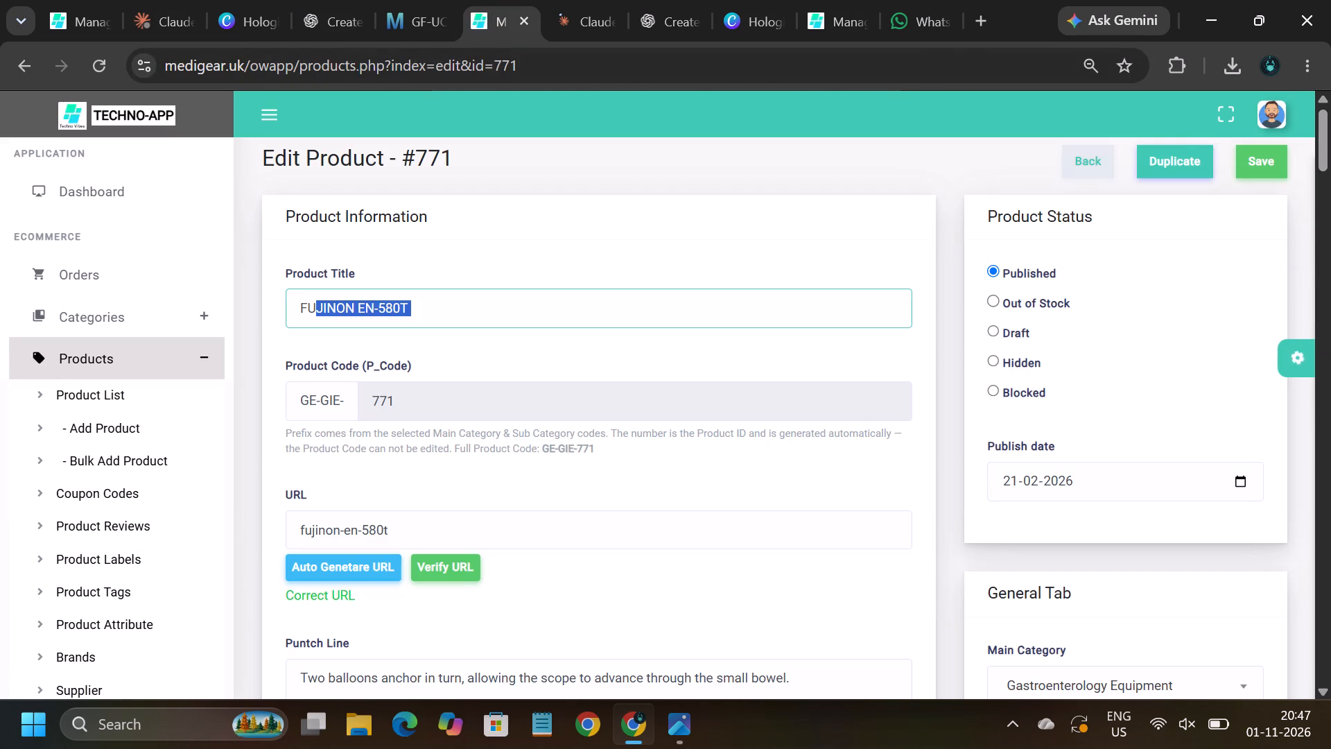
left_click_drag(277, 325, 273, 325)
key("ctrl+c")
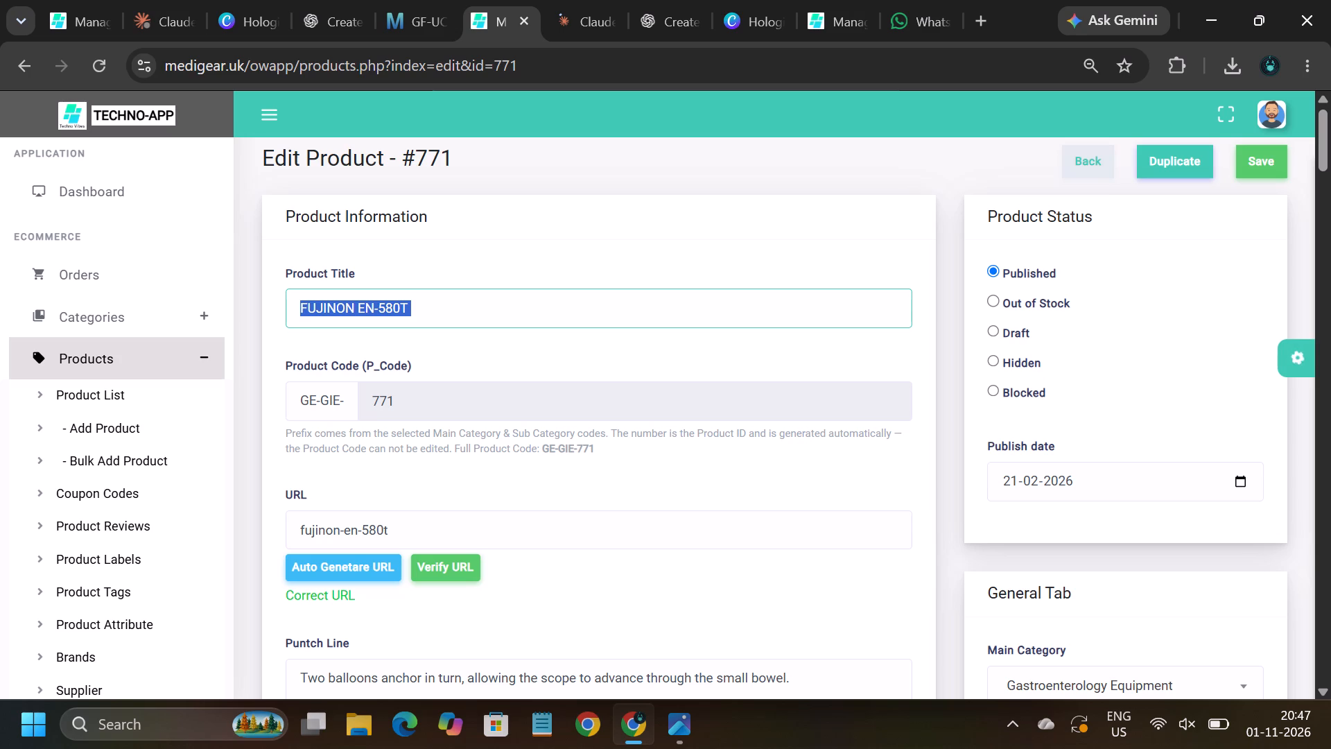
left_click(258, 25)
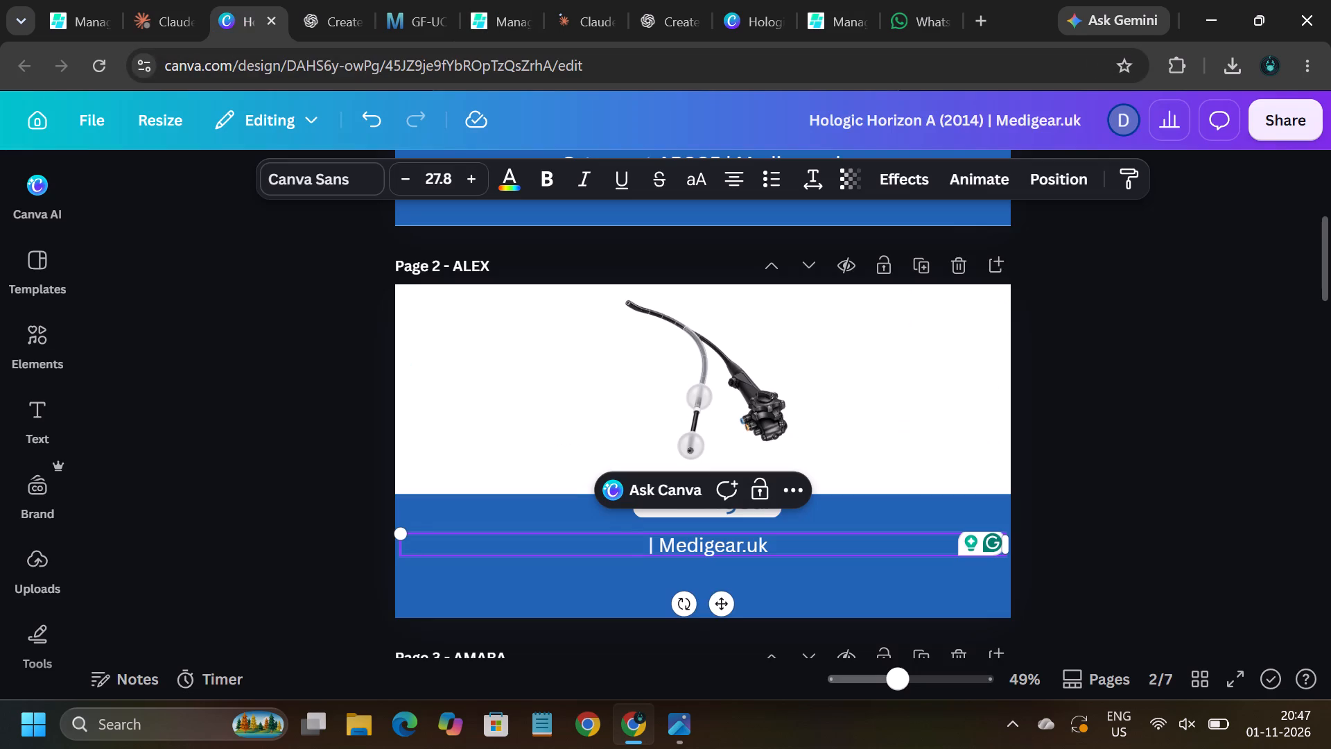
key("ctrl+v")
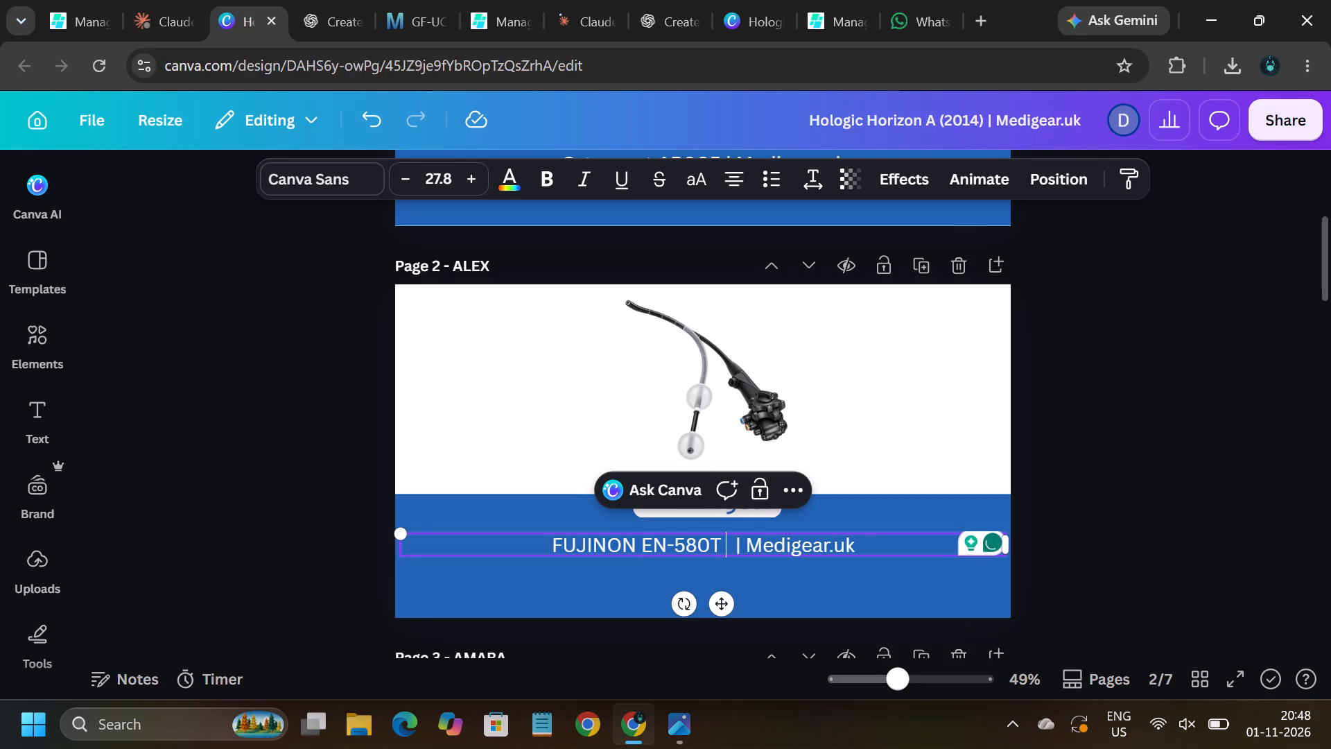
key("BackSpace")
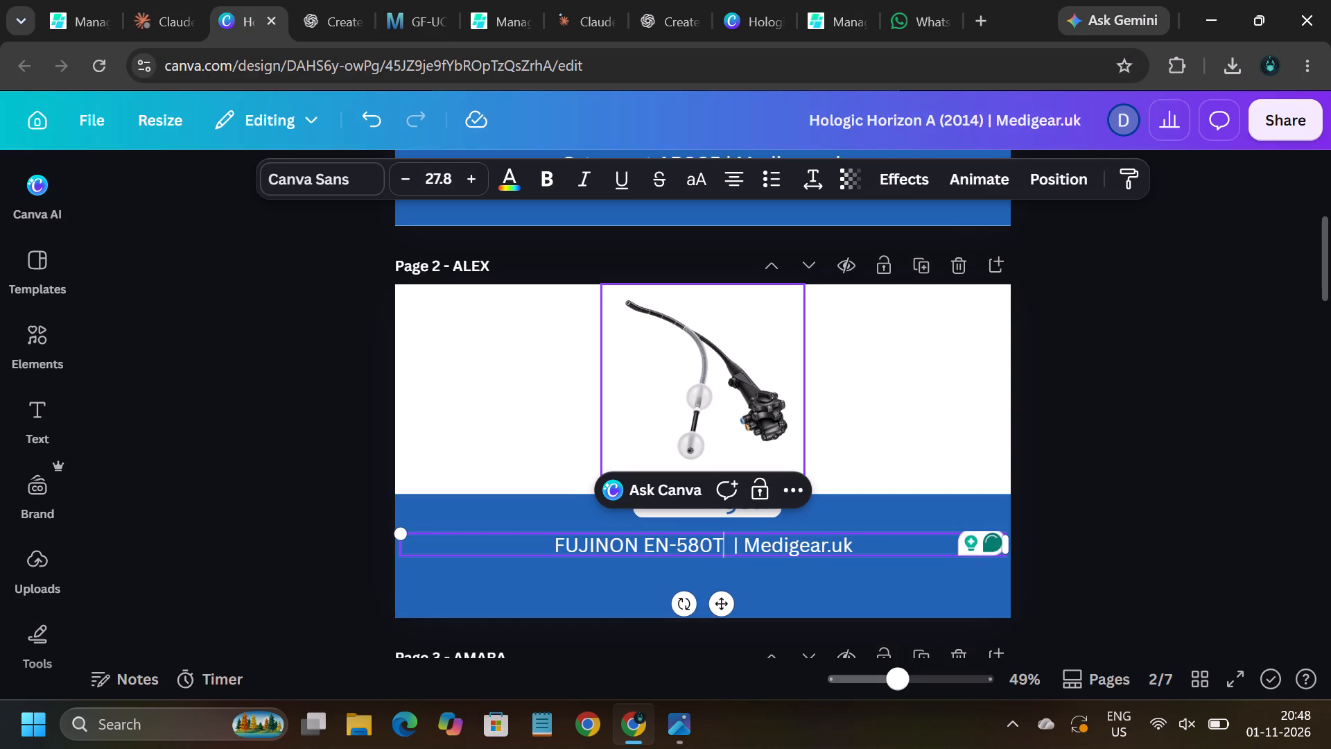
left_click(738, 553)
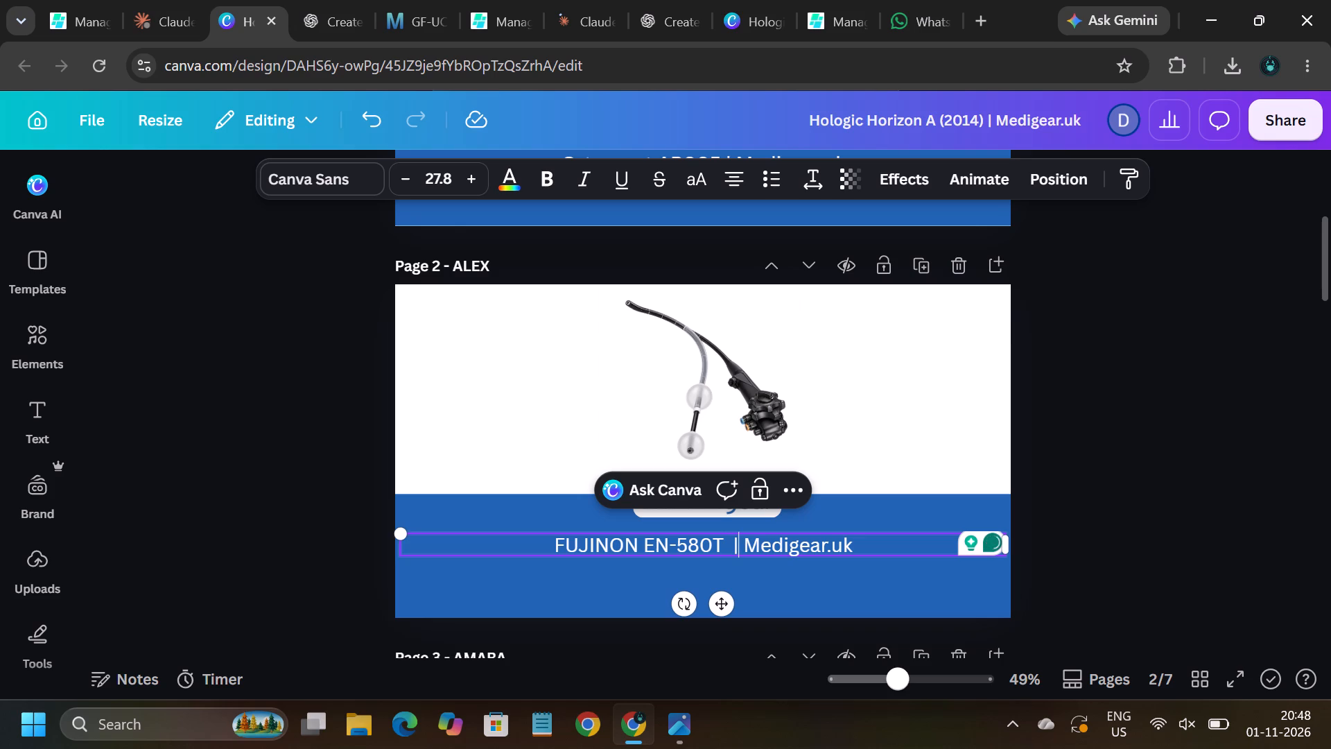
left_click(733, 546)
key("BackSpace")
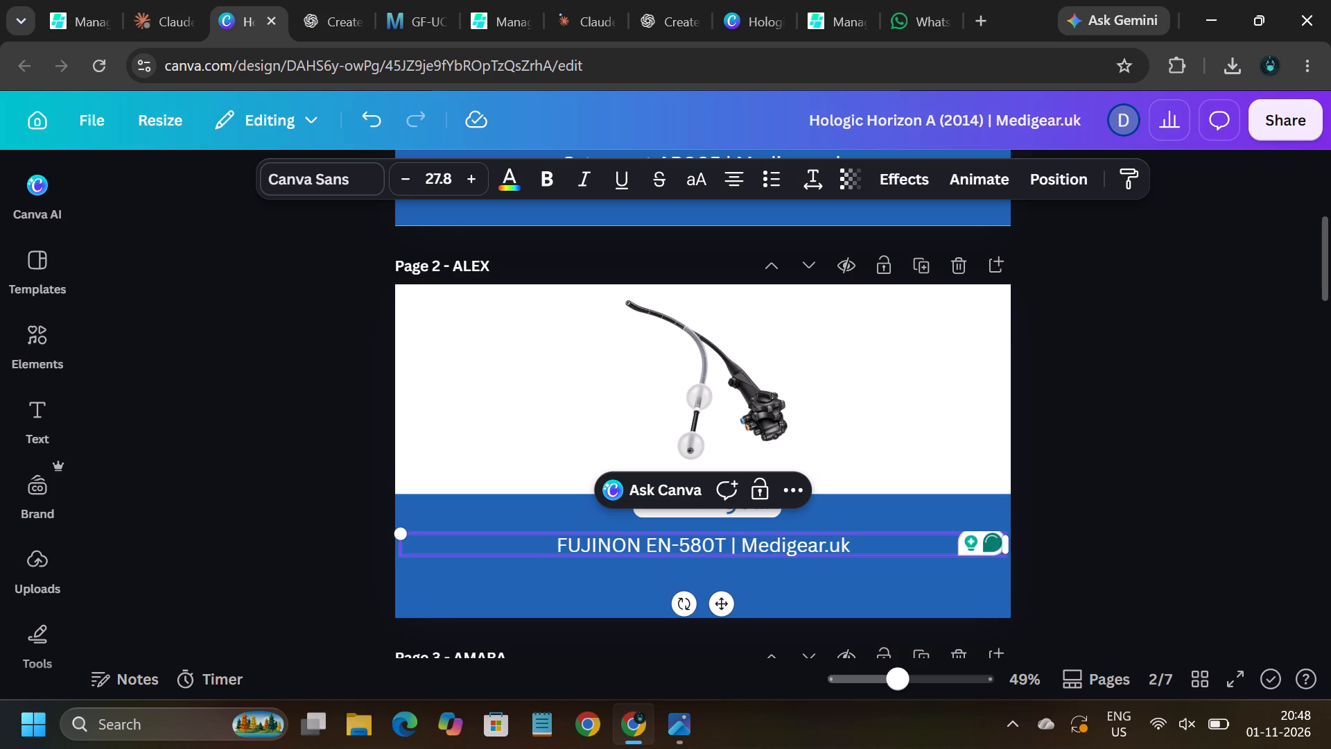
left_click(1169, 500)
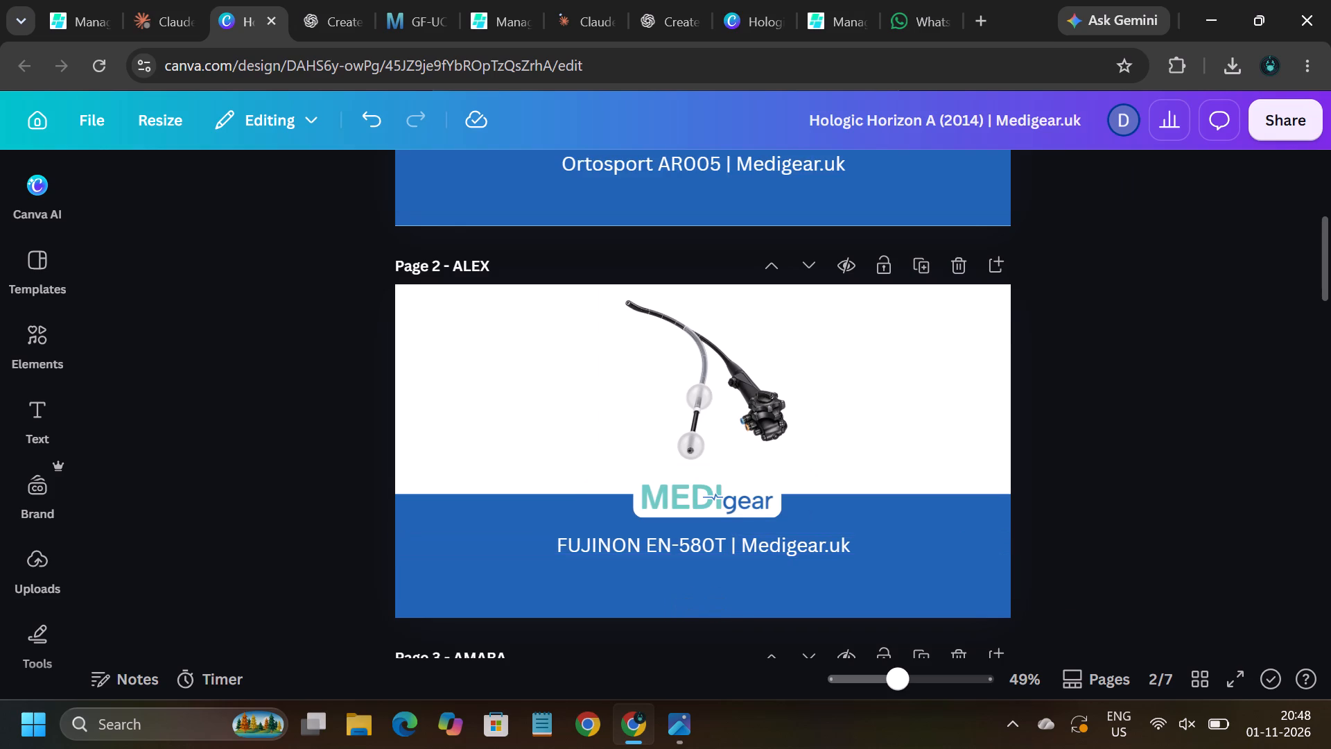
left_click(776, 547)
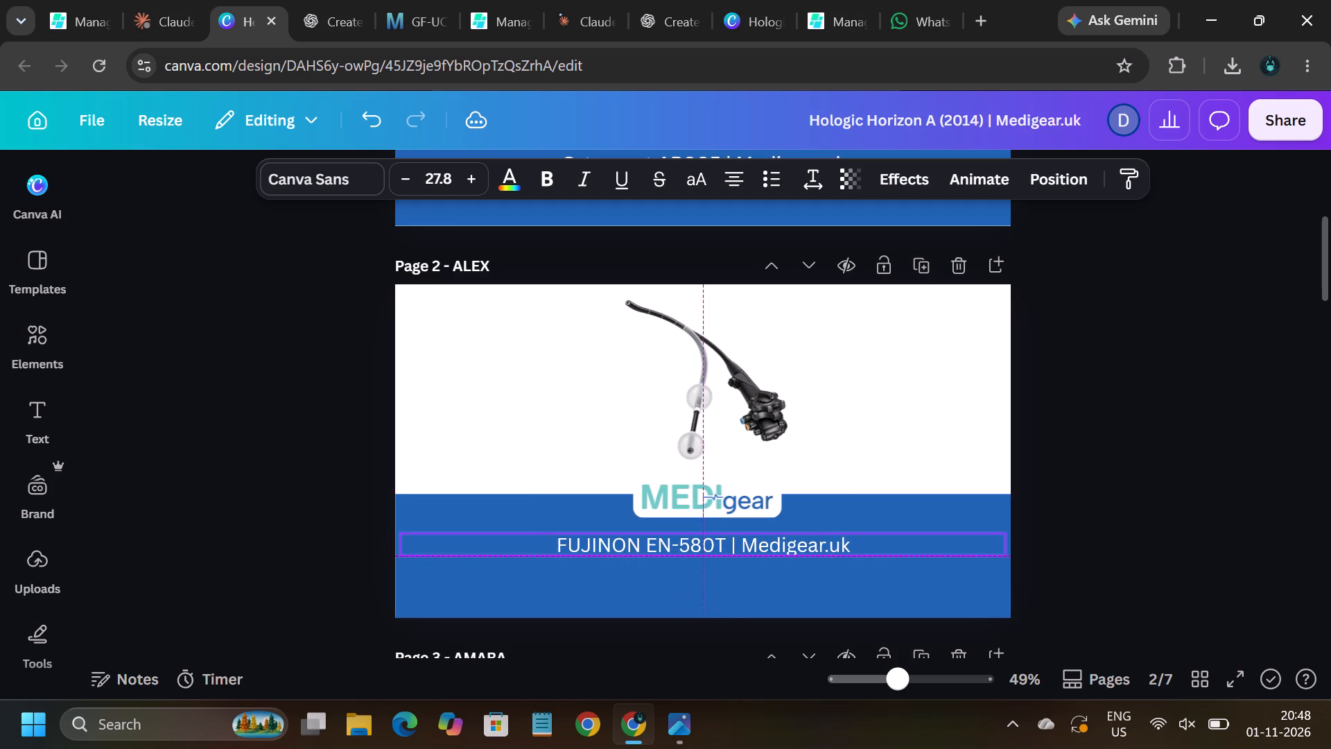
Download only the ALEX banner page (page 2) from Canva as a PNG.
left_click(1287, 123)
scroll(1161, 319, "down", 3)
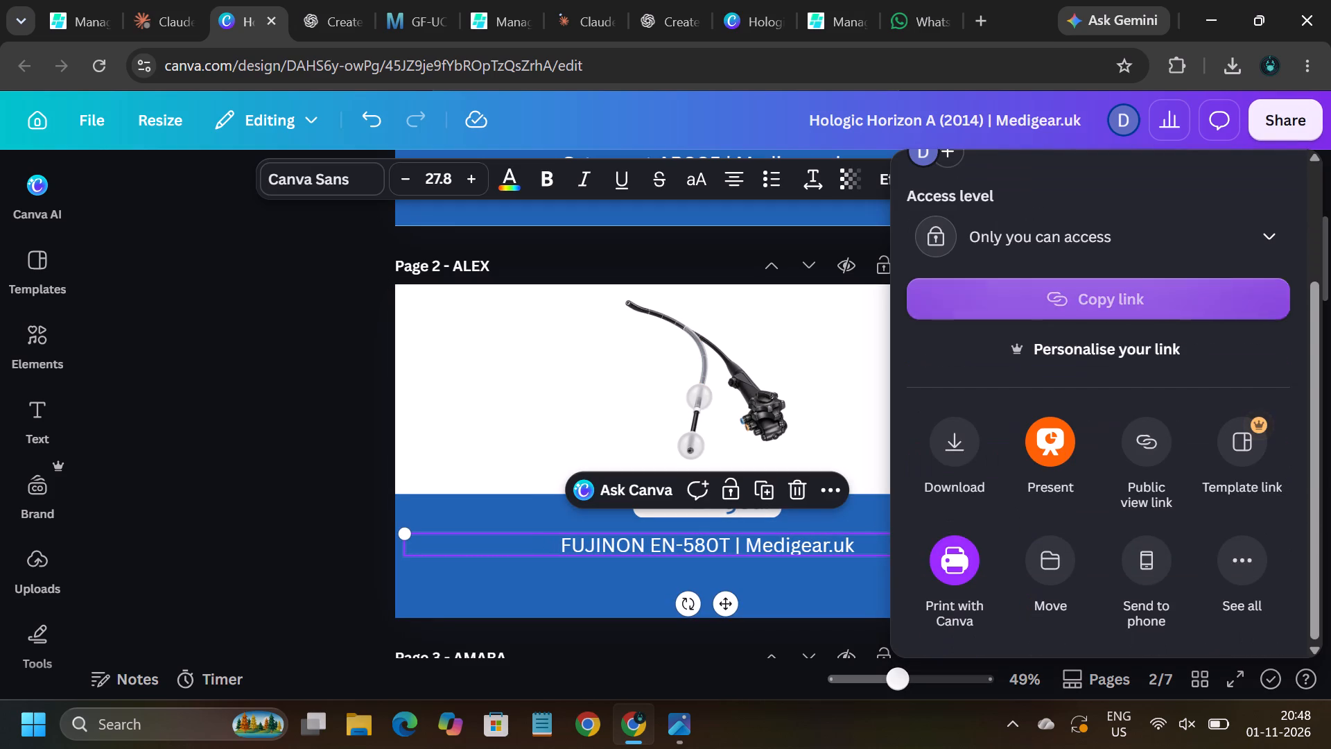
left_click(964, 461)
scroll(1106, 490, "down", 2)
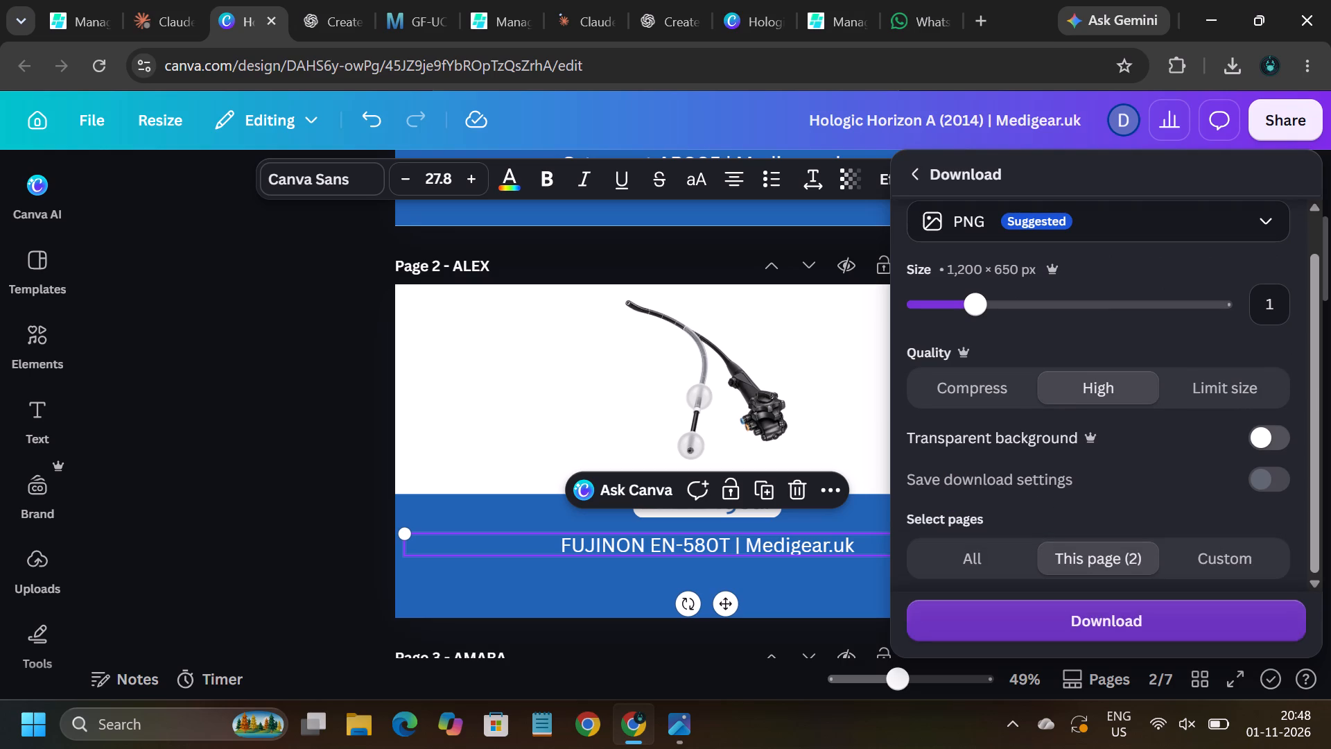
left_click(1102, 623)
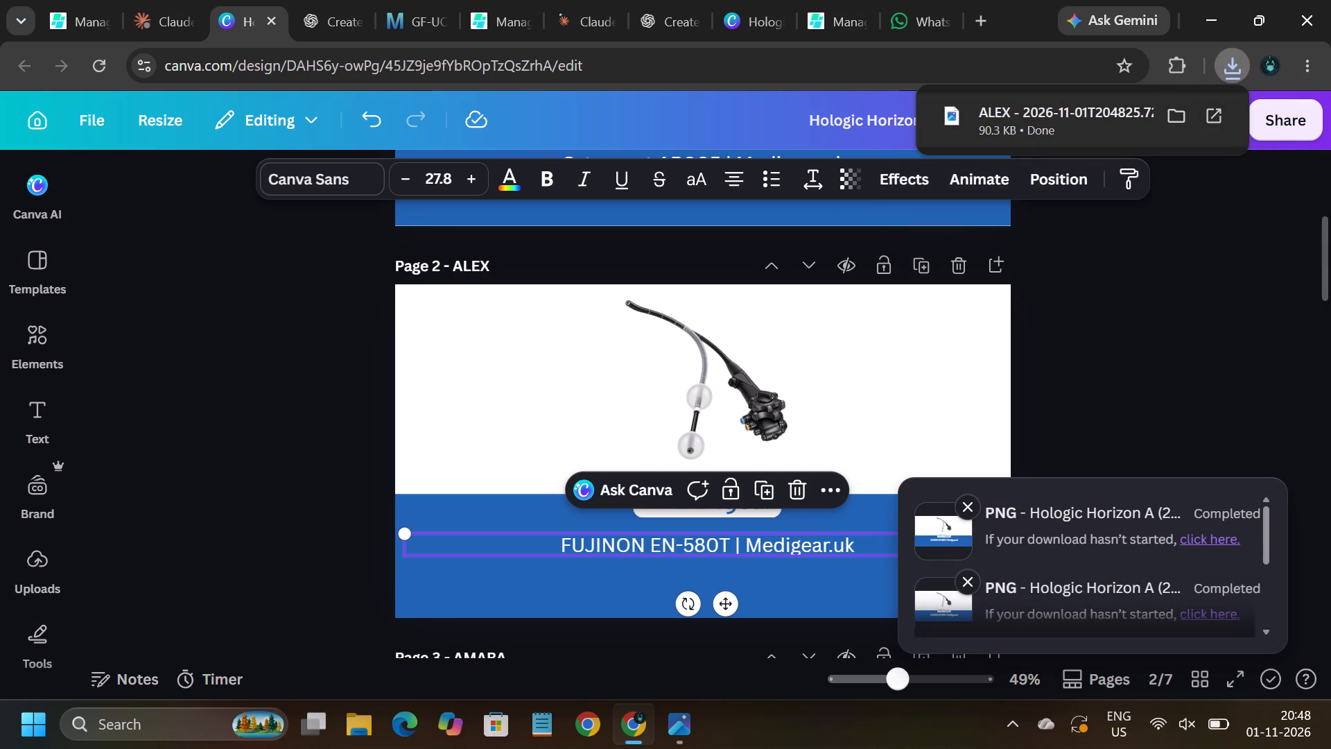
Open the downloaded FUJINON EN-580T banner and save a copy as PNG in the Pictures folder under its existing name.
left_click(1043, 126)
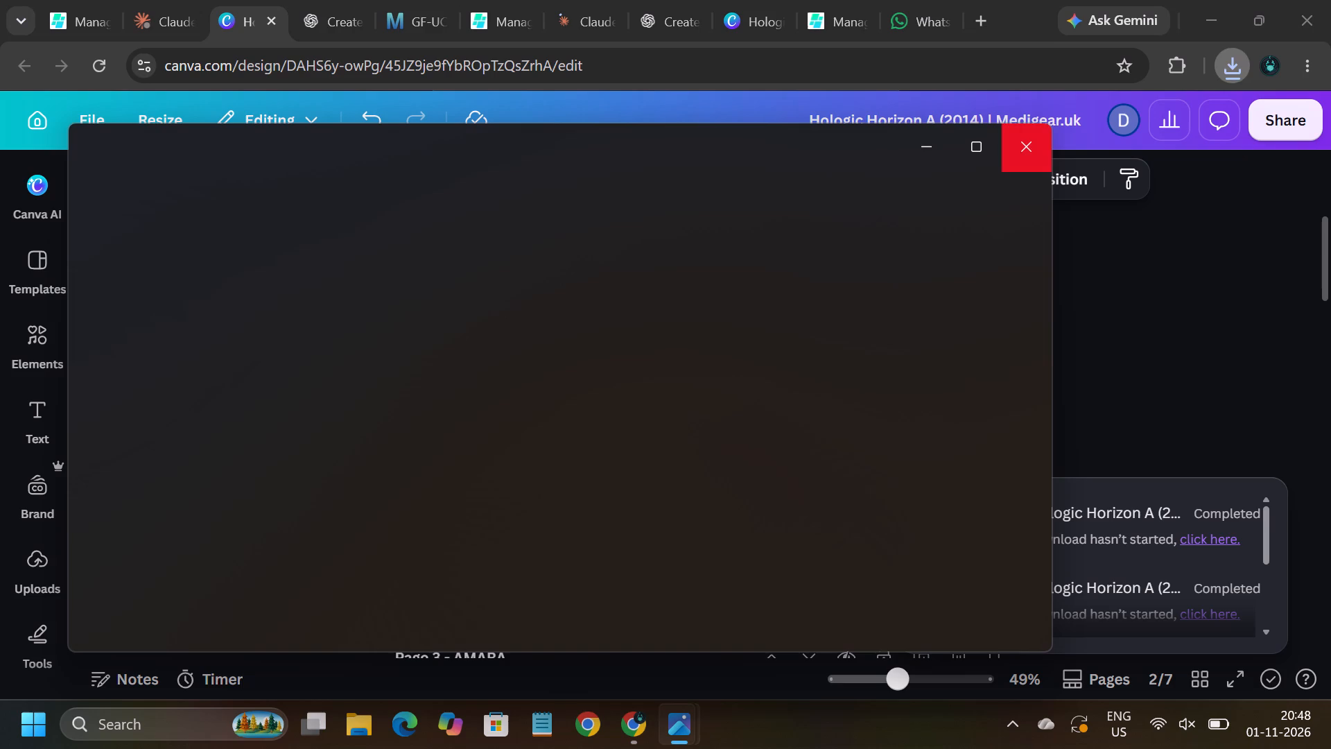
key("ctrl+s")
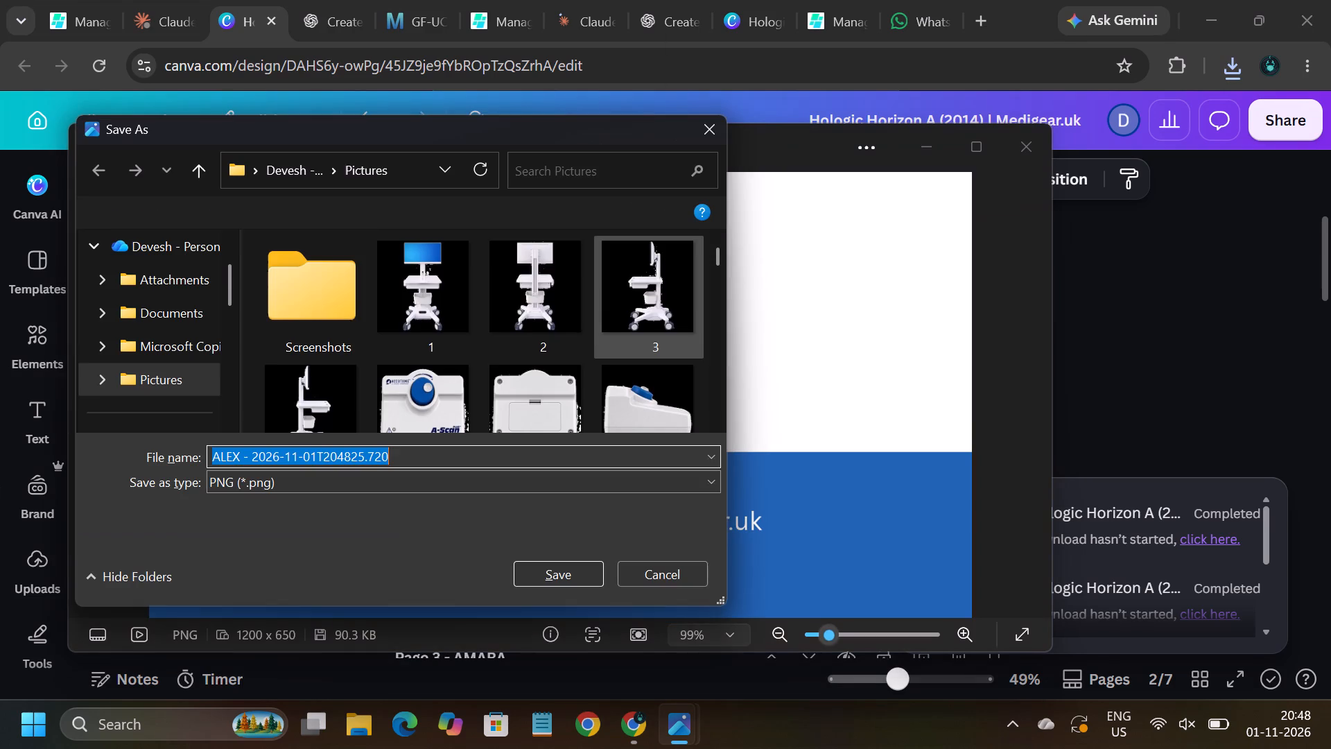
key("Return")
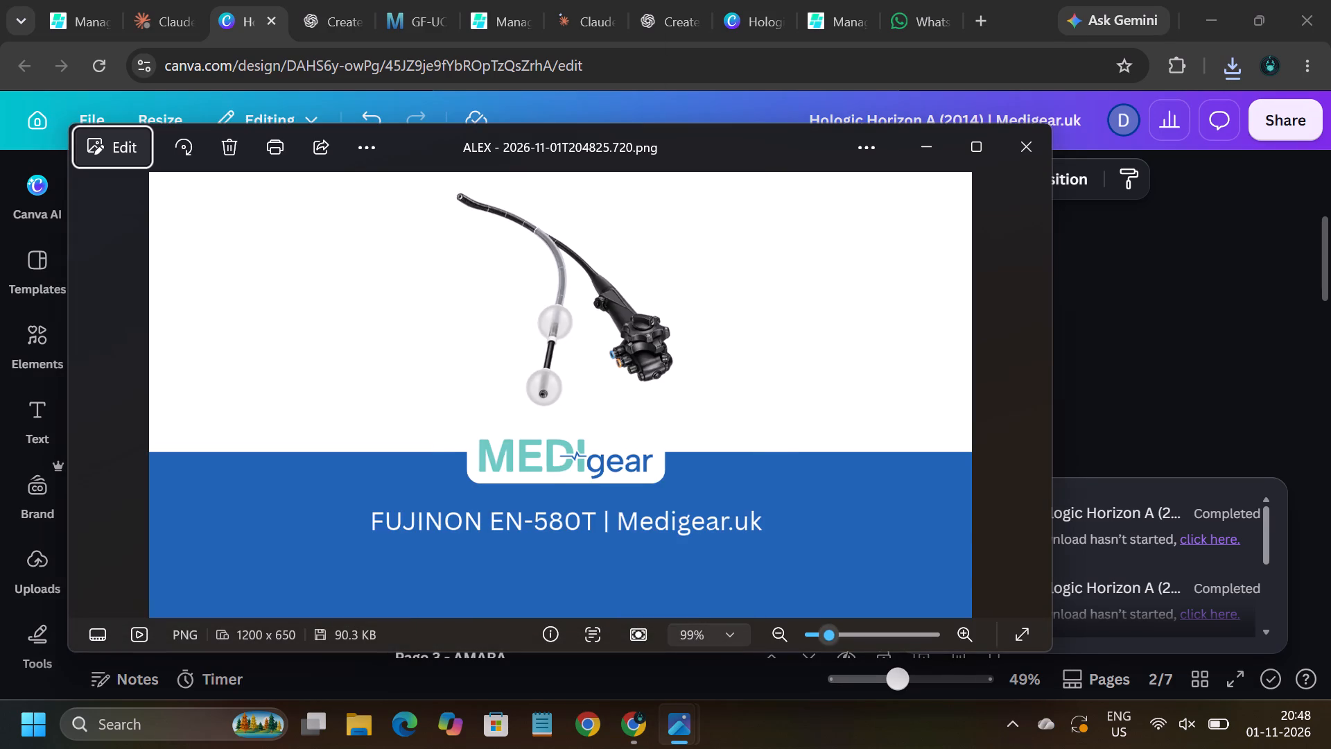
left_click(1130, 325)
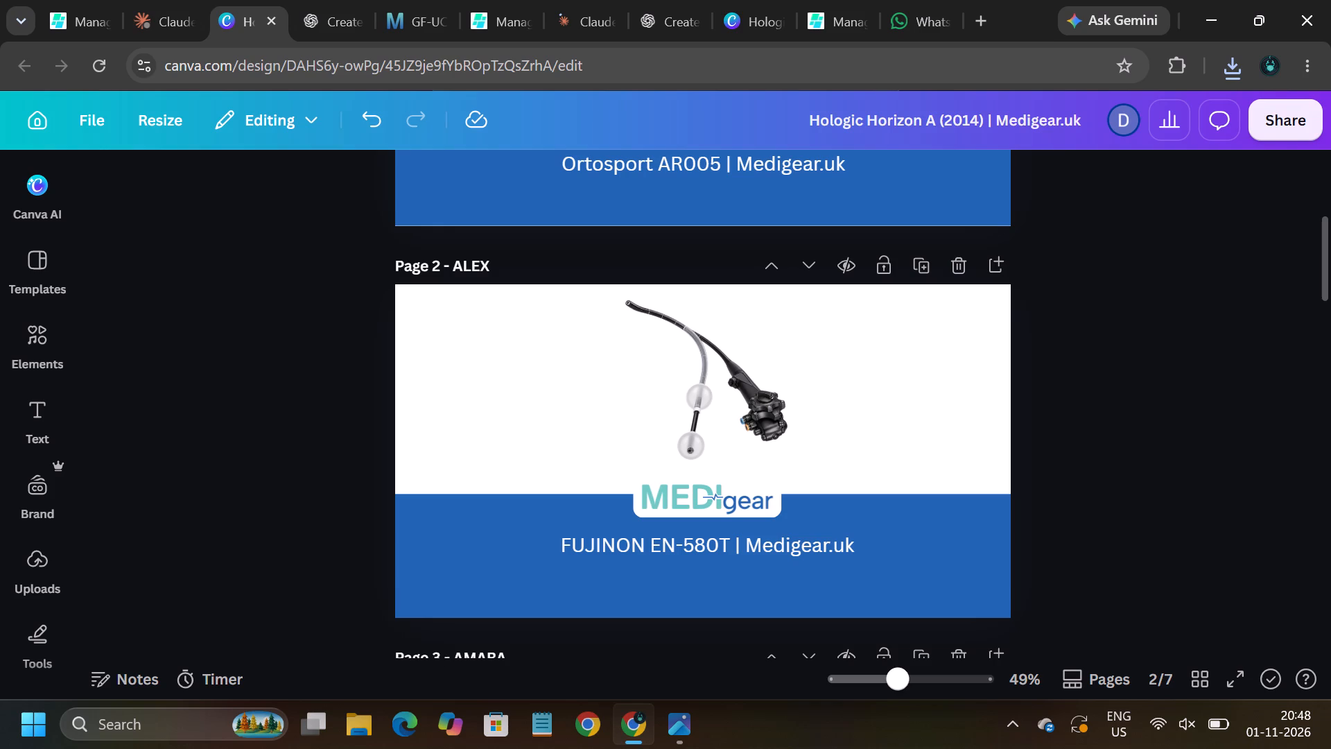
Return to product #771's edit page and open the file chooser for its FB Open Graph Query Image upload.
left_click(504, 35)
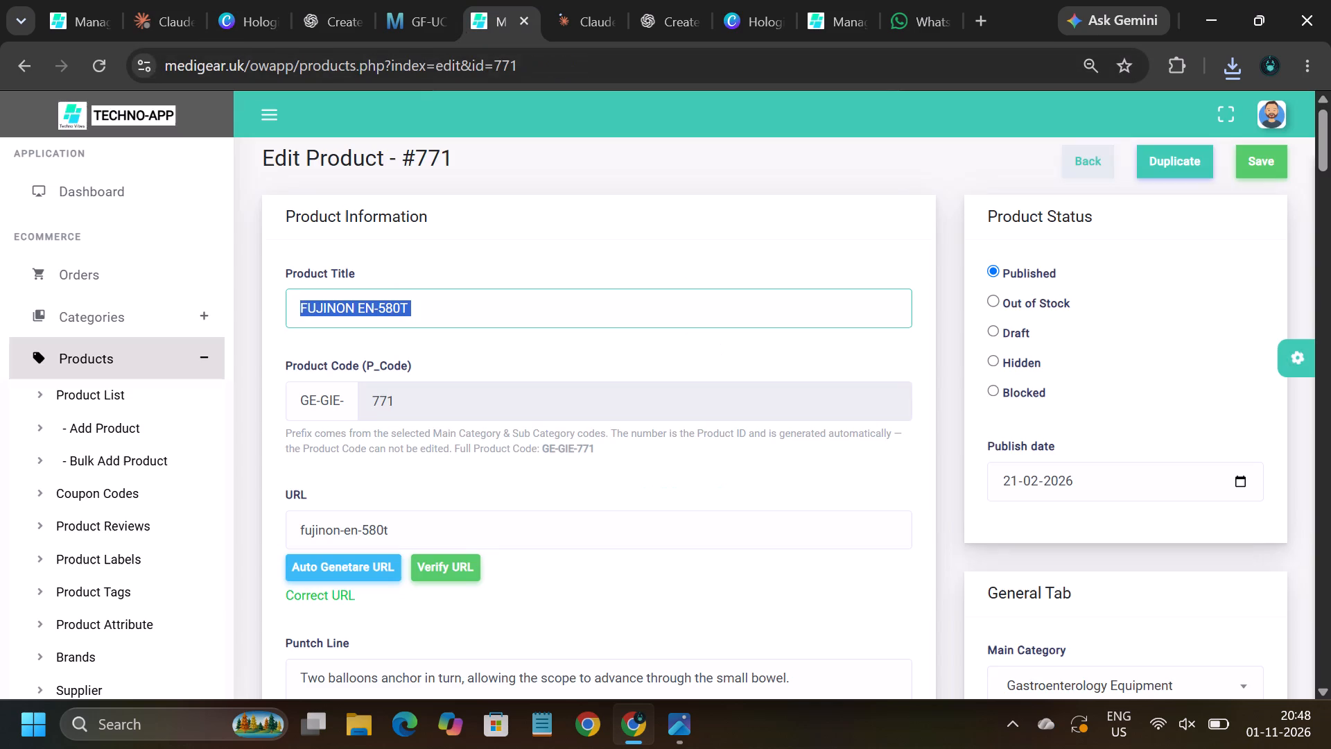
scroll(507, 312, "down", 7)
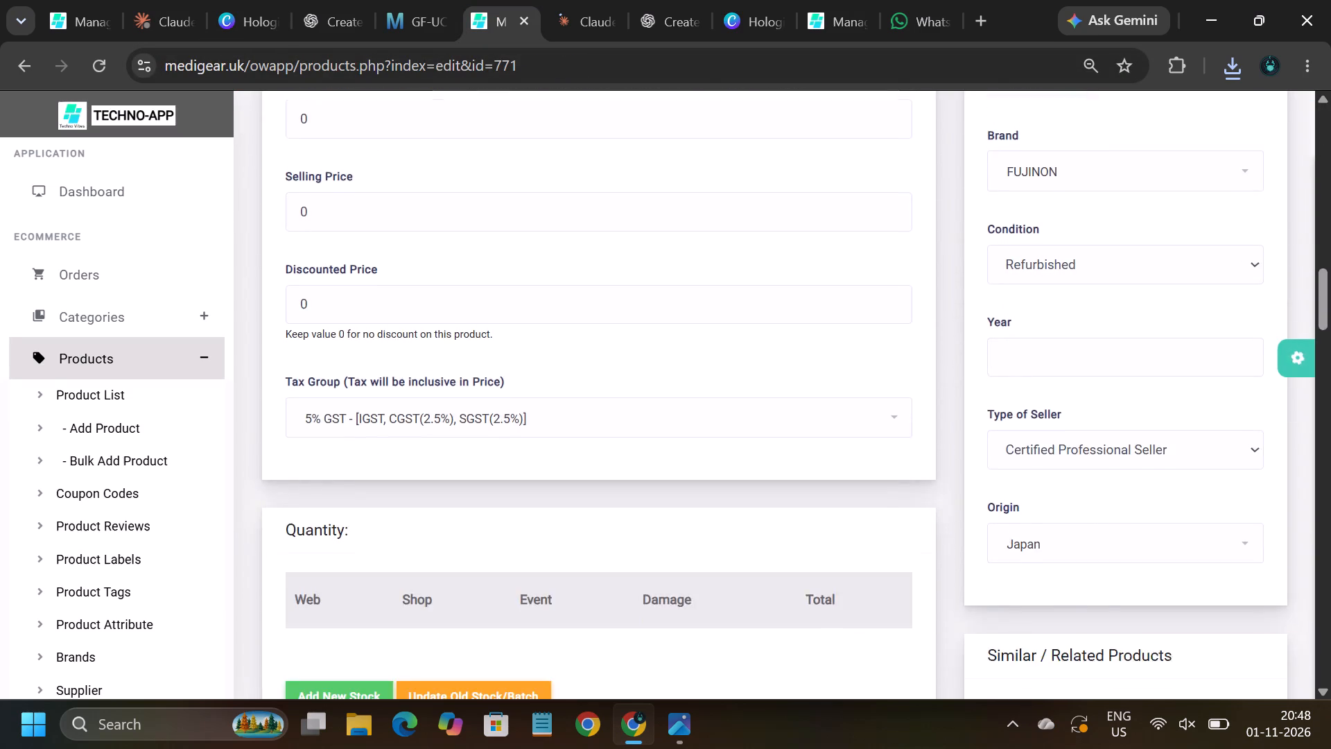
scroll(507, 312, "down", 10)
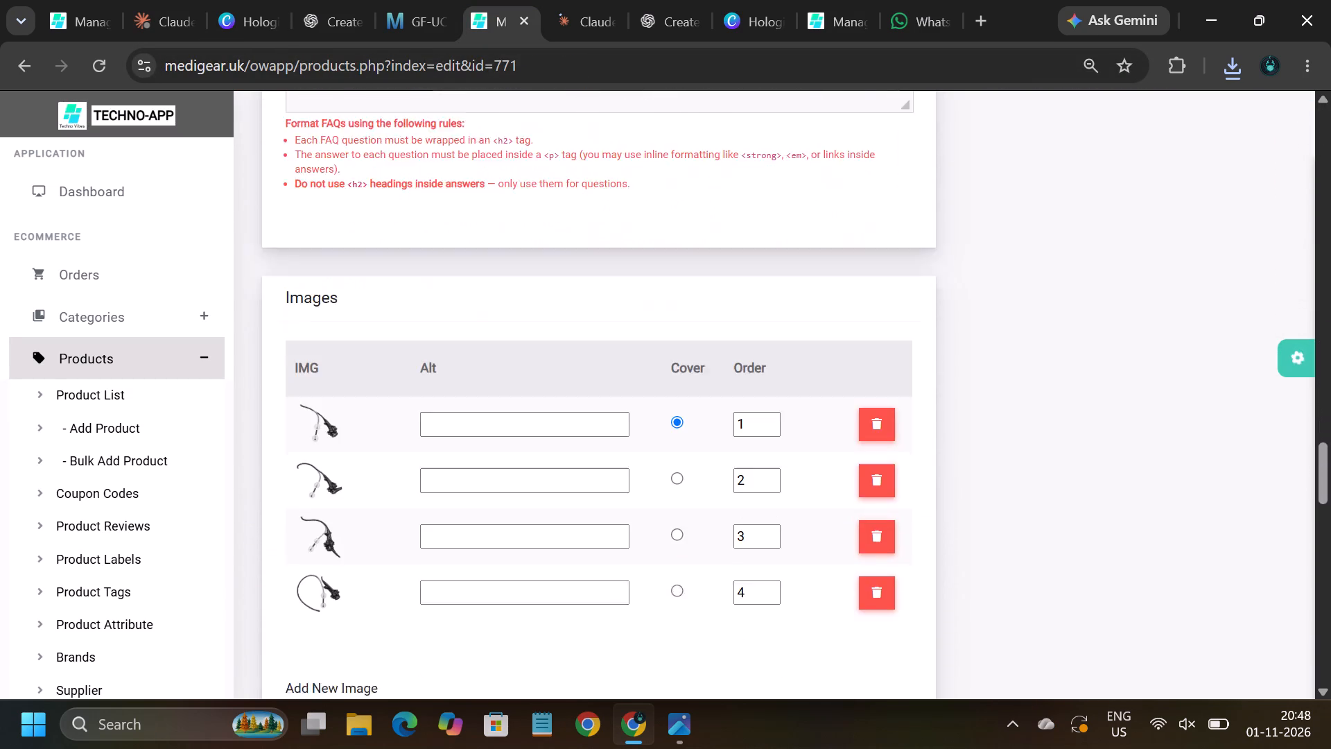
scroll(507, 312, "down", 4)
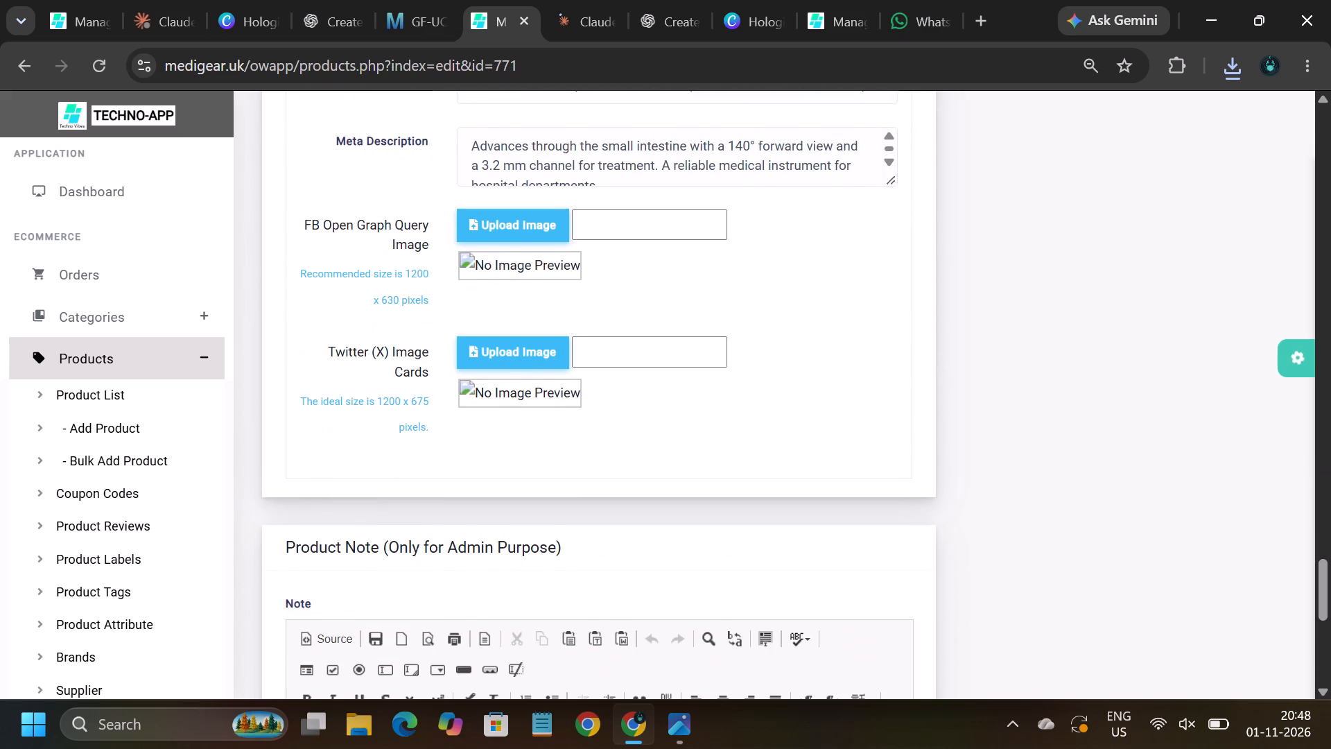
left_click(509, 225)
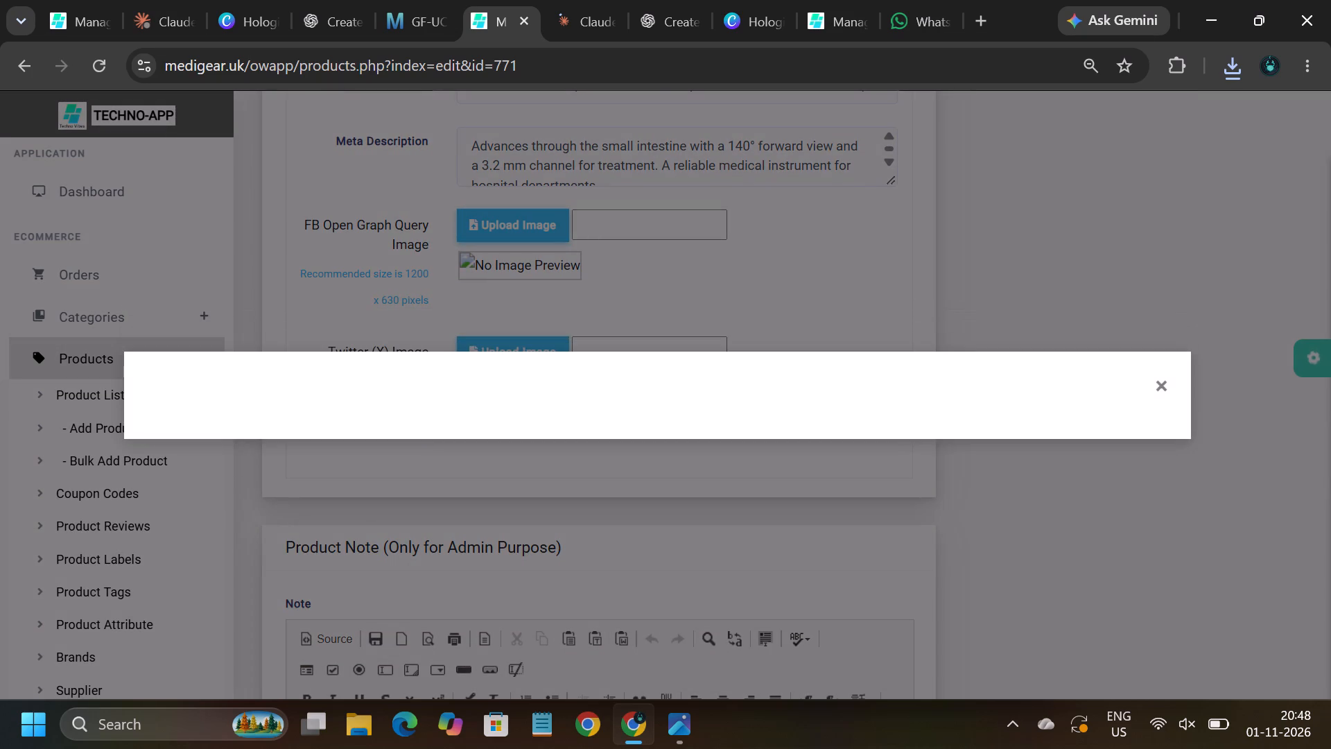
left_click(237, 284)
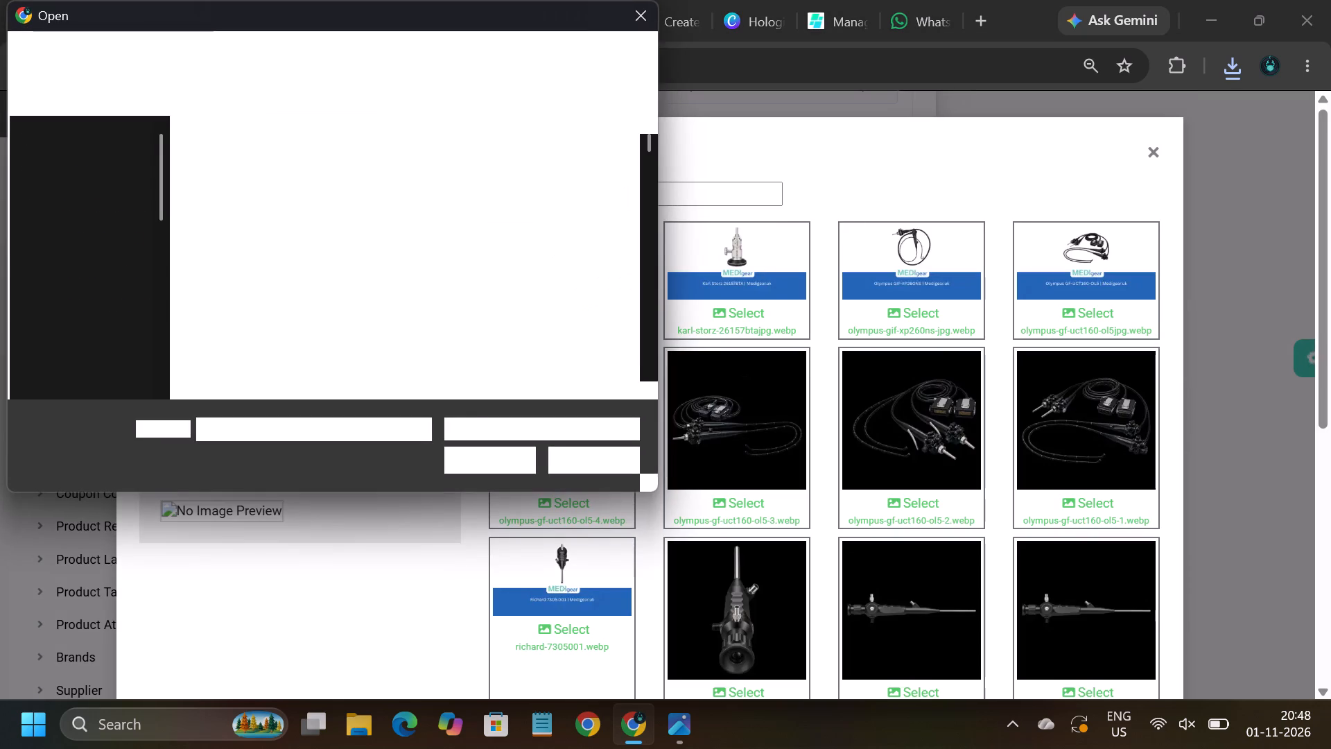
left_click(512, 61)
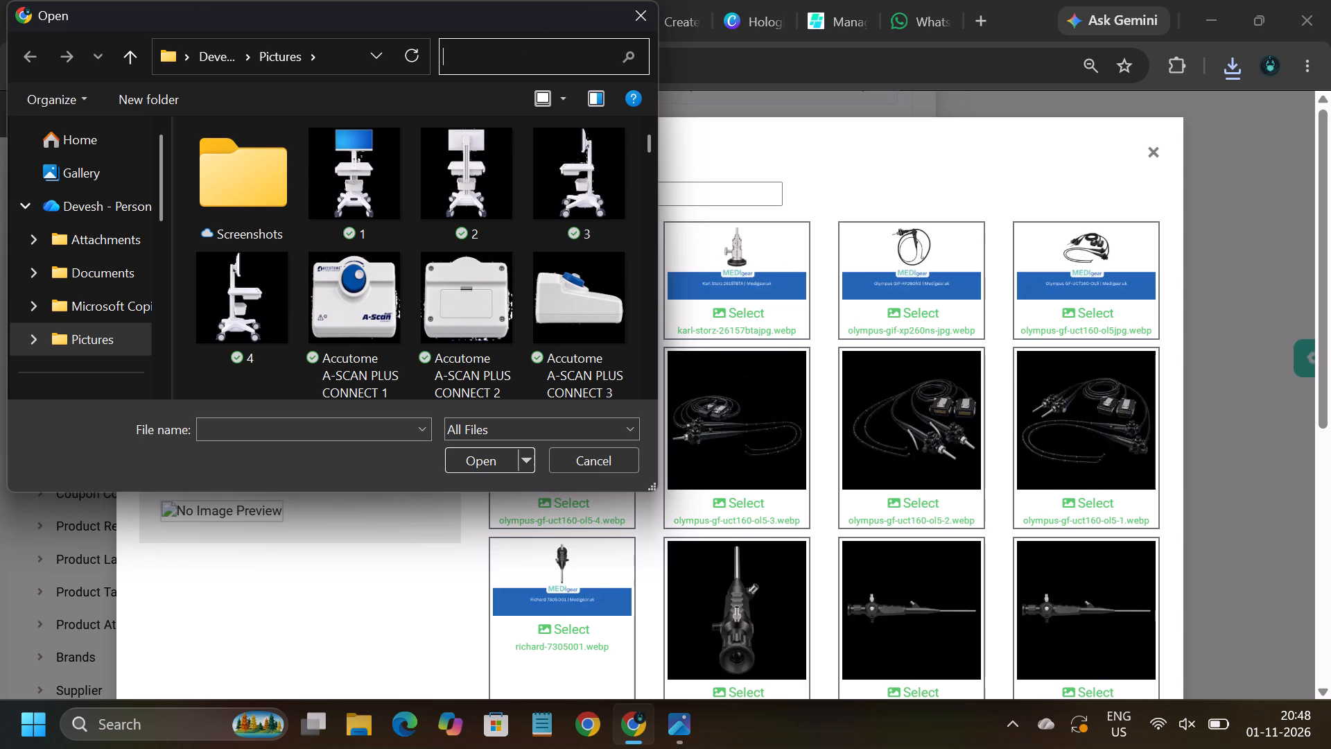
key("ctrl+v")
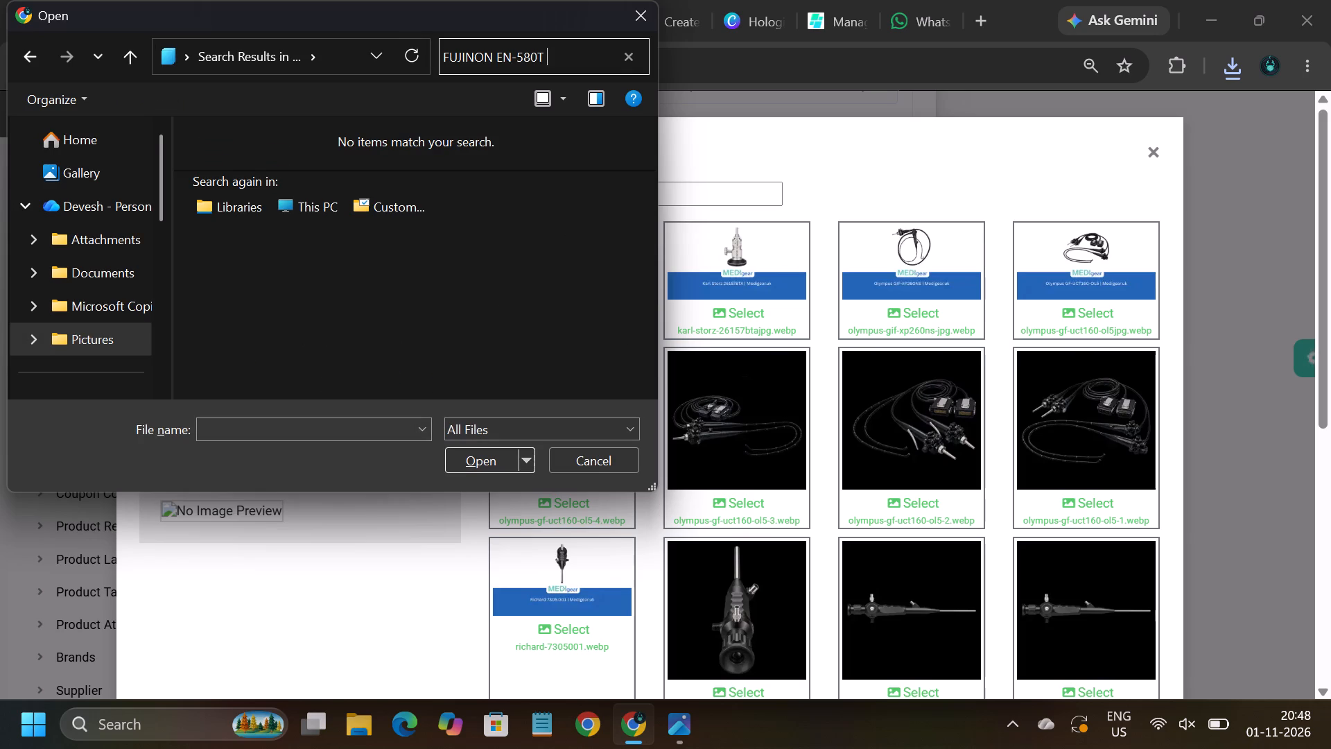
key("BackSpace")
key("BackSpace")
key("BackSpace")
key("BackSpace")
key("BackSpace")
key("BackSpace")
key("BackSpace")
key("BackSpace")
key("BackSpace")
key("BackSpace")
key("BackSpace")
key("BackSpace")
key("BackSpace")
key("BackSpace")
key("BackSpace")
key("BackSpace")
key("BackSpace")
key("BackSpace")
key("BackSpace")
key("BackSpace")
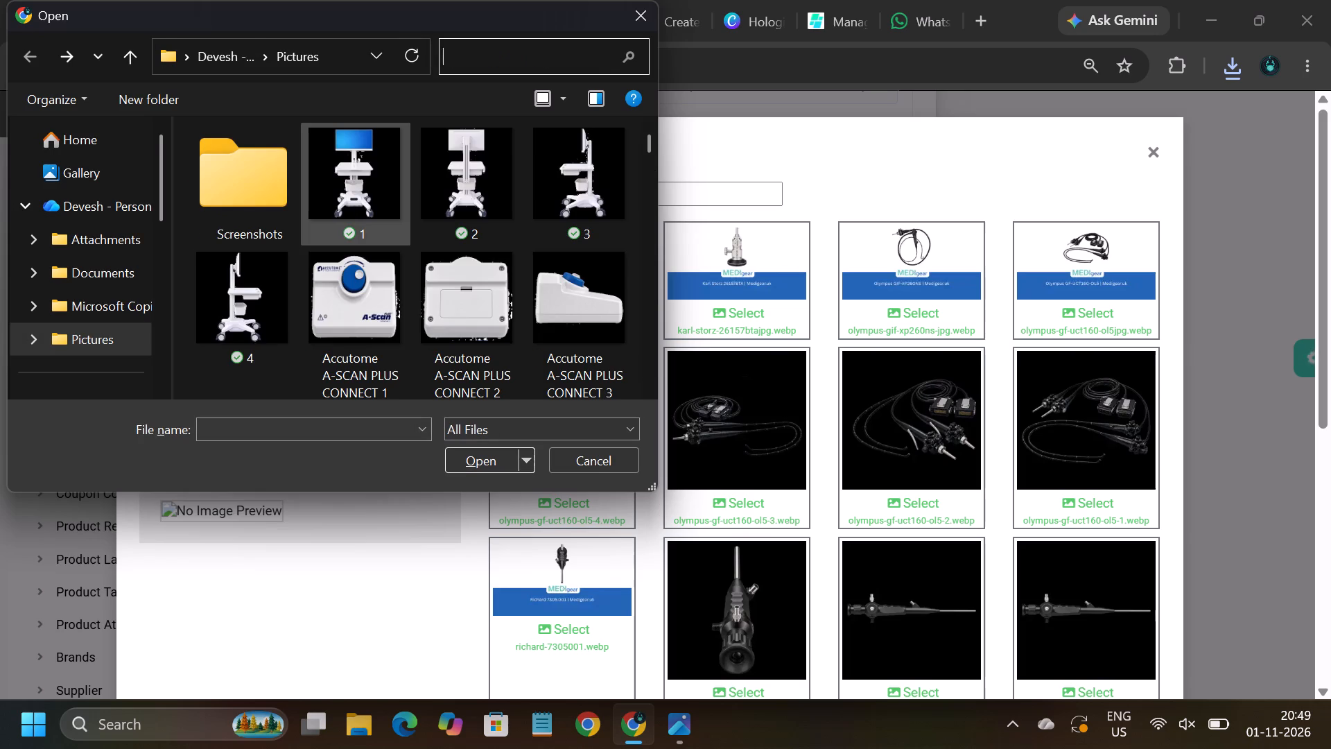
Search the Pictures folder for "alex" and choose the ALEX banner file for product #771's social image upload.
type("alex")
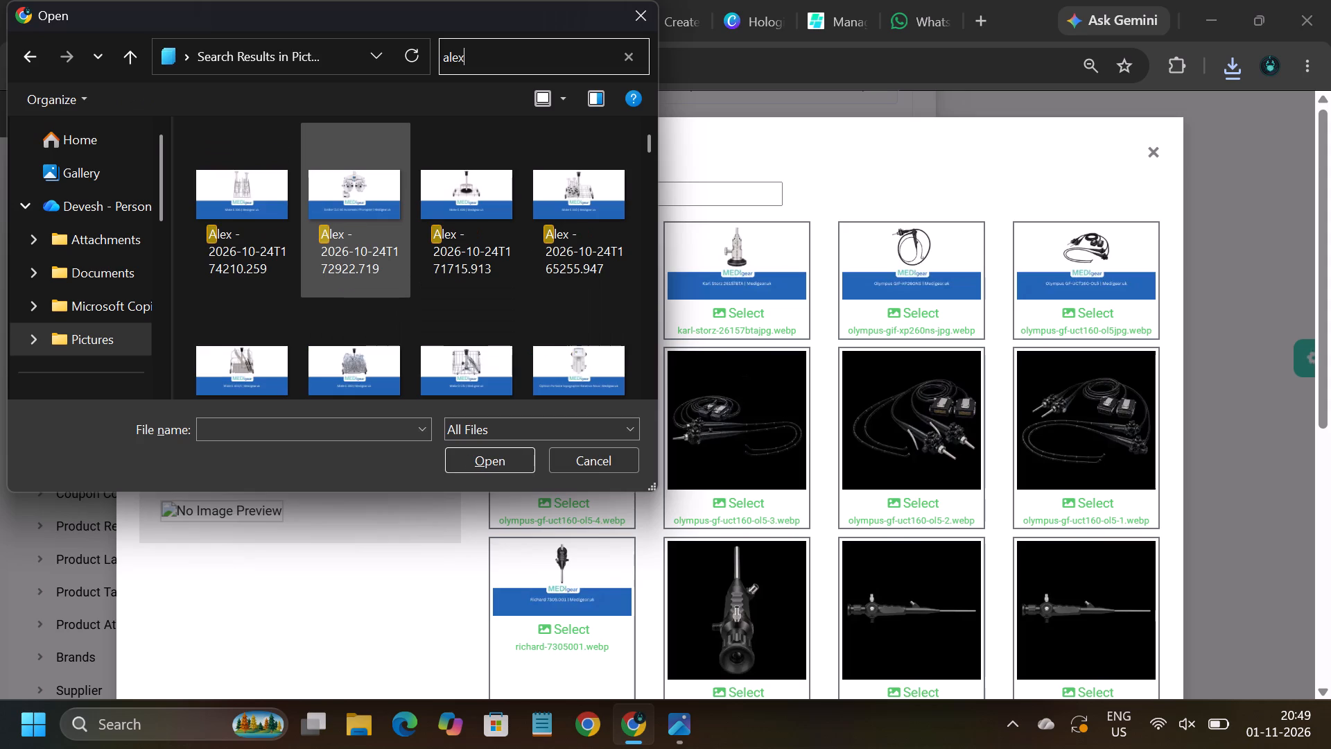
double_click(255, 191)
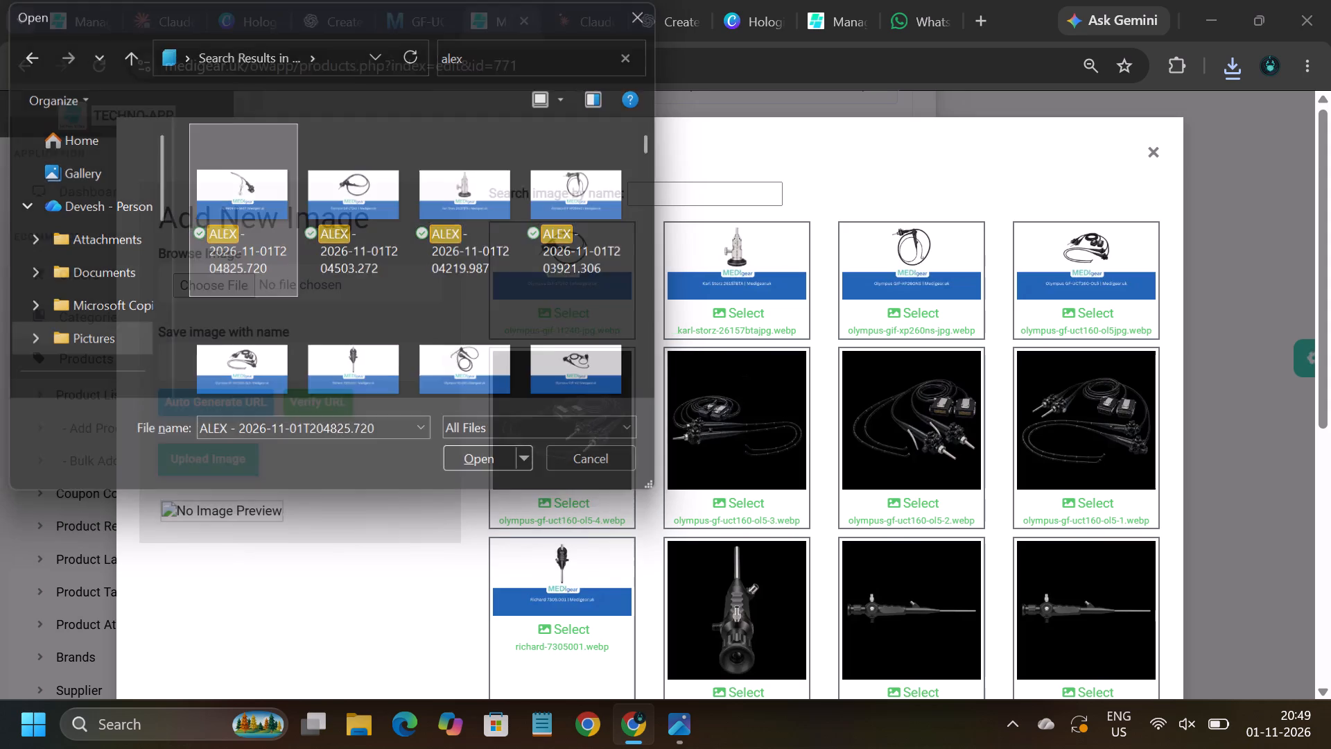
Replace the new image's save name with "FUJINON EN-580T jpg", auto-generate its URL form, and upload the banner.
left_click(367, 353)
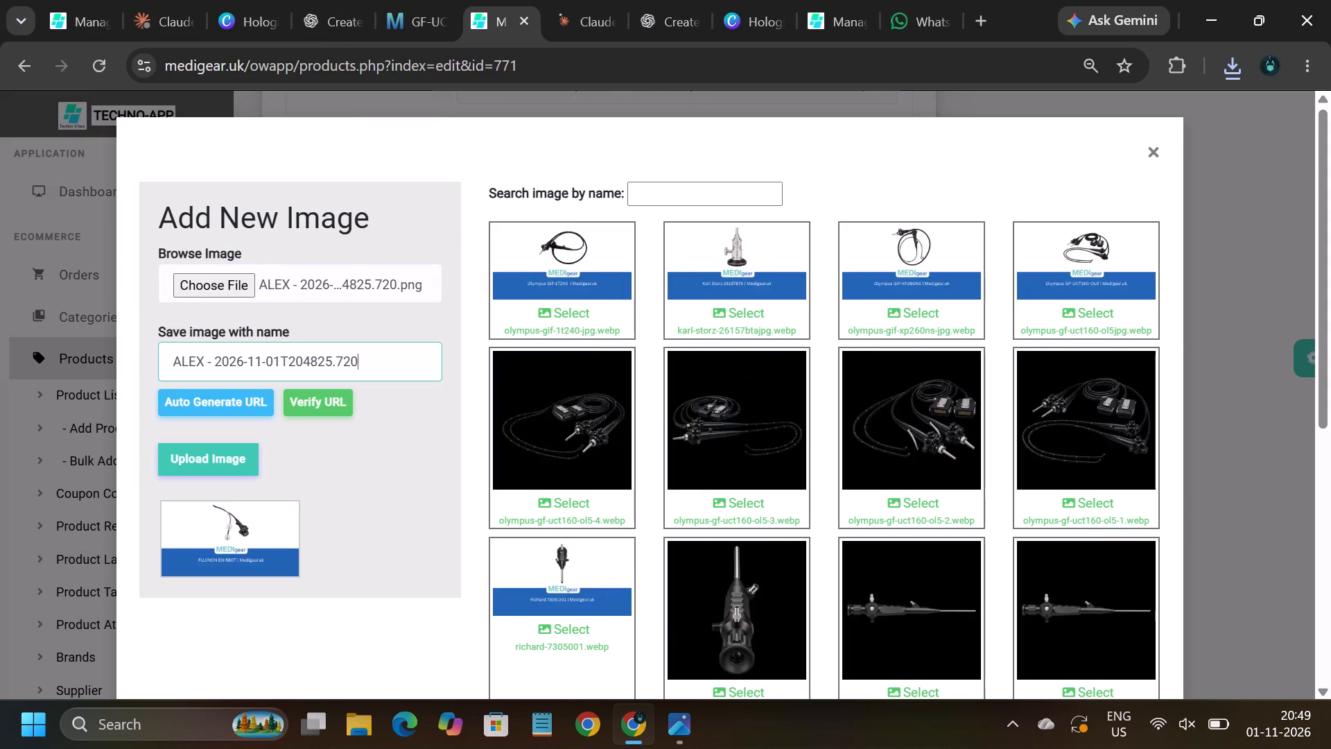
key("BackSpace")
key("BackSpace")
key("BackSpace")
key("BackSpace")
key("BackSpace")
key("BackSpace")
key("BackSpace")
key("BackSpace")
key("BackSpace")
key("BackSpace")
key("BackSpace")
key("BackSpace")
key("BackSpace")
key("BackSpace")
key("BackSpace")
key("BackSpace")
key("BackSpace")
key("BackSpace")
key("BackSpace")
key("BackSpace")
left_click(367, 353)
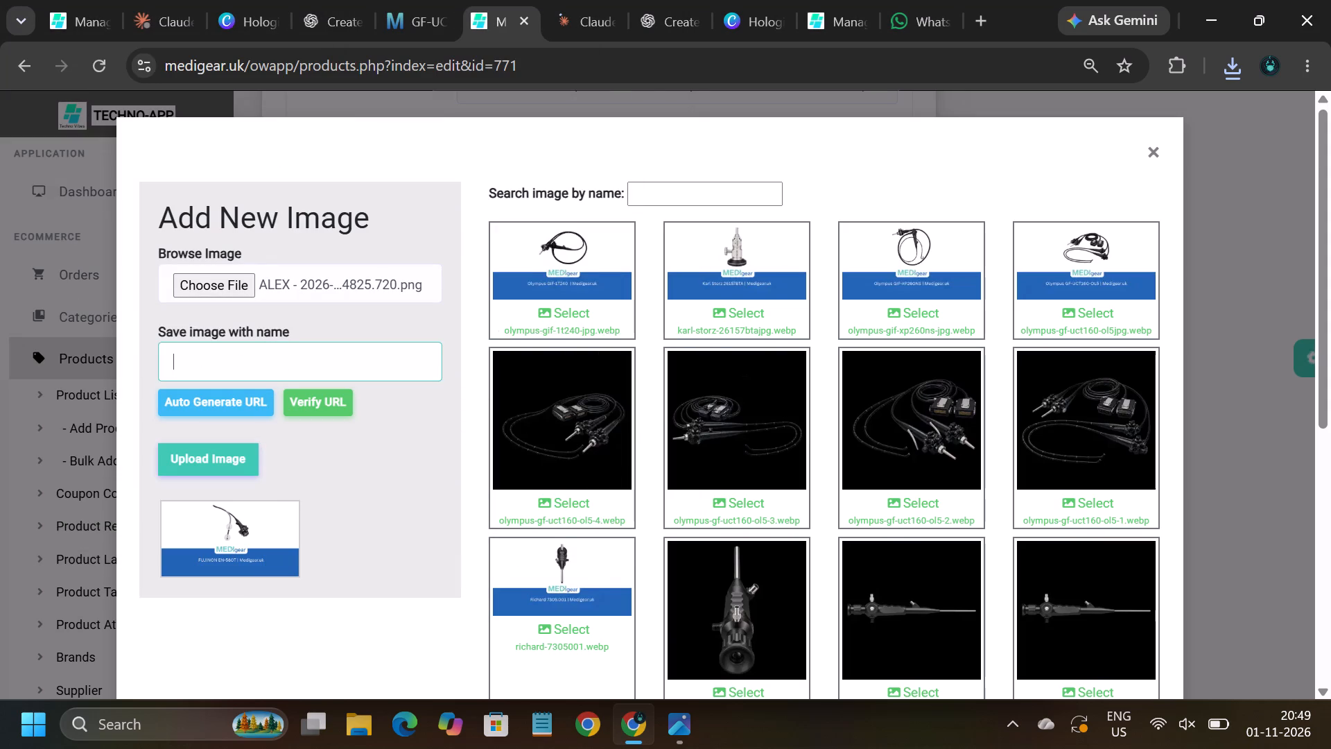
key("ctrl+v")
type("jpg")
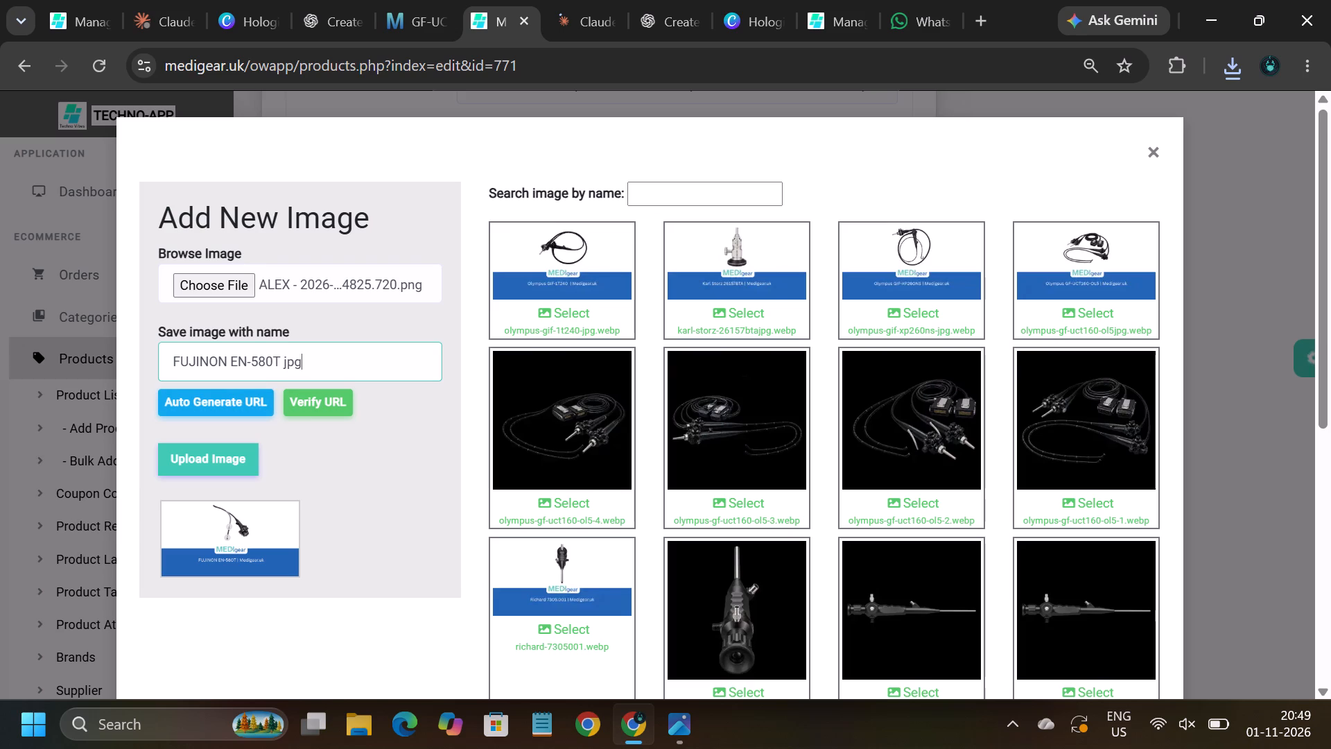
left_click(236, 410)
left_click(232, 478)
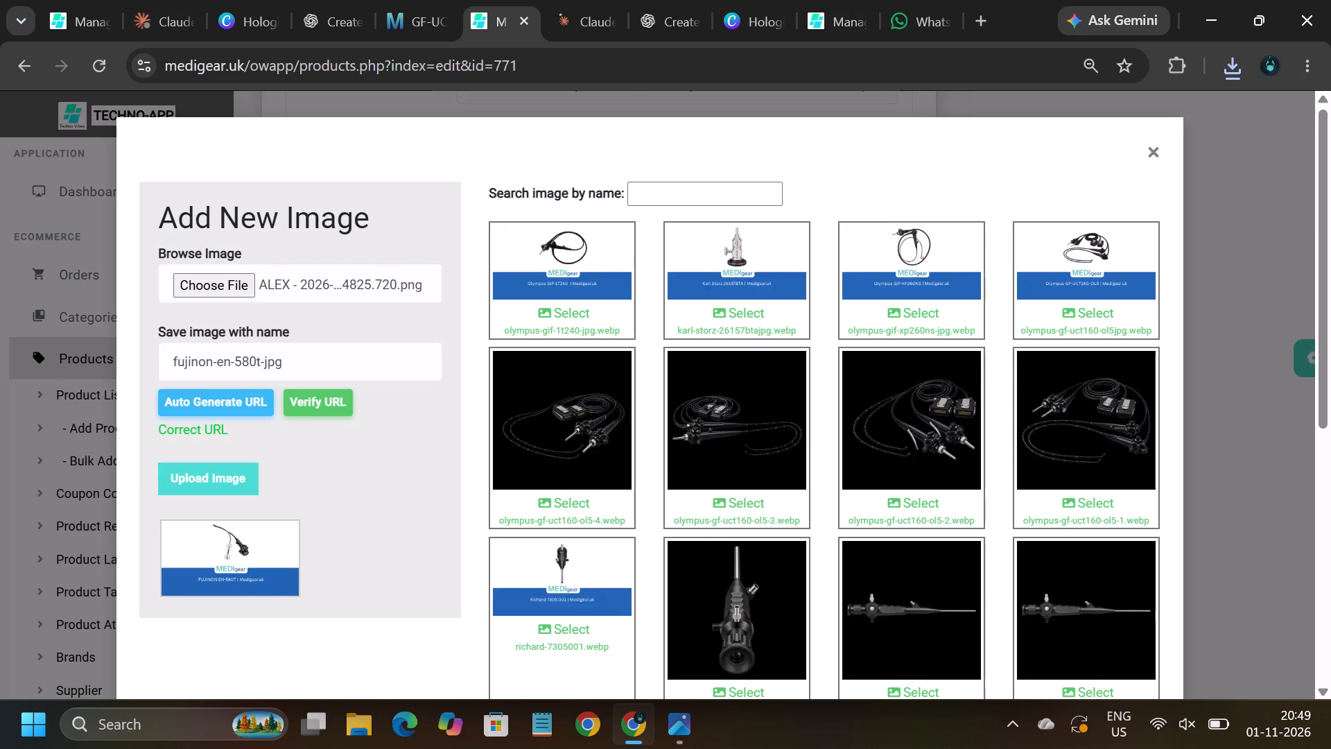
Assign the uploaded fujinon-en-580t-jpg banner to both the FB Open Graph Query Image and the Twitter (X) Image Cards fields.
left_click(539, 336)
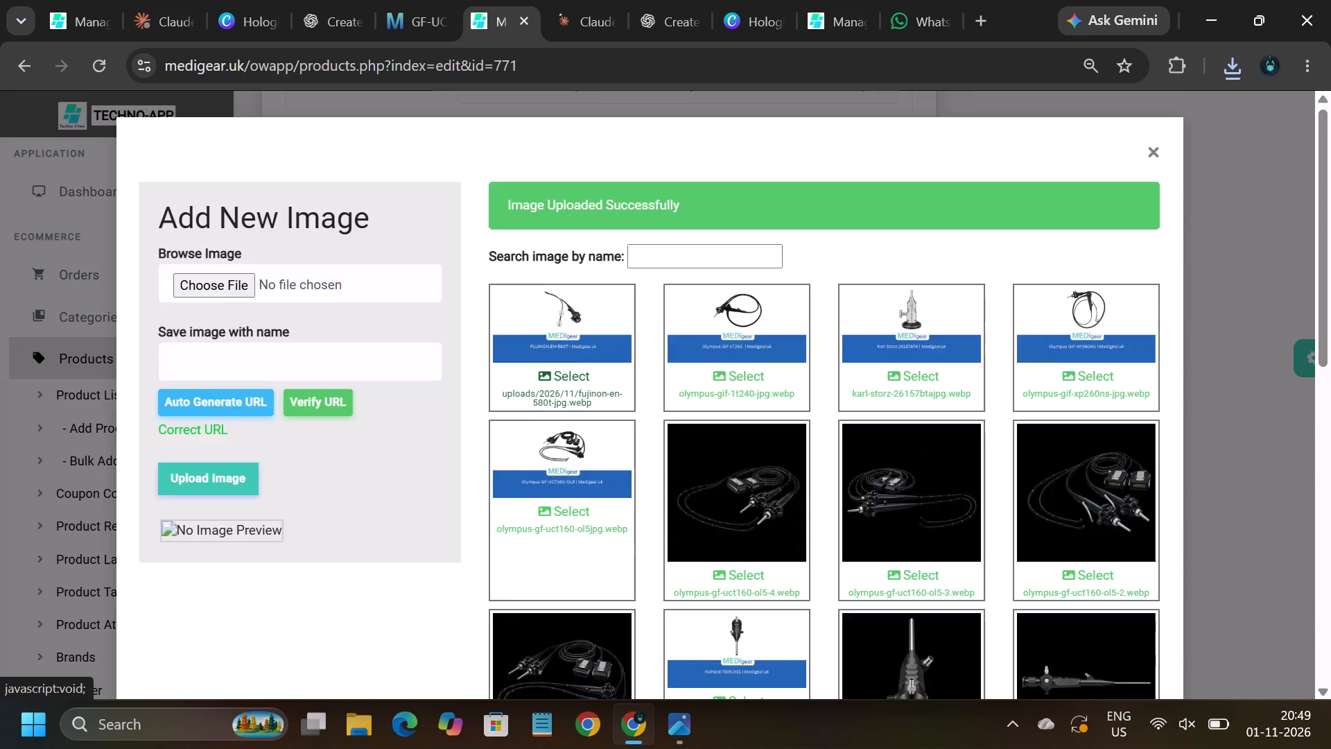
left_click(489, 370)
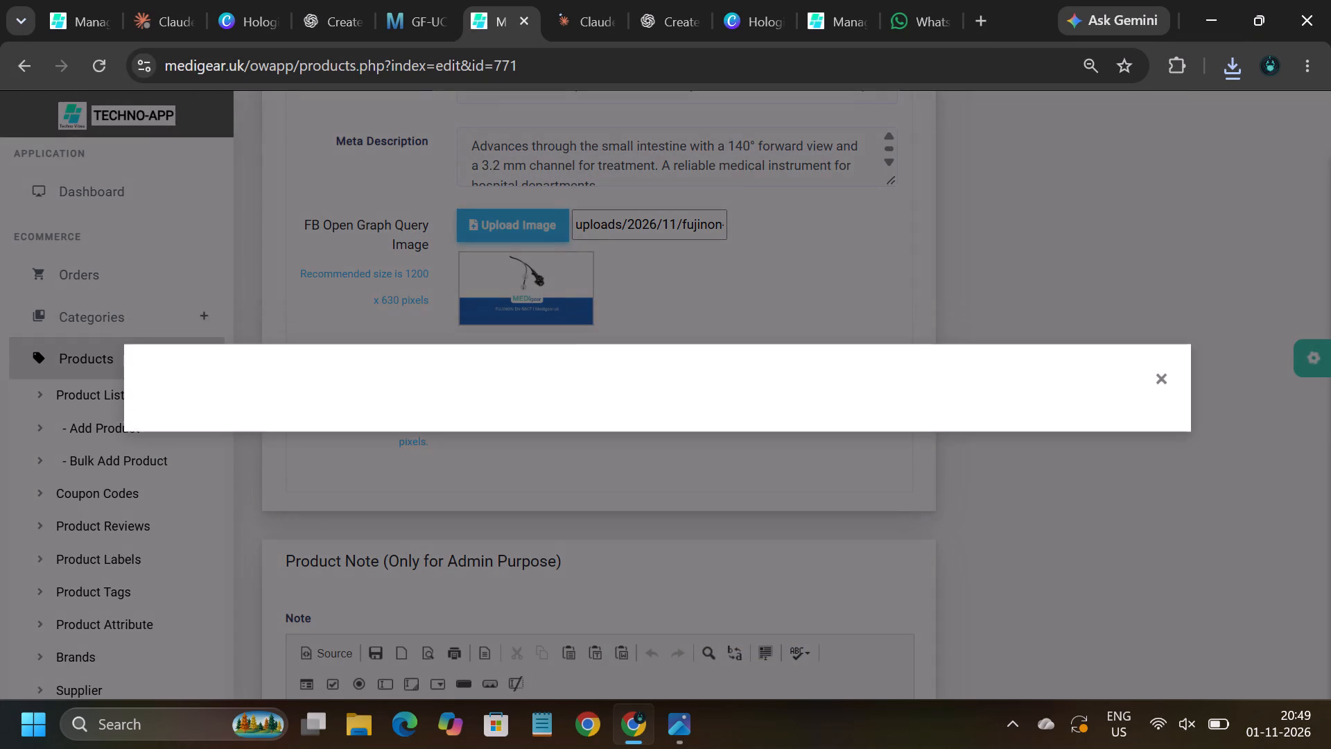
left_click(548, 309)
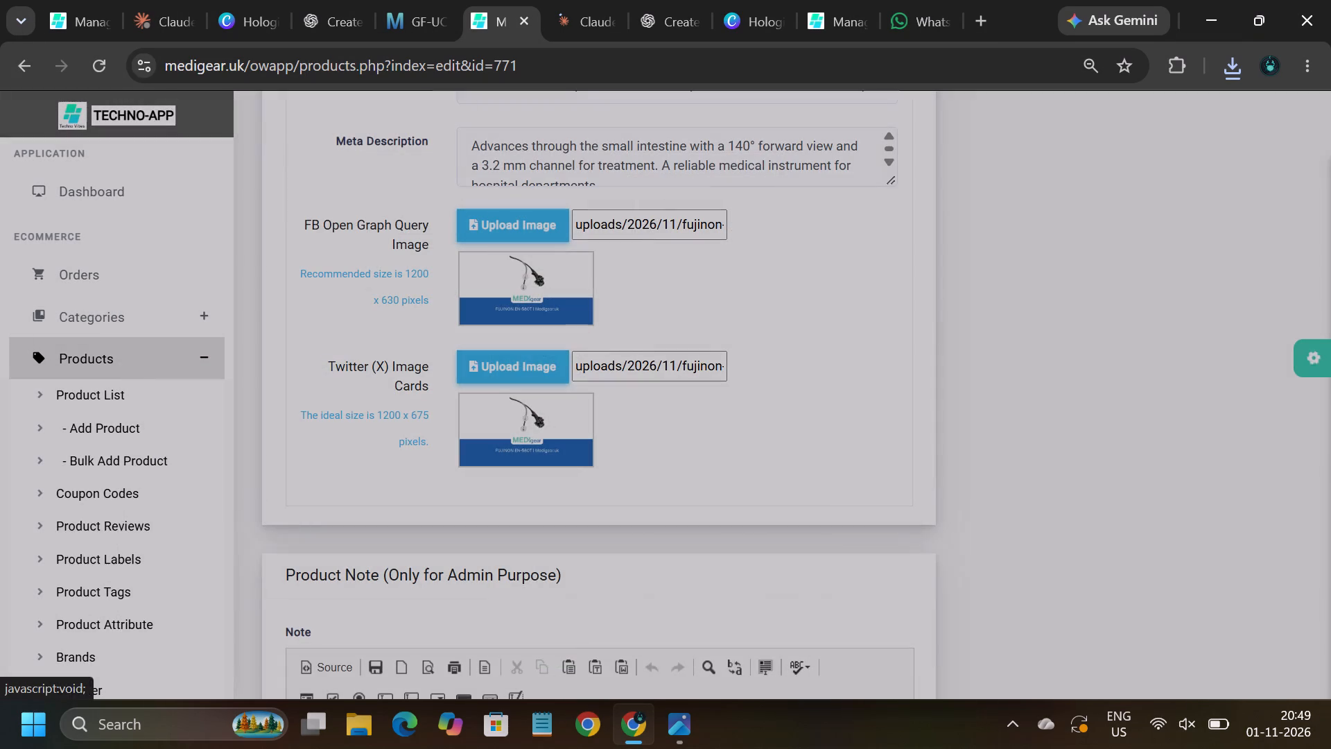
Save product #771 and return to the product list.
scroll(821, 326, "up", 19)
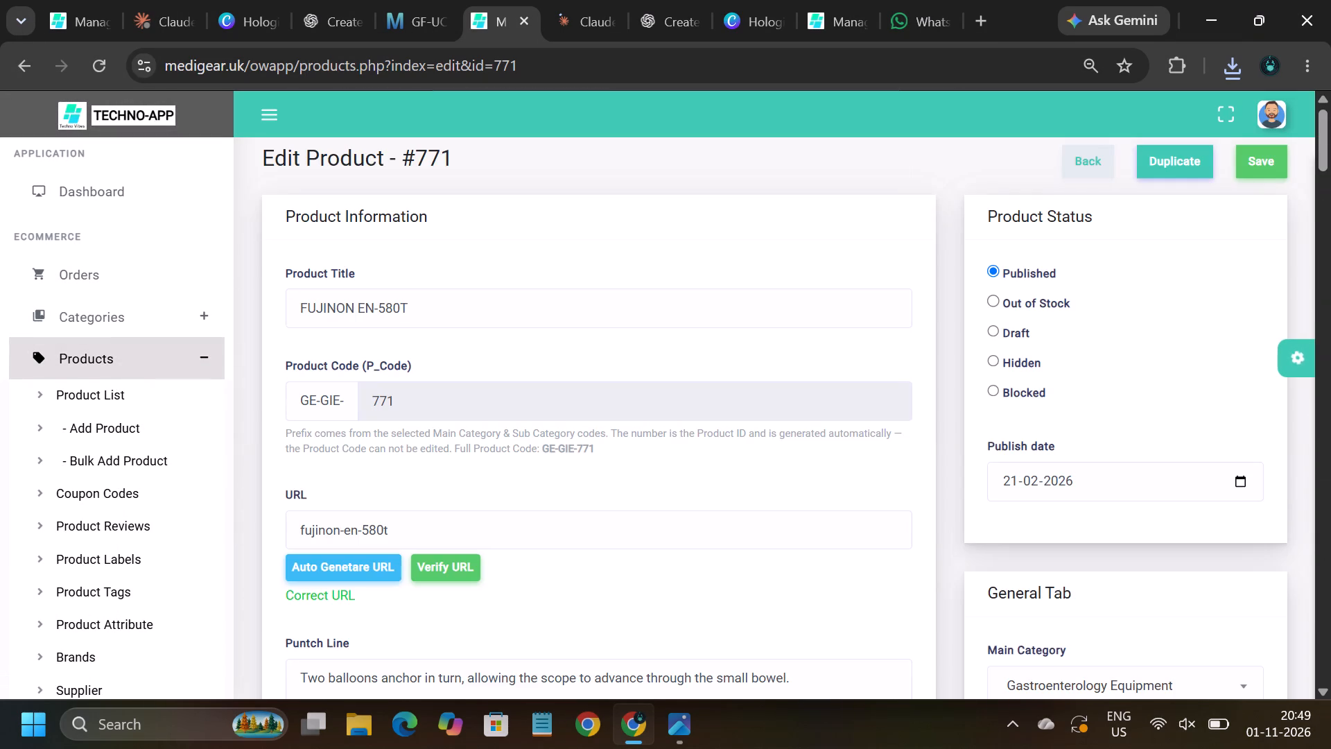
left_click(1254, 157)
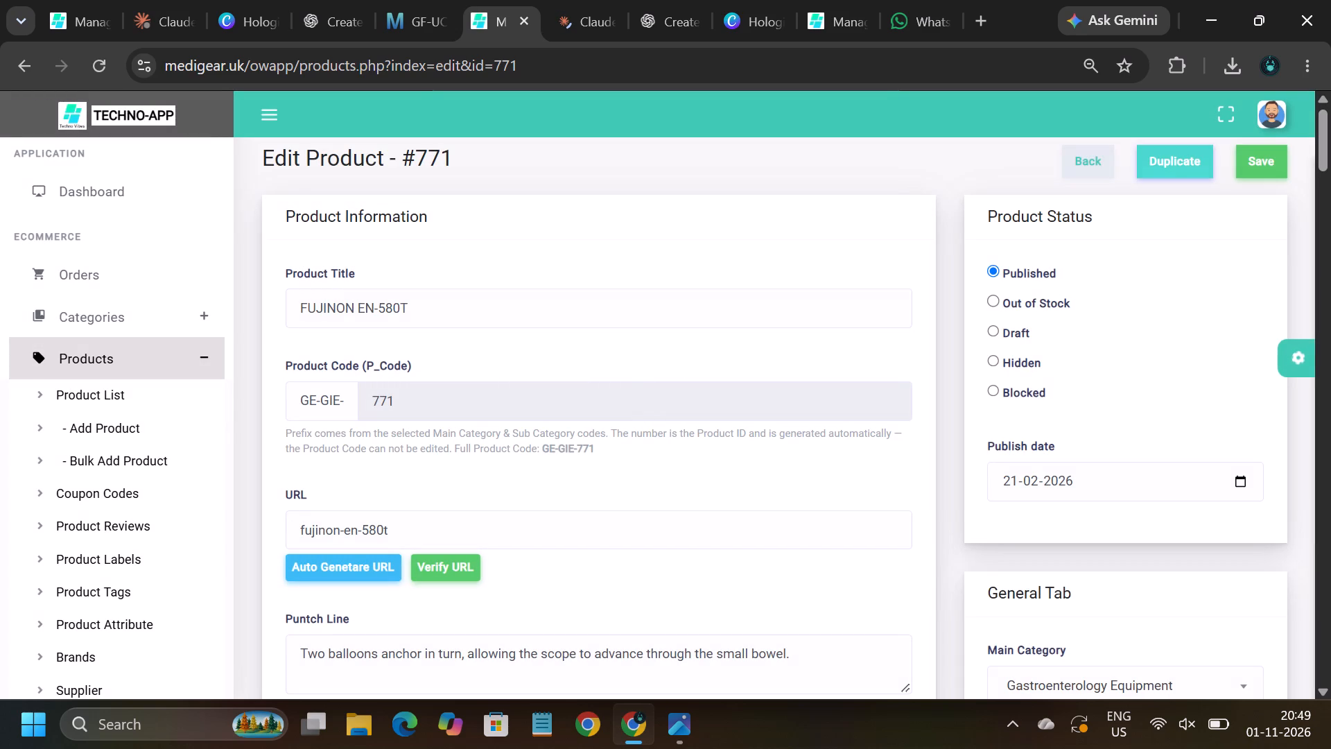
left_click(1091, 166)
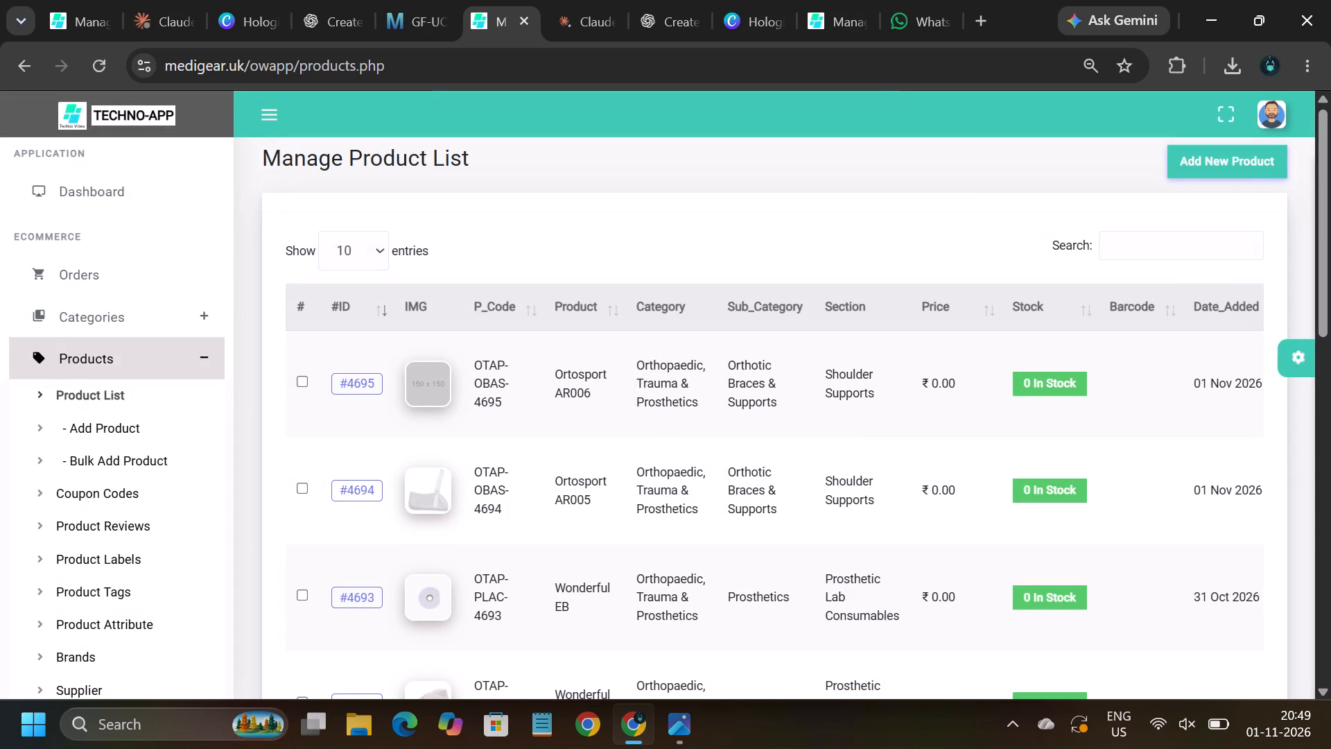
Find the Olympus Gastroscope GIF-1TH190 (#770) by copying its name from the filtered product list, and open its edit page.
left_click(89, 22)
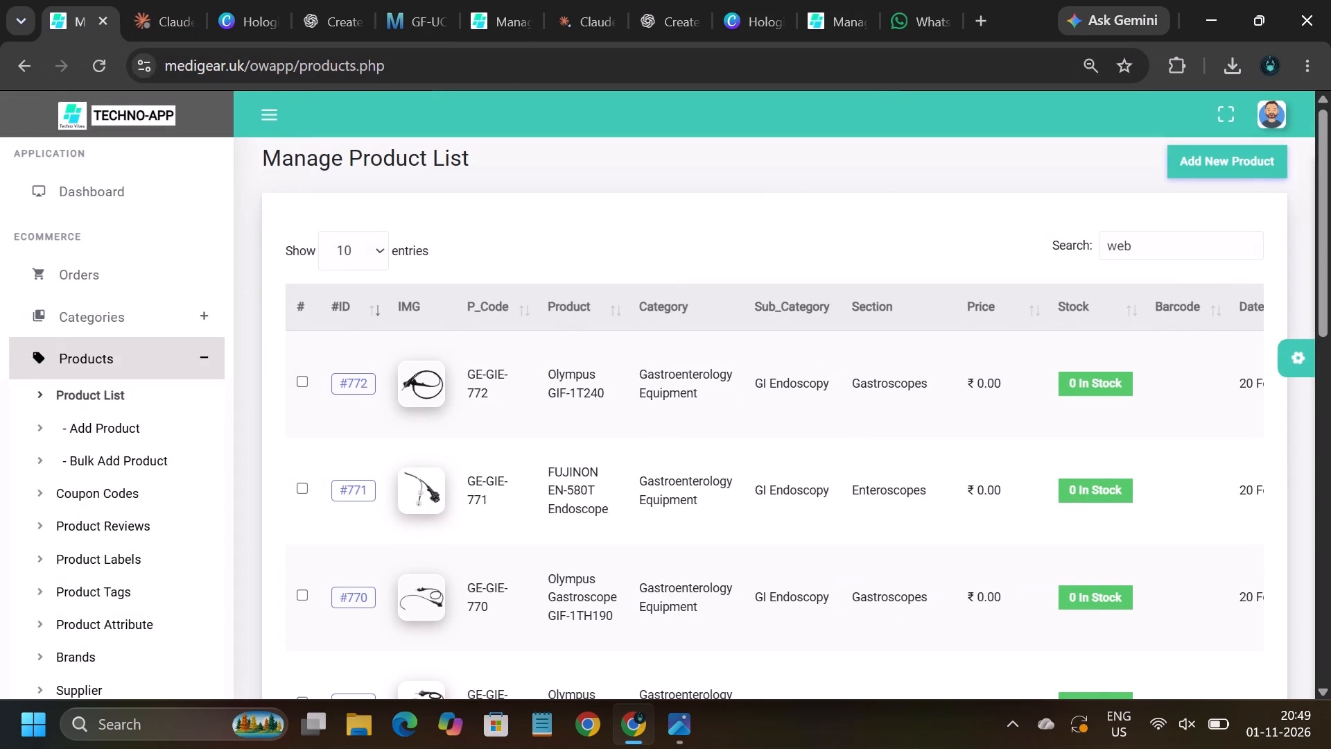
scroll(537, 361, "down", 2)
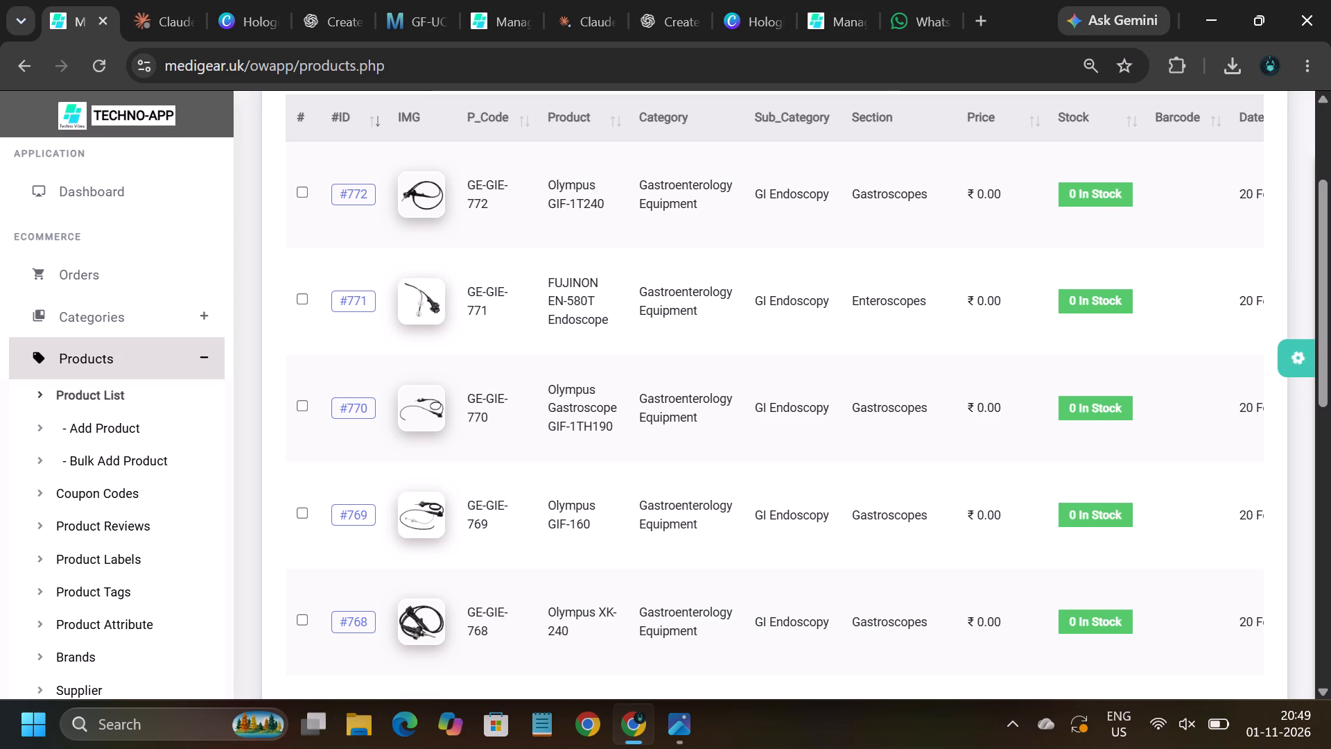
left_click_drag(612, 316, 549, 287)
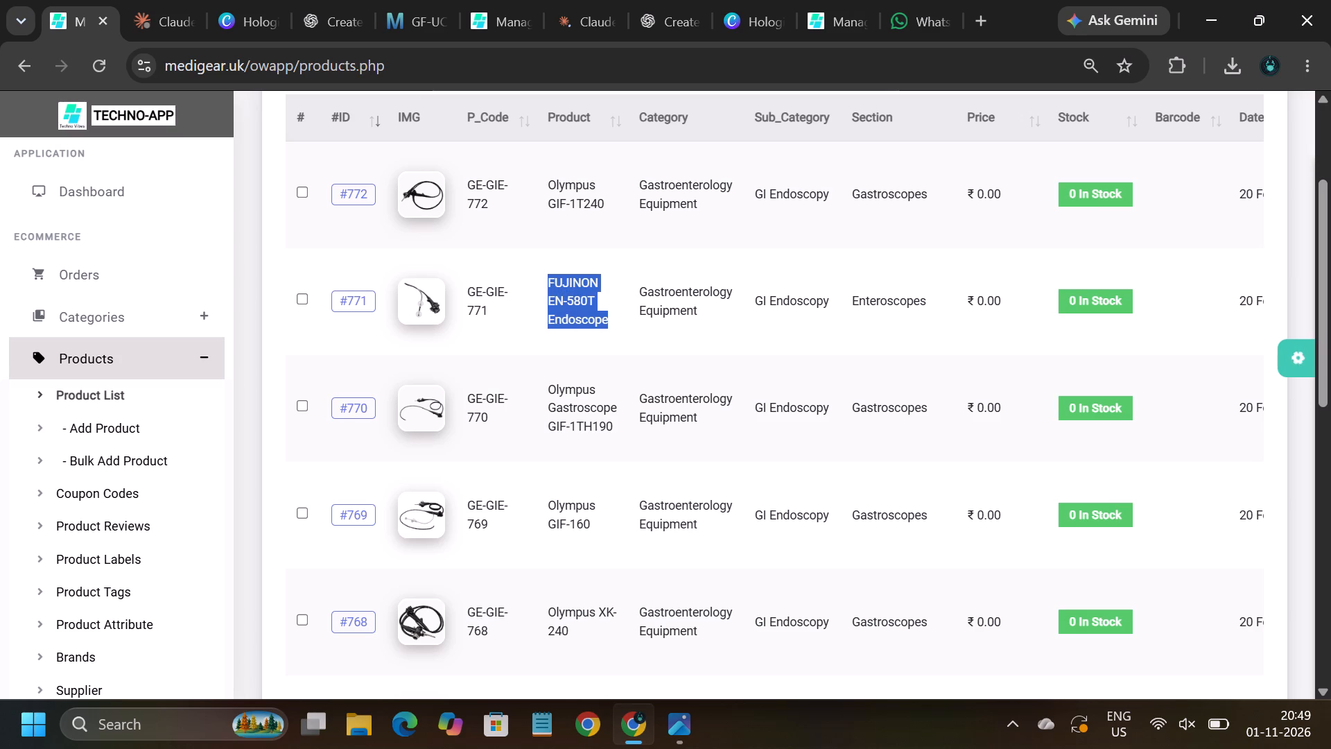
left_click(541, 354)
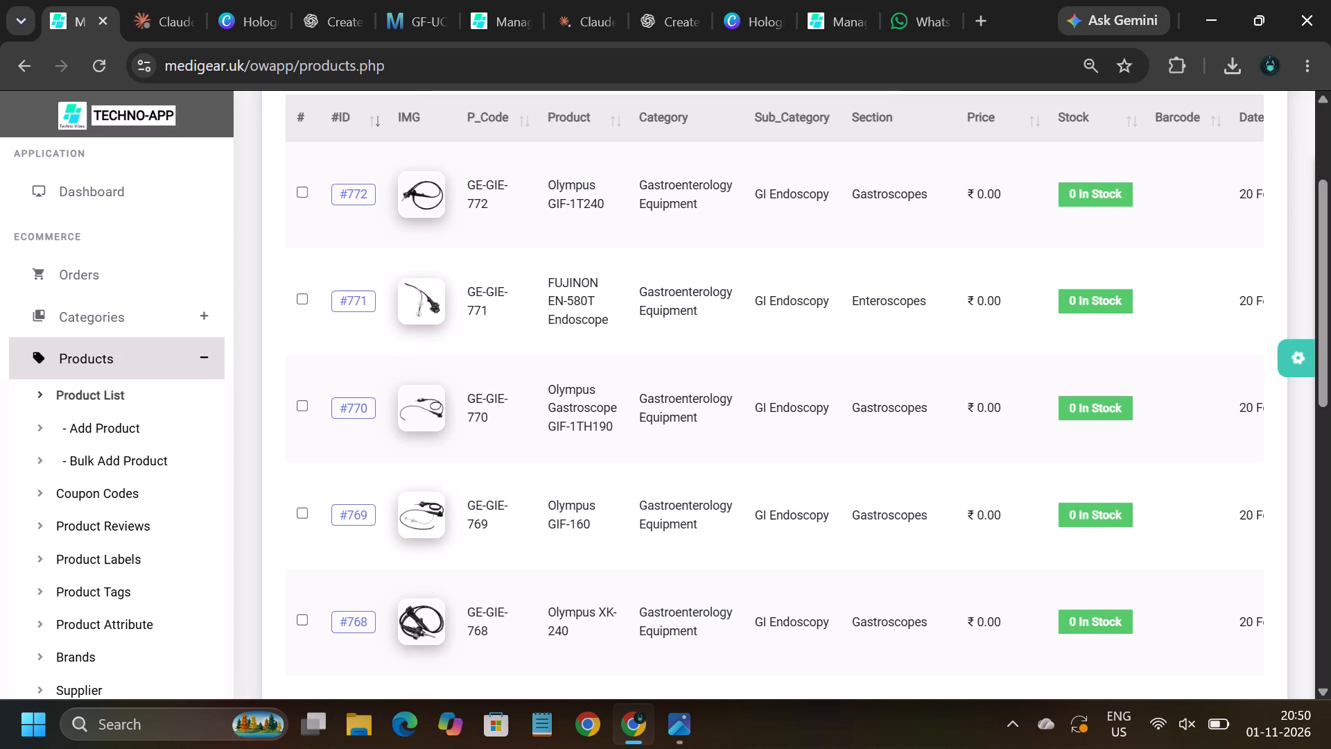
left_click_drag(621, 423, 546, 378)
key("ctrl+c")
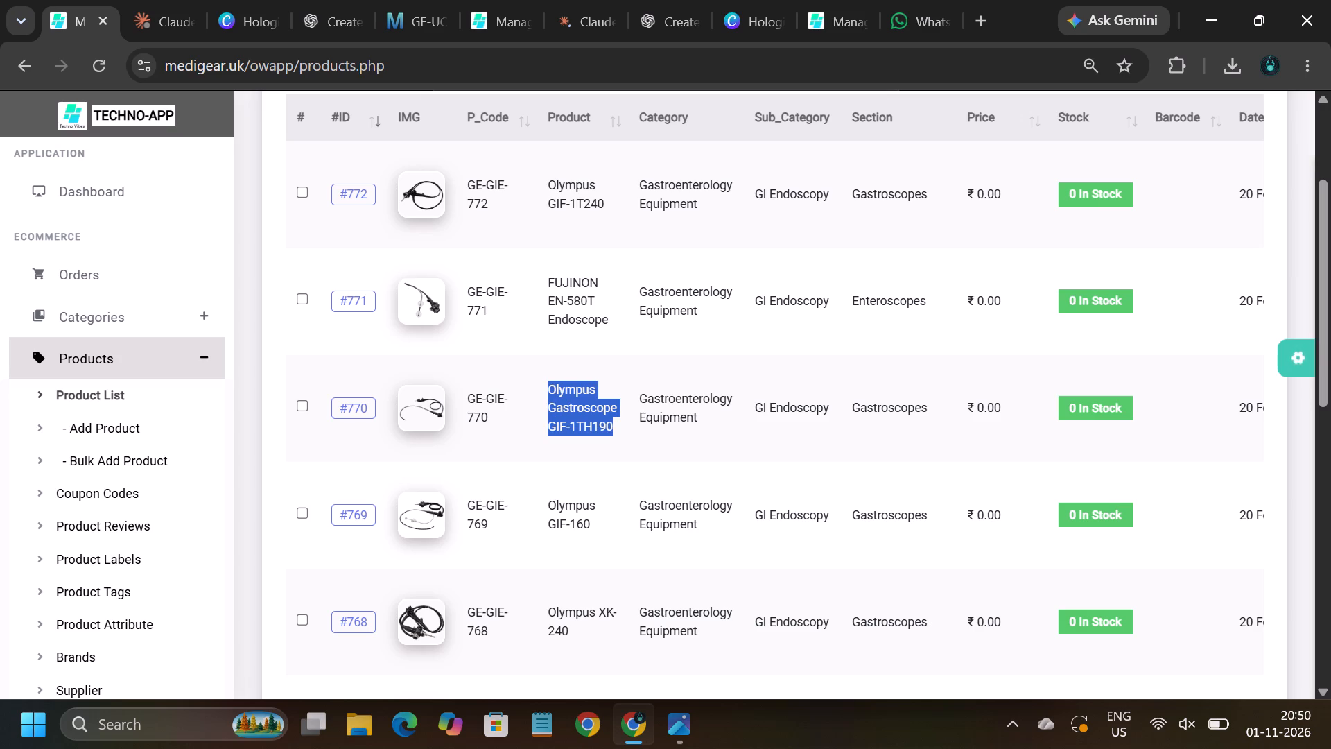
left_click(505, 27)
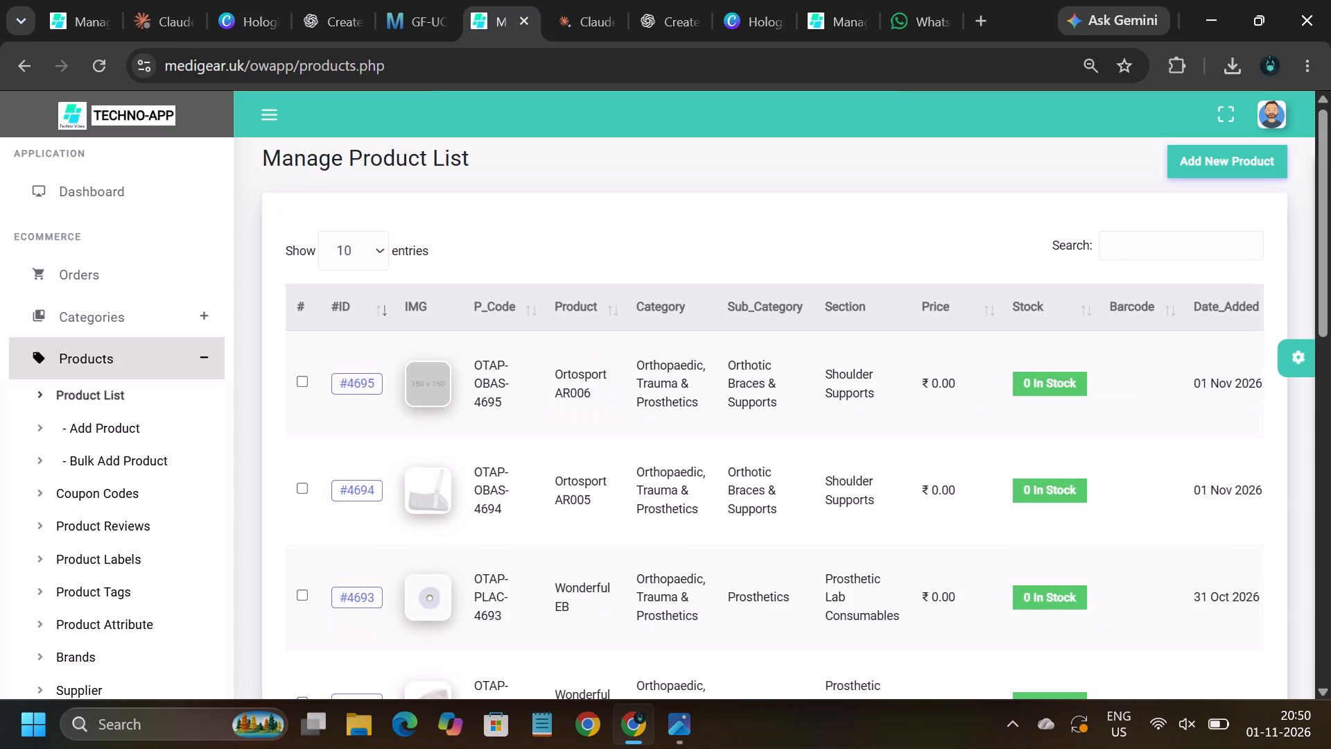
left_click(1113, 236)
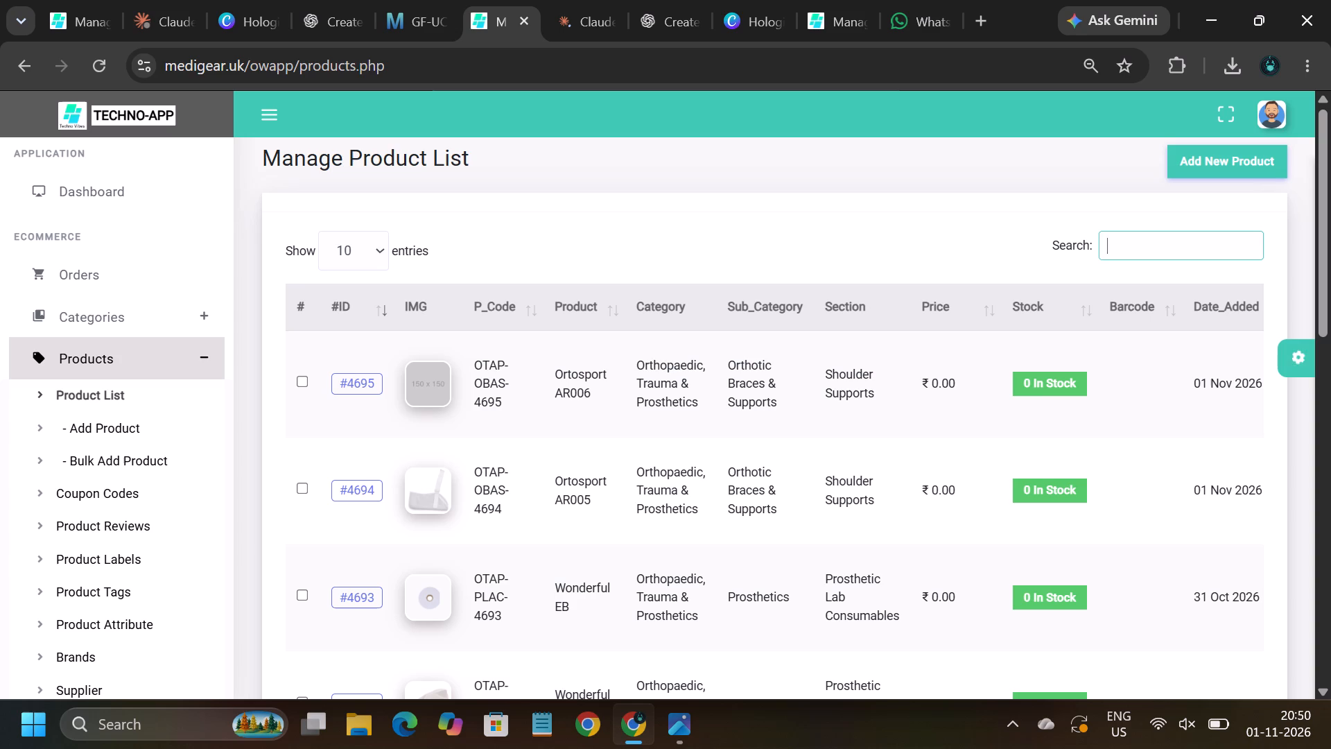
key("ctrl+v")
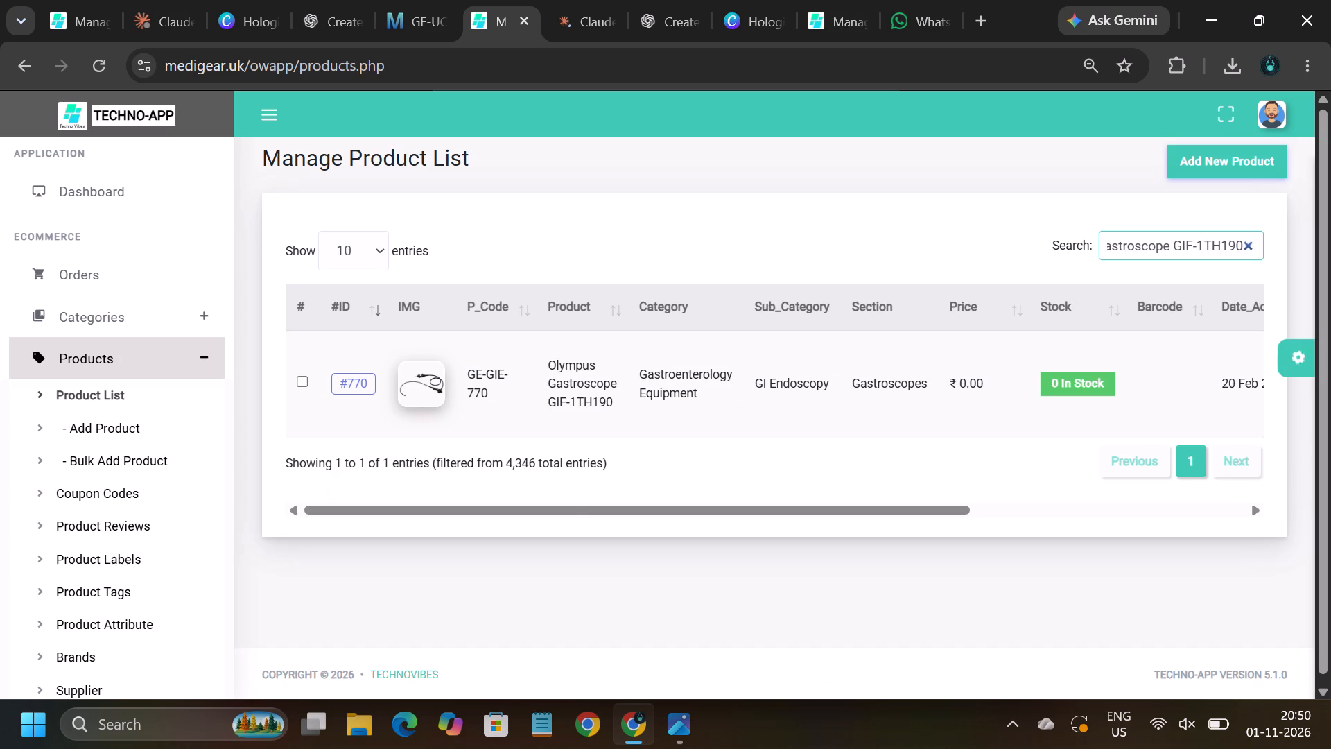
left_click(1166, 508)
left_click(1064, 350)
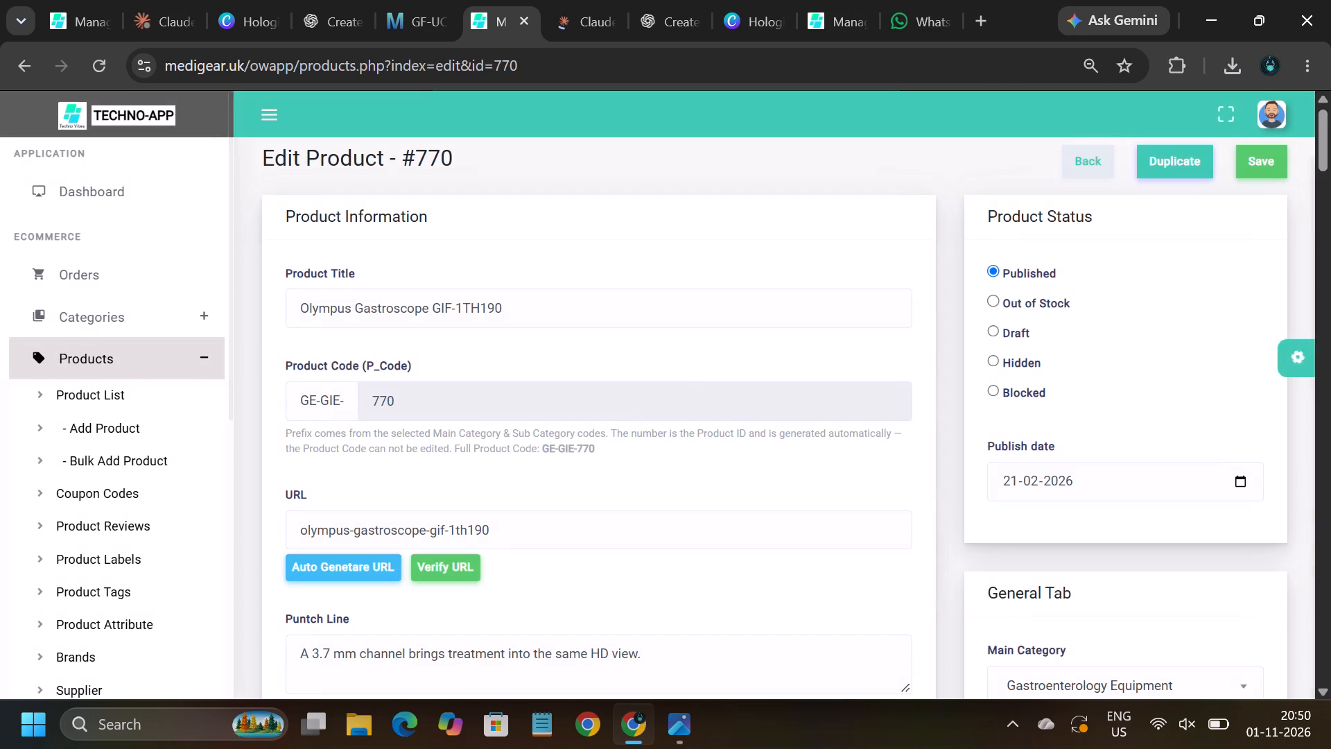
Shorten product #770's title to "Olympus GIF-1TH190" and auto-generate its URL from the new title.
left_click(433, 304)
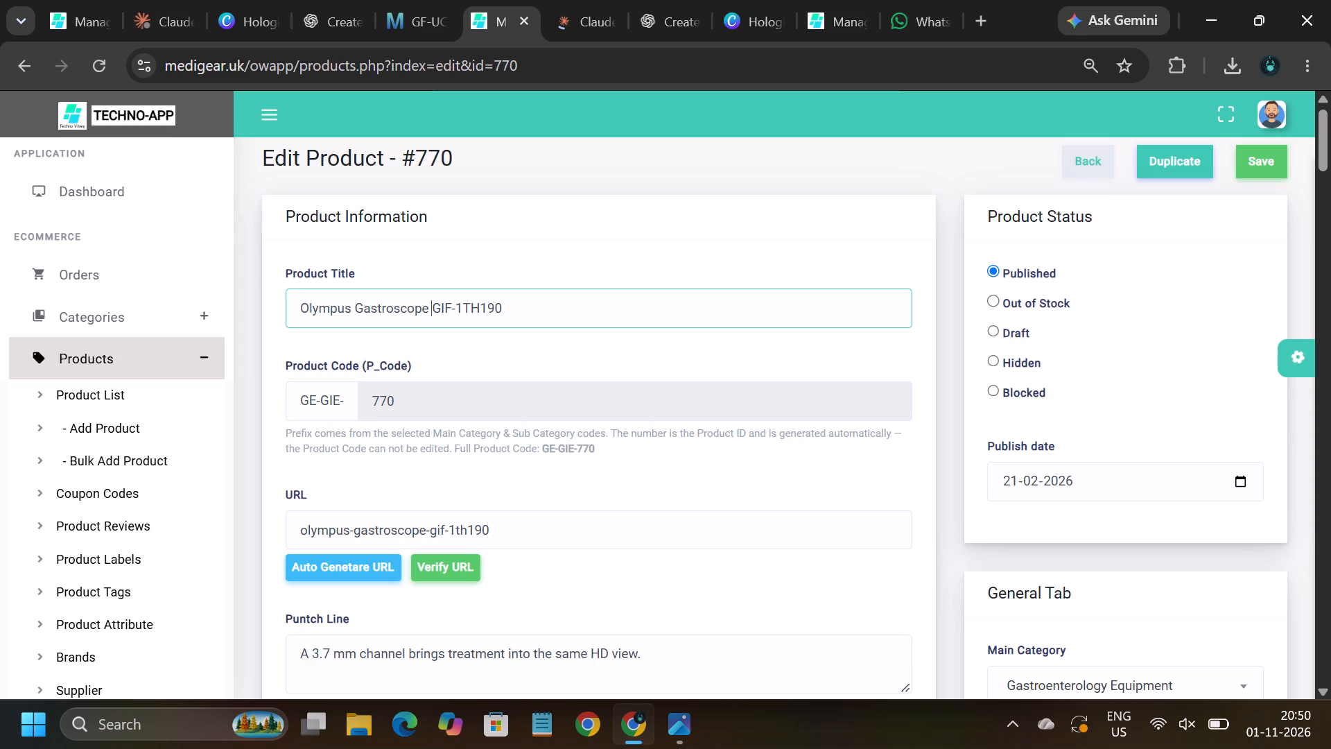
key("BackSpace")
key("BackSpace")
key("BackSpace")
key("BackSpace")
key("BackSpace")
key("BackSpace")
key("BackSpace")
key("BackSpace")
key("BackSpace")
key("BackSpace")
key("BackSpace")
key("BackSpace")
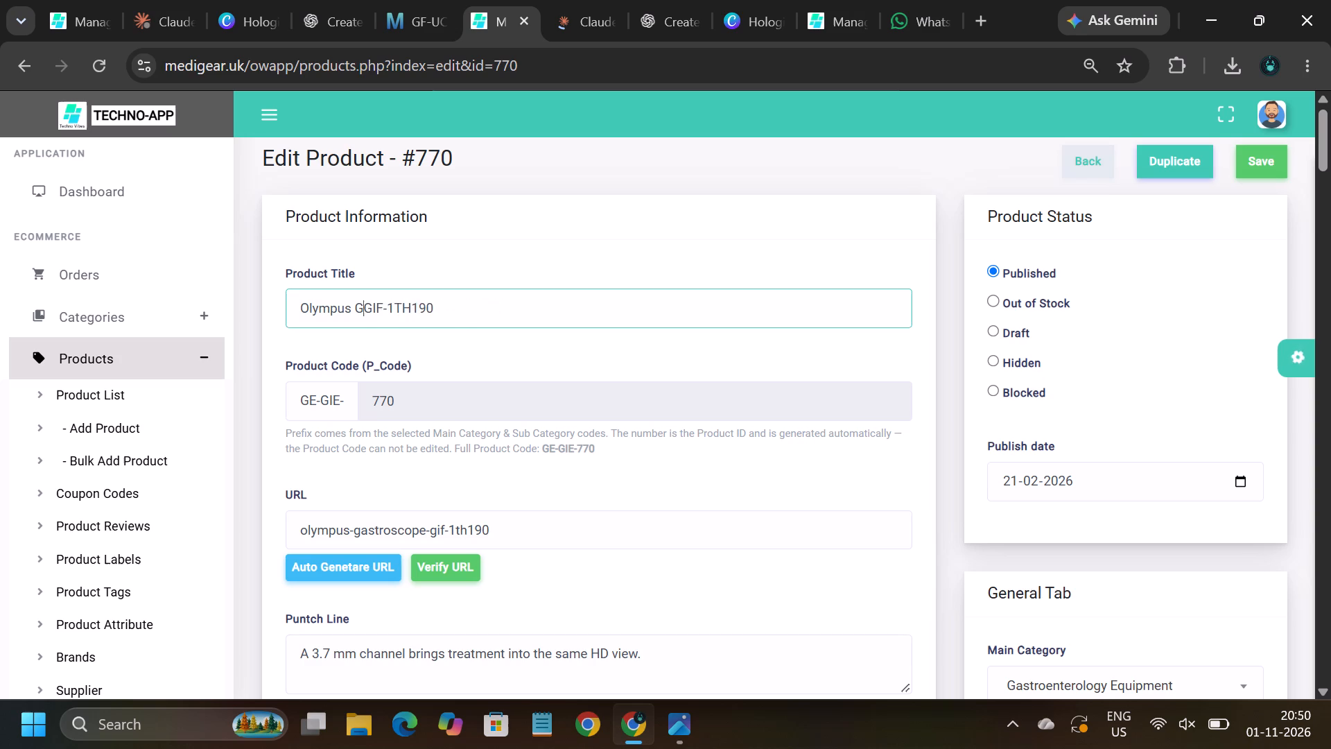
left_click(342, 566)
Replace the FUJINON picture on Canva's ALEX banner (page 2) with a copy of product #770's cover image.
scroll(566, 576, "down", 7)
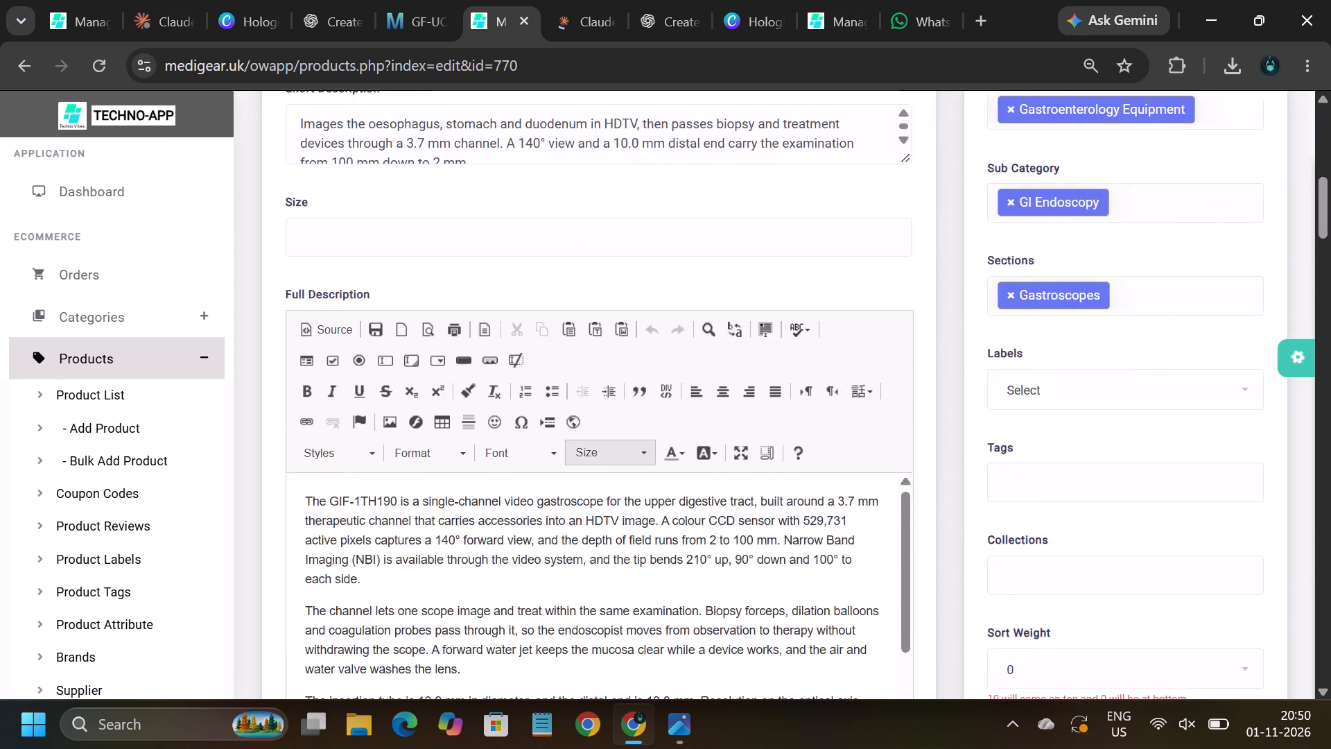
scroll(566, 576, "down", 6)
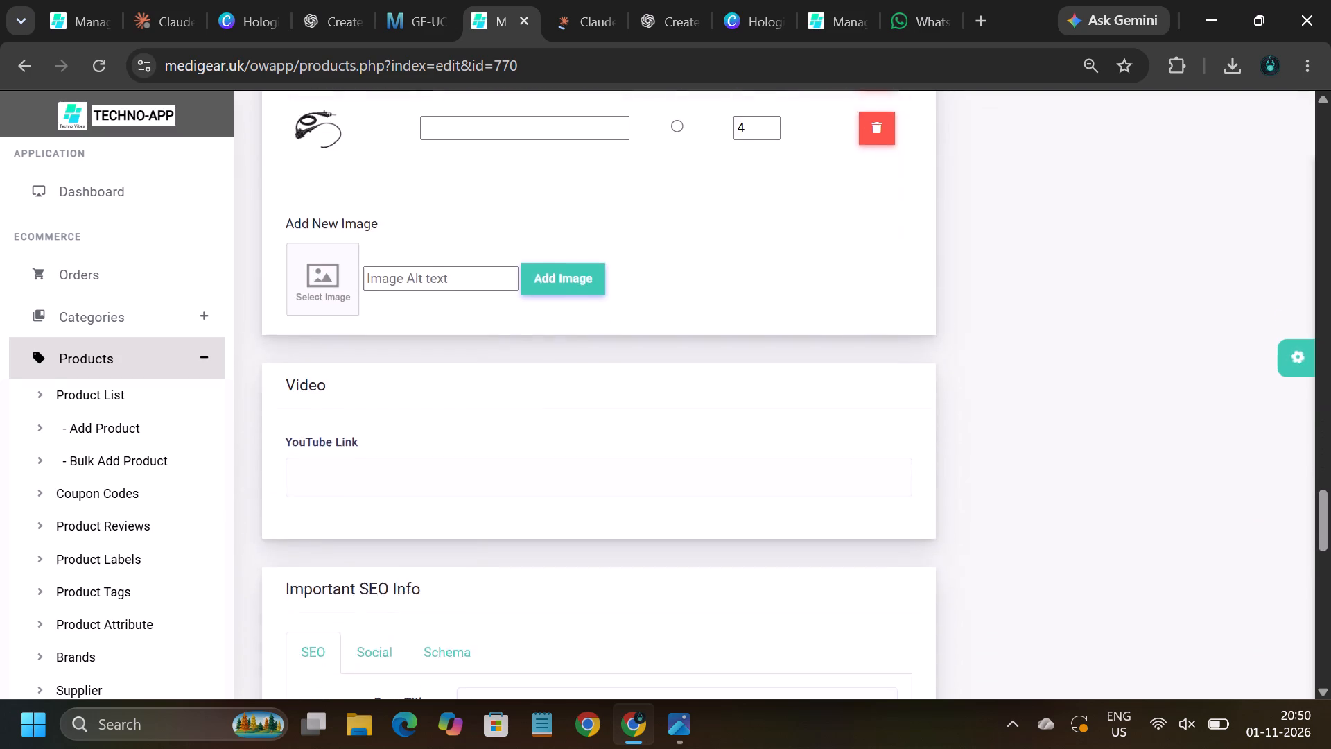
scroll(566, 576, "up", 4)
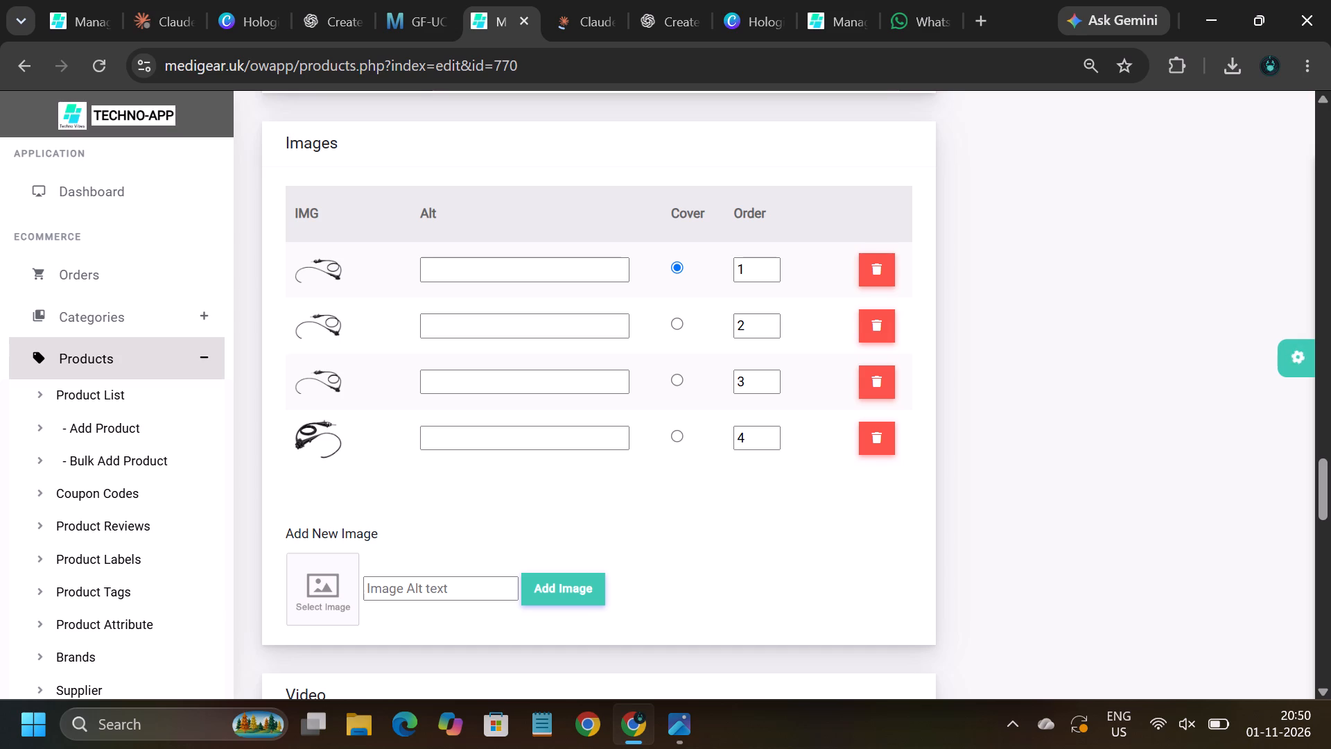
right_click(332, 269)
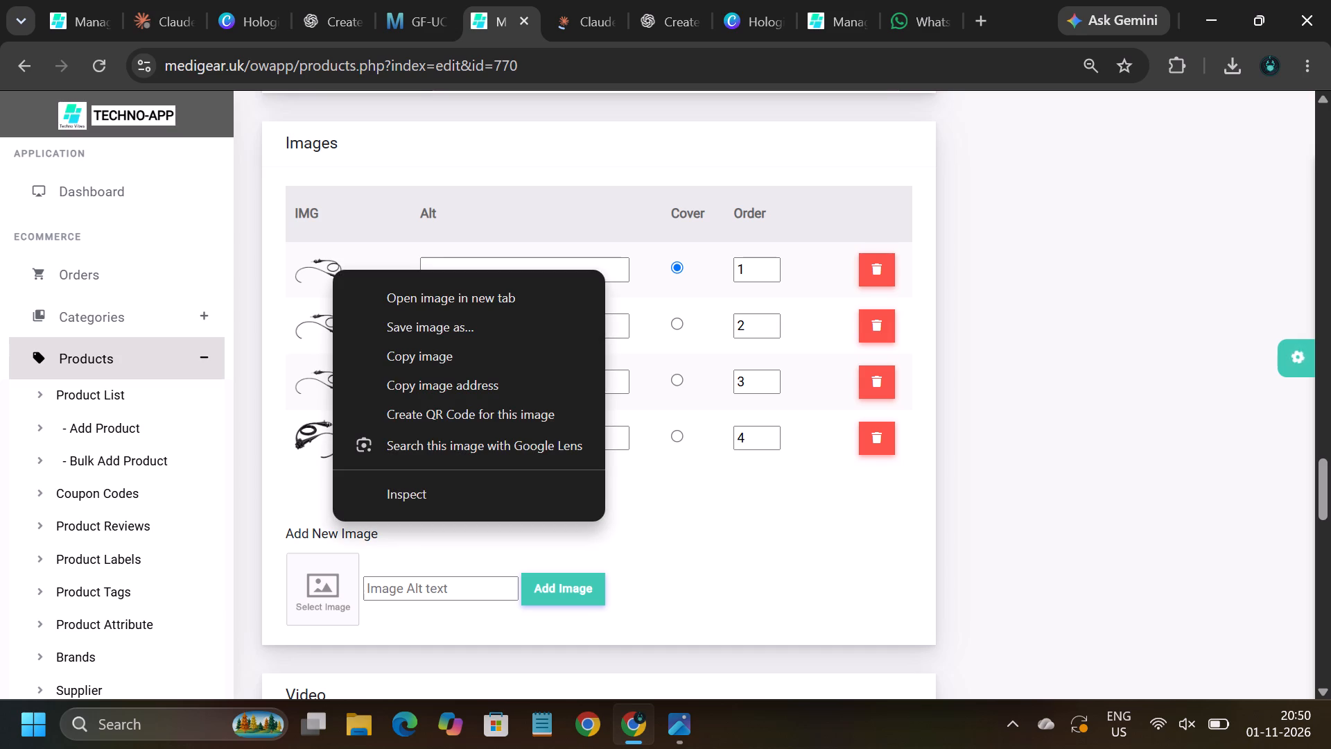
left_click(412, 354)
left_click(252, 19)
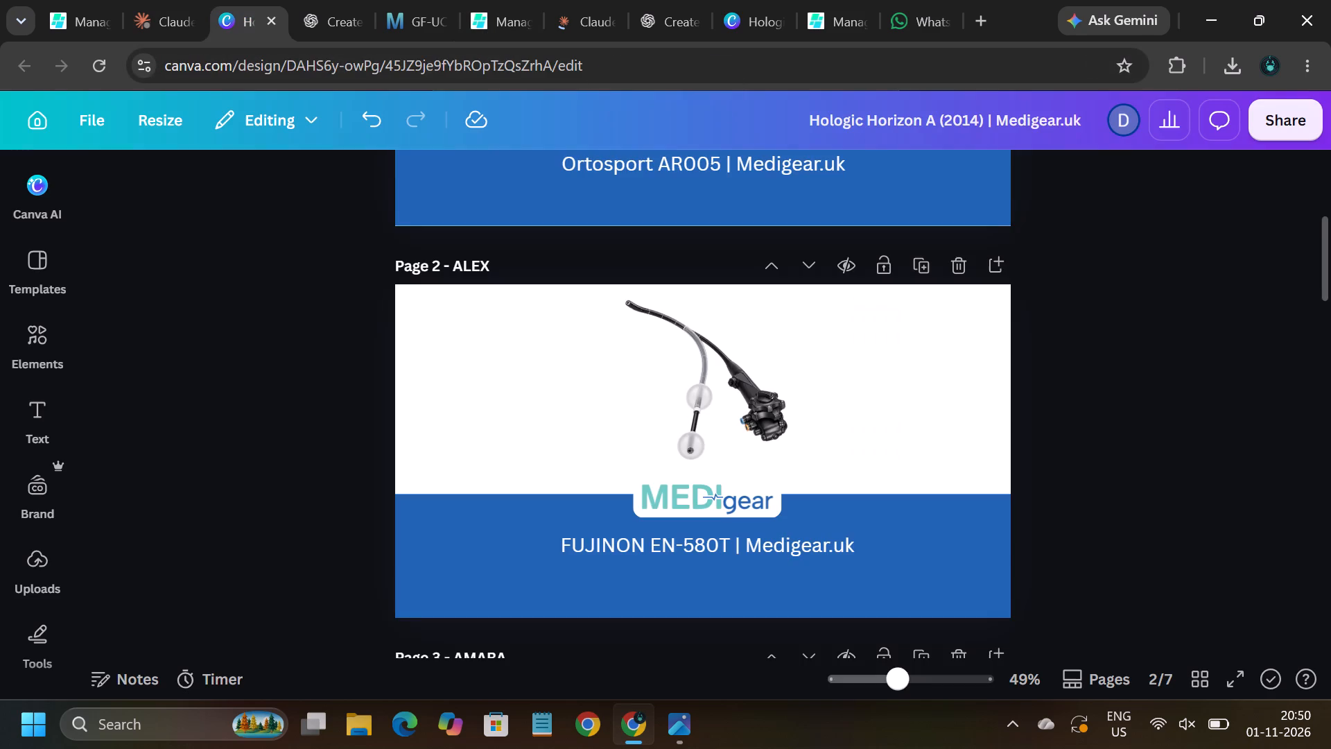
left_click(531, 299)
left_click_drag(726, 381, 239, 435)
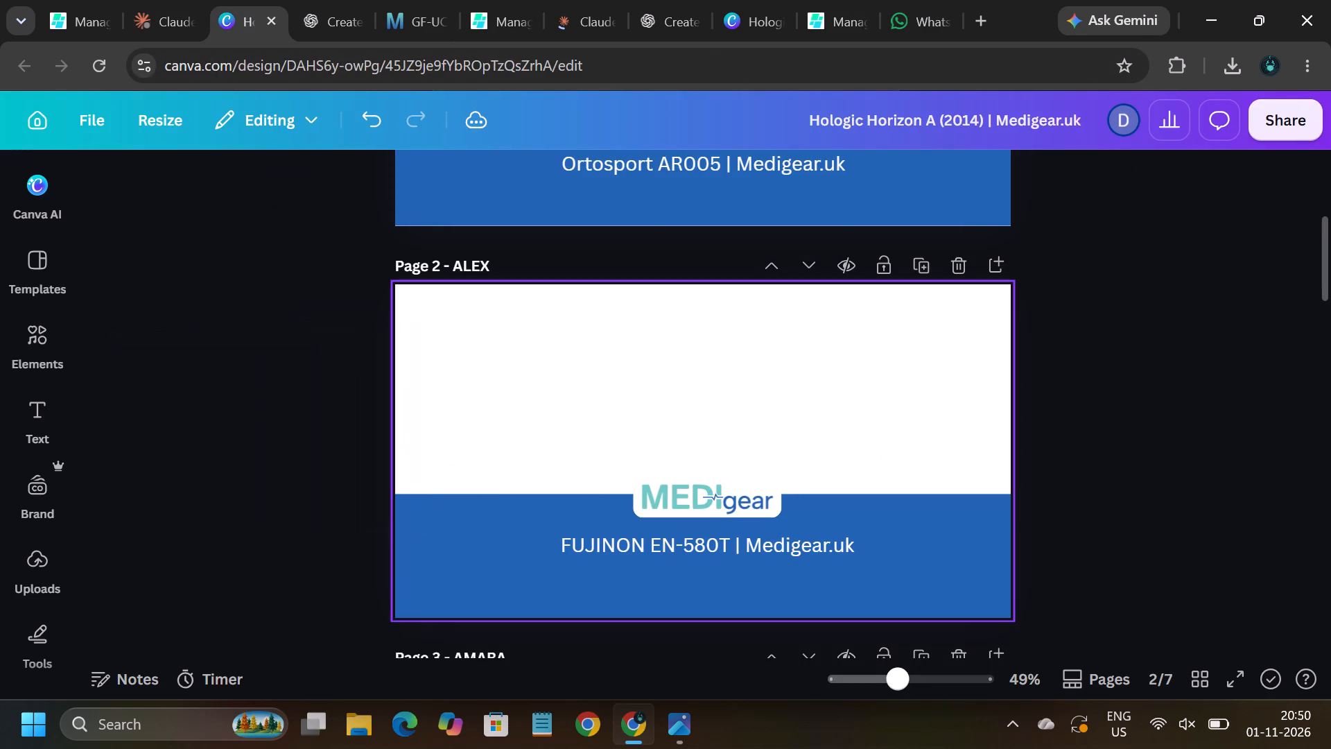
key("ctrl+v")
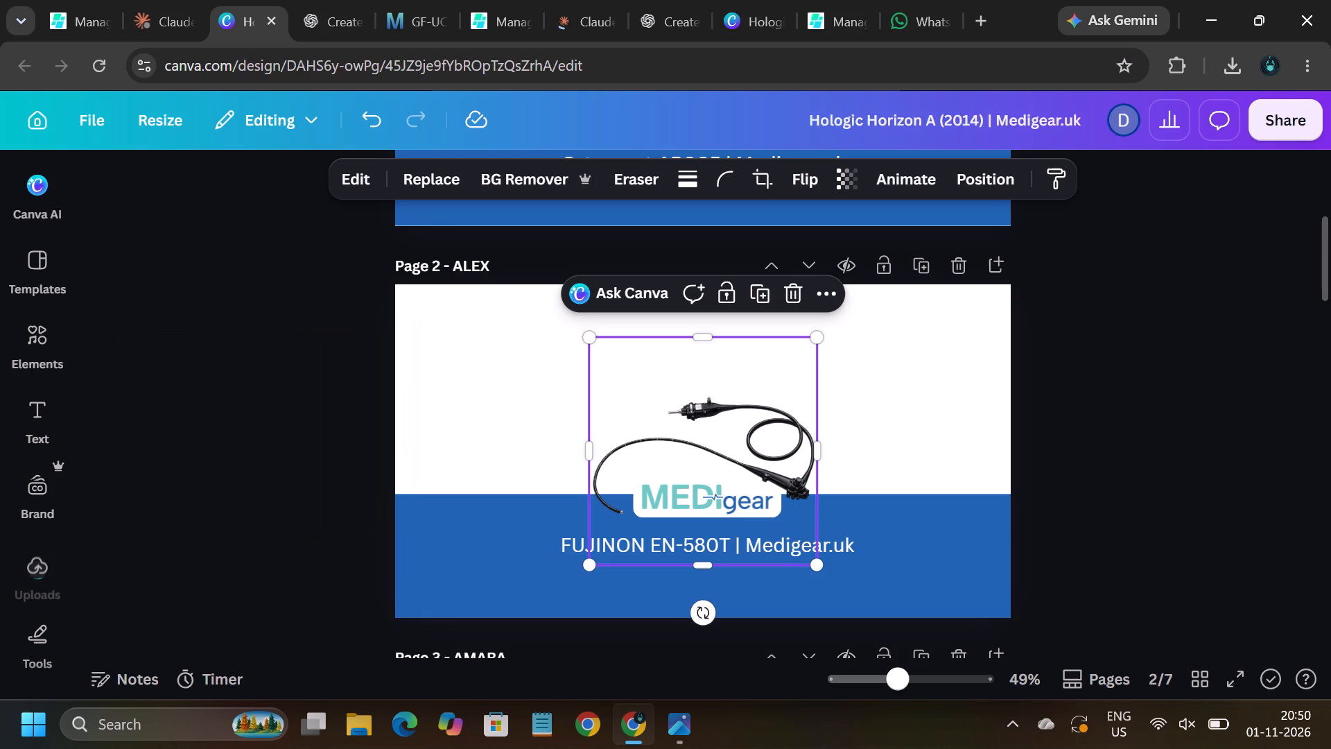
Centre the pasted gastroscope image horizontally in the ALEX banner's white area, with its frame's lower edge on the blue band.
left_click_drag(710, 420, 699, 397)
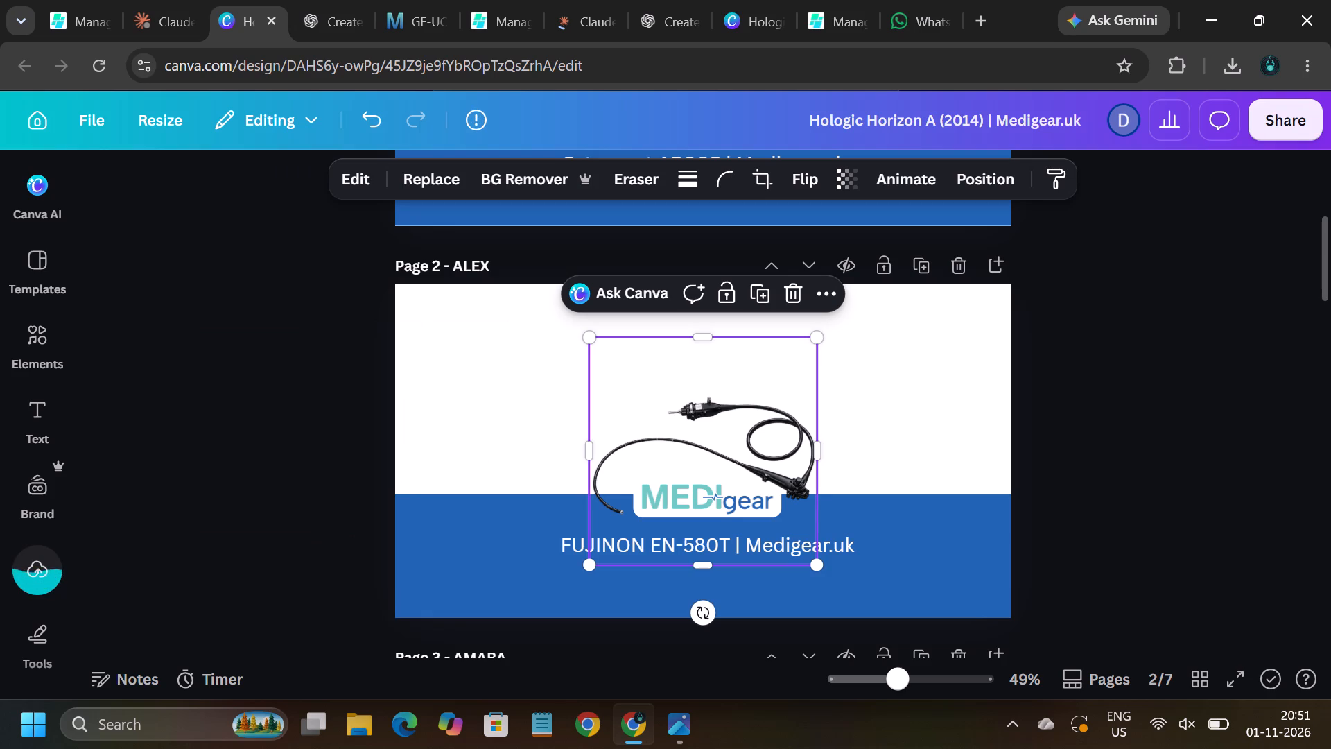
left_click_drag(699, 397, 688, 364)
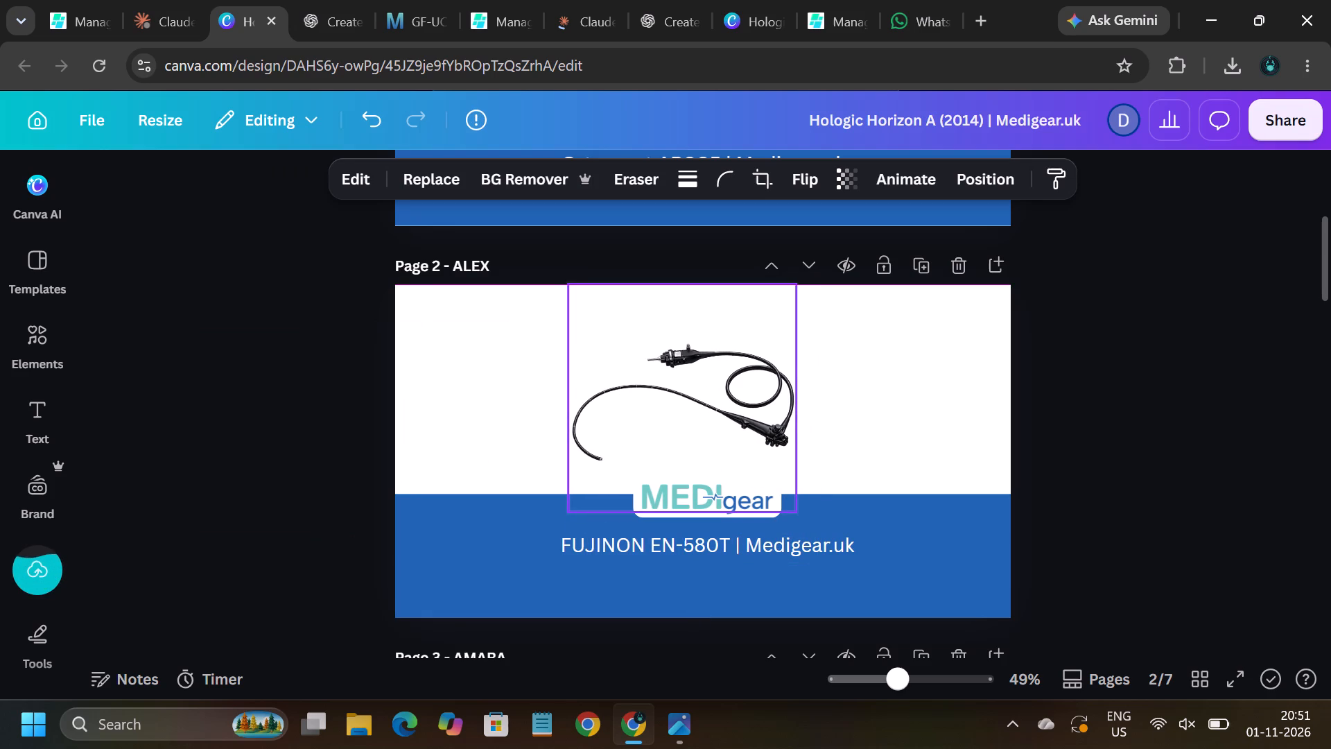
left_click_drag(688, 364, 699, 352)
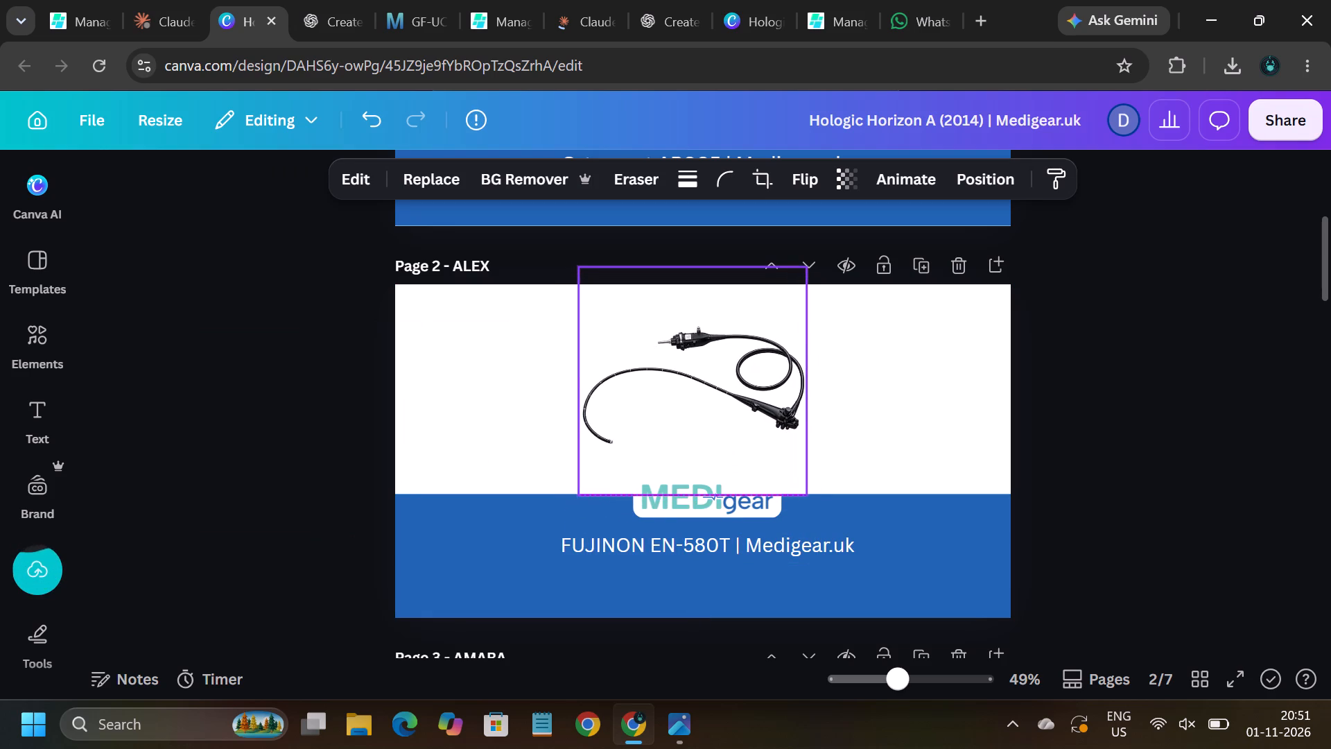
left_click_drag(699, 352, 707, 352)
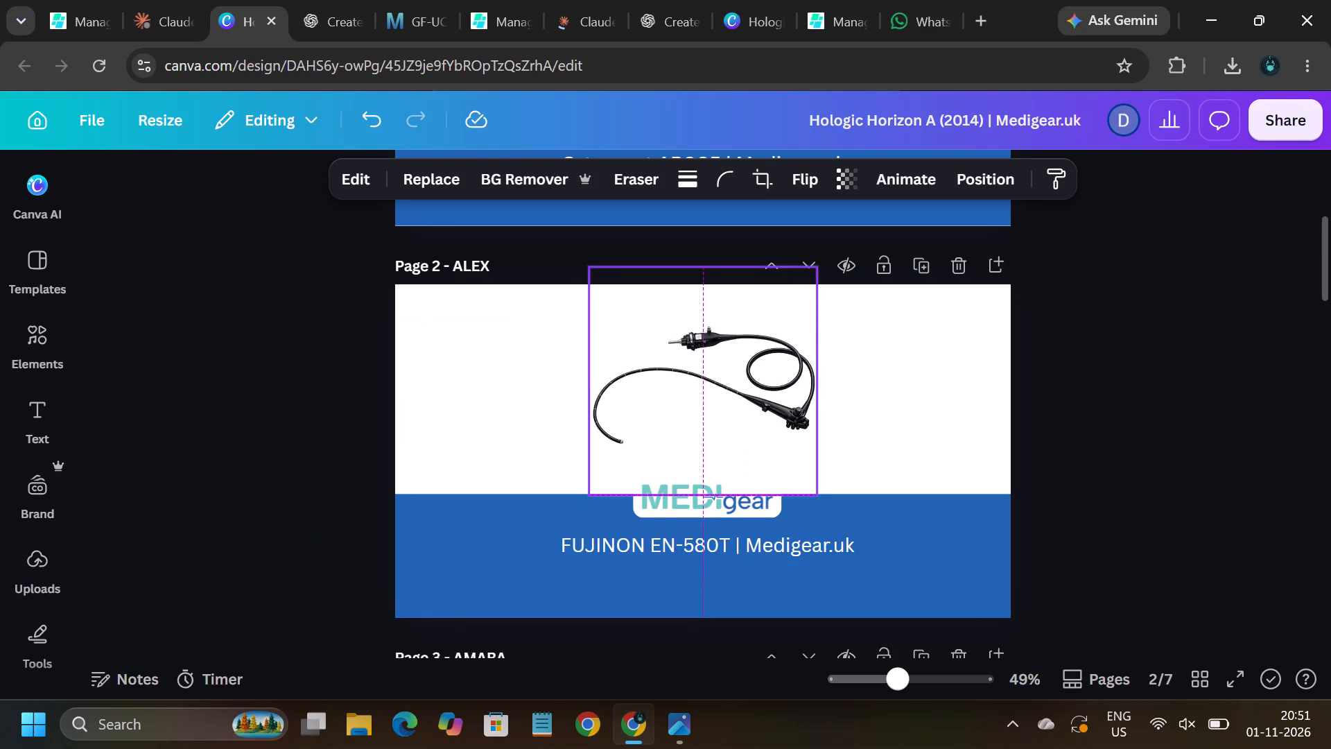
left_click_drag(707, 352, 704, 352)
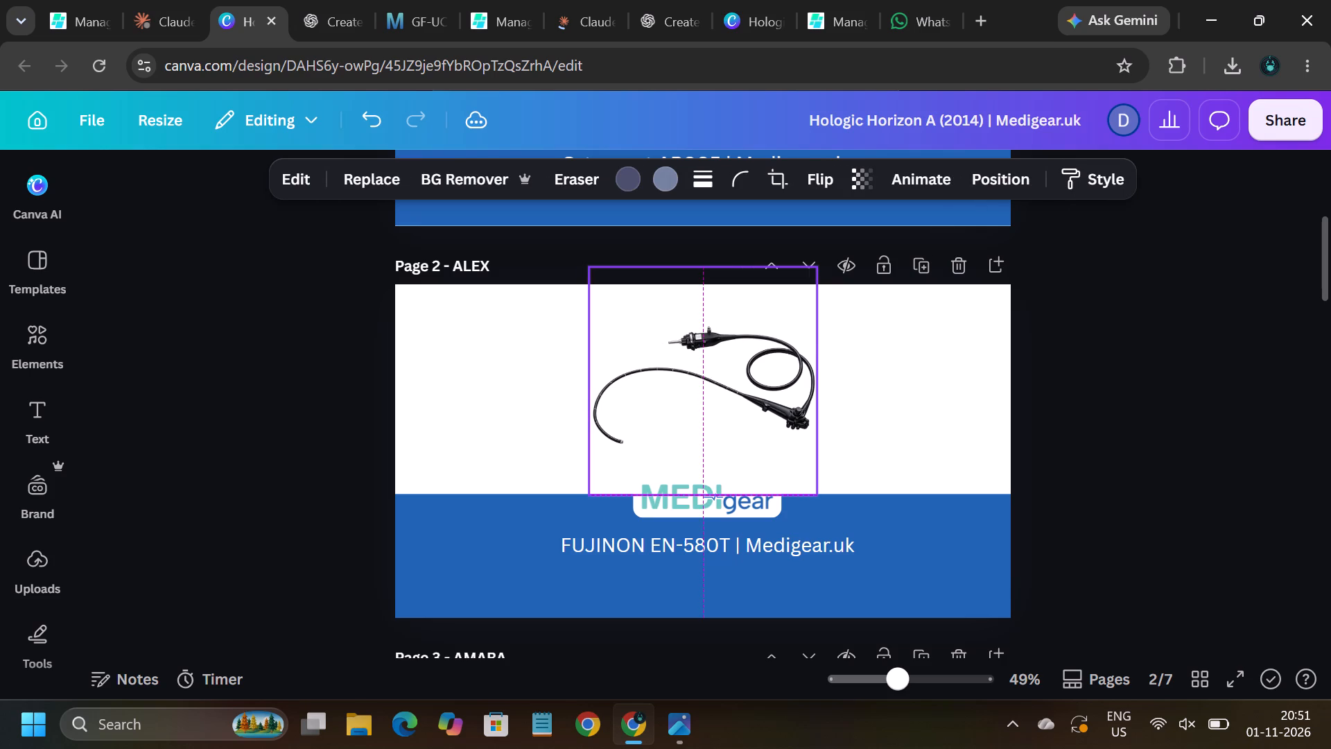
left_click_drag(704, 352, 705, 352)
left_click(1120, 347)
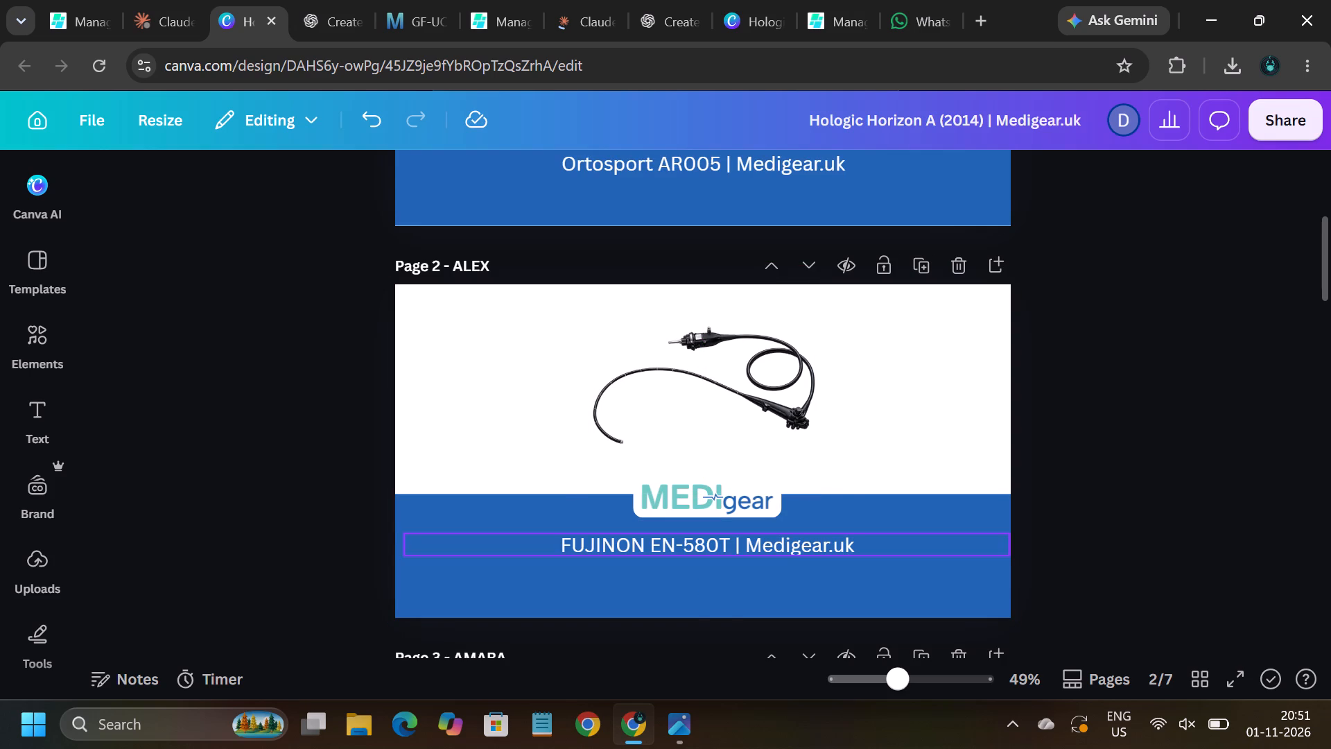
Delete "FUJINON EN-580T" from the ALEX banner's caption, keeping "| Medigear.uk".
left_click(730, 541)
left_click(730, 541)
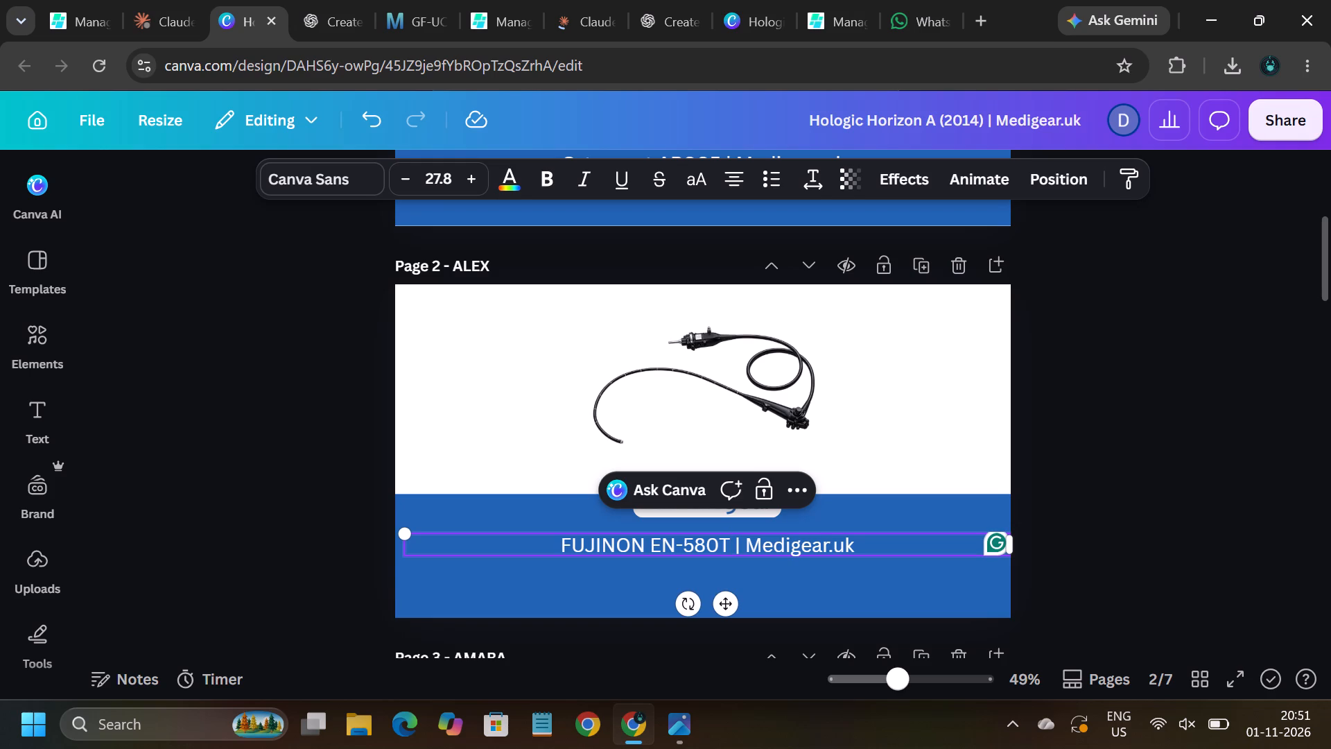
key("BackSpace")
key("BackSpace")
key("BackSpace")
key("BackSpace")
key("BackSpace")
key("BackSpace")
key("BackSpace")
key("BackSpace")
key("BackSpace")
key("BackSpace")
key("BackSpace")
key("BackSpace")
key("BackSpace")
key("BackSpace")
key("BackSpace")
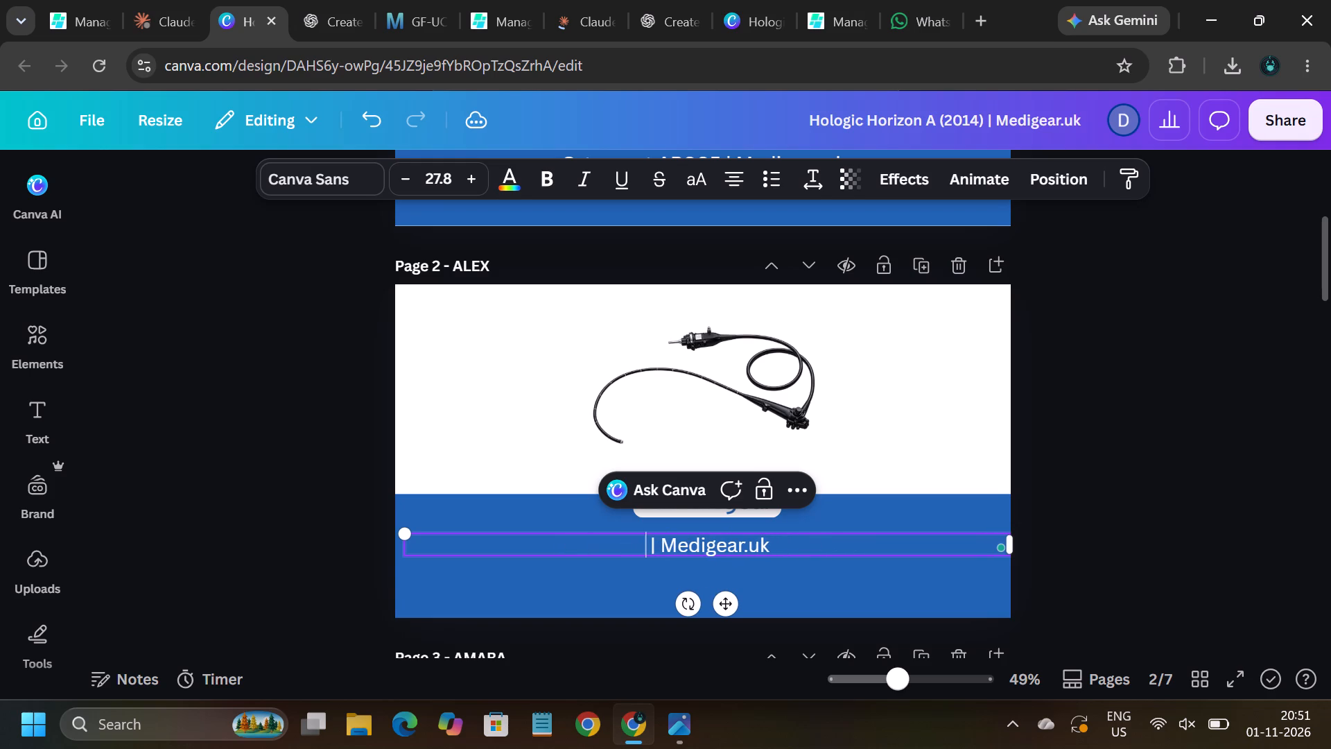
Copy the shortened title "Olympus GIF-1TH190" from product #770's edit page.
left_click(506, 28)
scroll(557, 171, "up", 14)
scroll(557, 171, "up", 9)
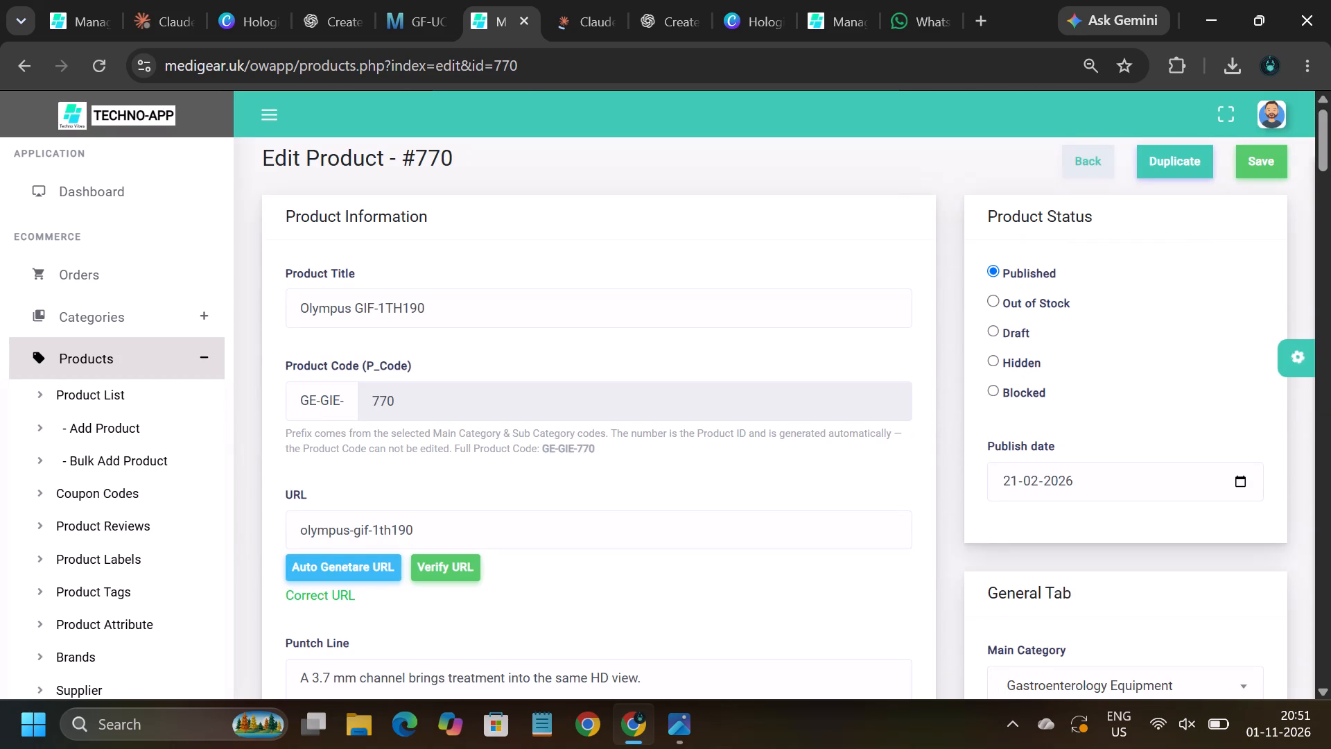
left_click(442, 305)
left_click_drag(442, 305, 259, 316)
key("ctrl+c")
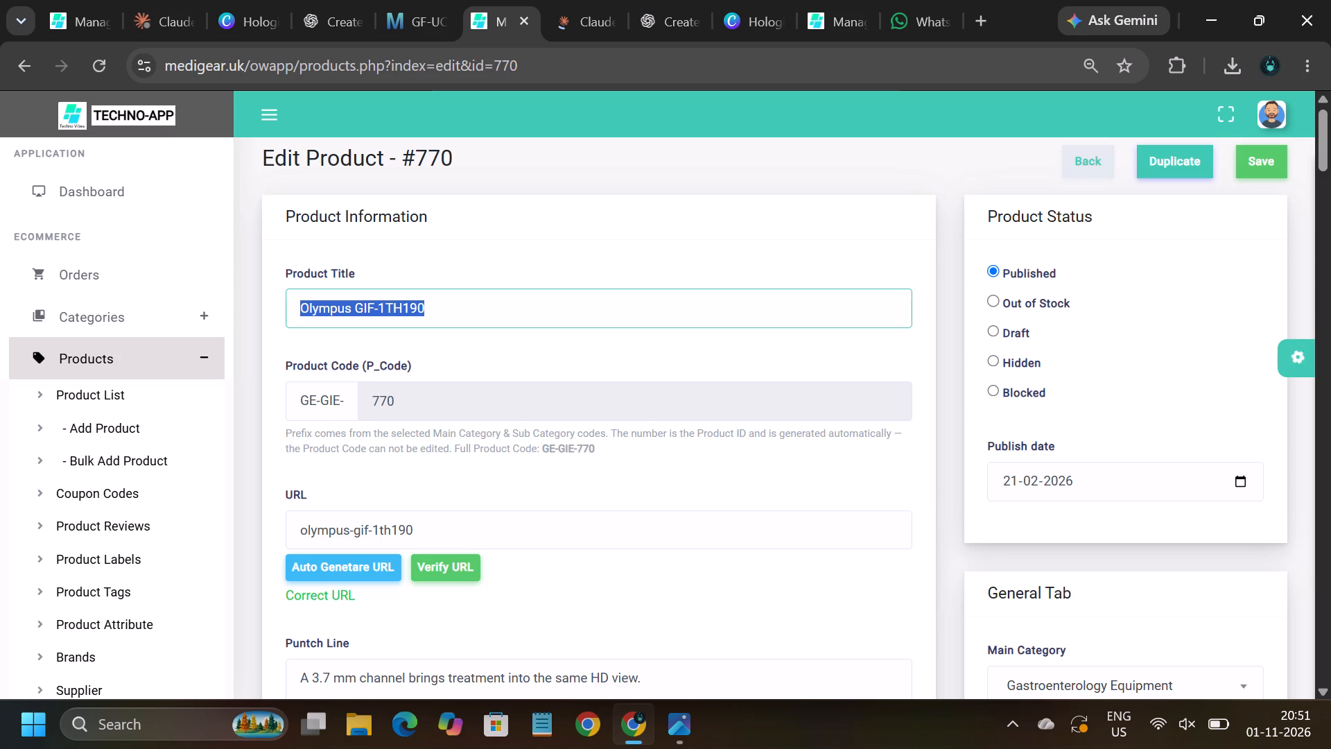
Enter "Olympus GIF-1TH190" in the medigear.uk storefront's product search and look over the open product page.
left_click(413, 19)
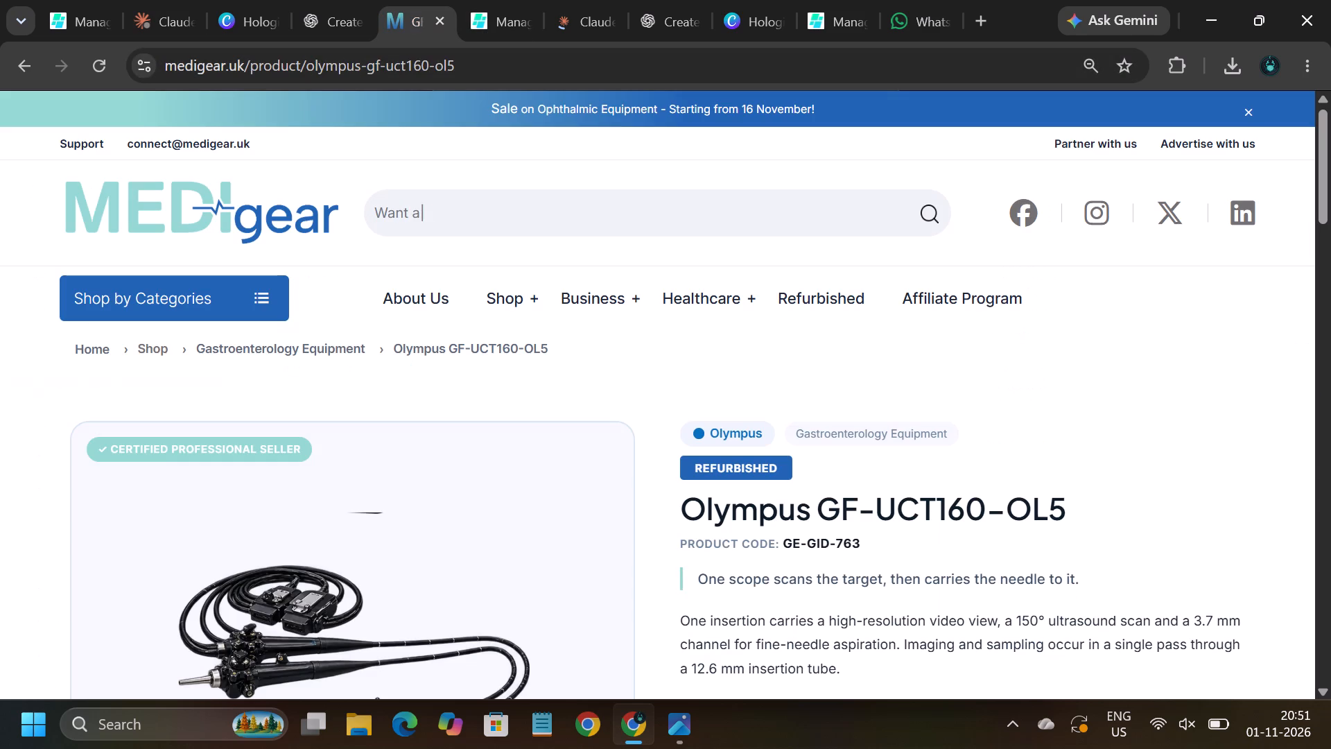
left_click(519, 218)
key("ctrl+v")
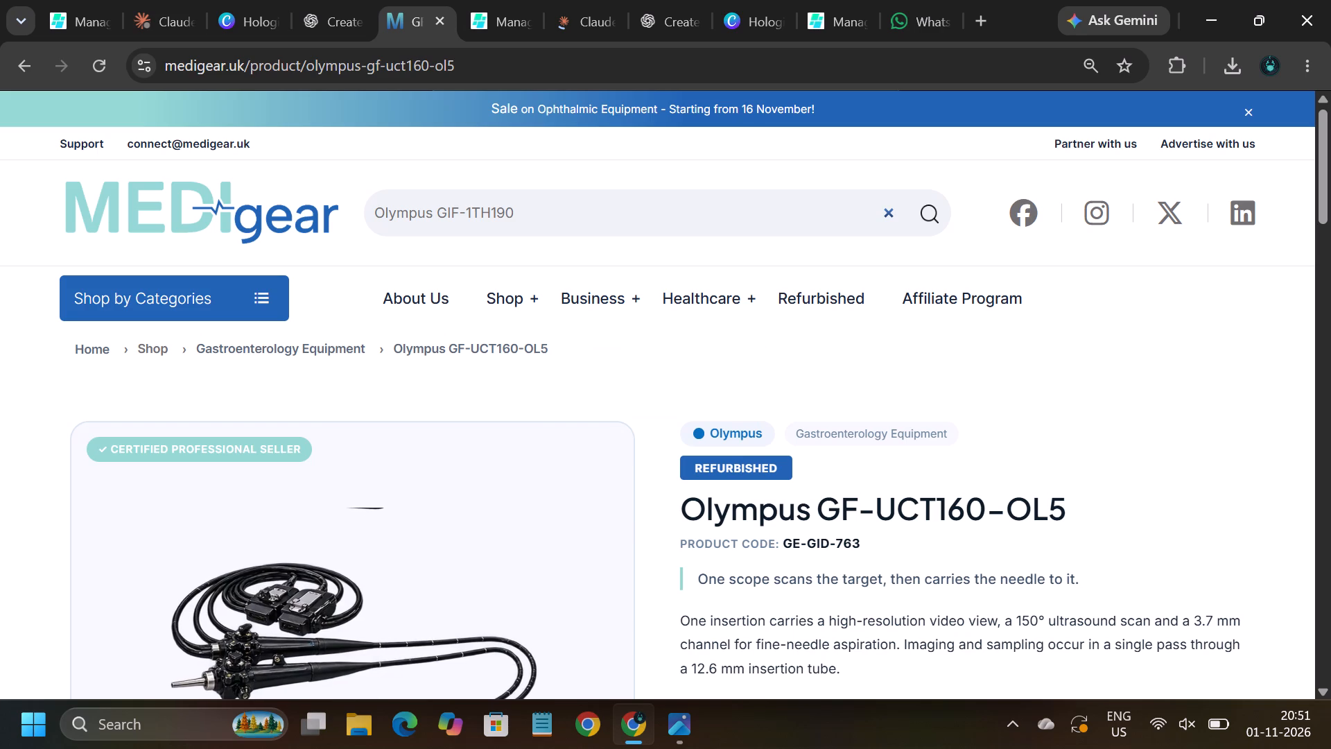
scroll(452, 496, "down", 1)
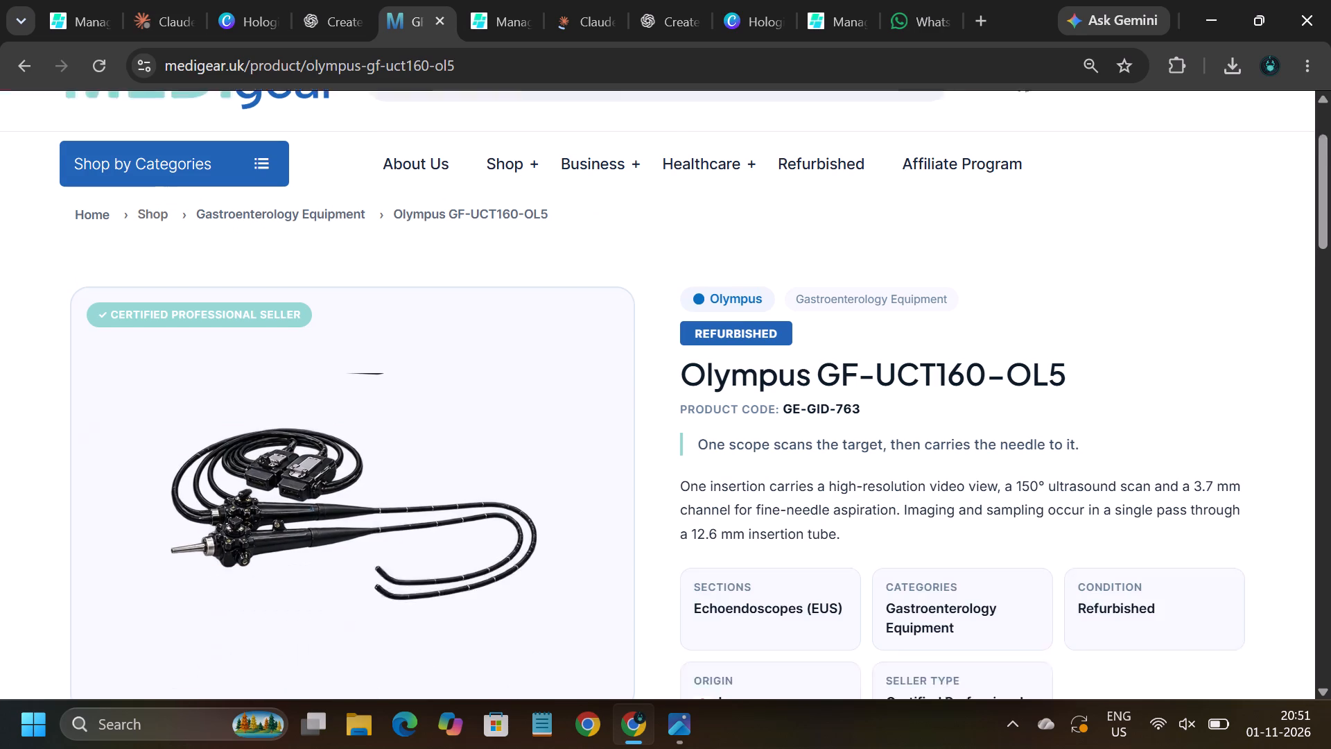
scroll(452, 496, "down", 2)
scroll(452, 496, "up", 6)
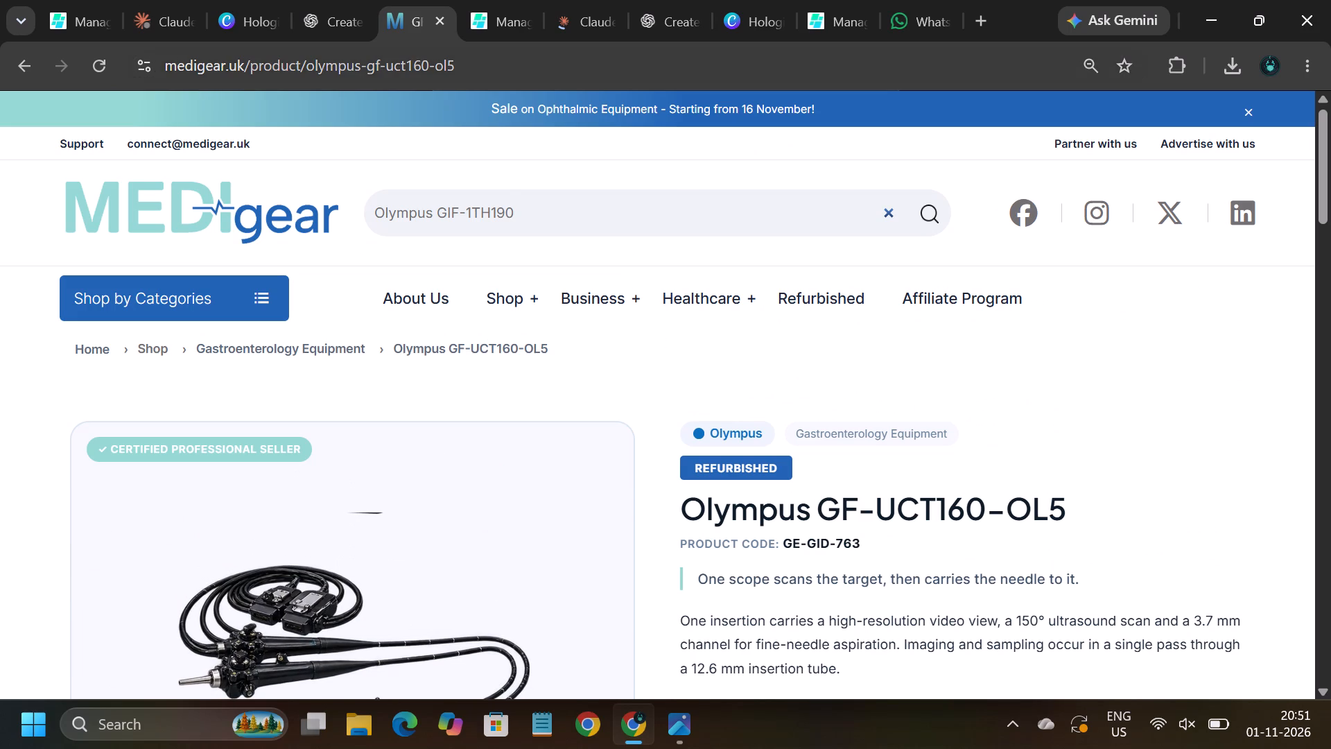
Insert "Olympus GIF-1TH190" before "| Medigear.uk" in the Canva ALEX banner's caption.
left_click(250, 19)
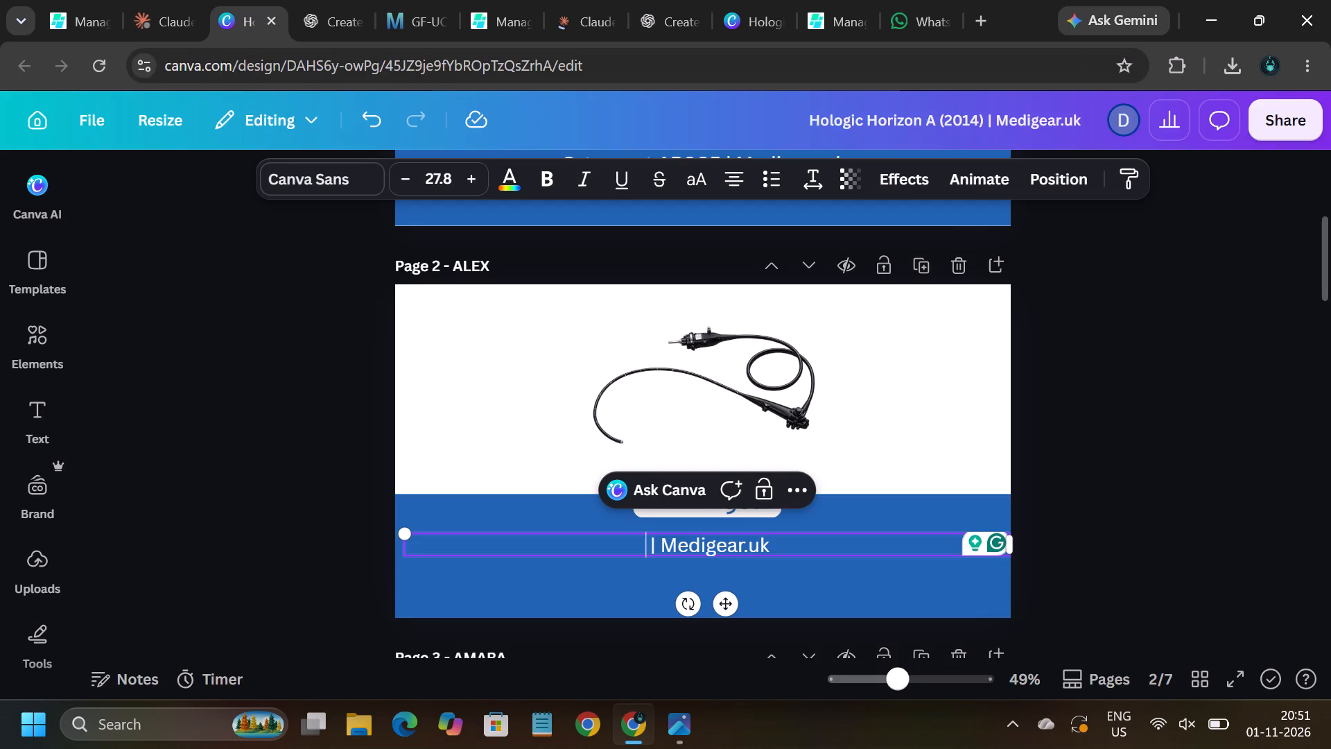
key("ctrl+v")
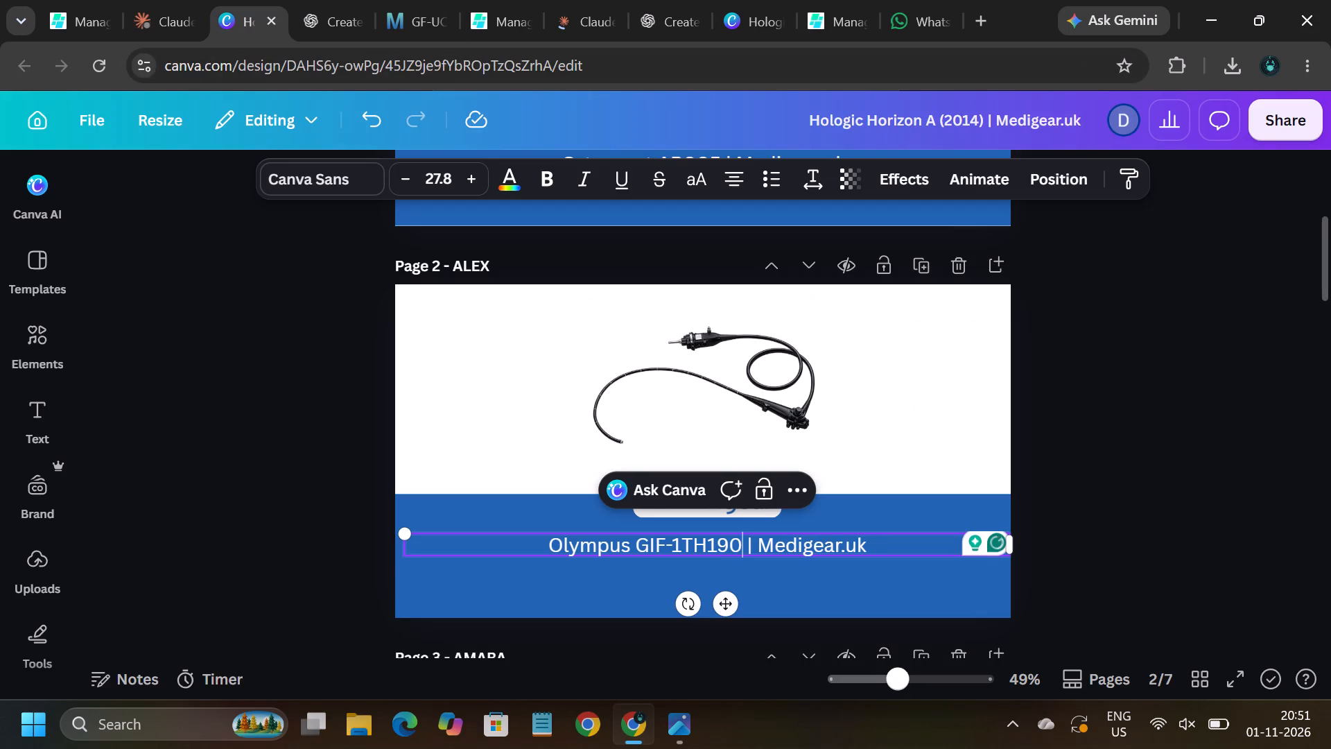
Shift the ALEX banner's "Olympus GIF-1TH190 | Medigear.uk" caption slightly left on the blue band.
left_click(1130, 362)
left_click(787, 546)
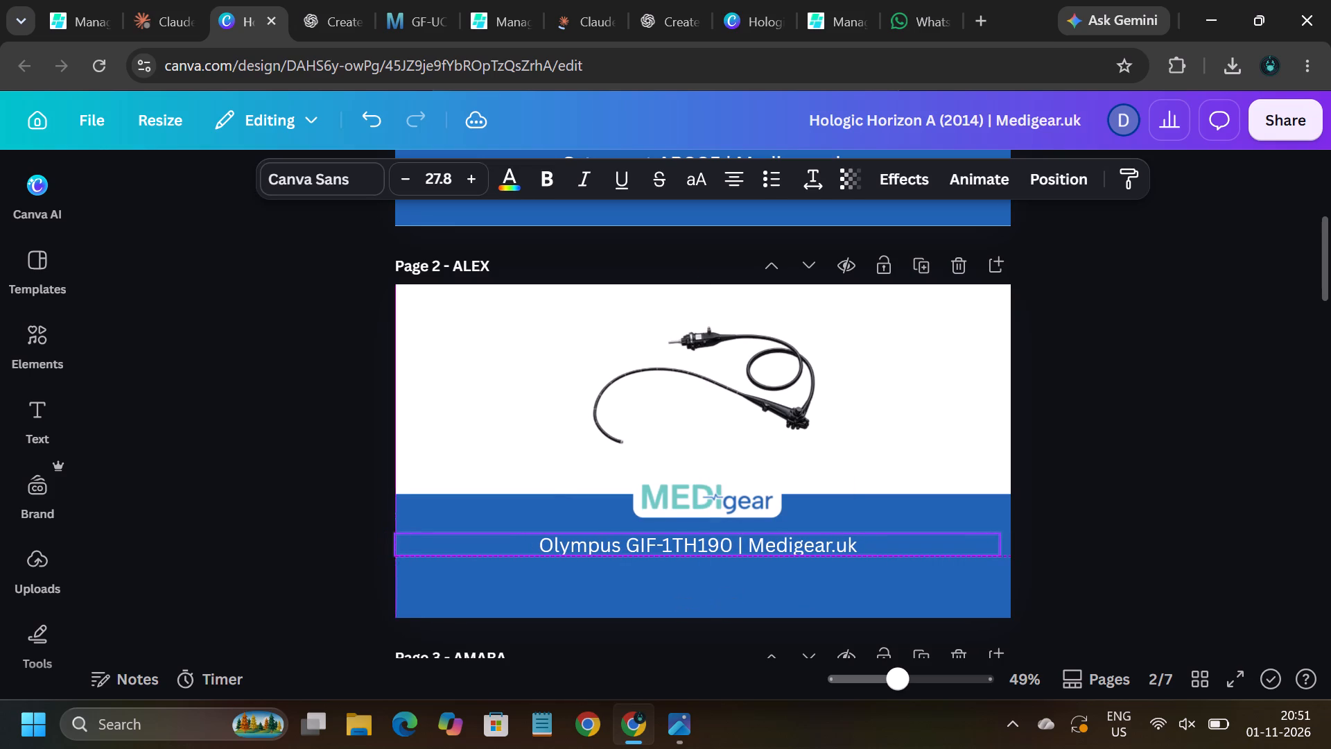
left_click(1134, 380)
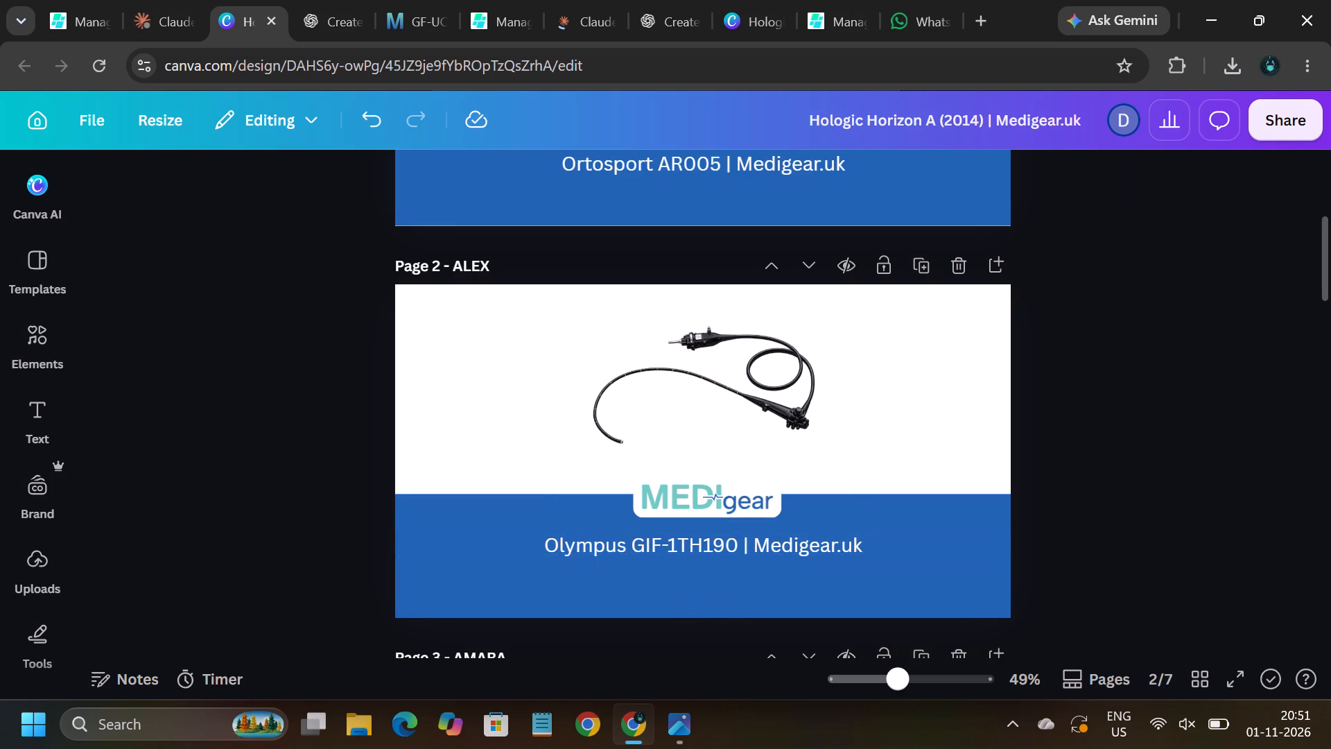
Download the ALEX banner page from Canva as a PNG.
left_click(1278, 121)
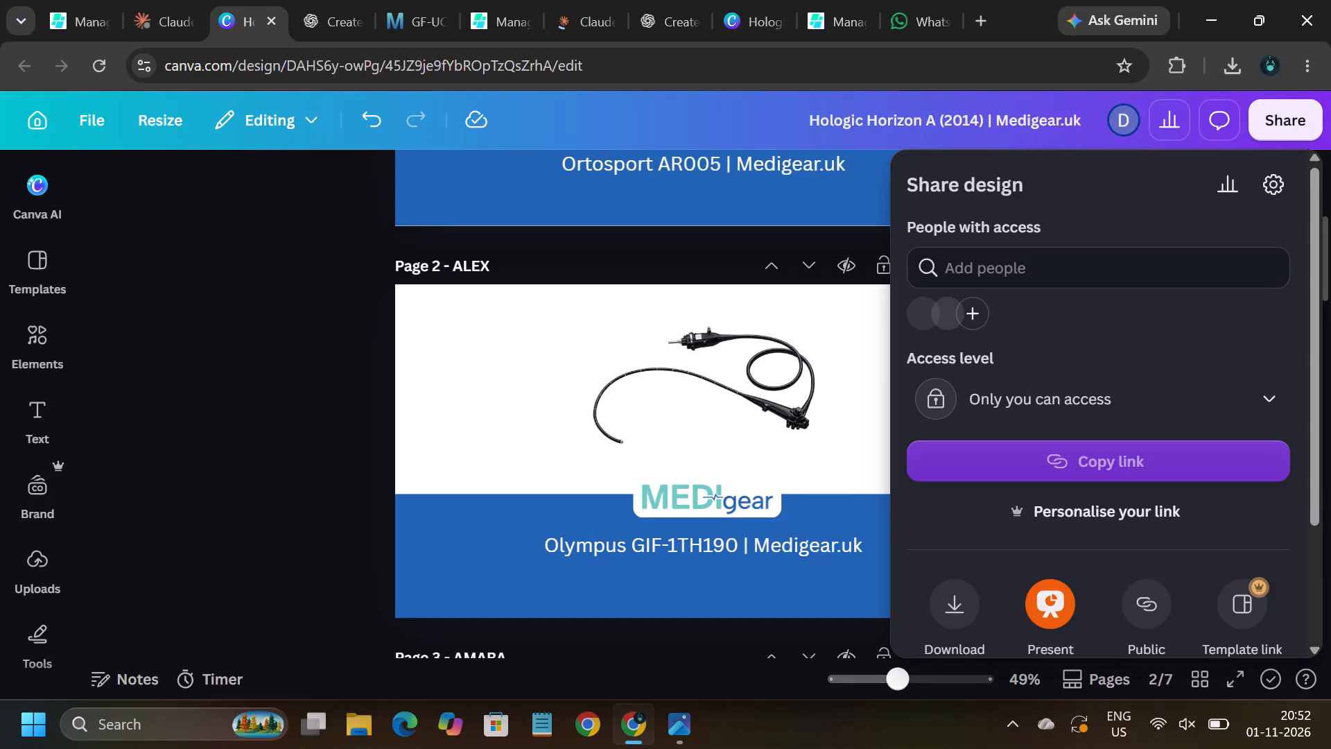
scroll(1127, 412, "down", 4)
left_click(966, 464)
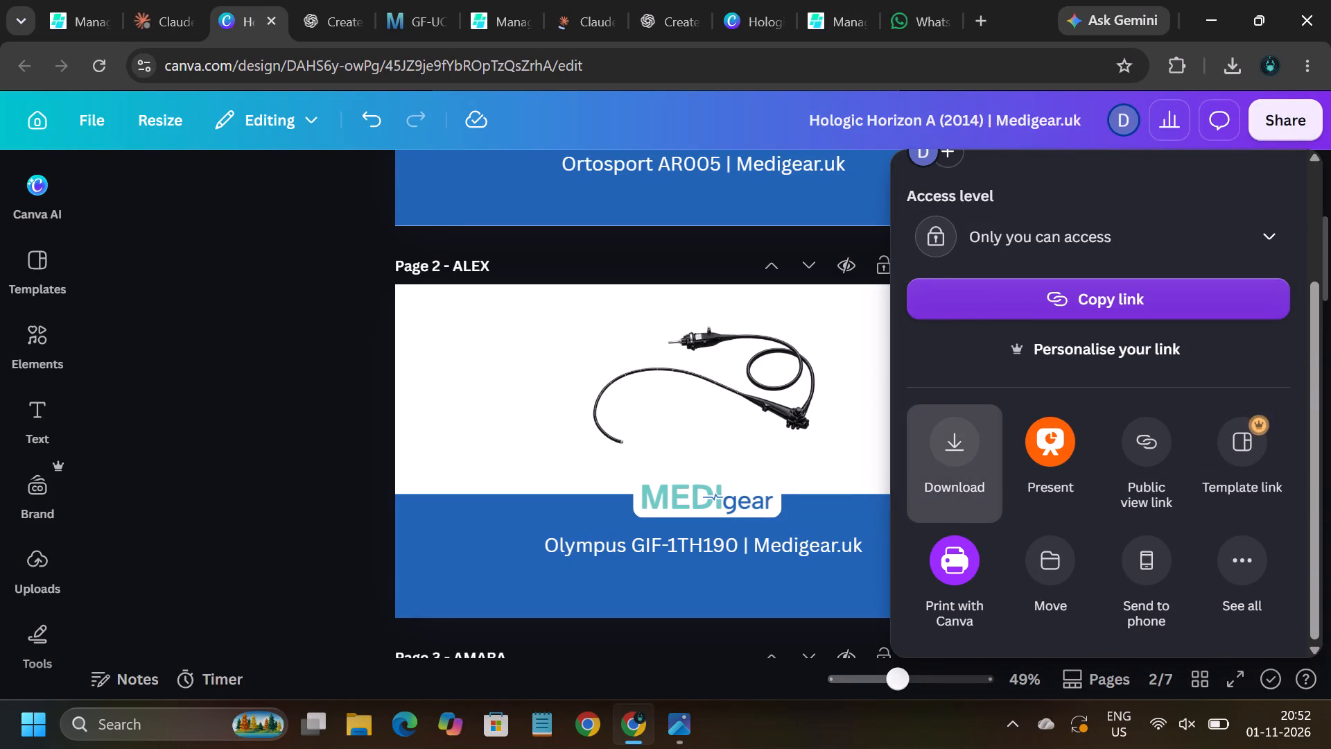
scroll(1121, 500, "down", 2)
left_click(1120, 619)
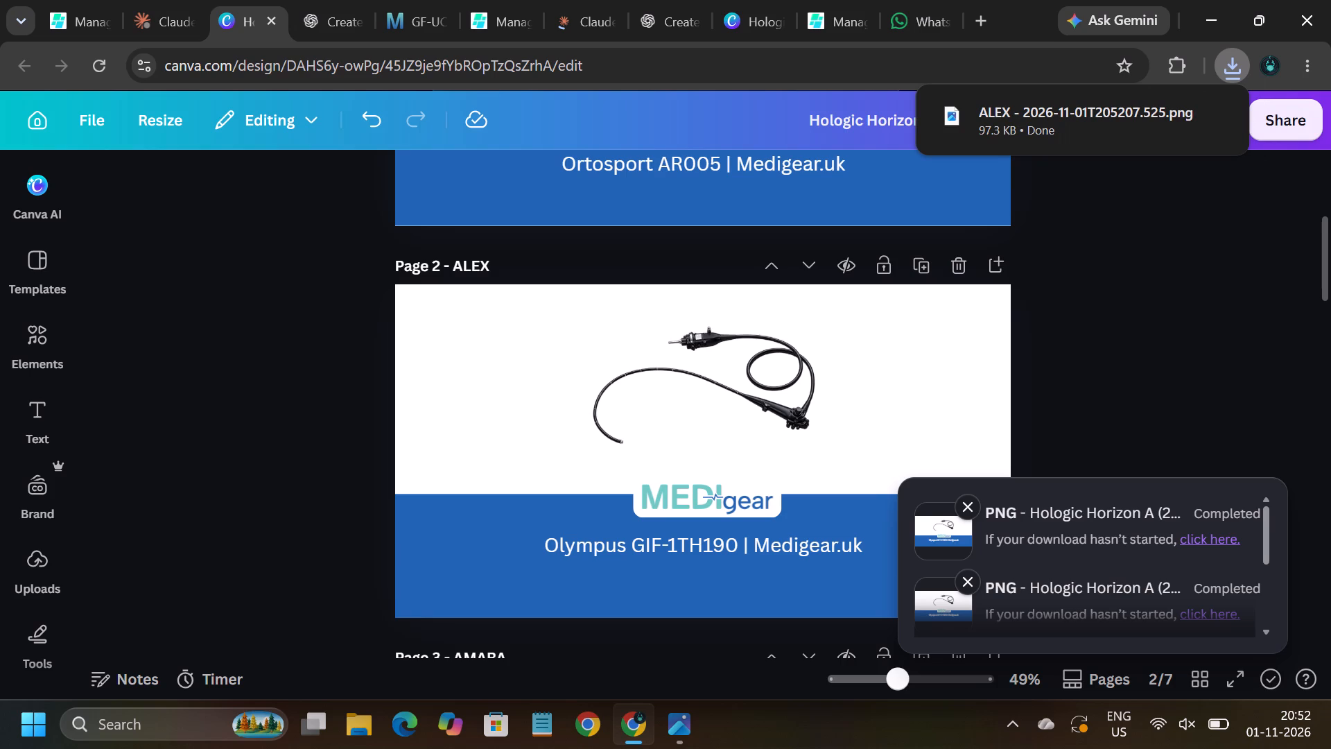
Open the downloaded ALEX banner and save a PNG copy in the Pictures folder under its existing name.
left_click(1052, 125)
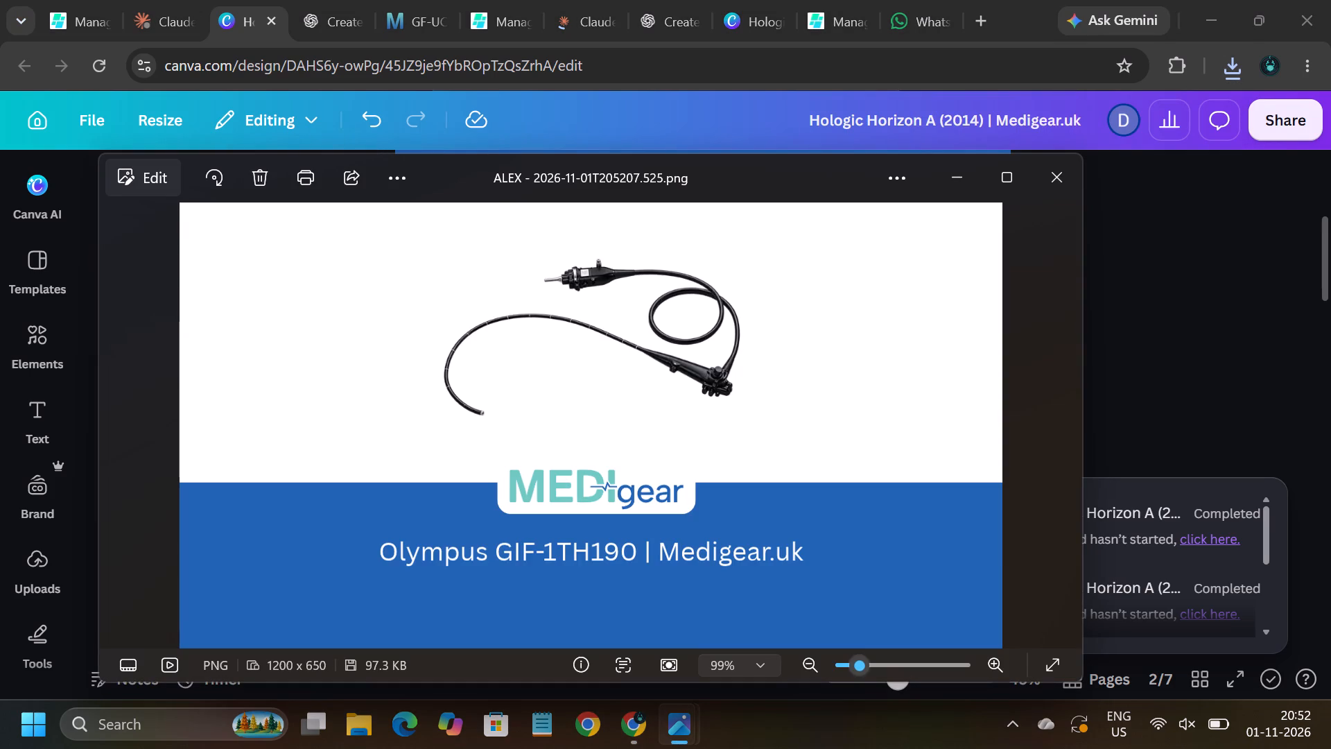
key("ctrl+s")
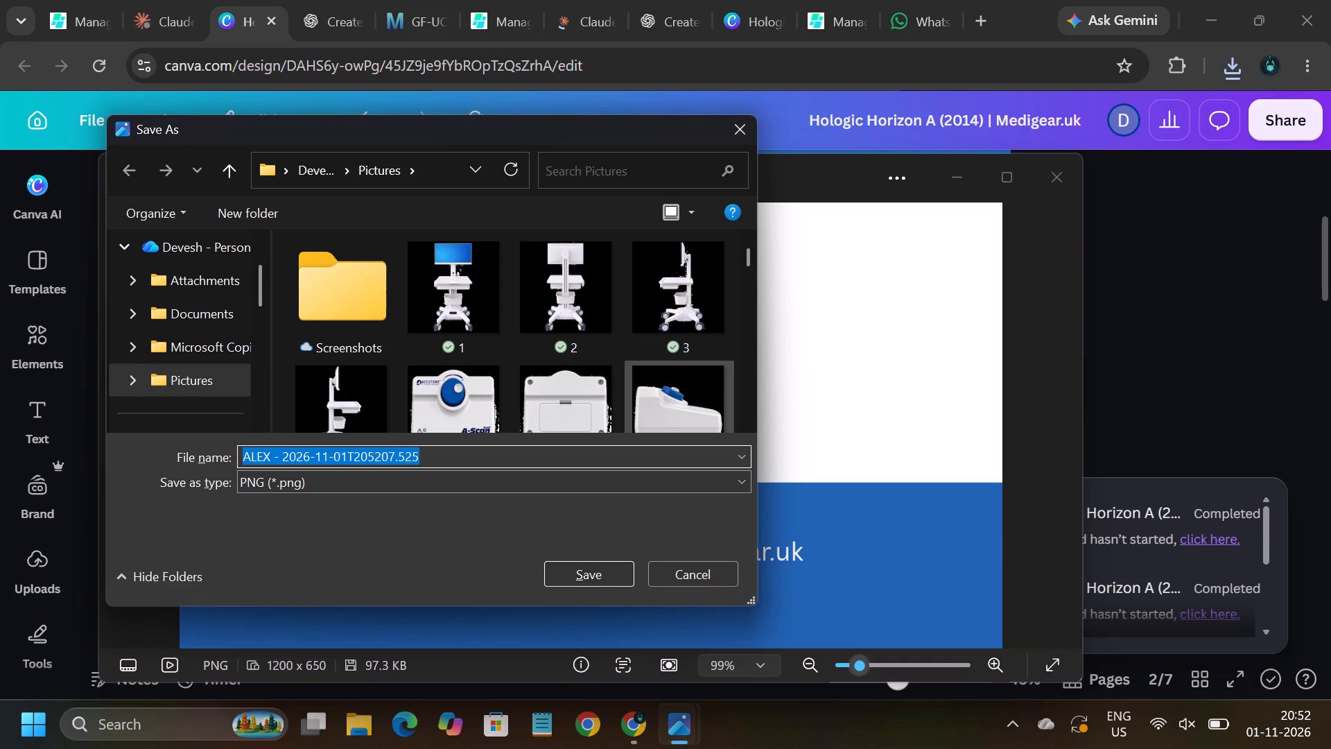
key("Return")
left_click(1246, 347)
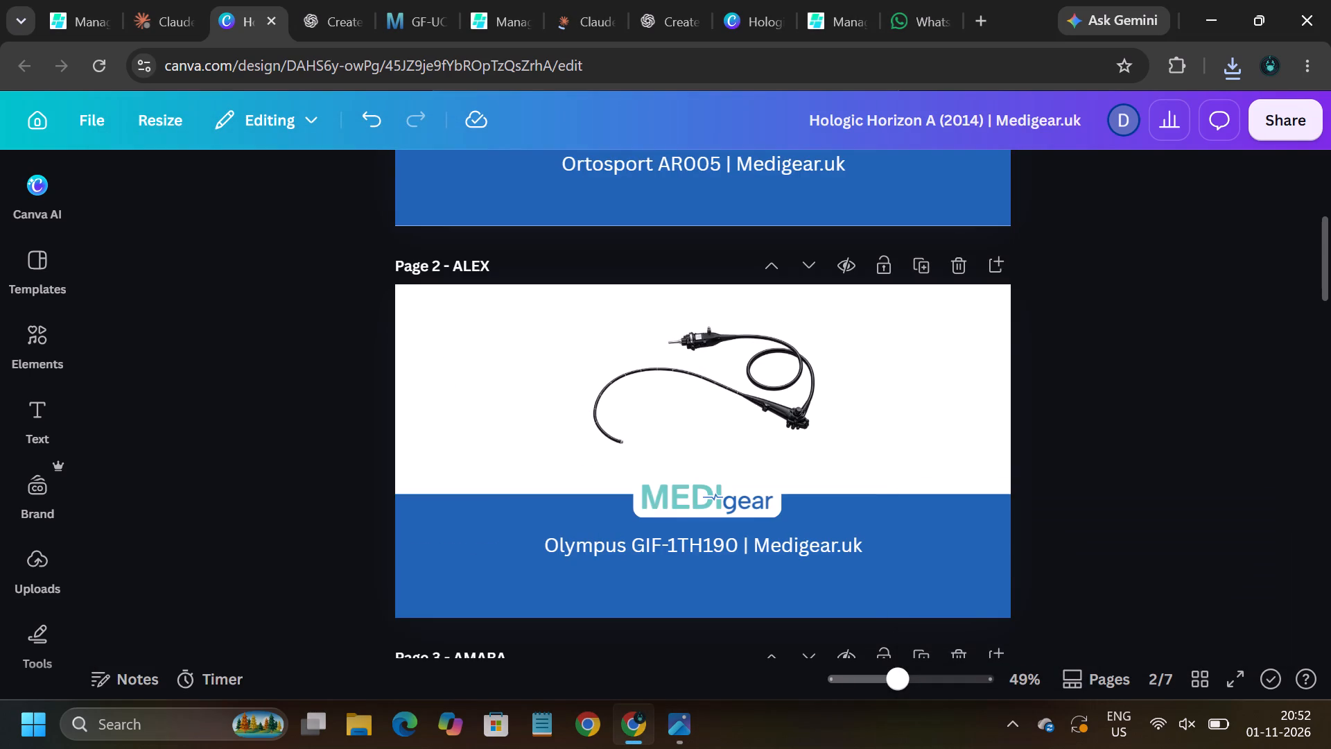
Return to product #770's edit page and find its FB Open Graph image setting.
left_click(493, 30)
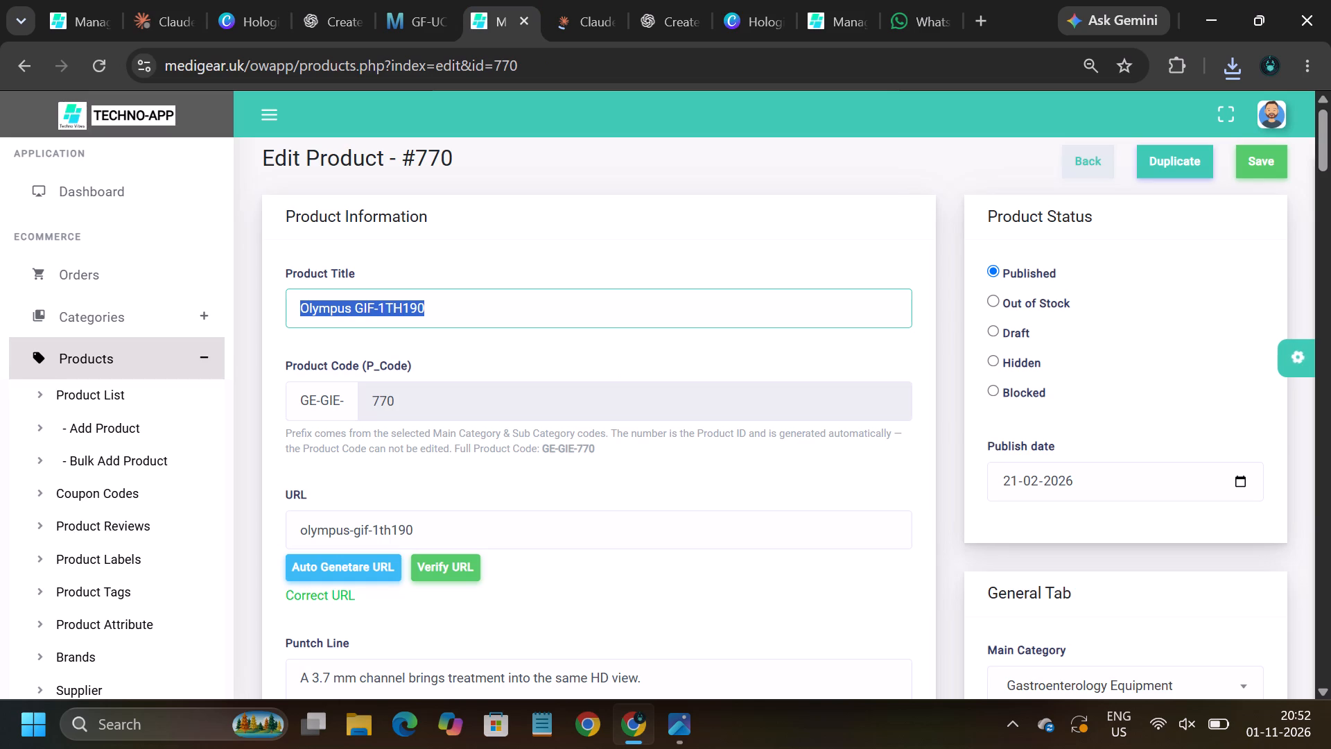
scroll(563, 336, "down", 12)
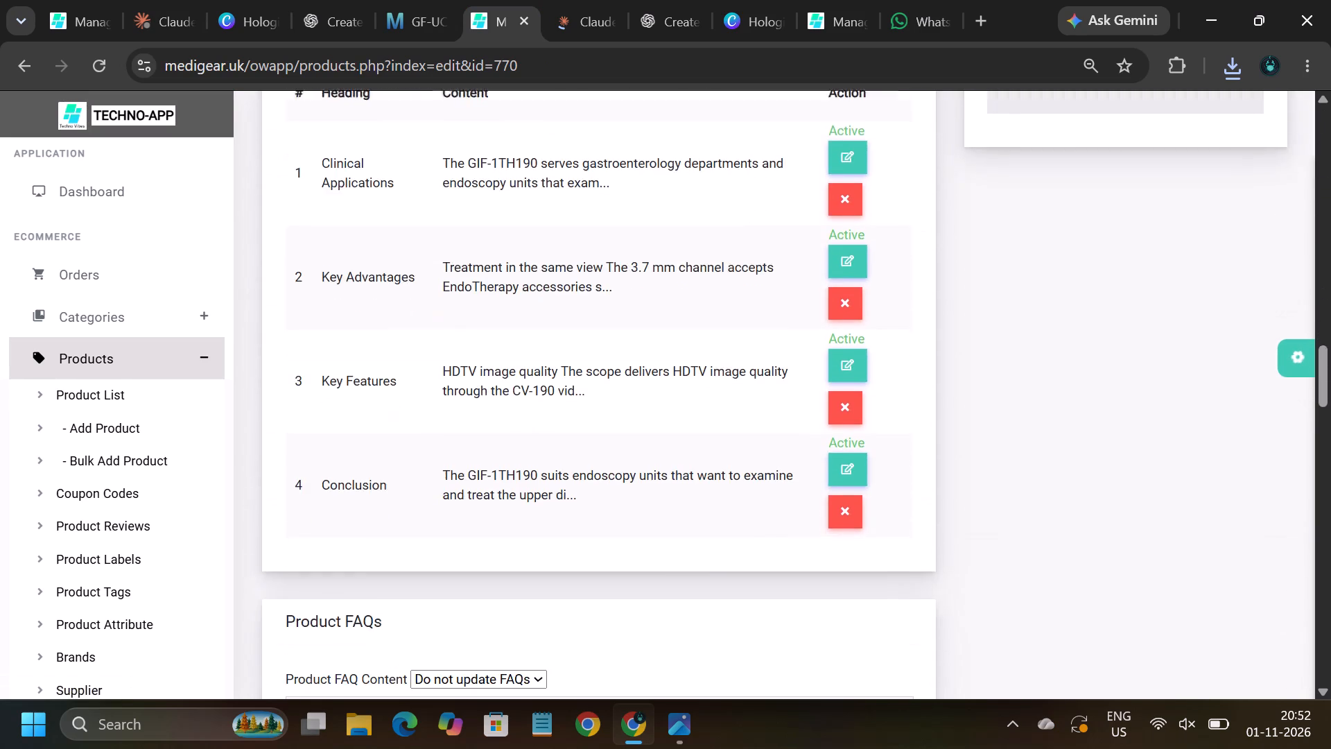
scroll(563, 336, "down", 7)
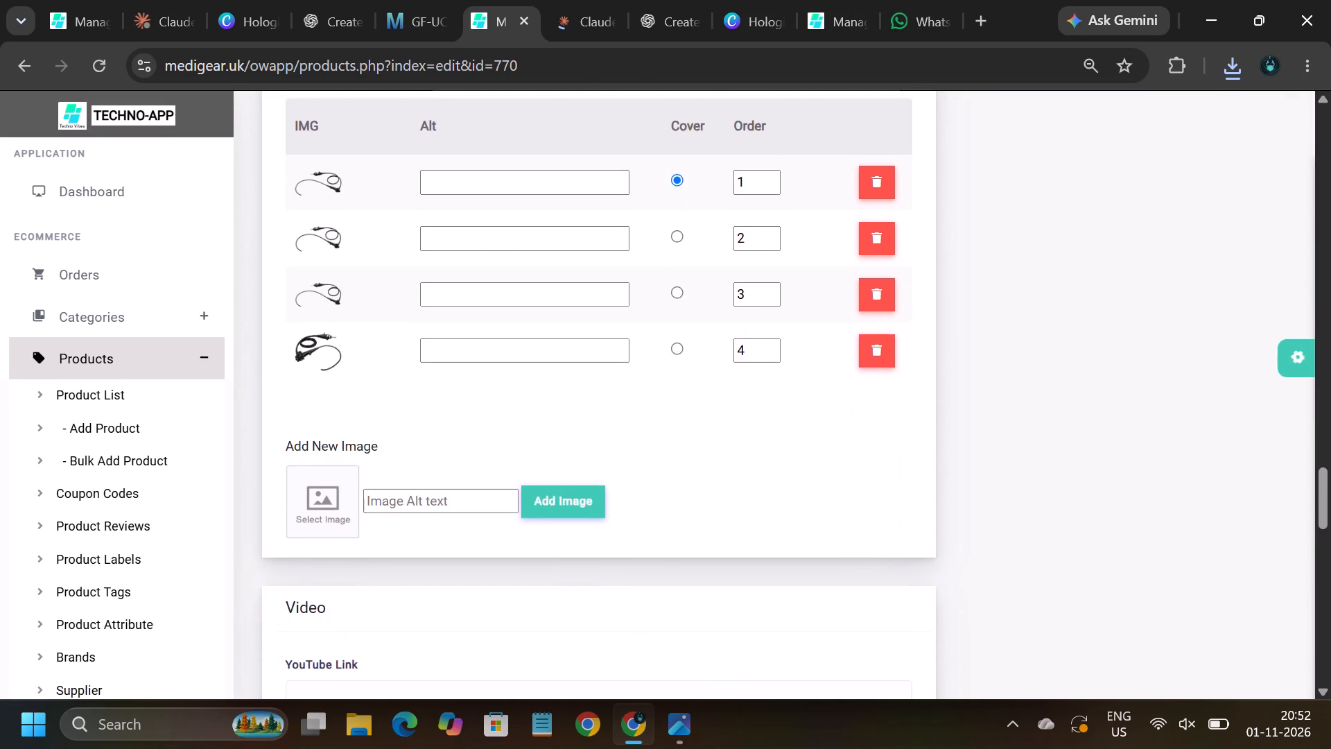
scroll(563, 336, "down", 3)
scroll(563, 336, "up", 2)
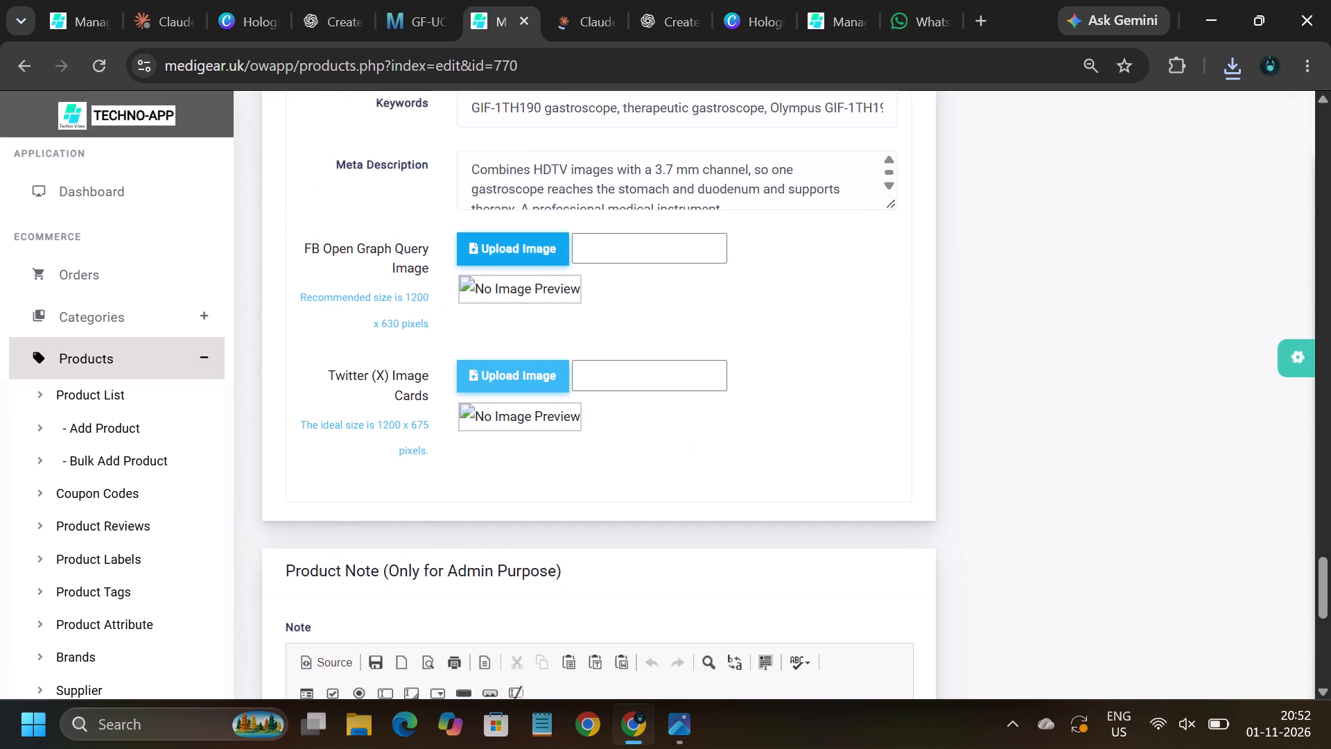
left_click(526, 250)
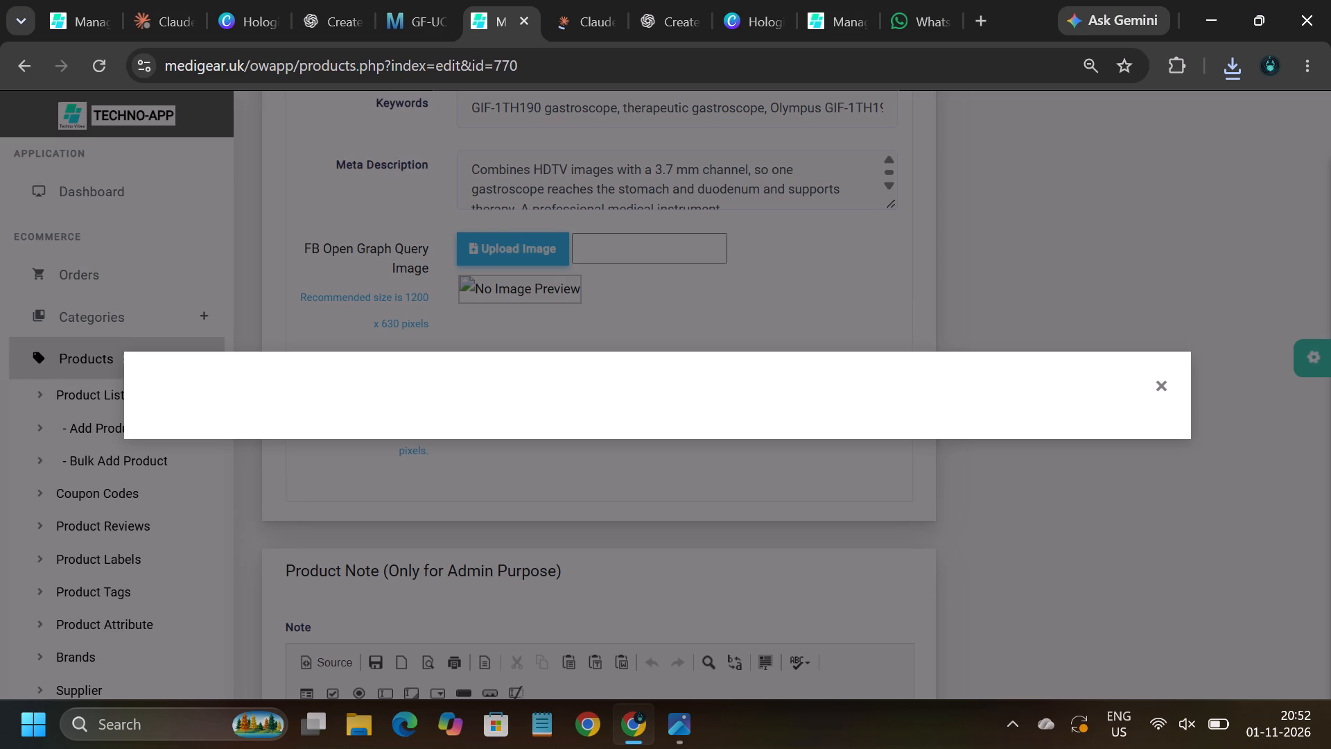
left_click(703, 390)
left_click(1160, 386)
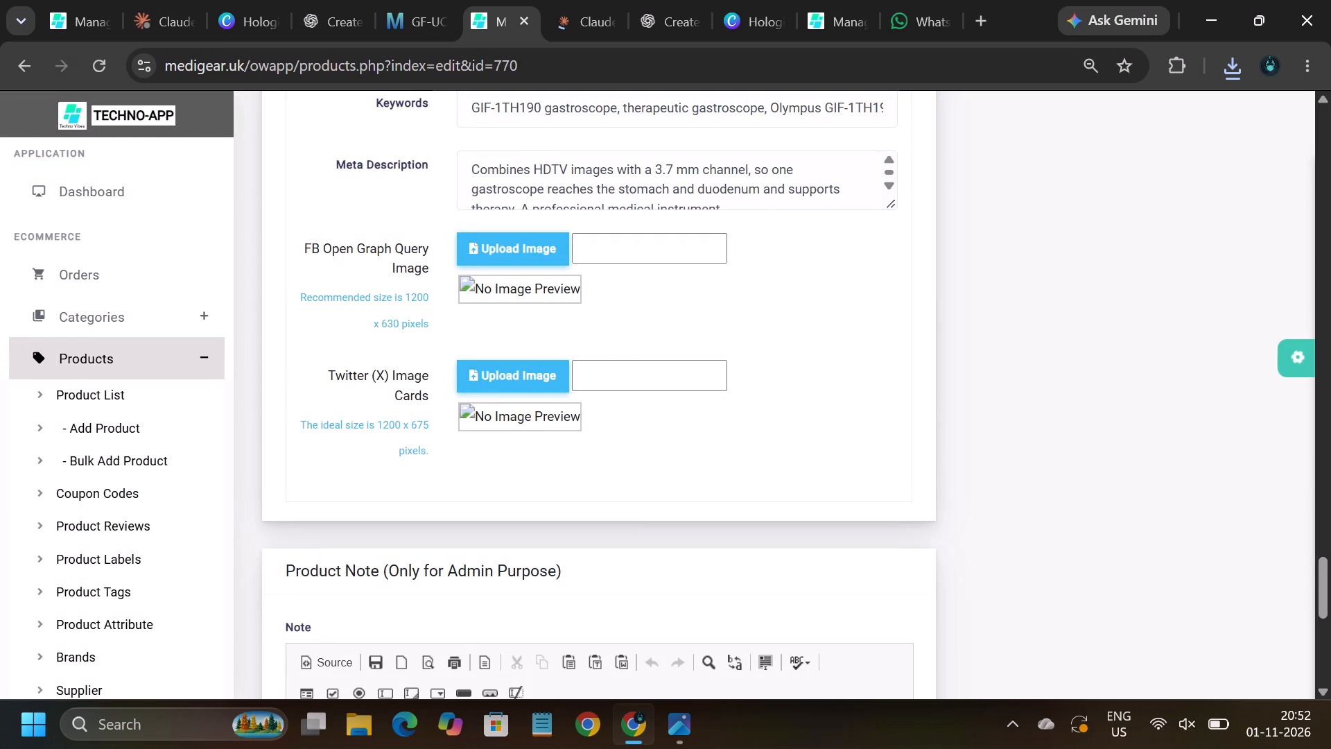
Start a new FB Open Graph image upload, search Pictures for "alex" and choose the ALEX - 2026-11-01T205207.525 banner.
left_click(546, 252)
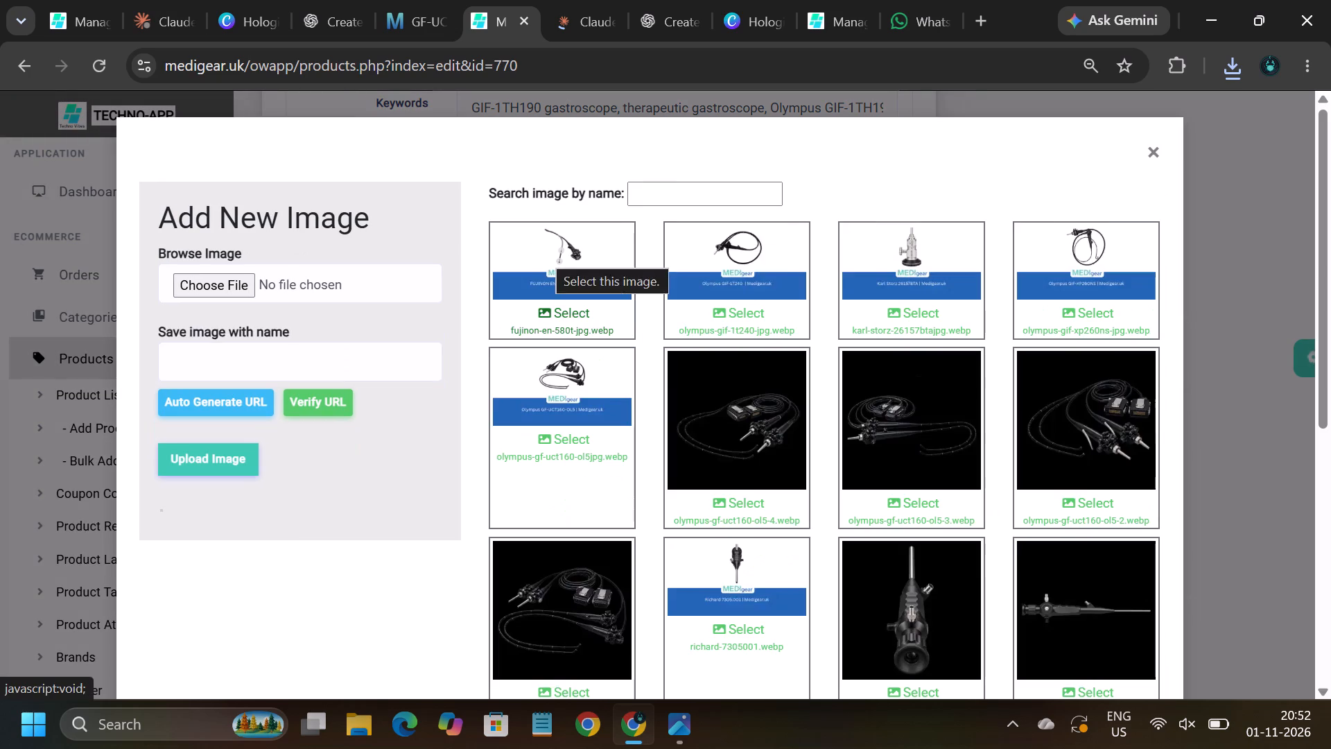
left_click(213, 294)
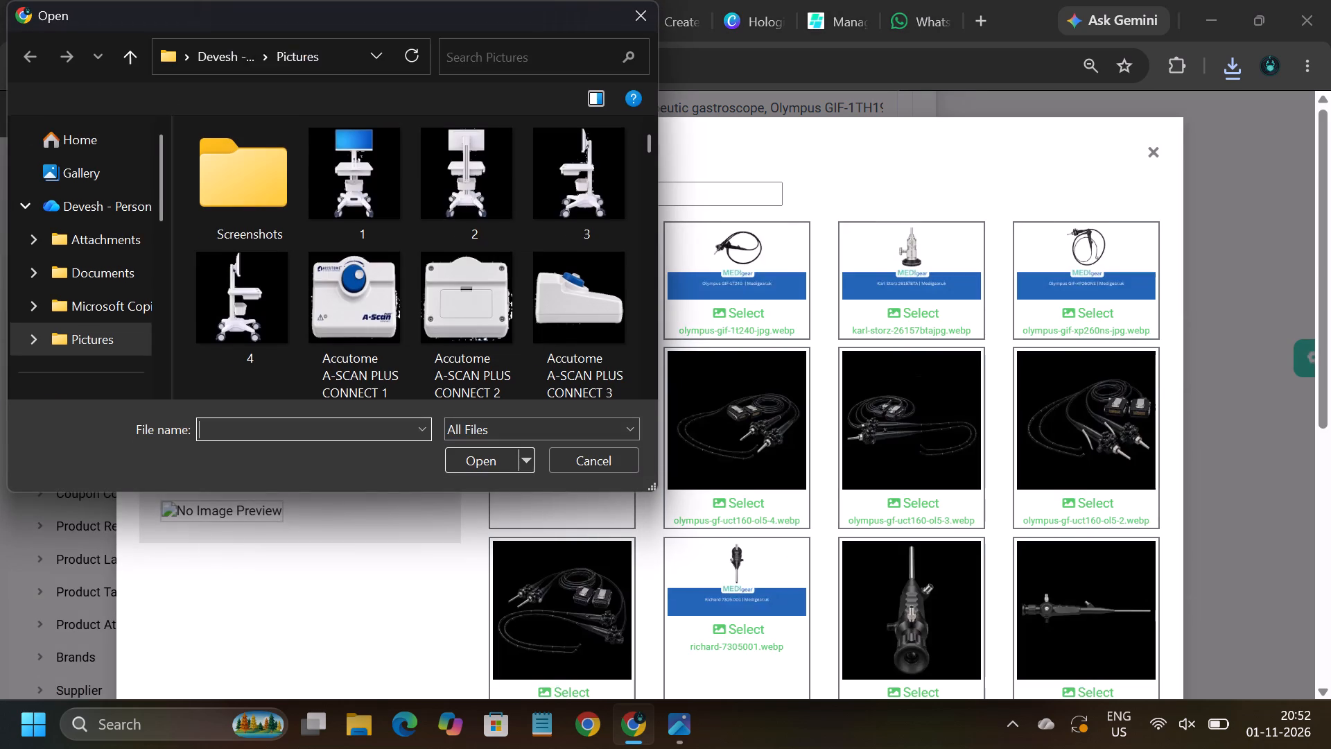
left_click(516, 58)
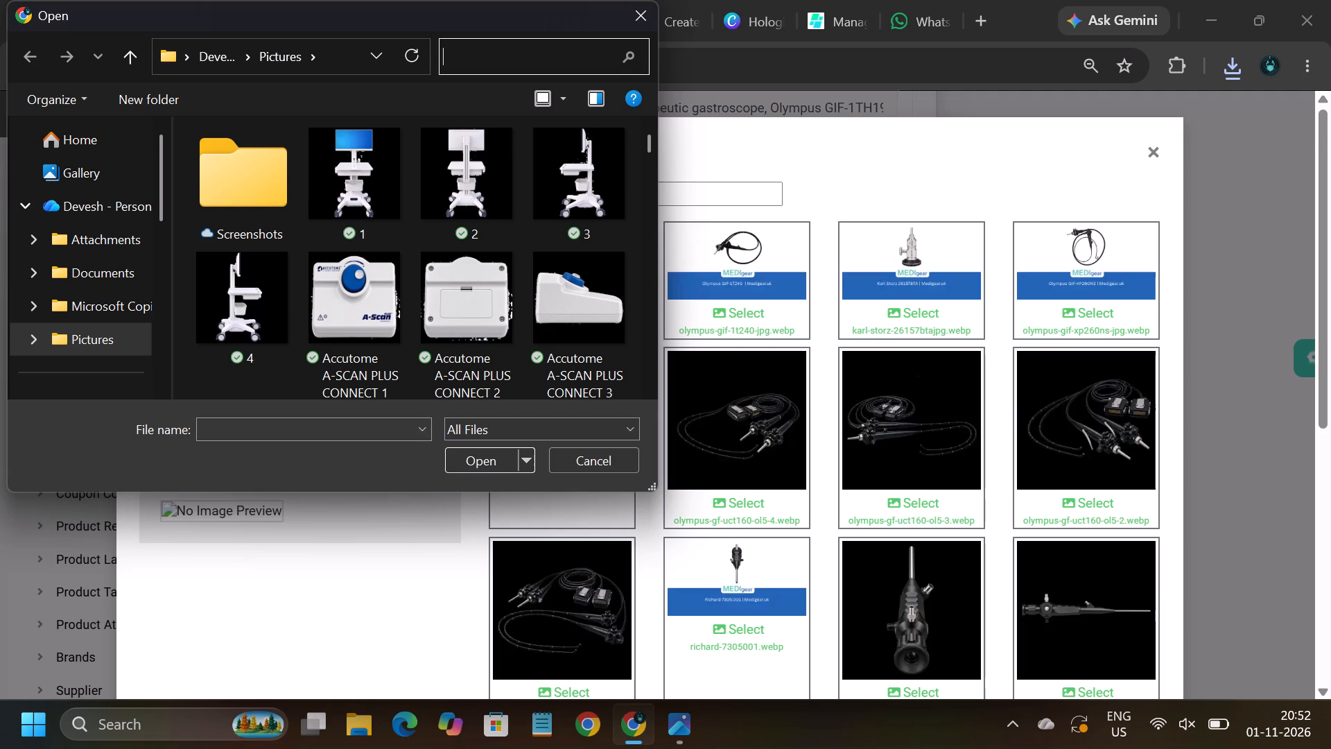
type("alex")
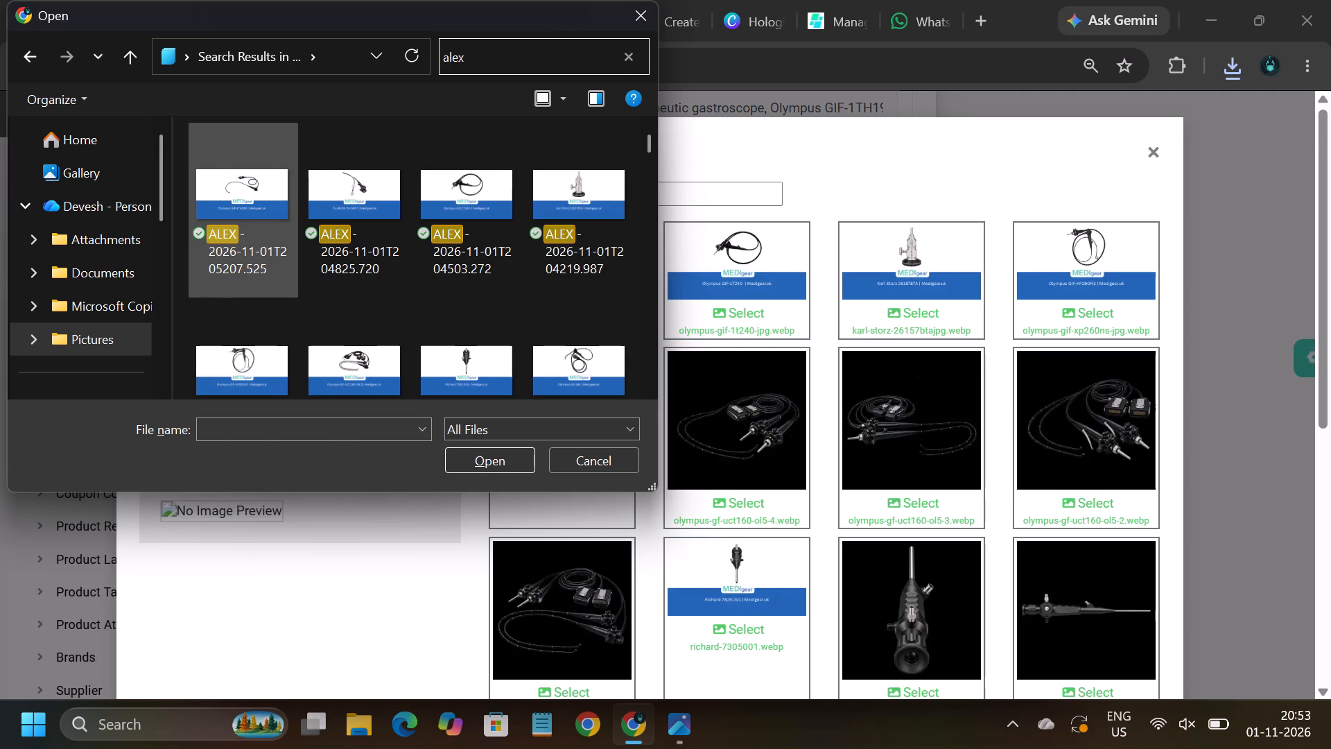
double_click(263, 192)
Rename the banner image as olympus-gif-1th190jpg and upload it to the image library.
left_click(378, 365)
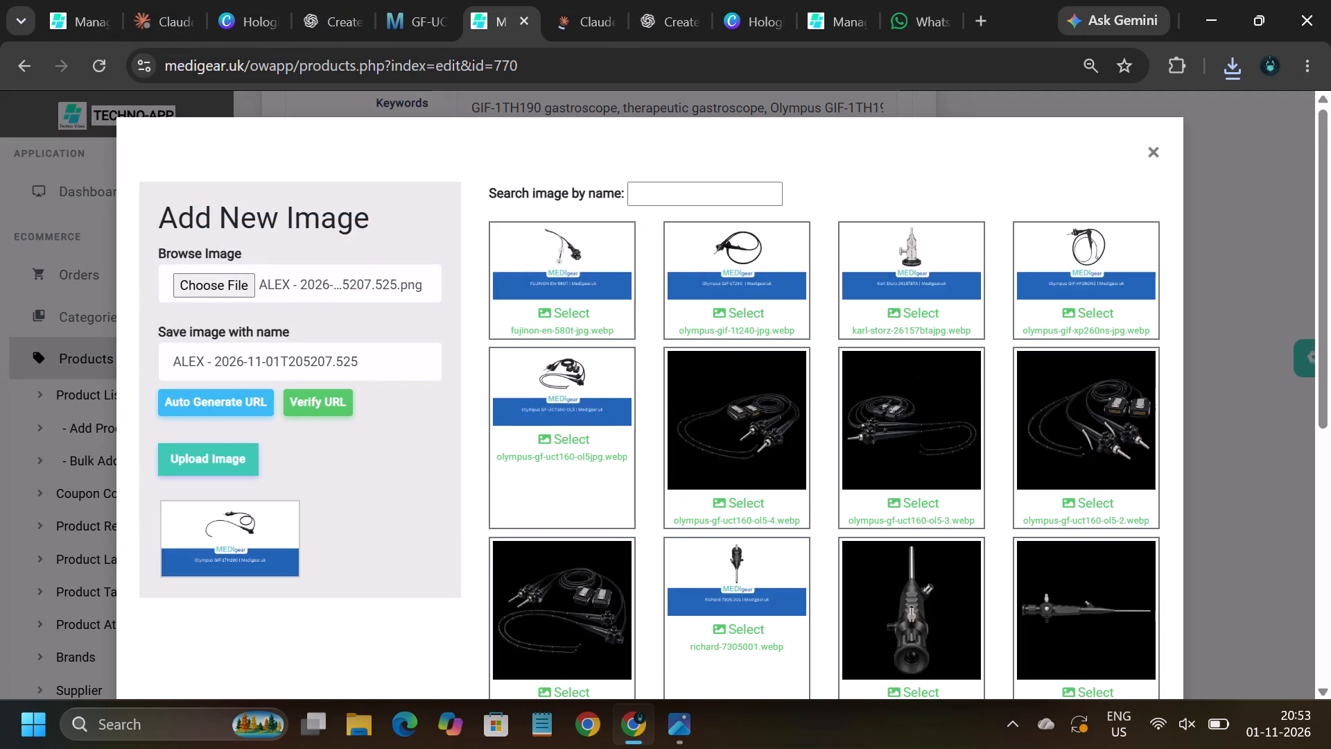
key("BackSpace")
key("BackSpace")
key("BackSpace")
key("BackSpace")
key("BackSpace")
key("BackSpace")
key("BackSpace")
key("BackSpace")
key("BackSpace")
key("BackSpace")
key("BackSpace")
key("BackSpace")
key("BackSpace")
key("BackSpace")
key("BackSpace")
key("BackSpace")
key("BackSpace")
key("BackSpace")
key("BackSpace")
key("BackSpace")
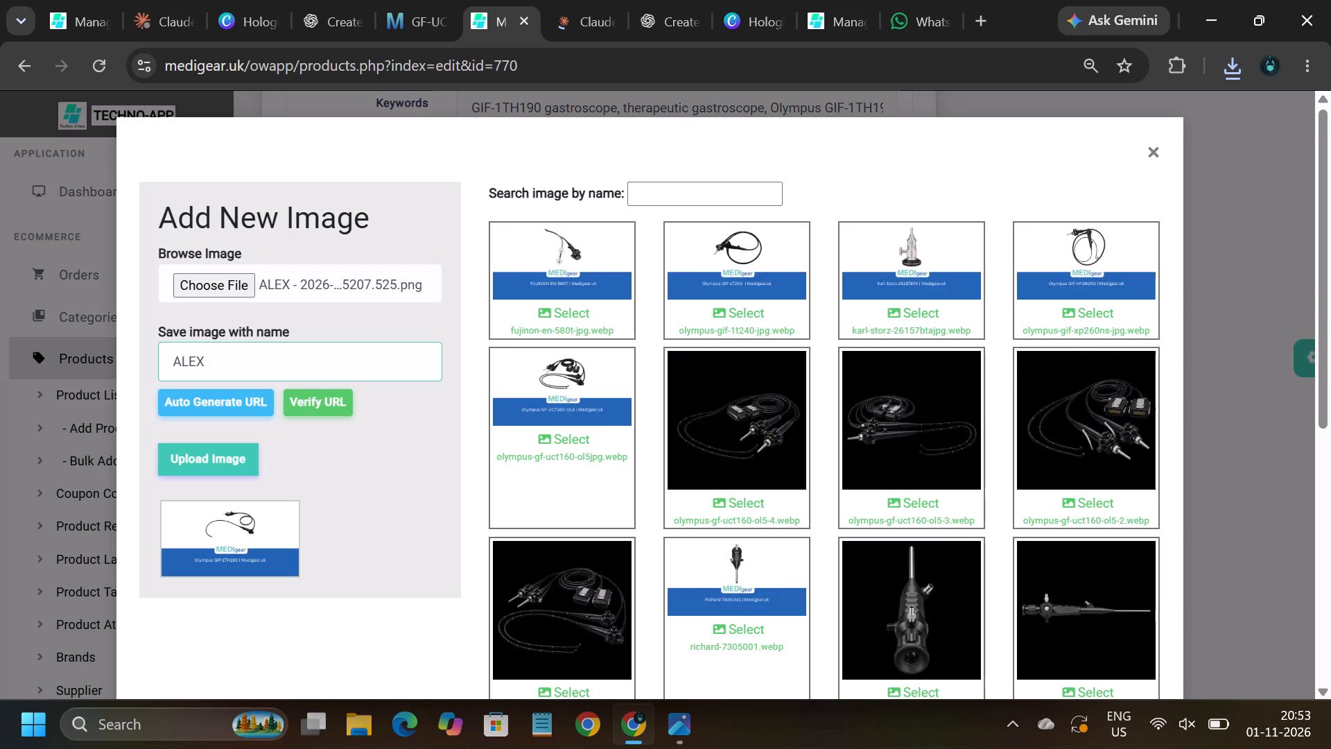
key("ctrl+v")
type("jpg")
left_click(245, 399)
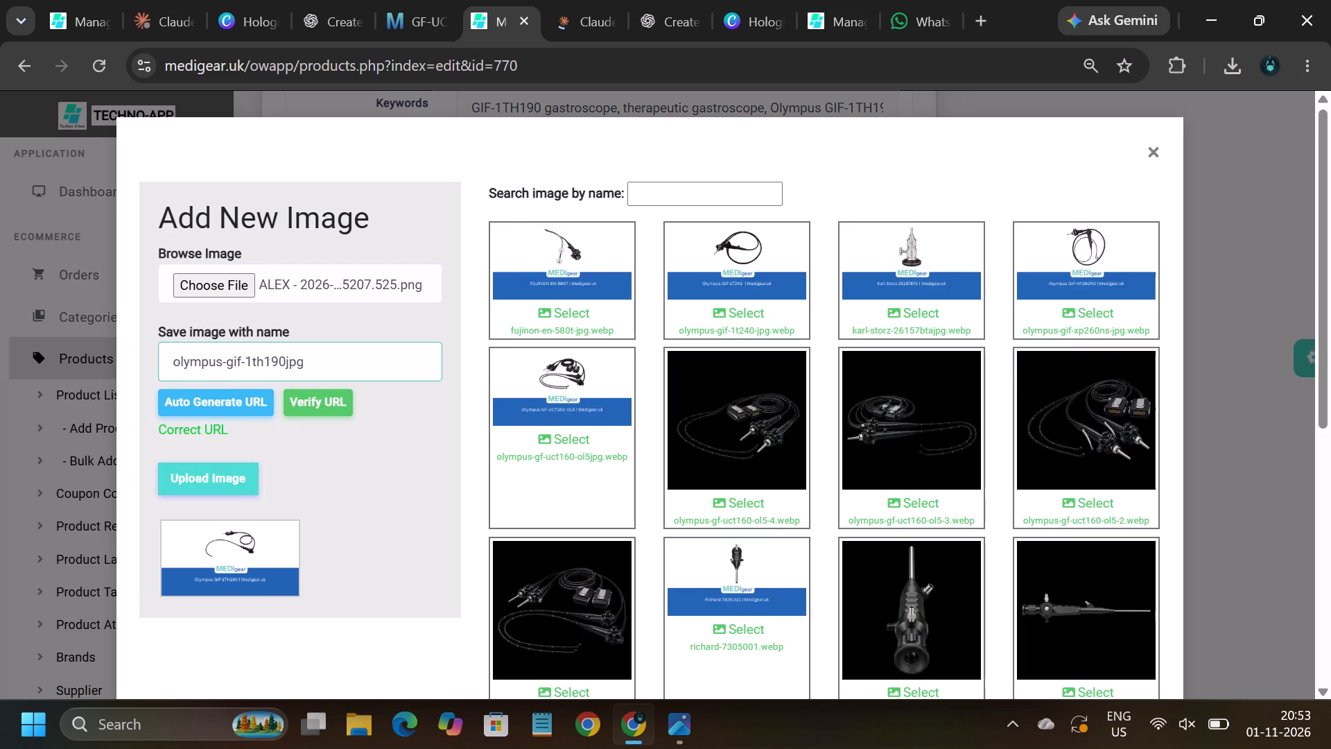
left_click(222, 485)
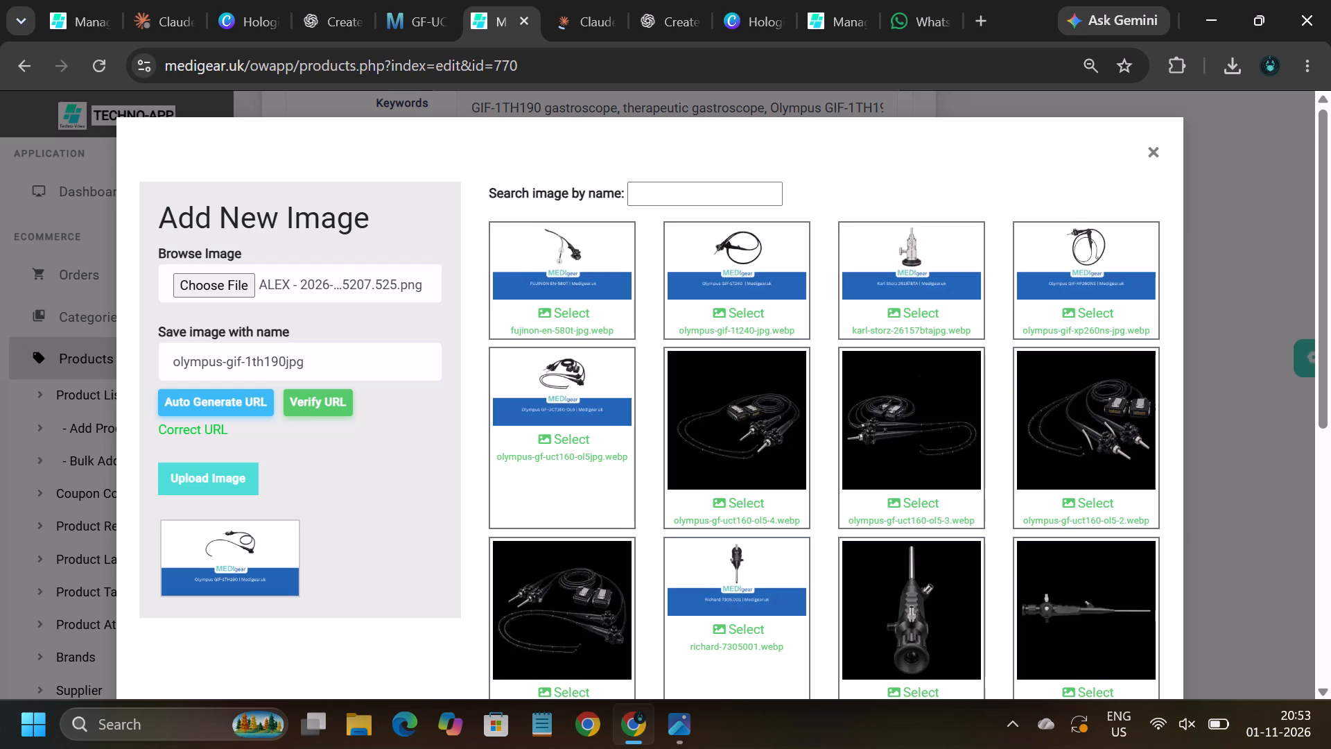
Assign the uploaded olympus-gif-1th190jpg banner to product #770's FB Open Graph and Twitter (X) images.
left_click(577, 345)
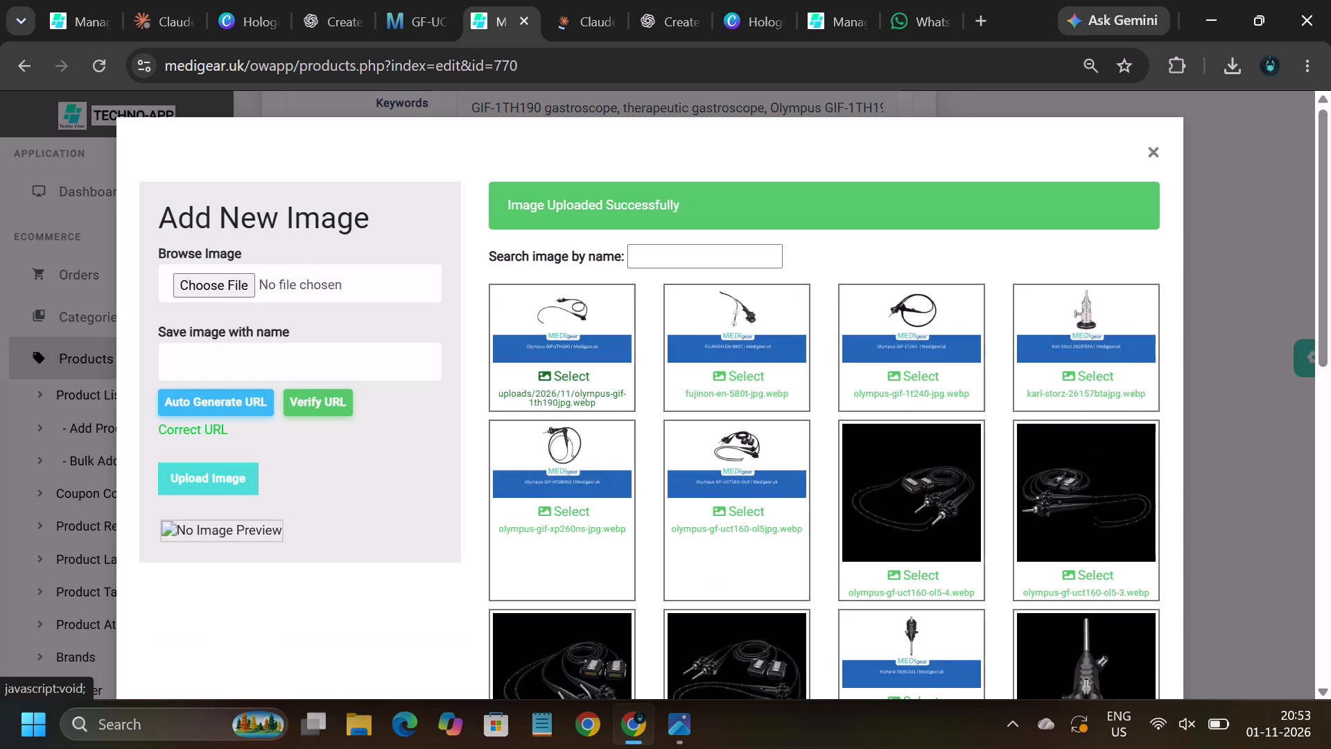
left_click(520, 404)
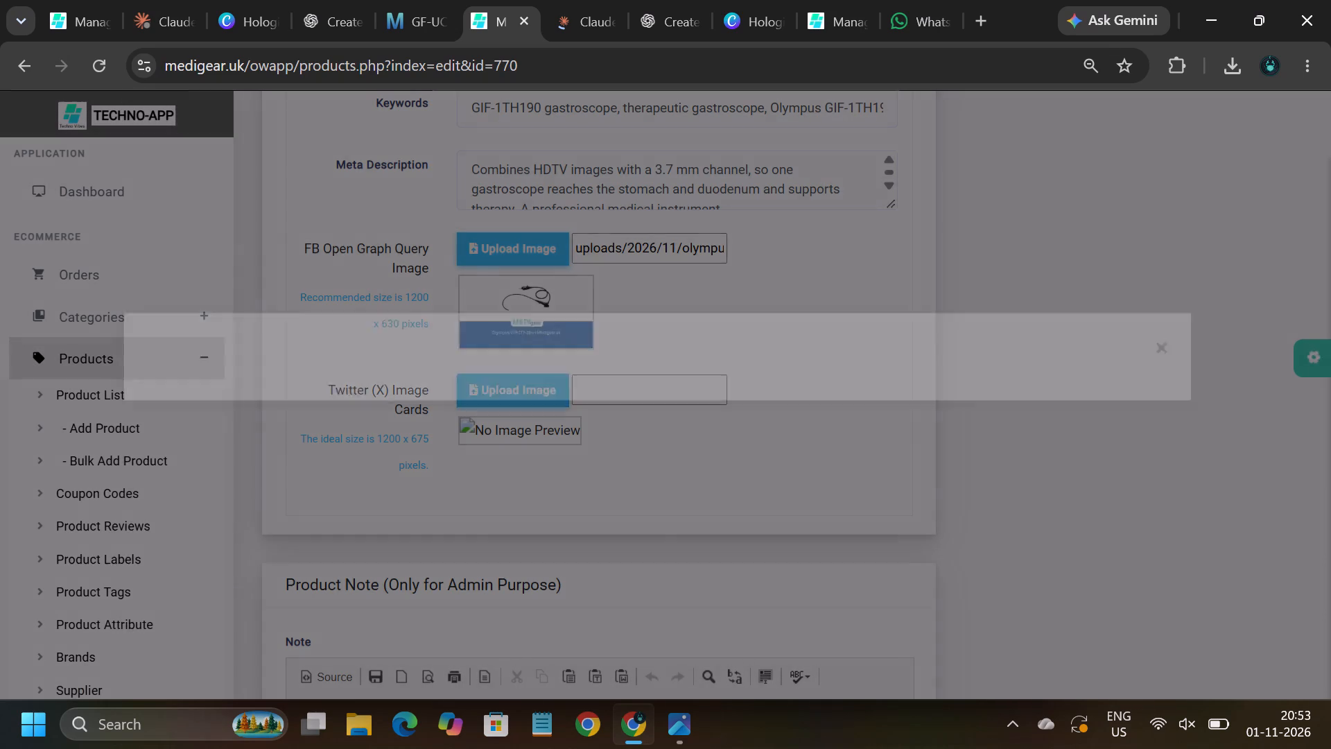
left_click(573, 233)
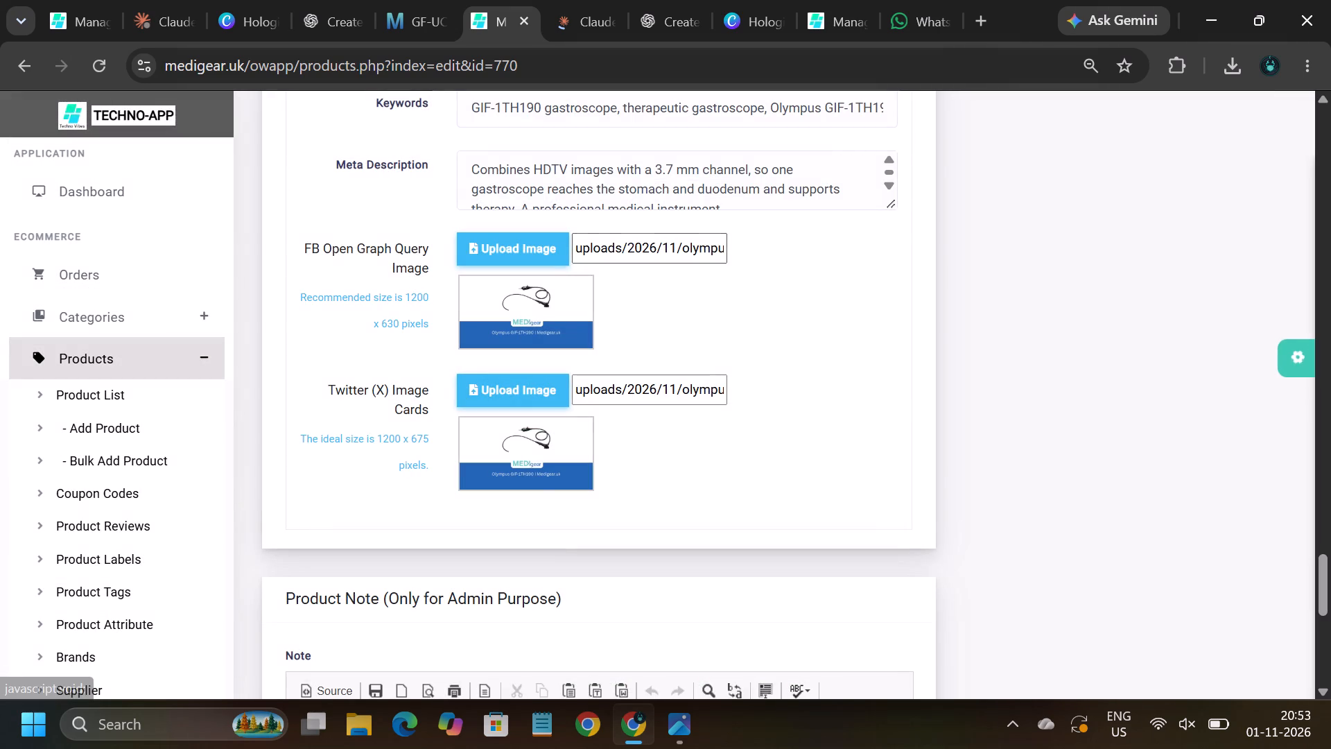
Save product #770 with its social banner images.
scroll(988, 282, "up", 12)
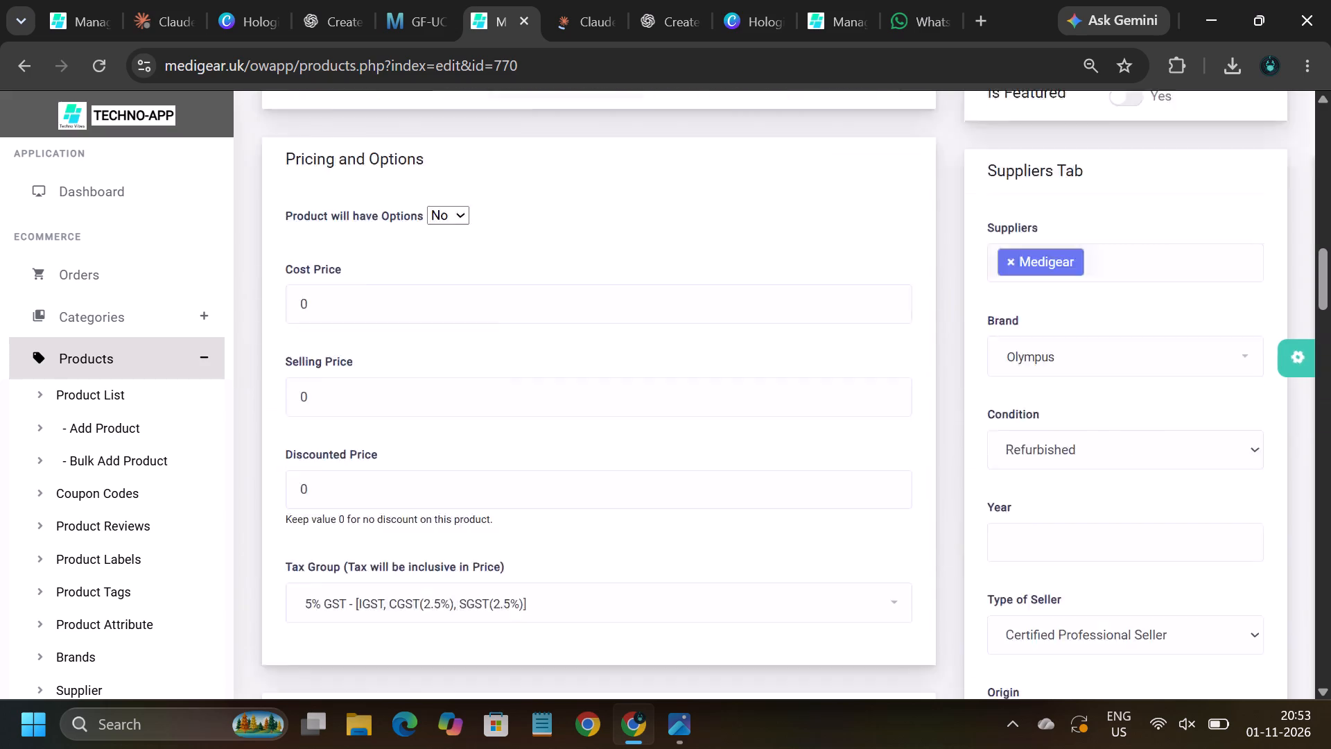
scroll(988, 282, "down", 4)
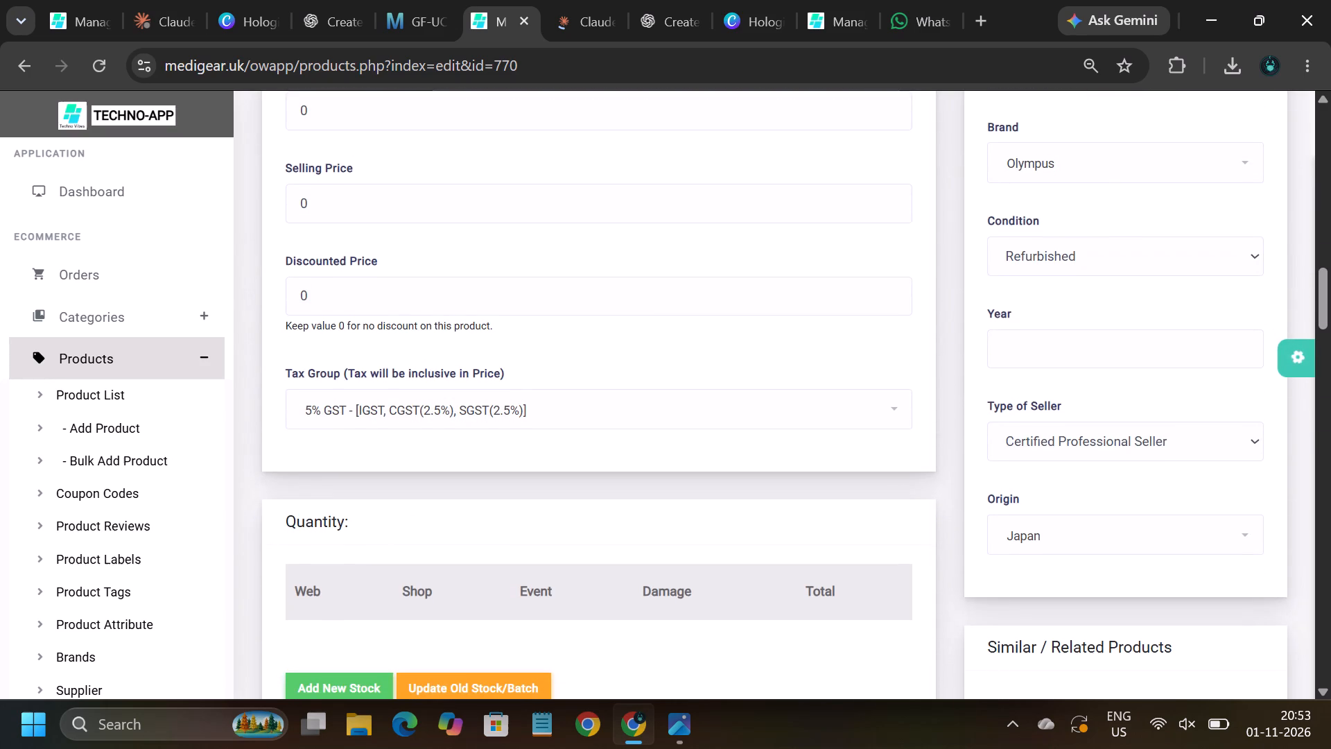
scroll(988, 282, "up", 11)
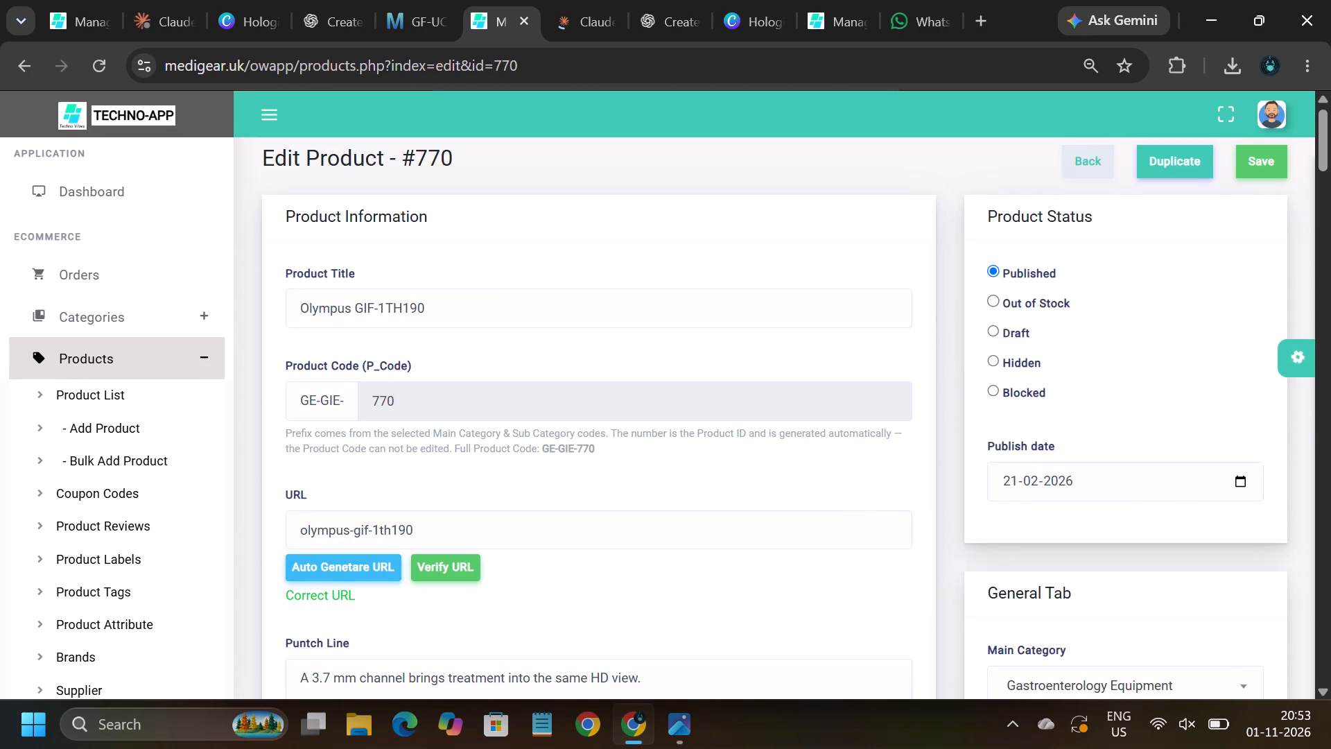
left_click(1255, 157)
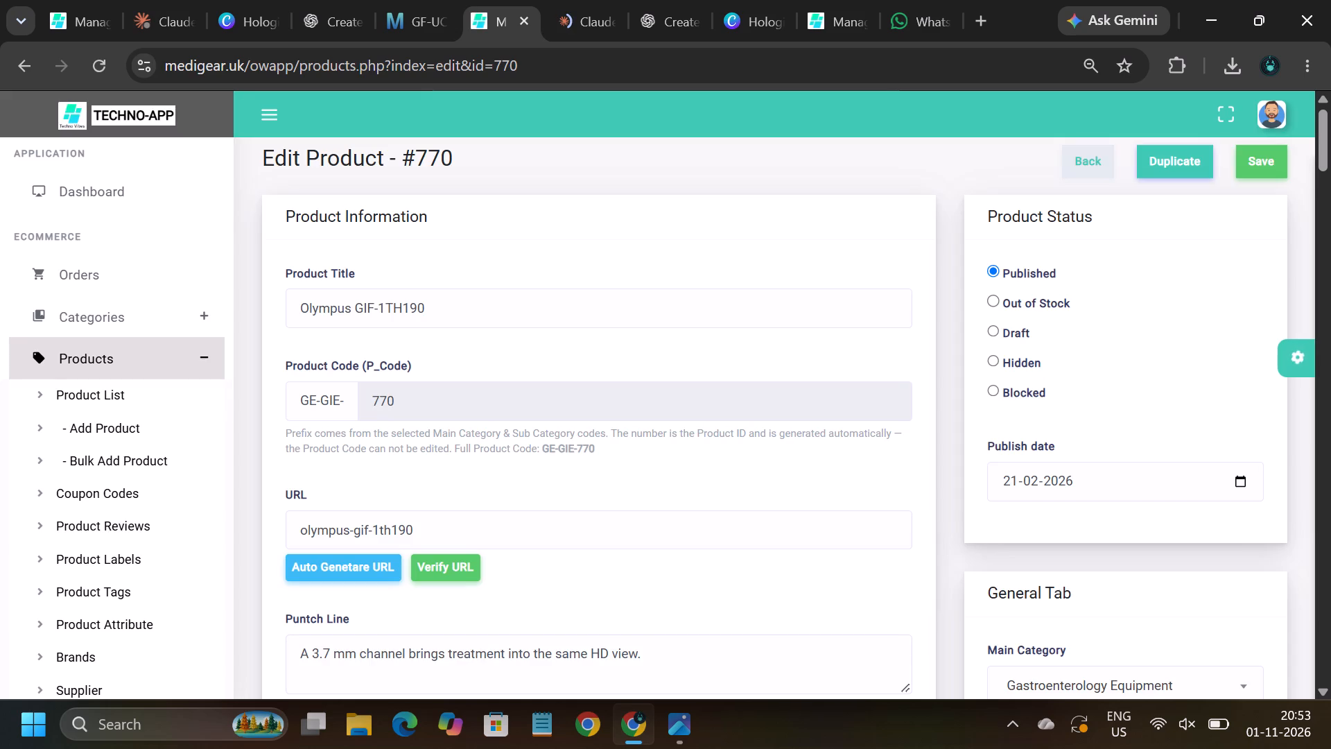
Copy product #770's title and search the medigear.uk storefront for "Olympus GIF-1TH190", replacing the earlier query.
left_click(455, 307)
left_click_drag(455, 307, 275, 304)
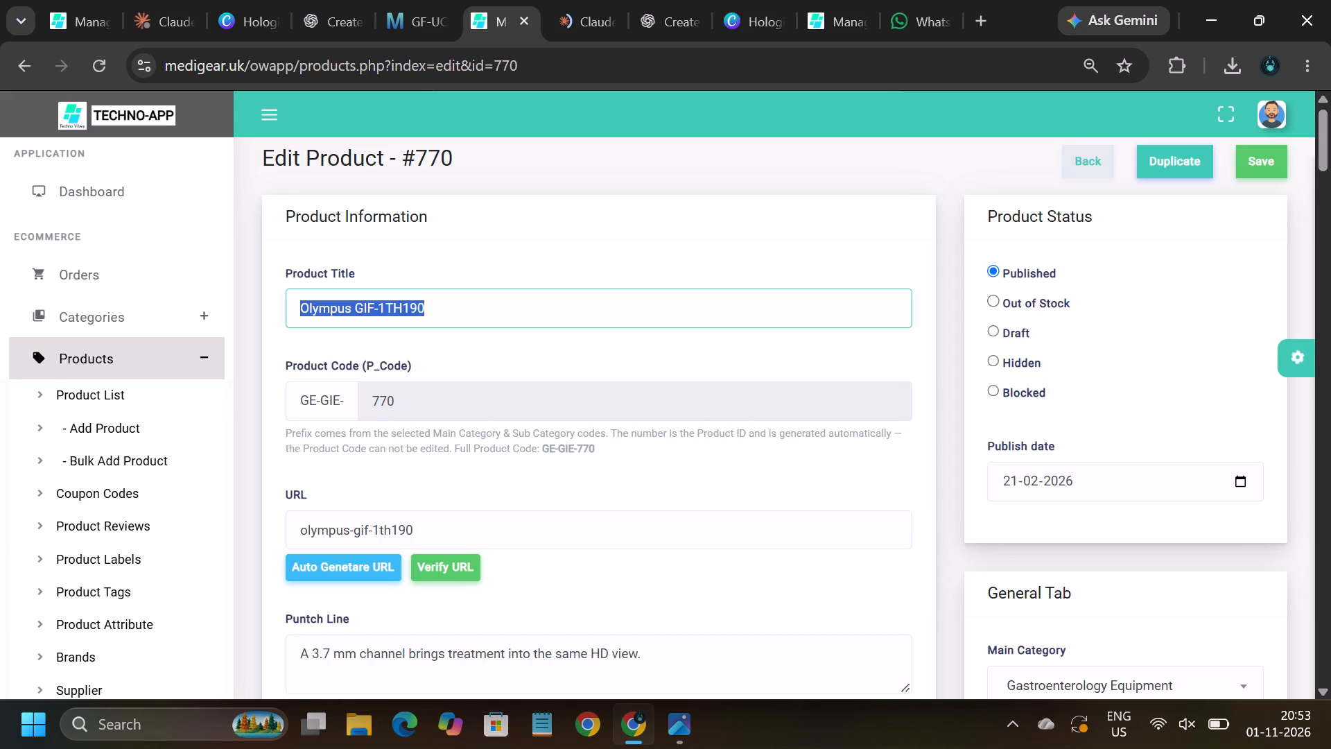
key("ctrl+c")
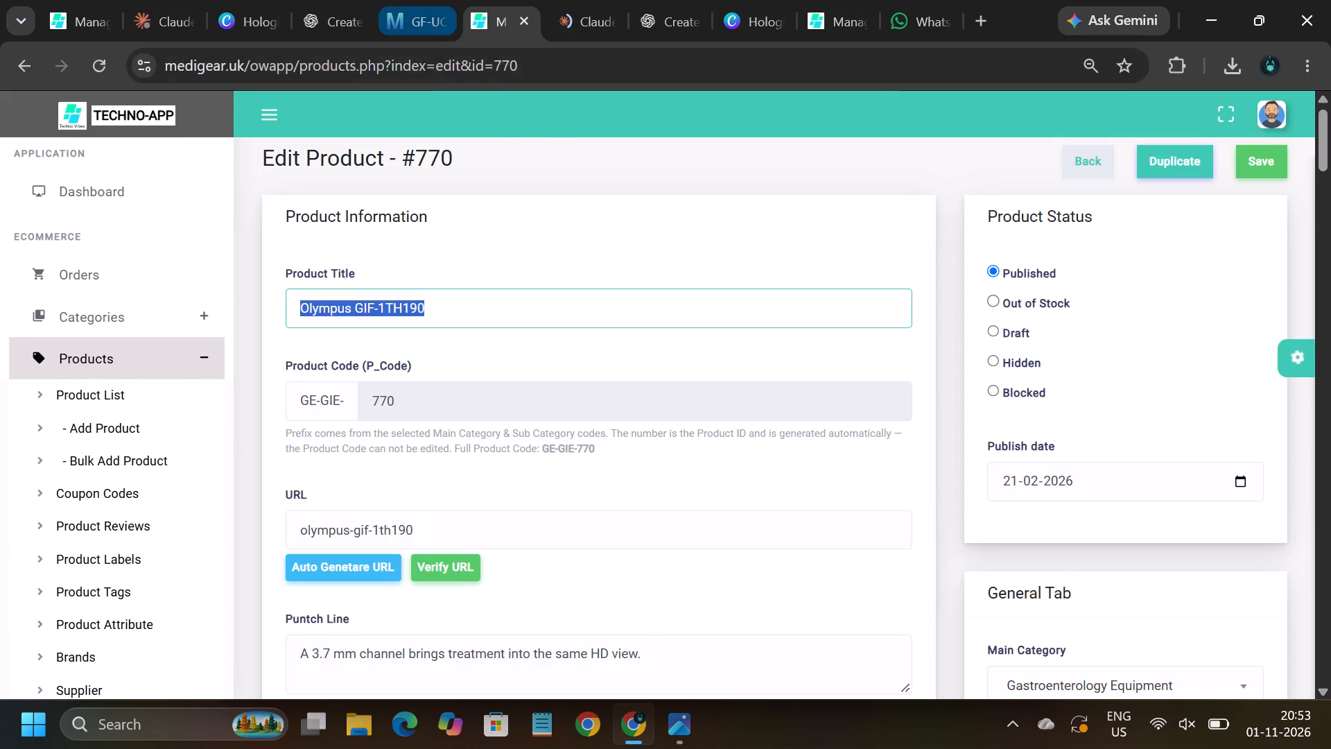
left_click(419, 17)
left_click(543, 210)
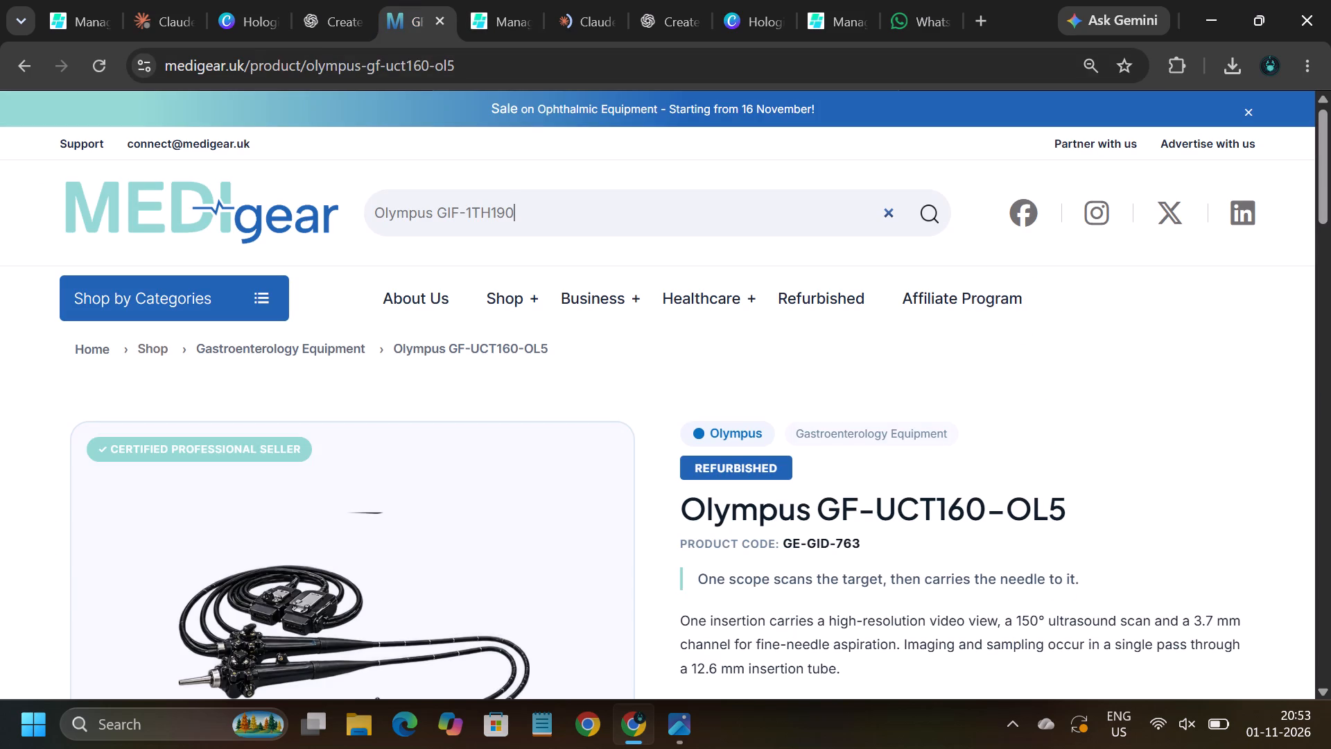
key("BackSpace")
key("BackSpace")
key("BackSpace")
key("BackSpace")
key("BackSpace")
key("BackSpace")
key("BackSpace")
key("BackSpace")
key("BackSpace")
key("BackSpace")
key("BackSpace")
key("BackSpace")
key("BackSpace")
key("BackSpace")
key("BackSpace")
key("BackSpace")
key("BackSpace")
key("BackSpace")
key("BackSpace")
key("BackSpace")
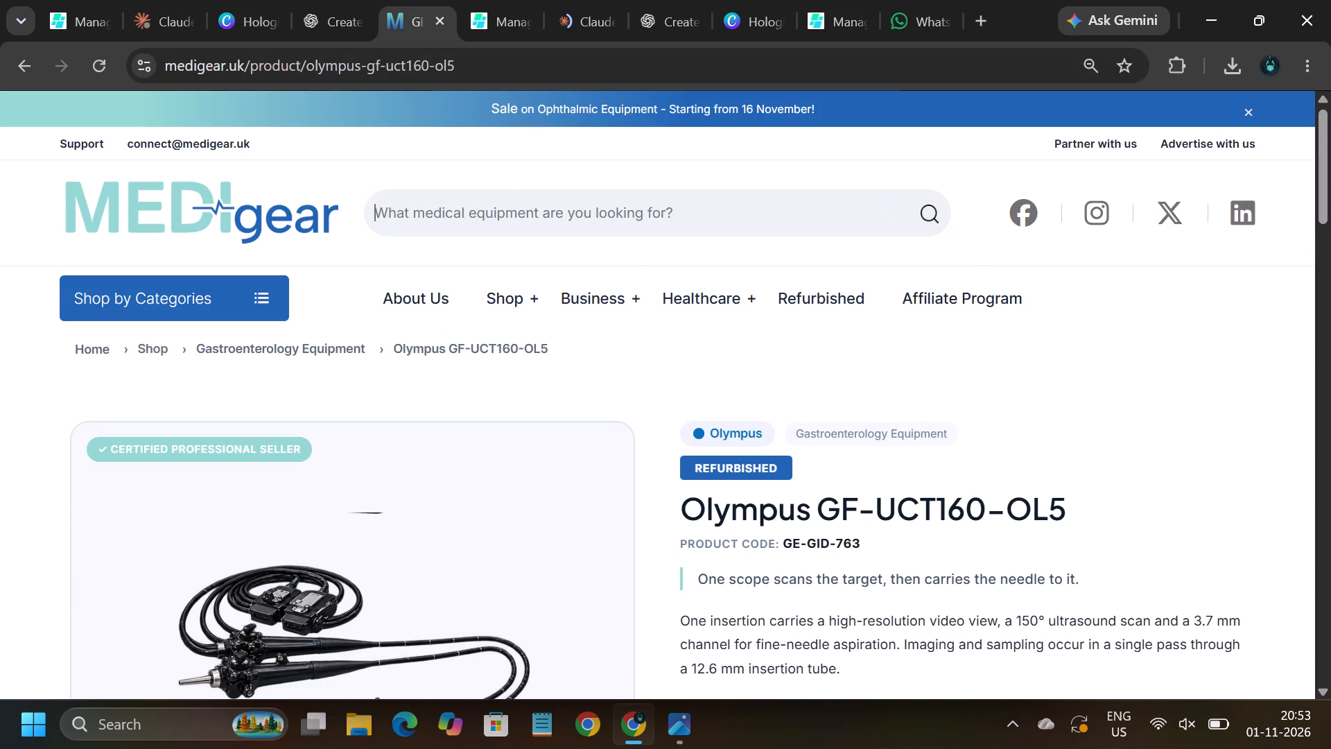
key("ctrl+v")
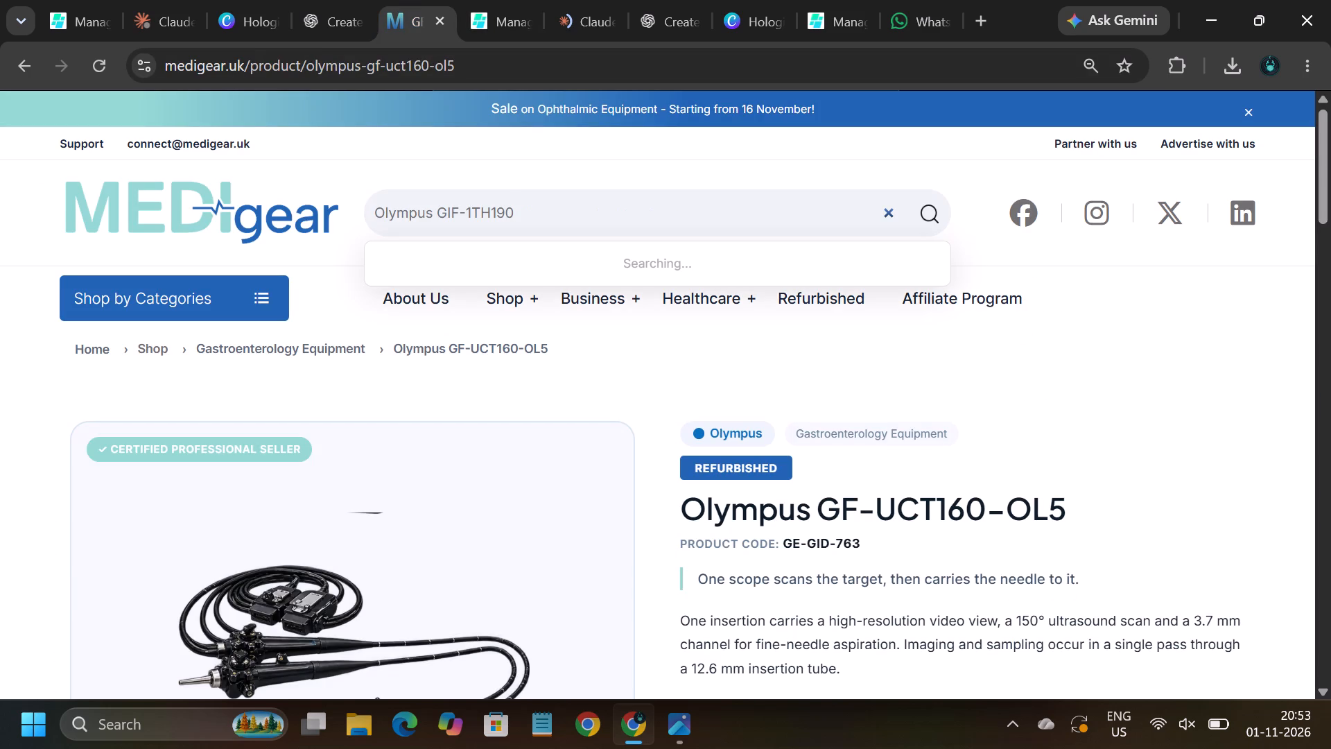
Open the Olympus GIF-1TH190 storefront page and examine each of its four gallery images.
left_click(577, 258)
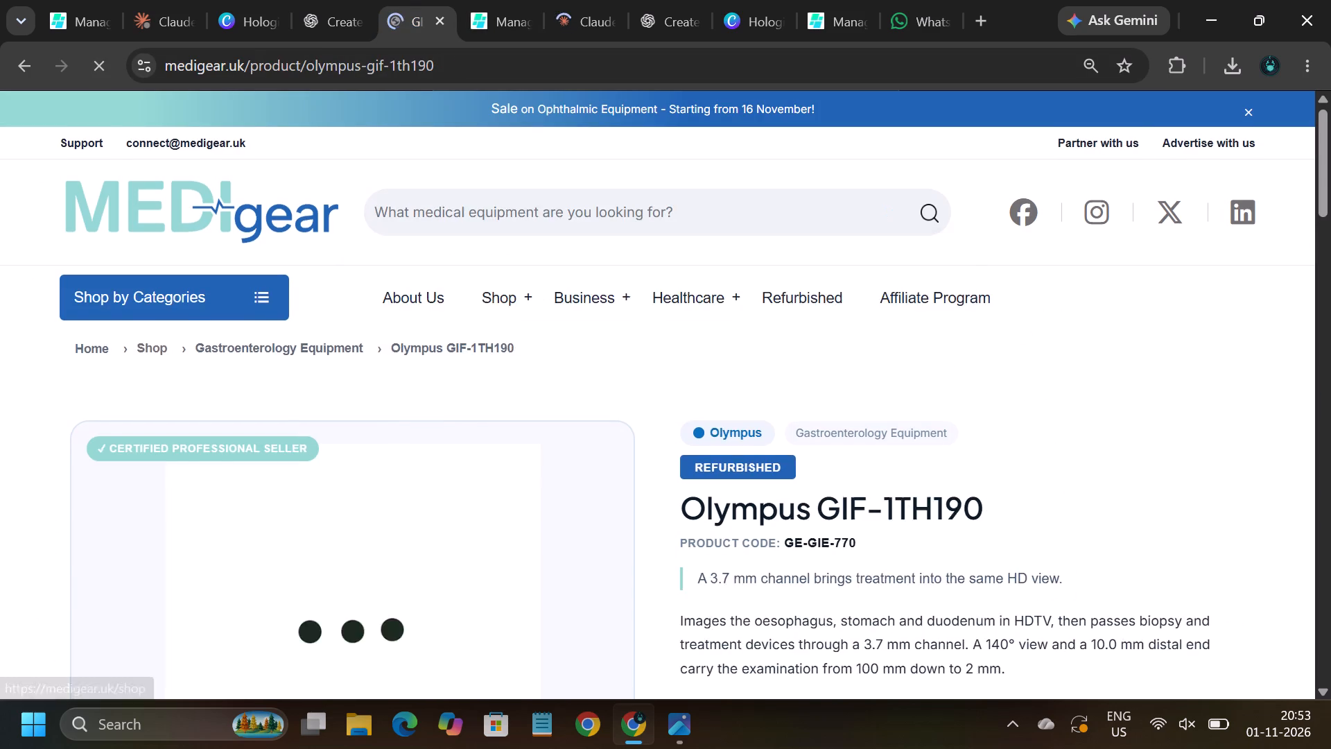
scroll(401, 447, "down", 3)
left_click(195, 567)
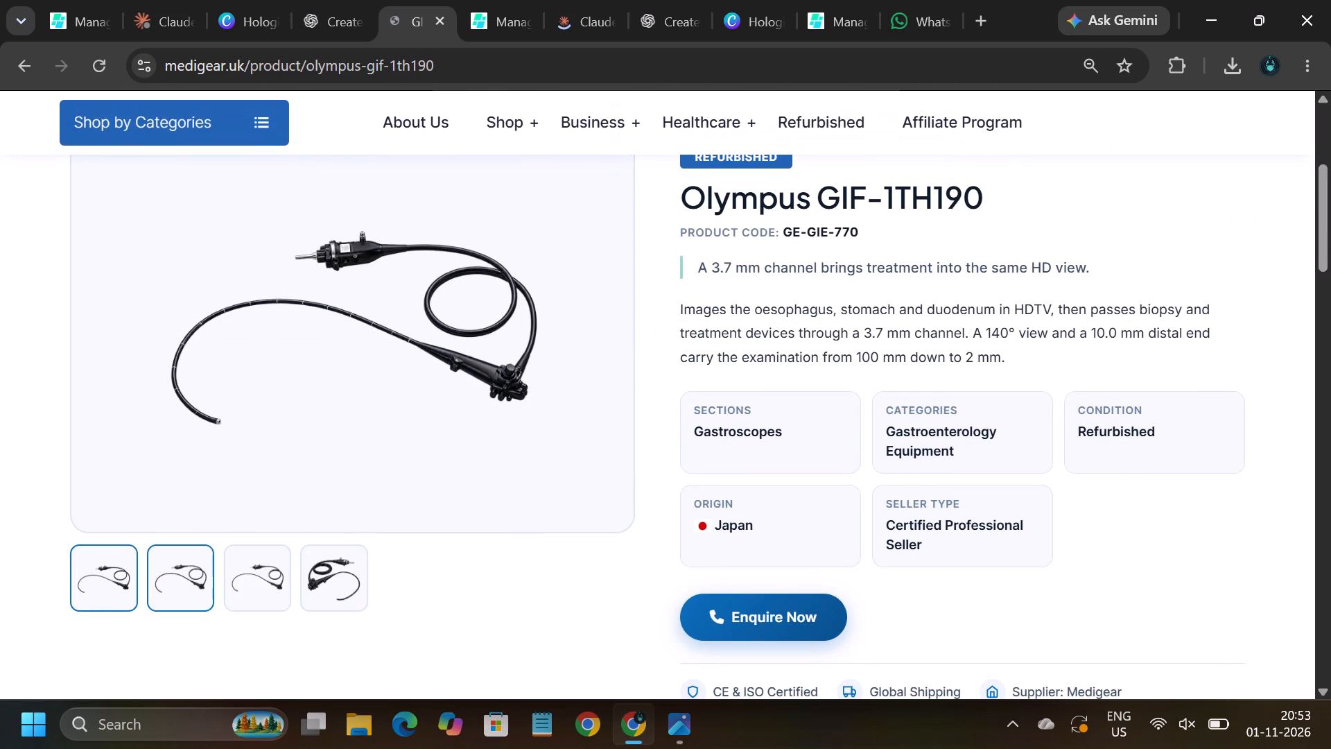
left_click(251, 568)
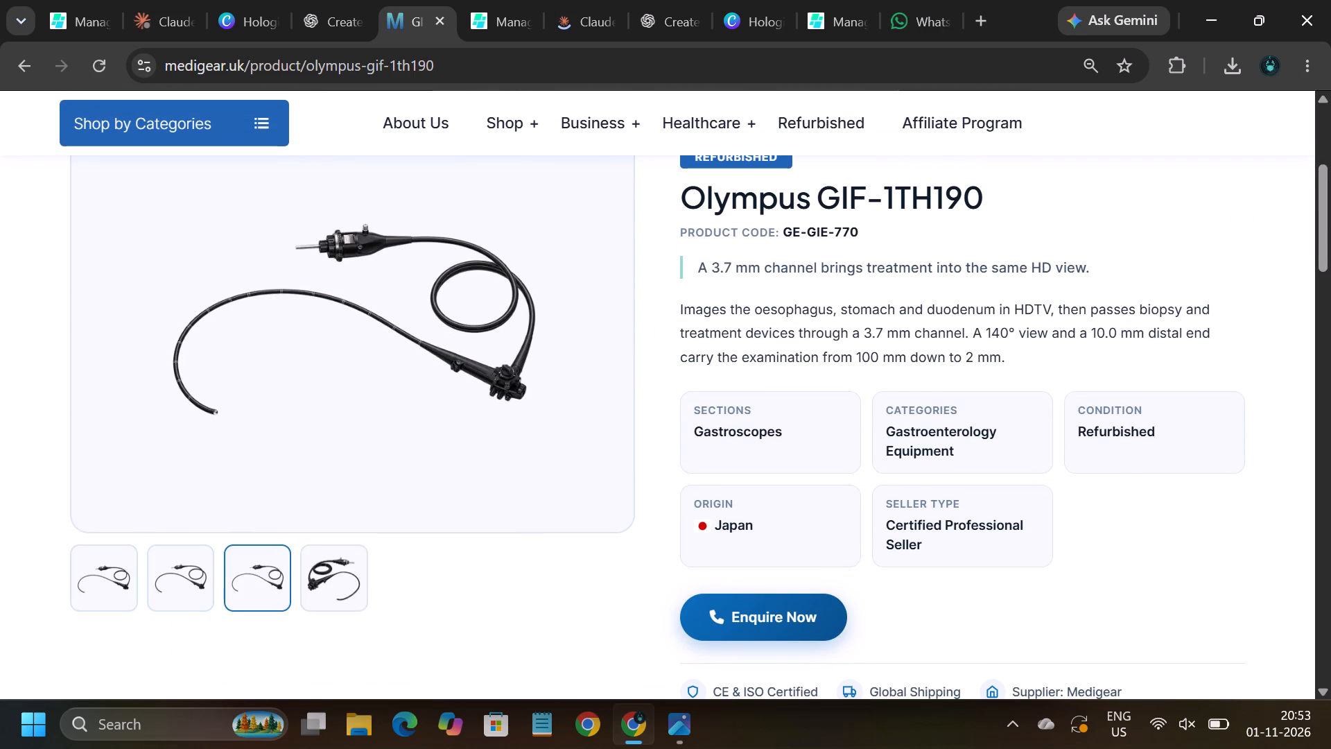
left_click(329, 577)
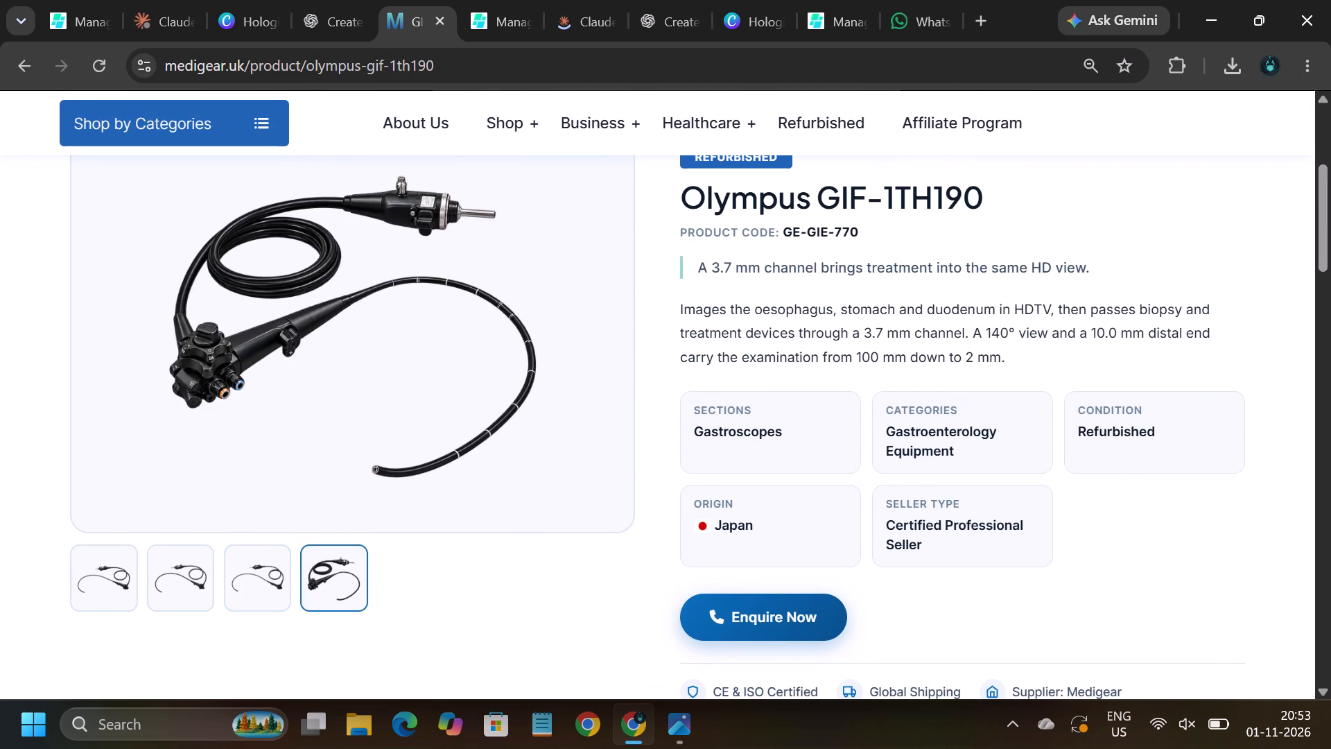
left_click(256, 579)
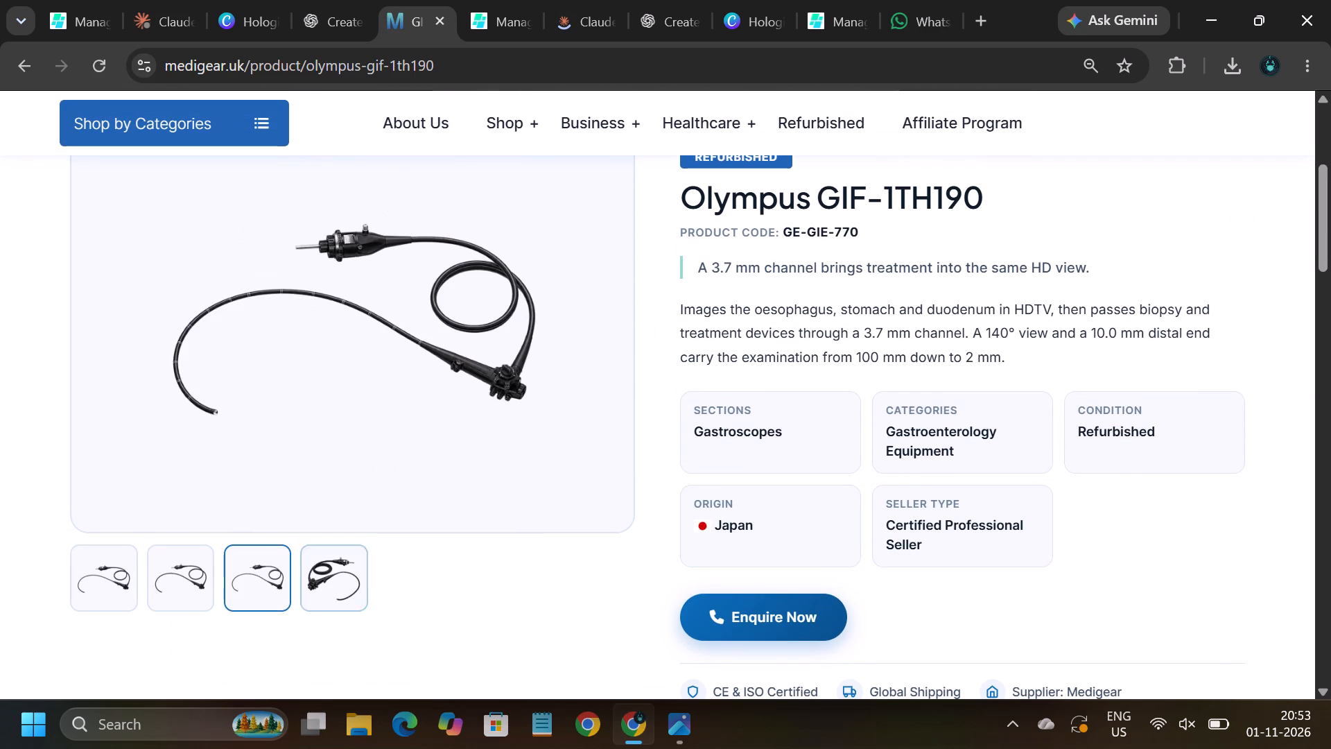
left_click(341, 577)
left_click(230, 580)
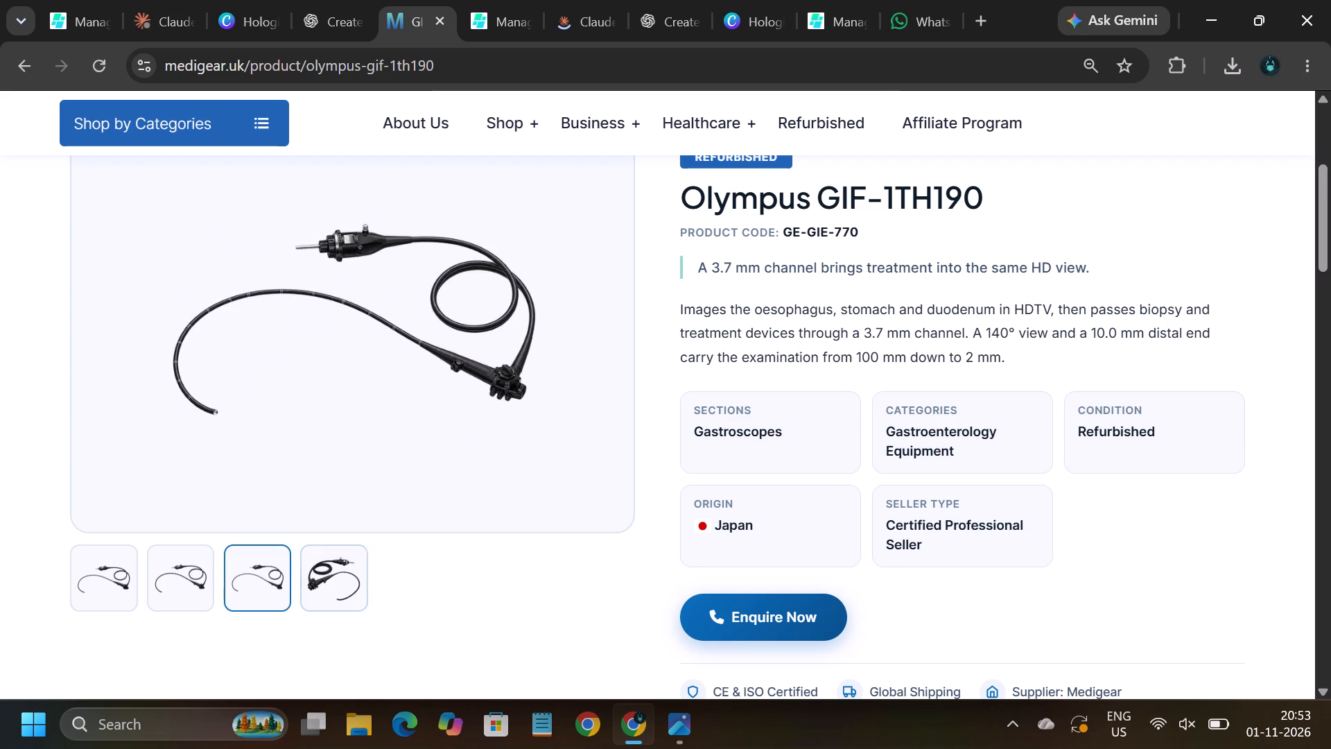
left_click(184, 578)
left_click(114, 578)
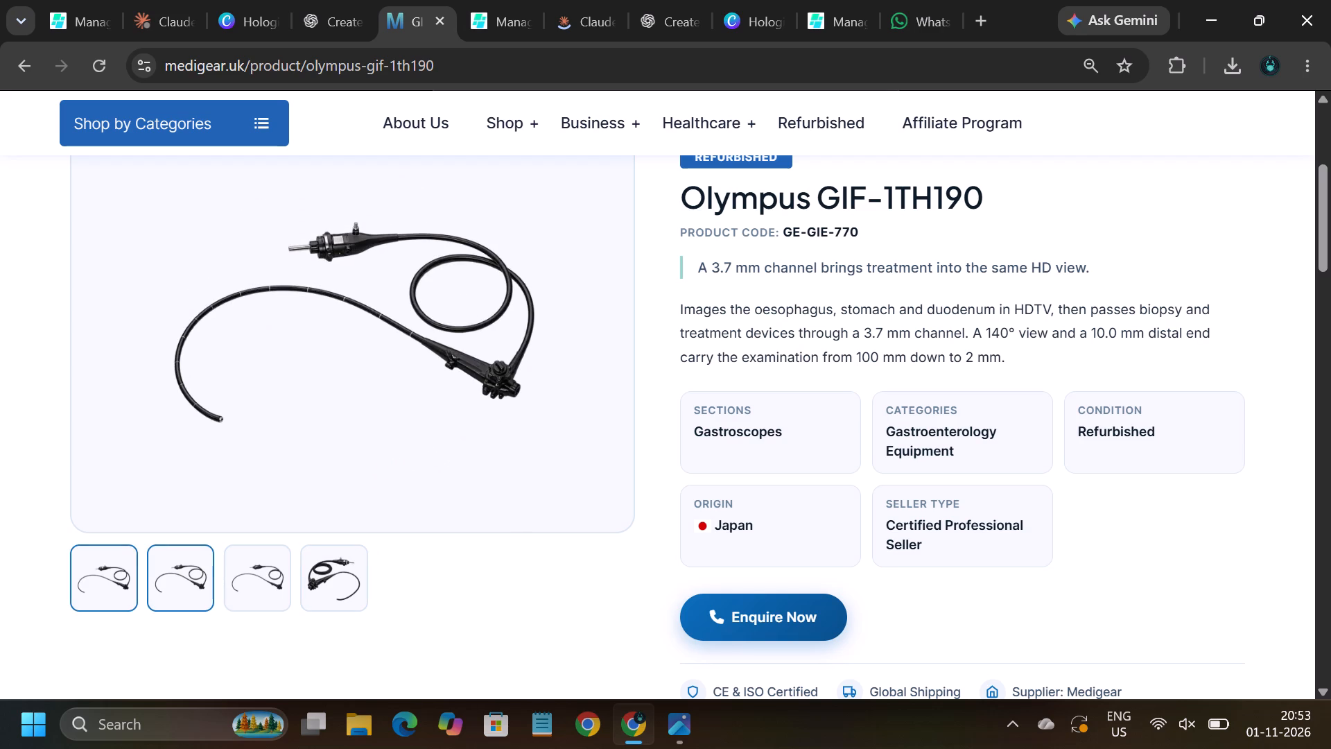
scroll(354, 544, "up", 4)
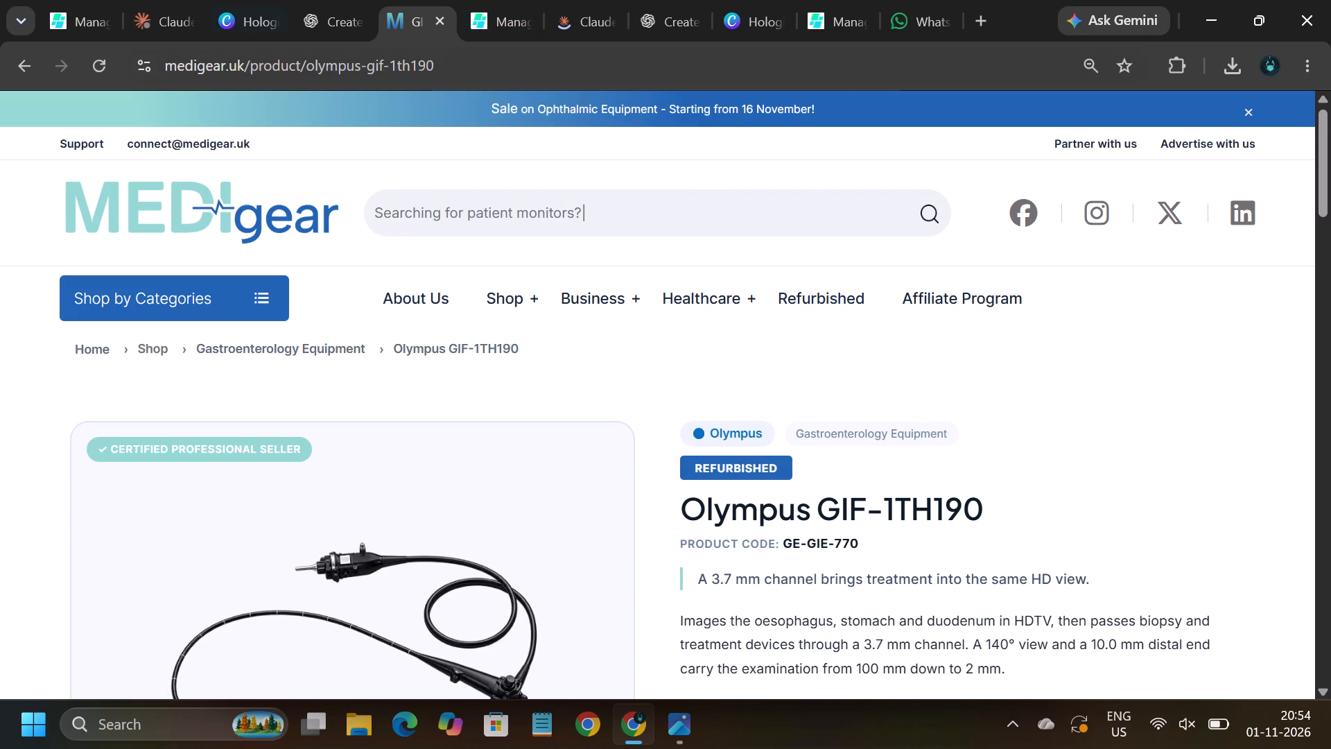
Copy the title Olympus GIF-160 from the product list, search the admin products for it, and open product #769 for editing.
left_click(487, 23)
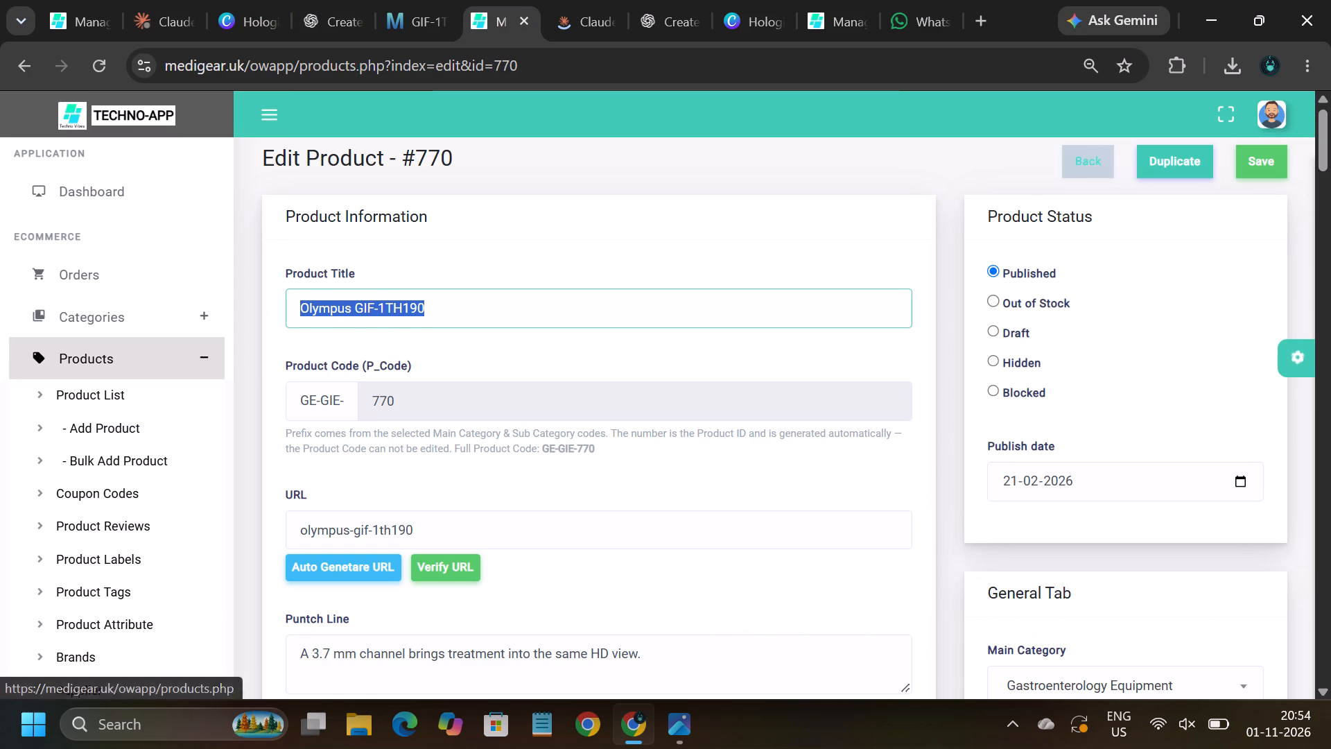
left_click(1088, 173)
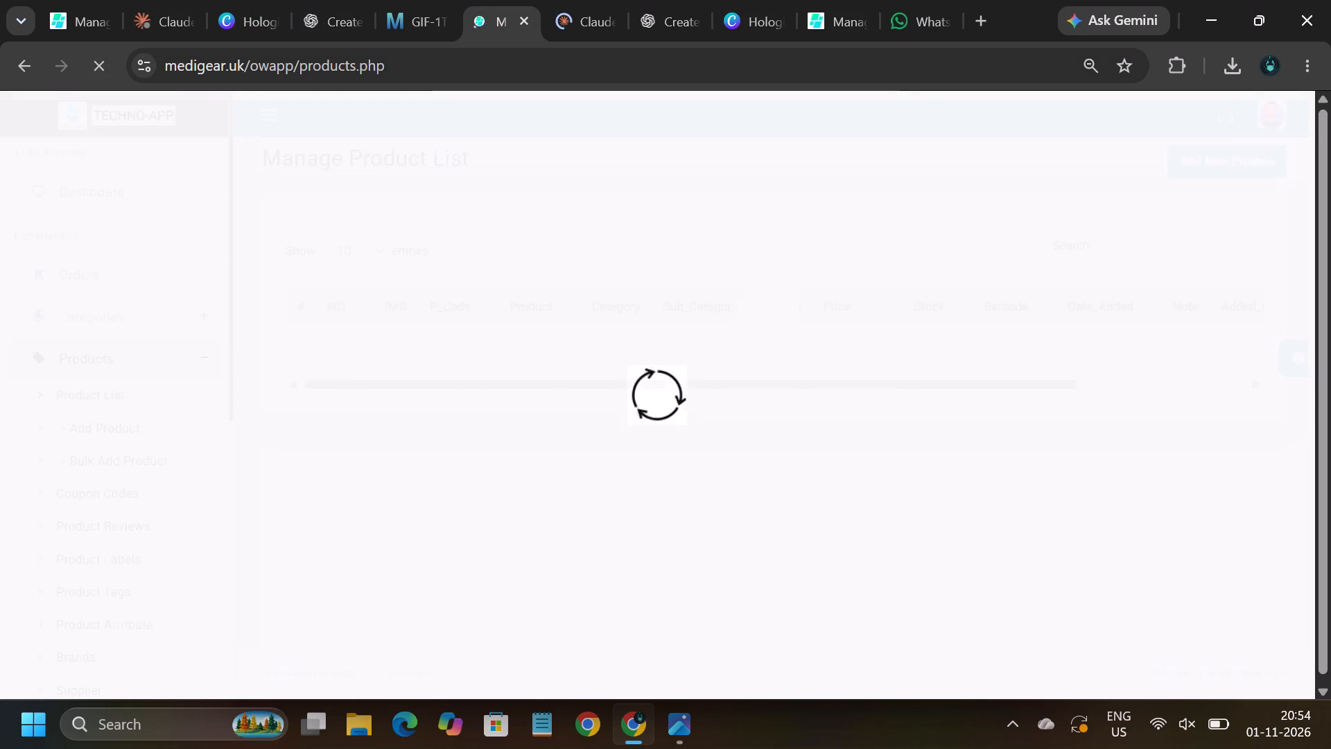
left_click(86, 21)
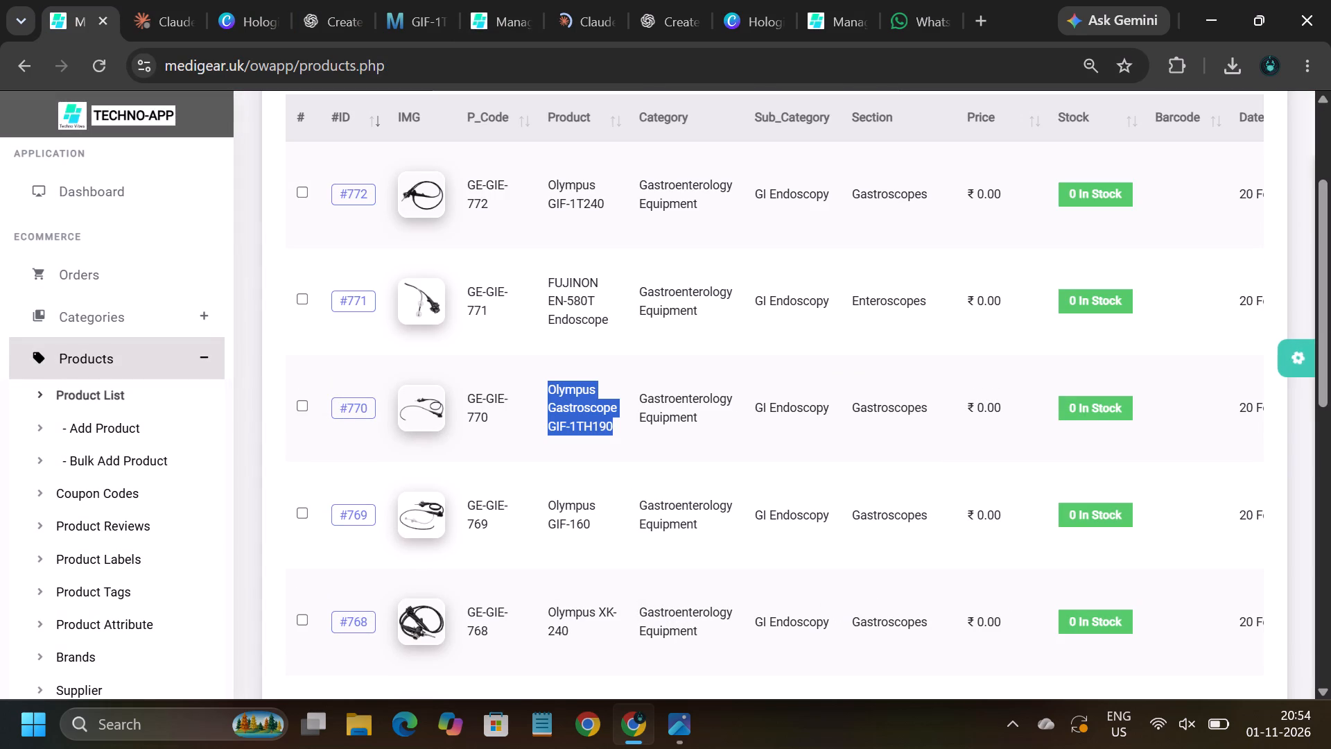
left_click(594, 519)
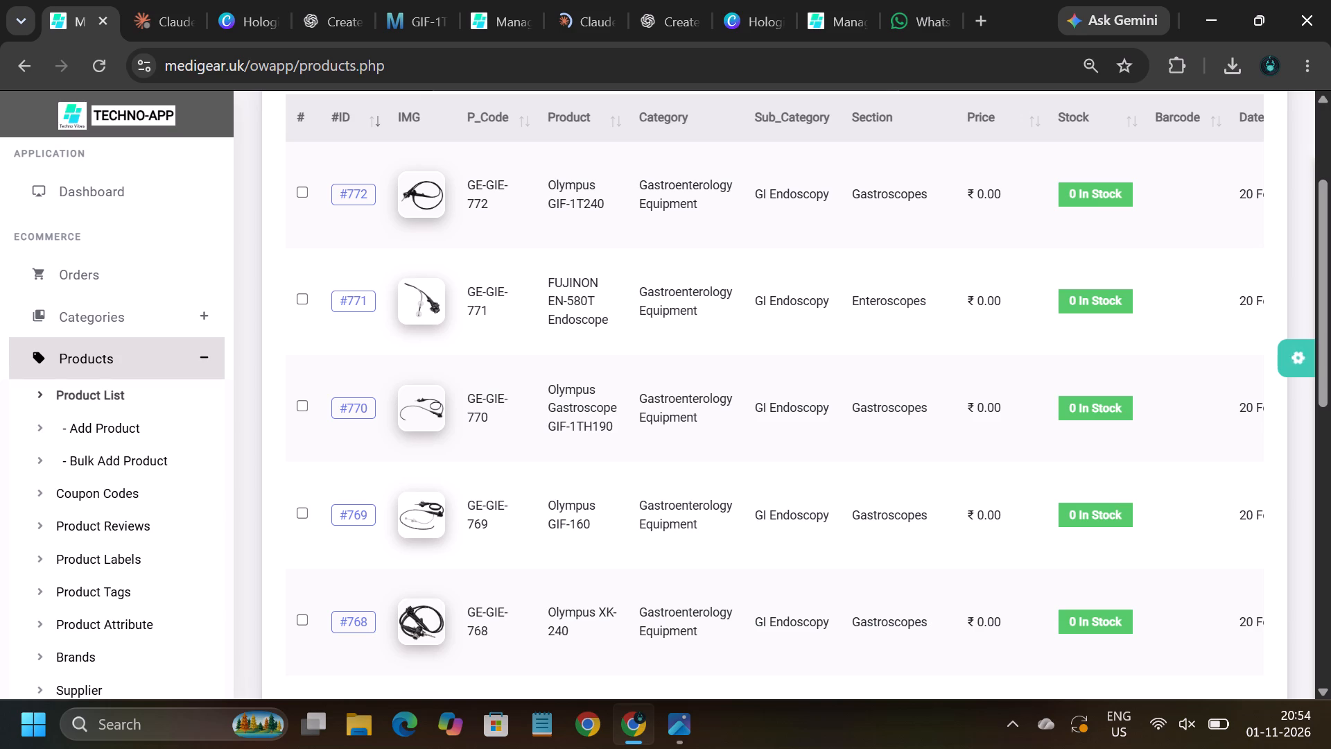
left_click_drag(594, 519, 542, 506)
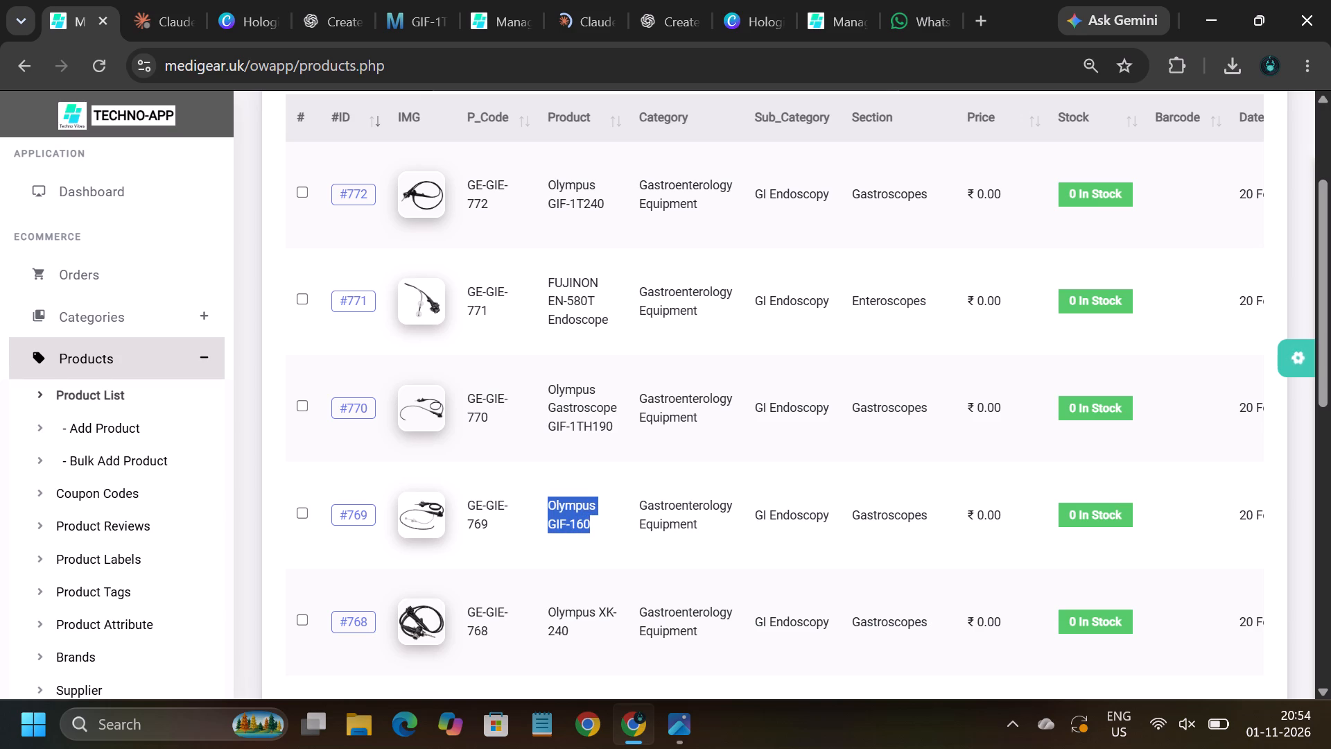
key("ctrl+c")
left_click(542, 506)
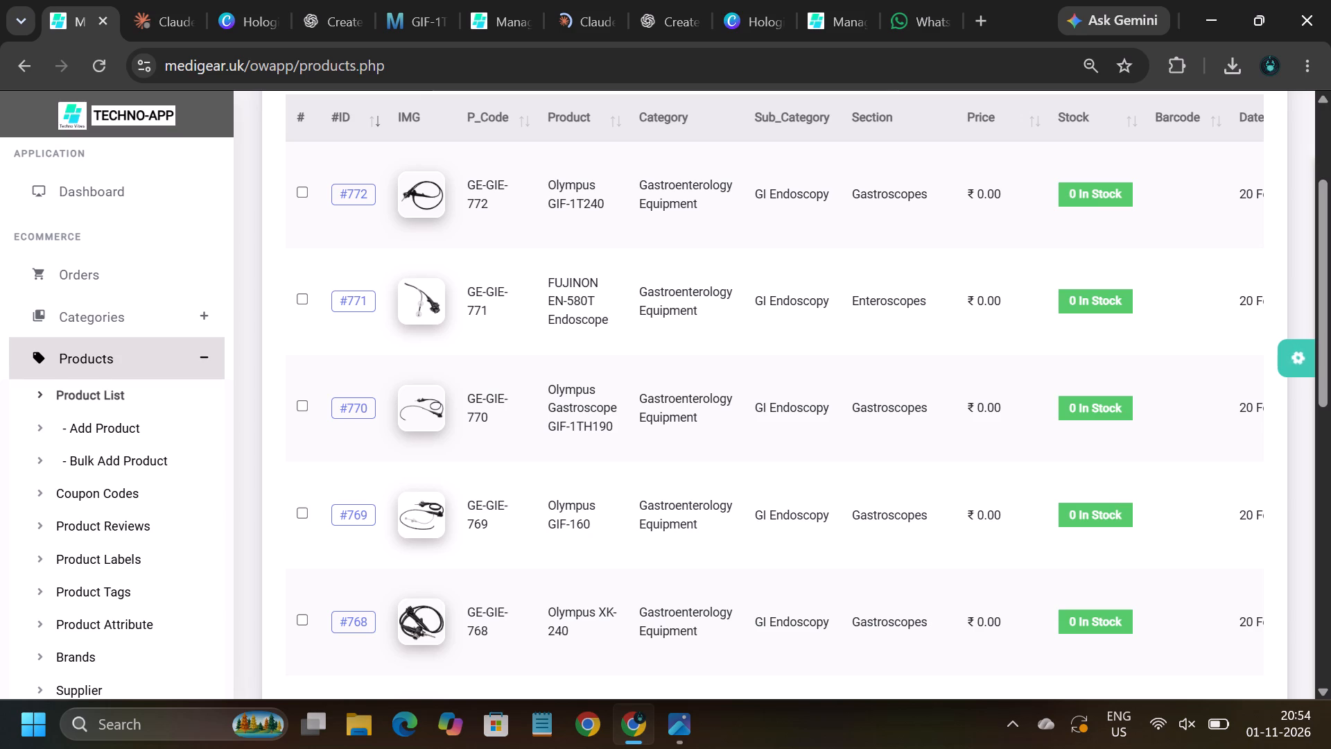
left_click(505, 23)
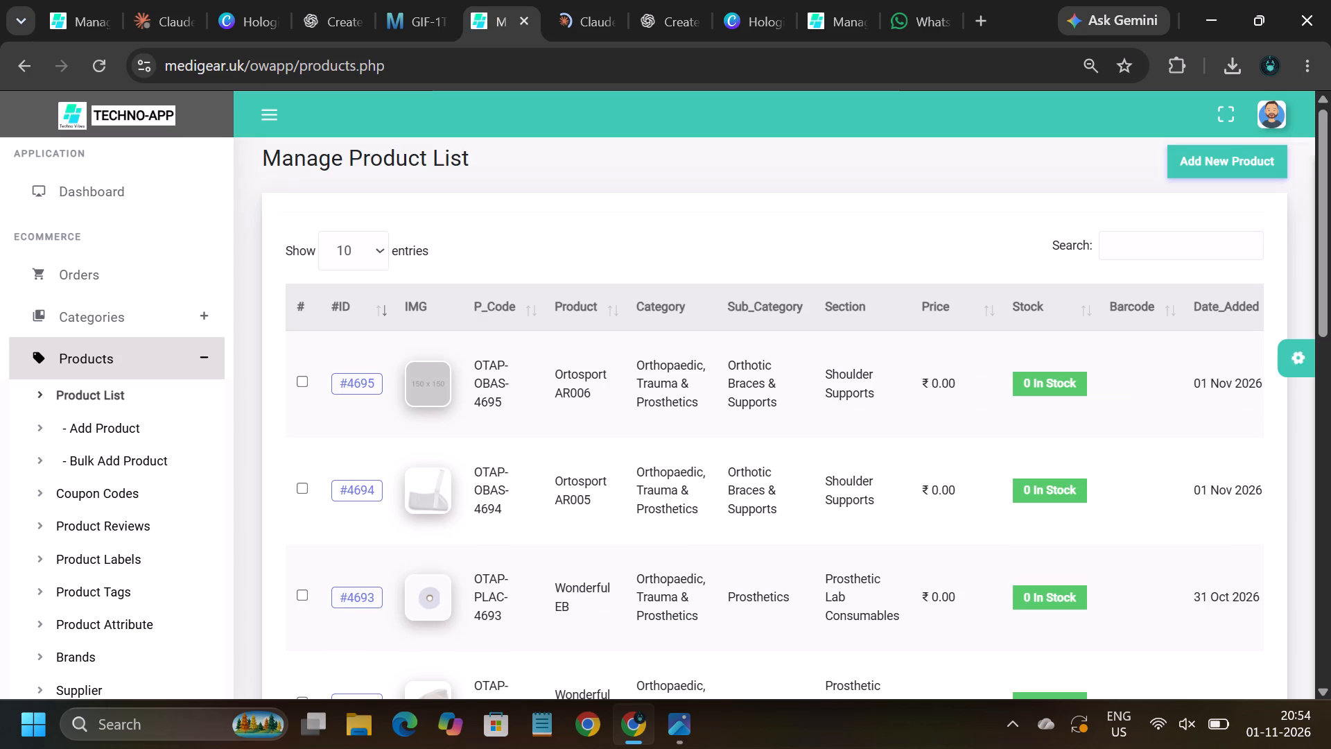
left_click(1129, 250)
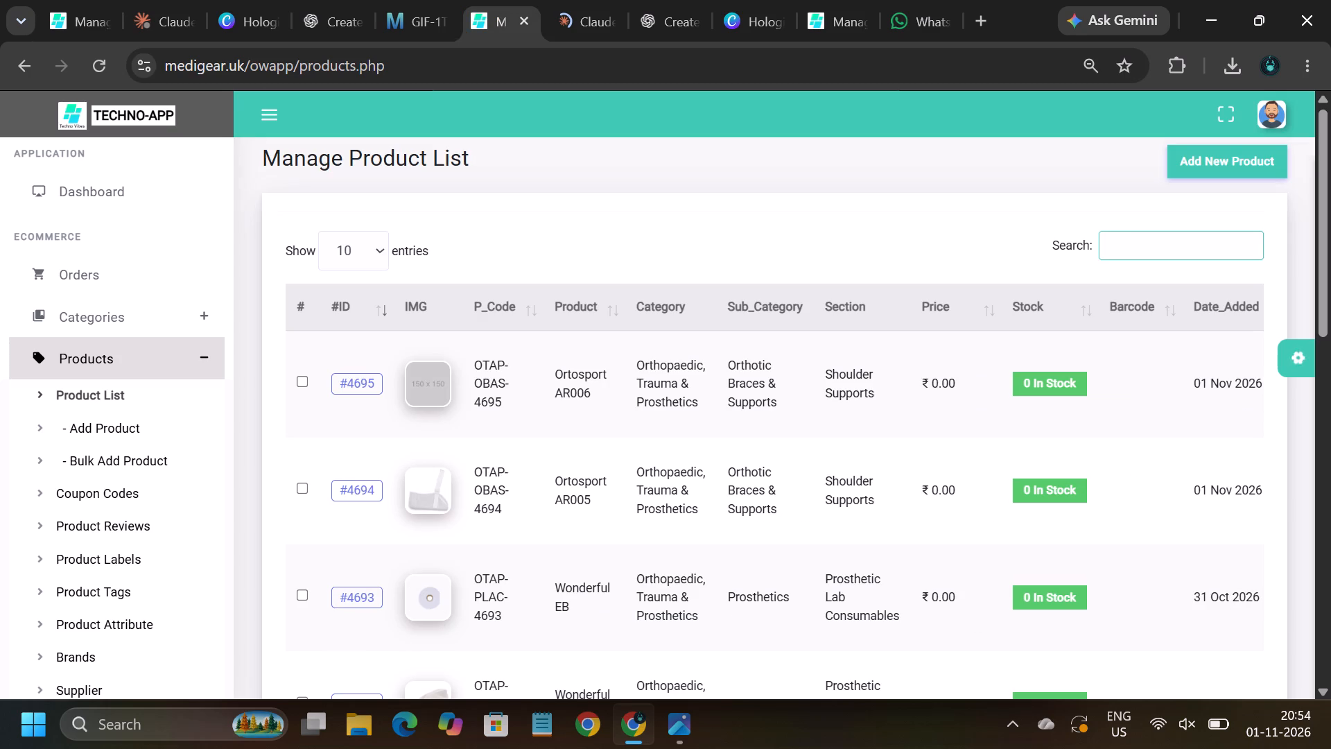
key("ctrl+v")
scroll(1117, 486, "down", 2)
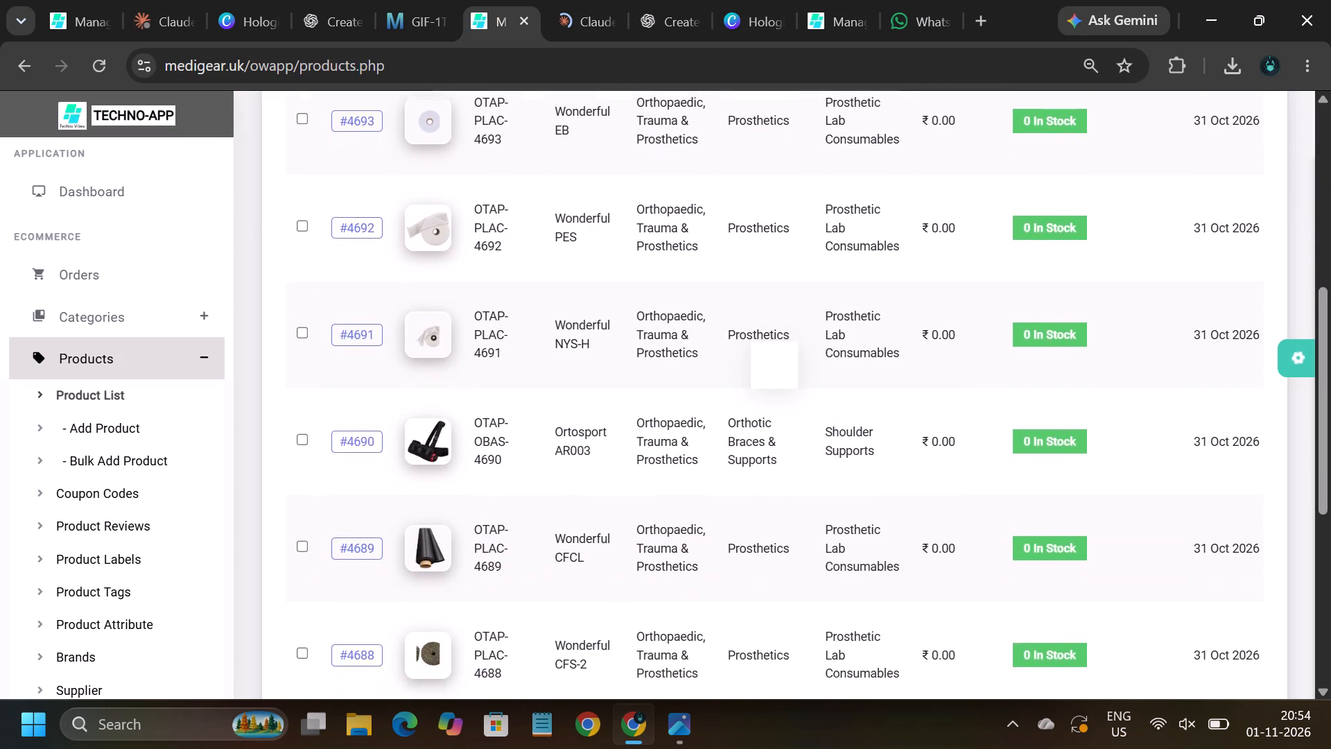
scroll(1117, 486, "down", 1)
left_click(1154, 508)
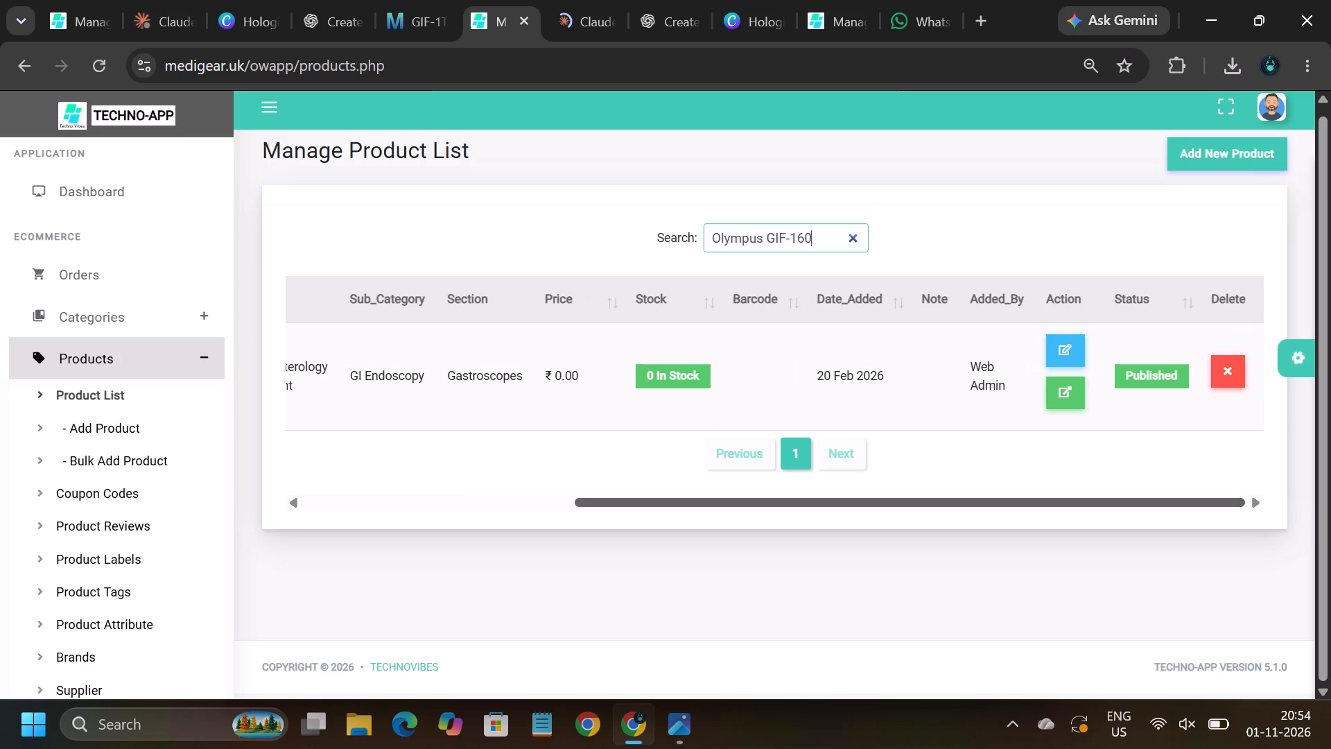
left_click(1067, 350)
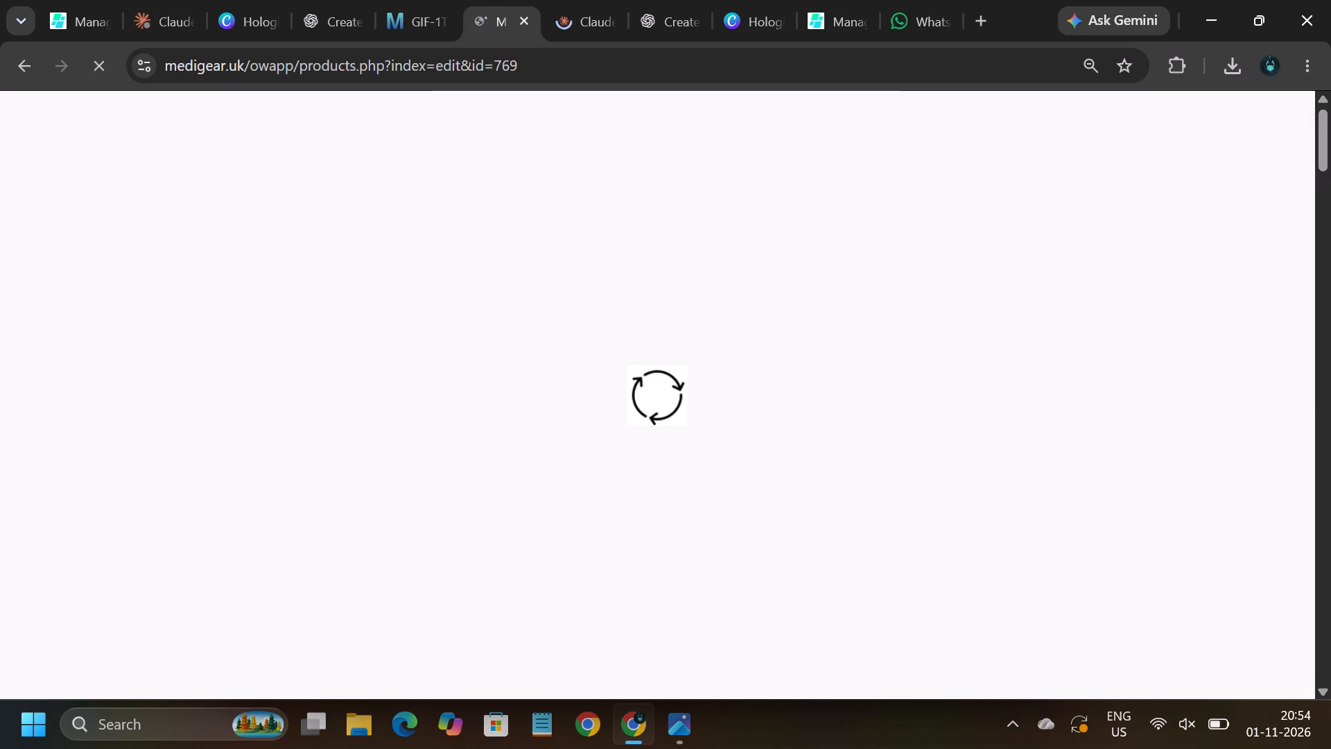
Replace the endoscope picture on the Canva page 2 banner with product #769's cover image, centred above the logo.
scroll(711, 449, "down", 2)
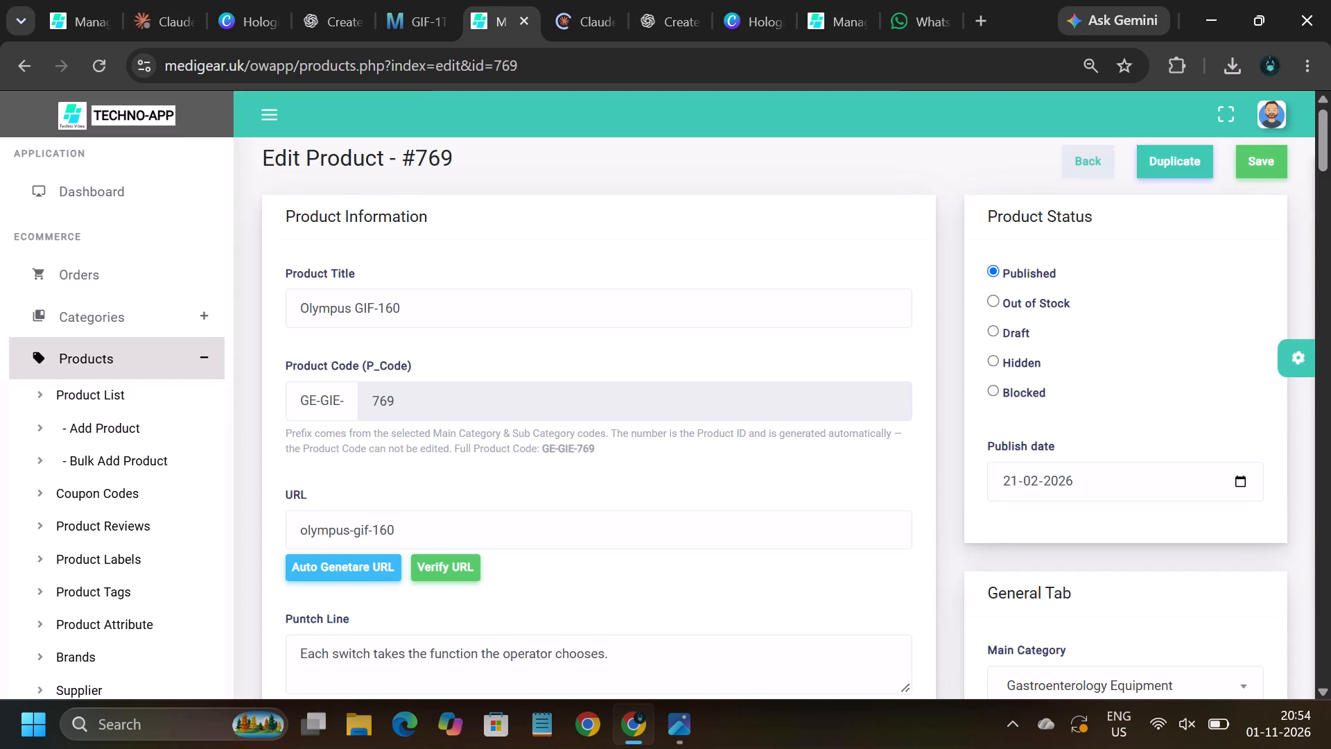
scroll(711, 449, "down", 17)
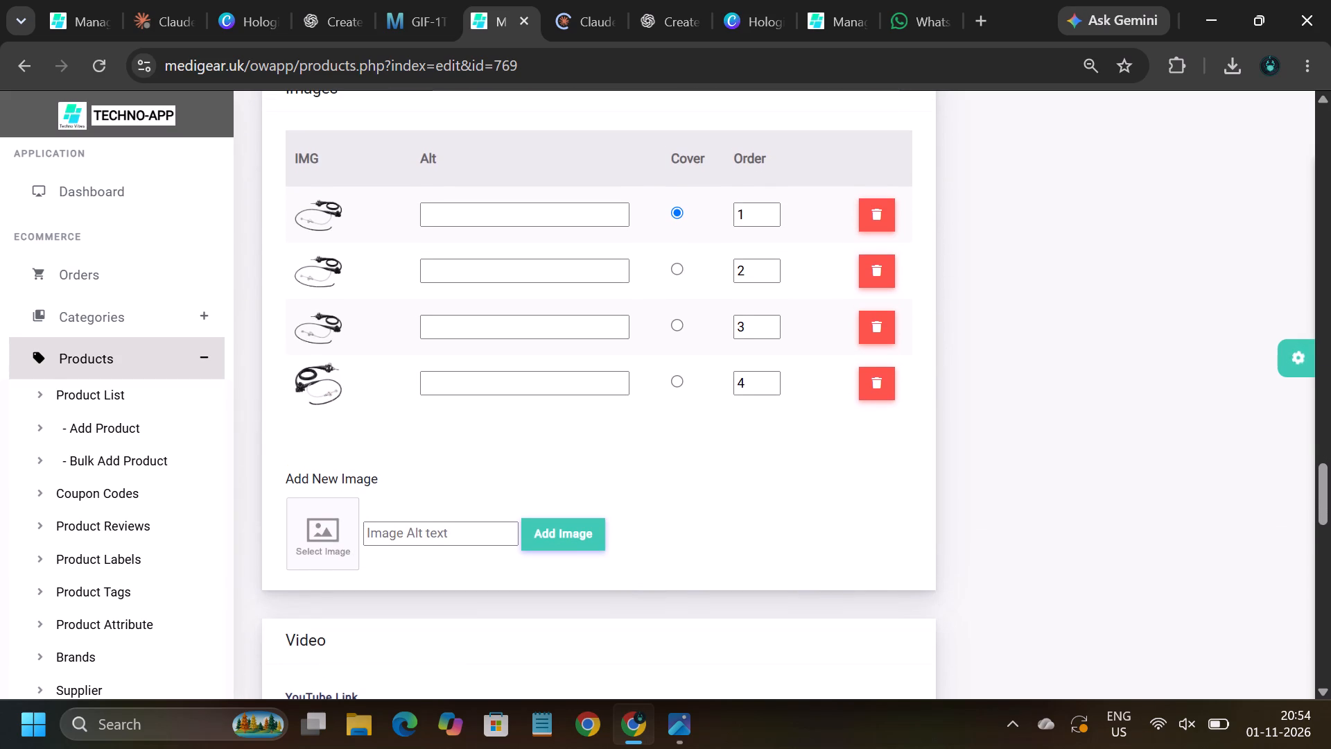
right_click(324, 214)
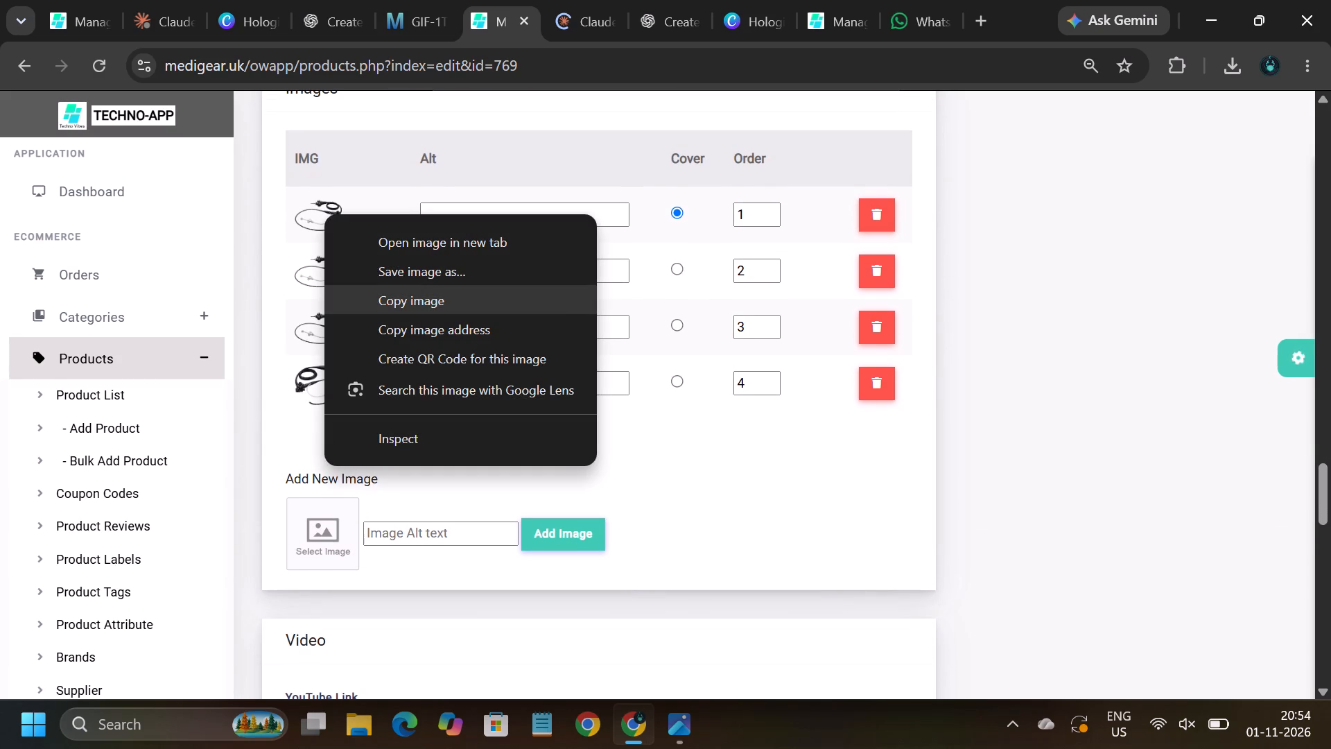
left_click(383, 302)
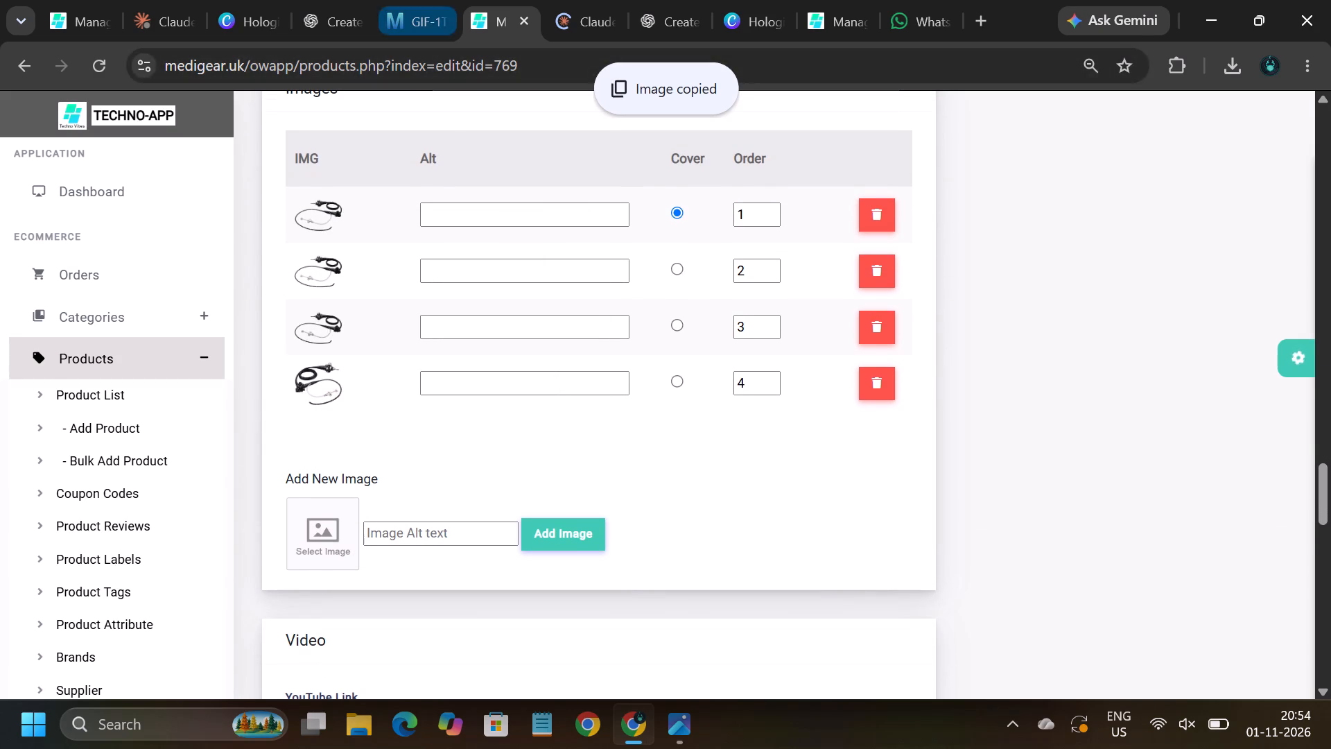
left_click(259, 24)
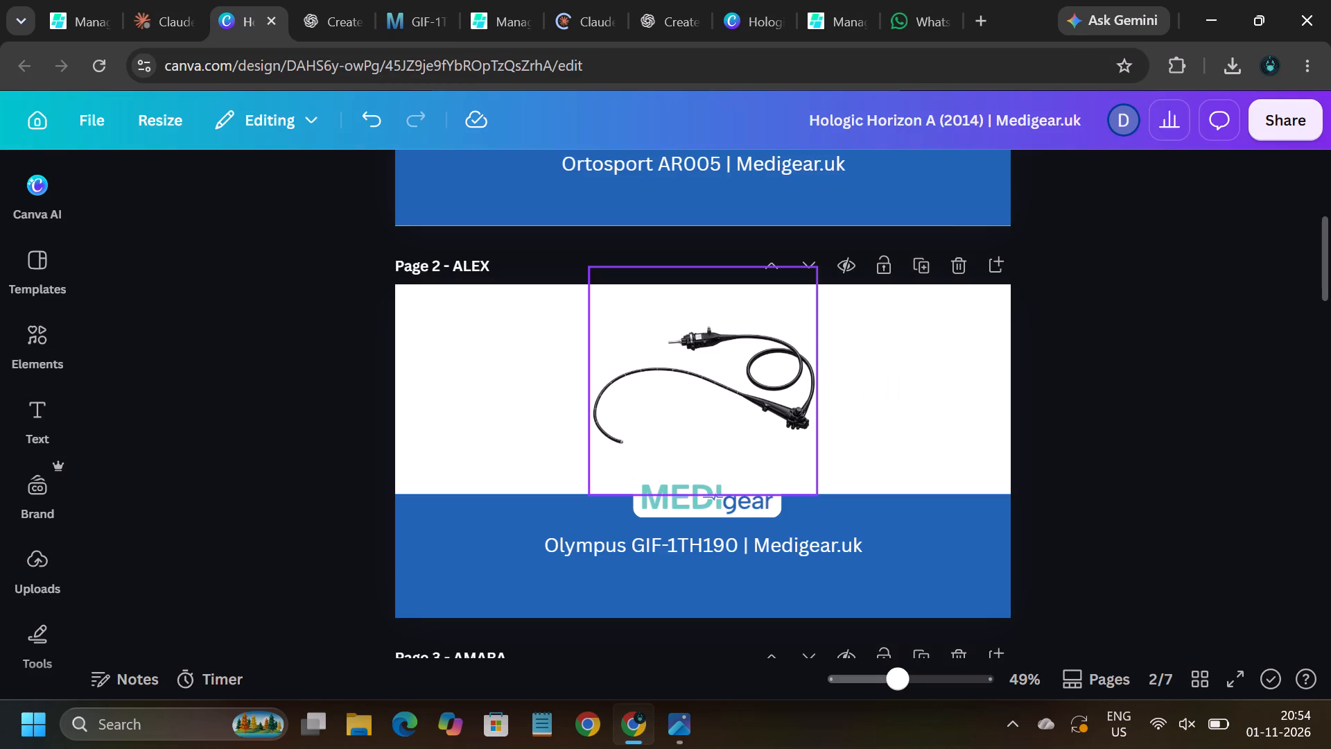
left_click_drag(718, 370, 238, 431)
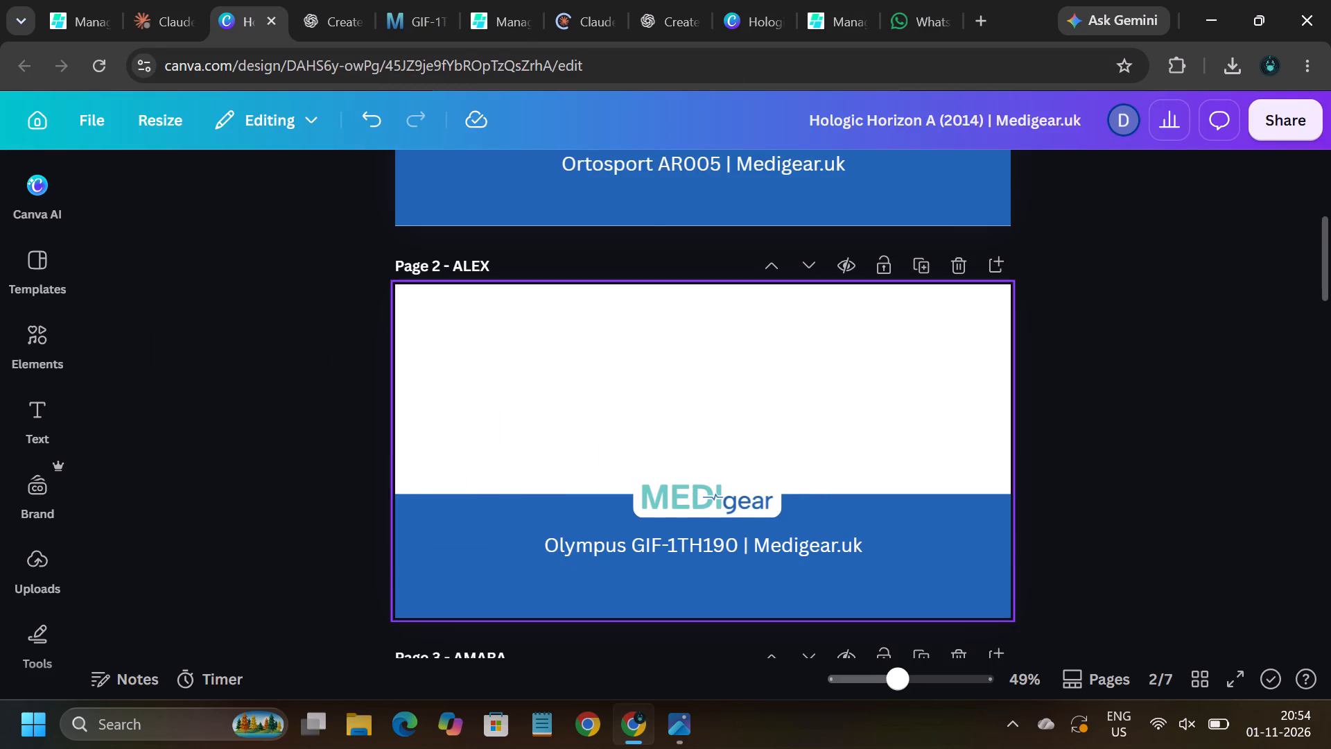
key("ctrl+v")
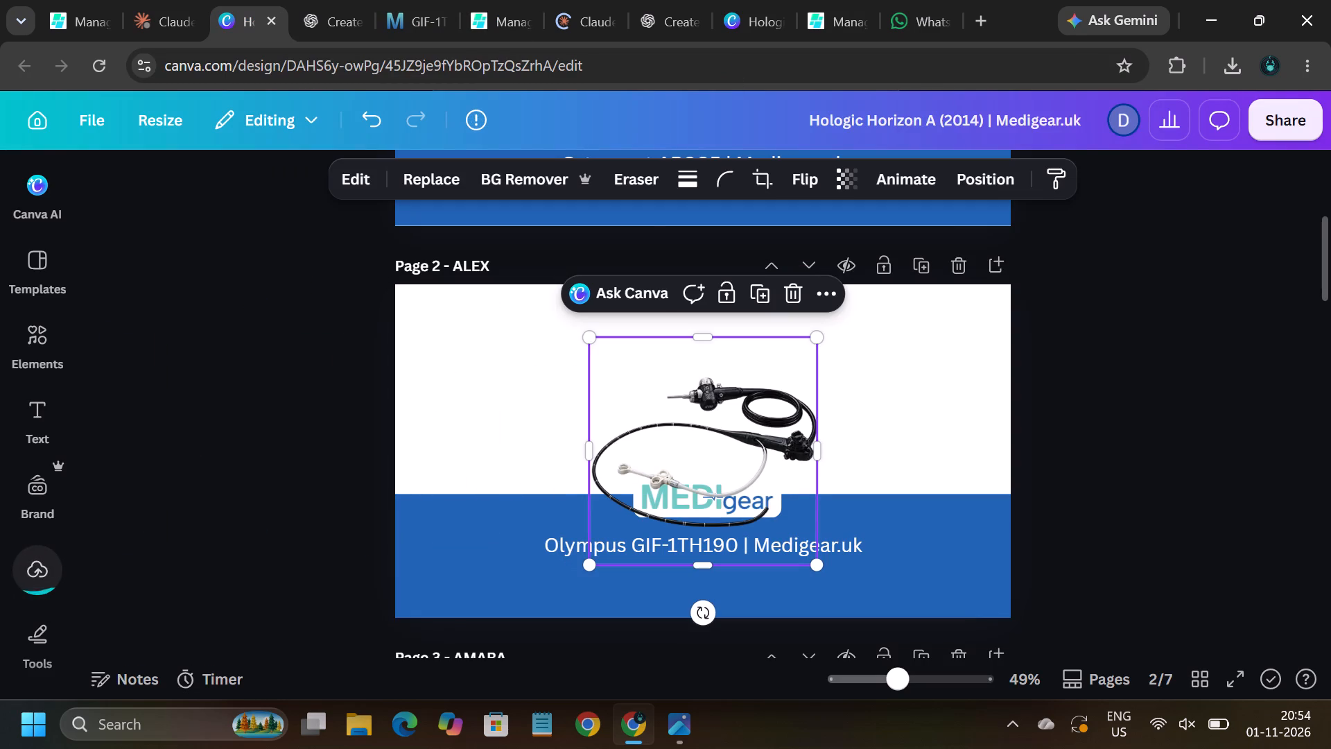
left_click_drag(716, 413, 713, 354)
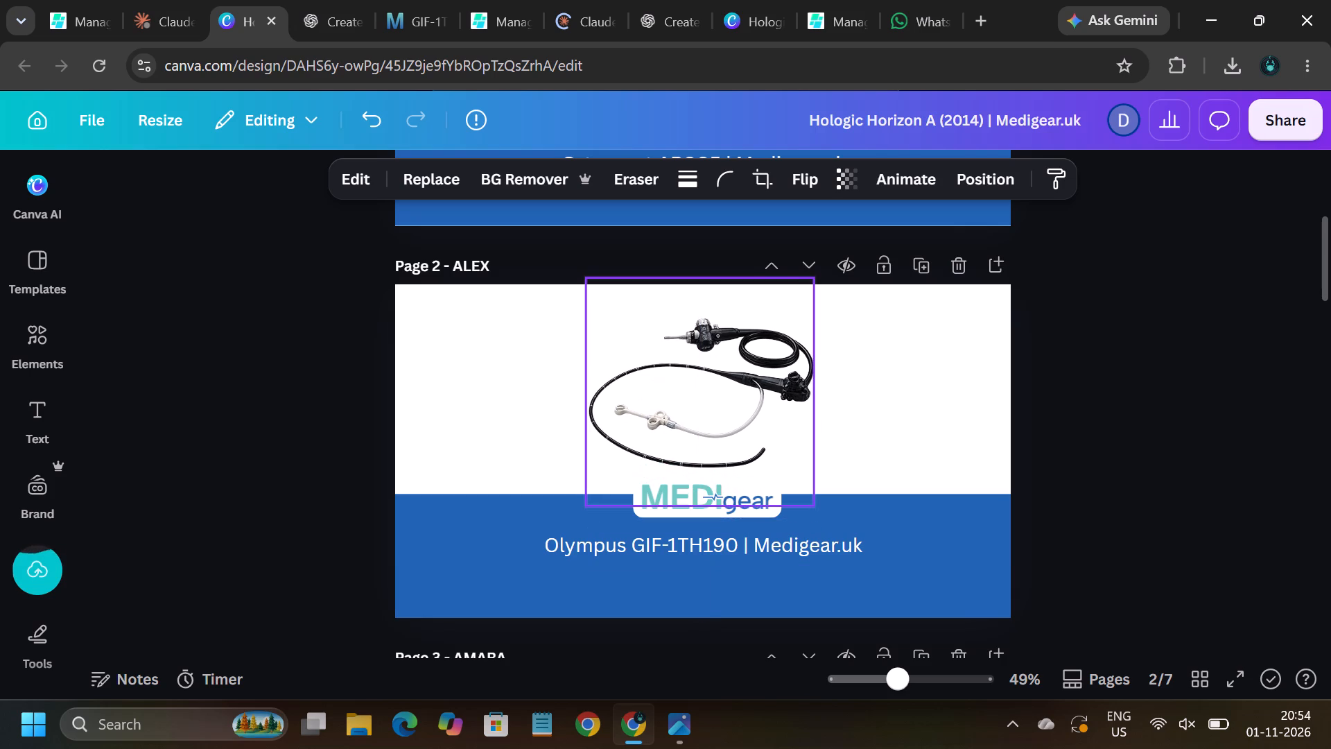
left_click_drag(713, 354, 711, 348)
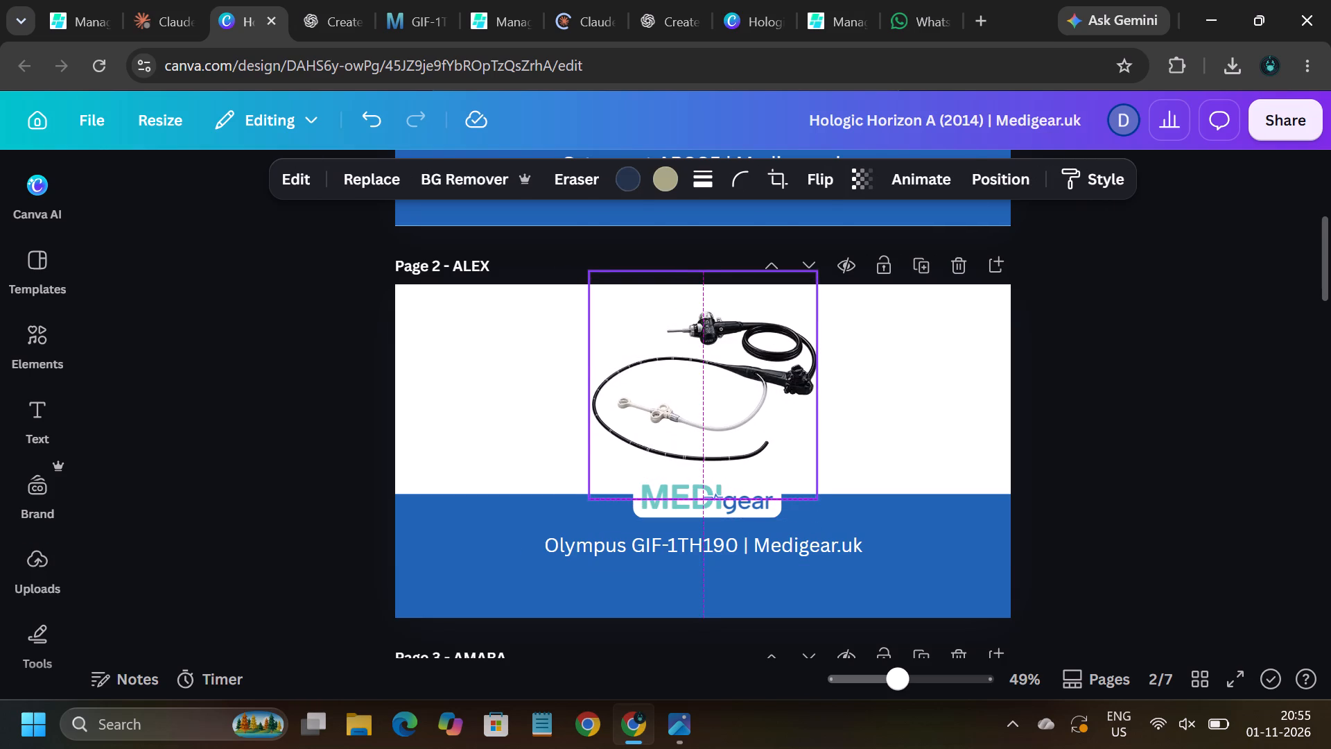
left_click(1134, 352)
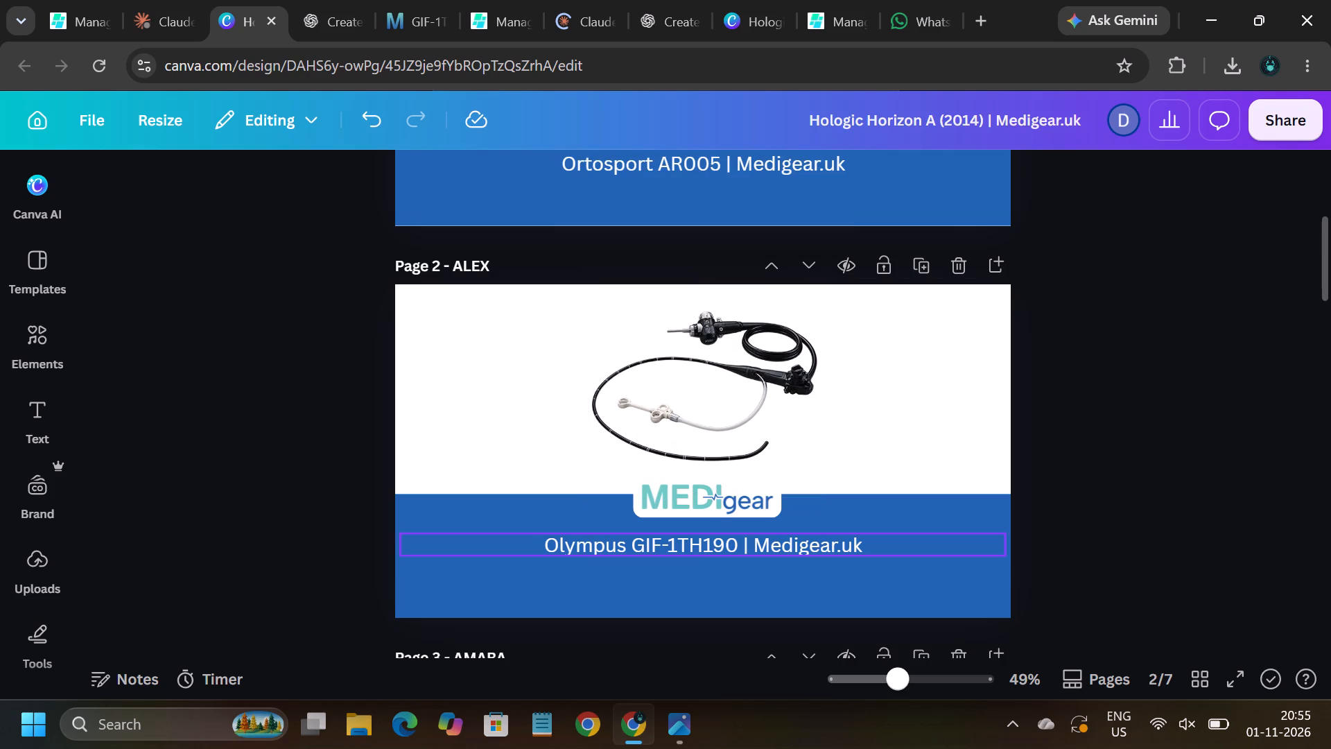
Change the Canva page 2 banner caption to "Olympus GIF-160 | Medigear.uk", using the title copied from product #769.
left_click(741, 544)
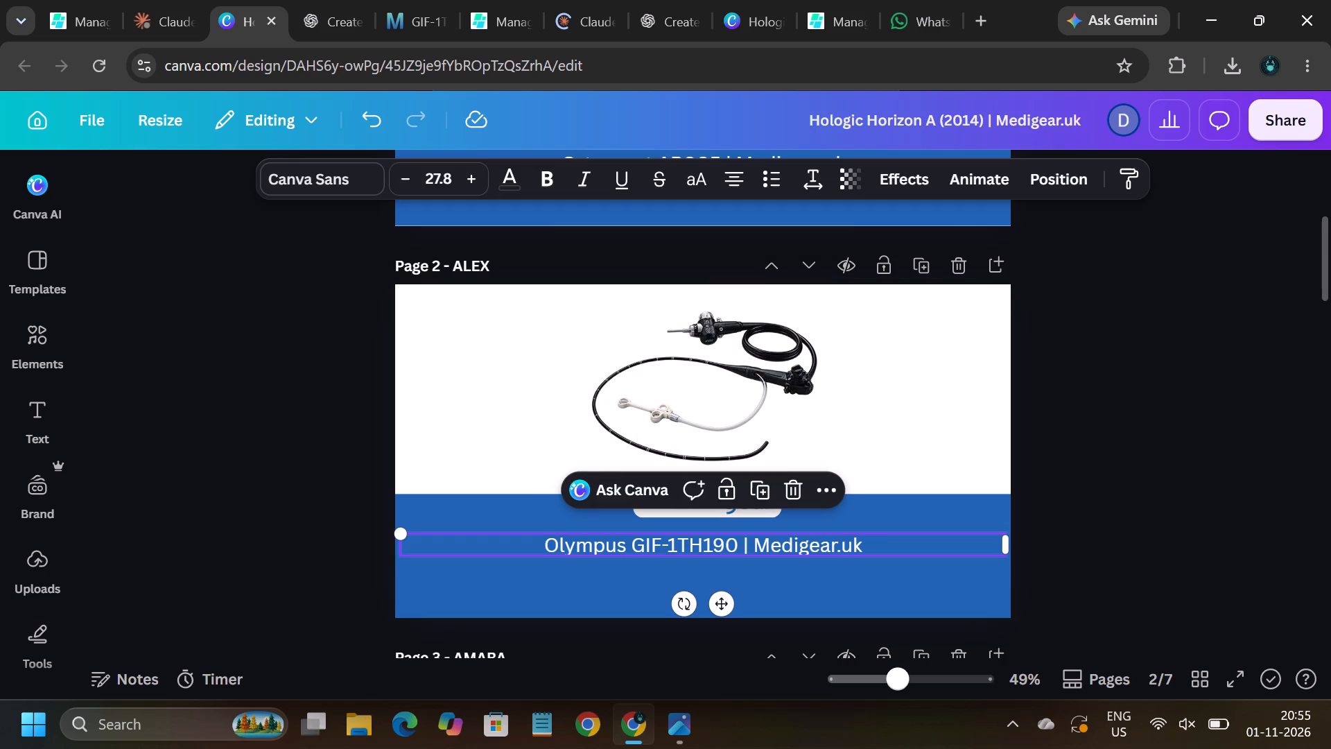
left_click(741, 544)
key("BackSpace")
key("BackSpace")
key("BackSpace")
key("BackSpace")
key("BackSpace")
key("BackSpace")
key("BackSpace")
key("BackSpace")
key("BackSpace")
key("BackSpace")
key("BackSpace")
key("BackSpace")
key("BackSpace")
key("BackSpace")
key("BackSpace")
key("BackSpace")
key("BackSpace")
key("BackSpace")
key("BackSpace")
key("BackSpace")
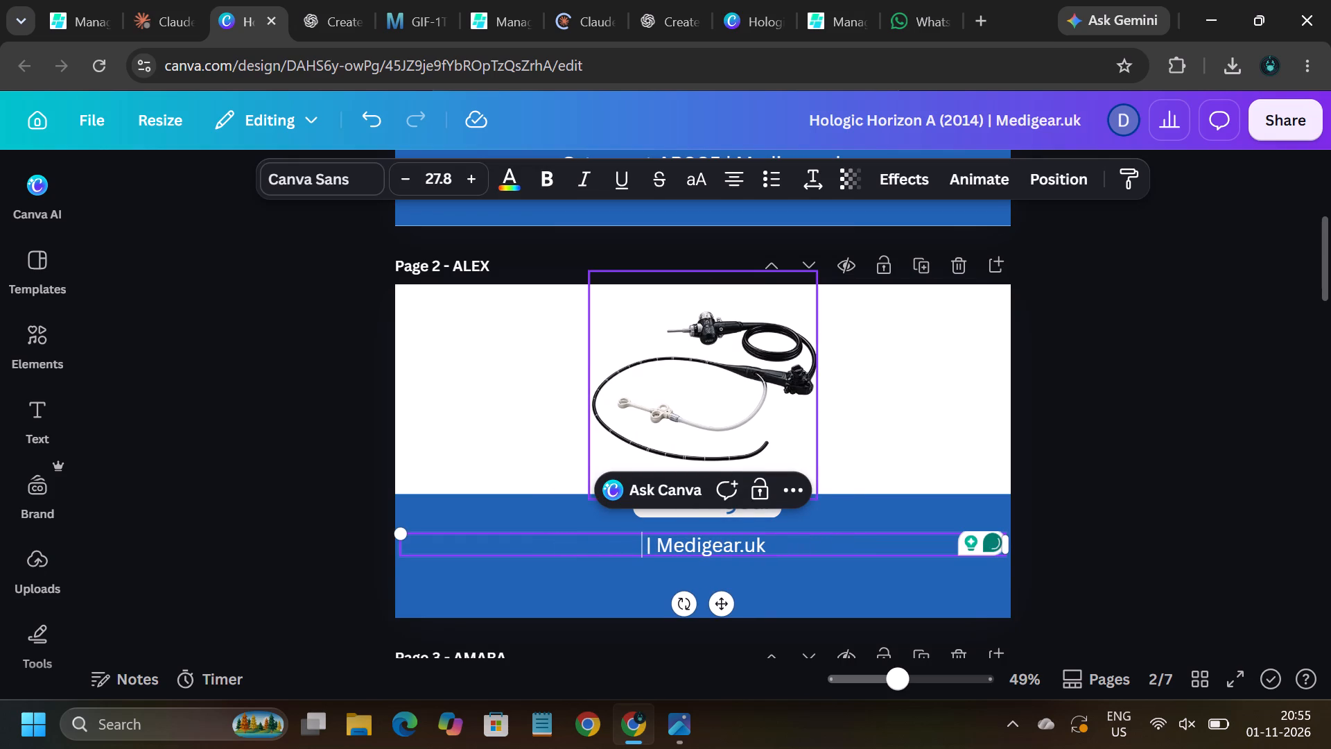
left_click(495, 12)
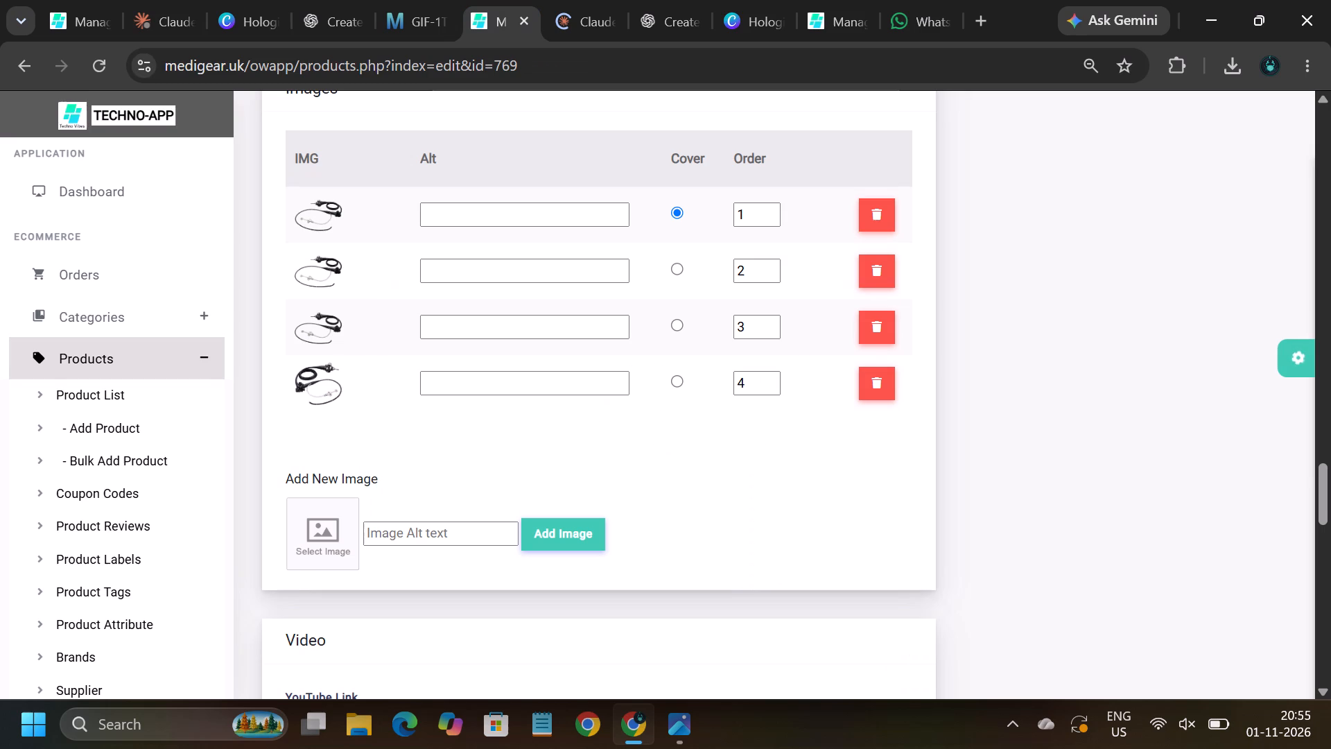
scroll(571, 232, "up", 16)
scroll(571, 232, "up", 8)
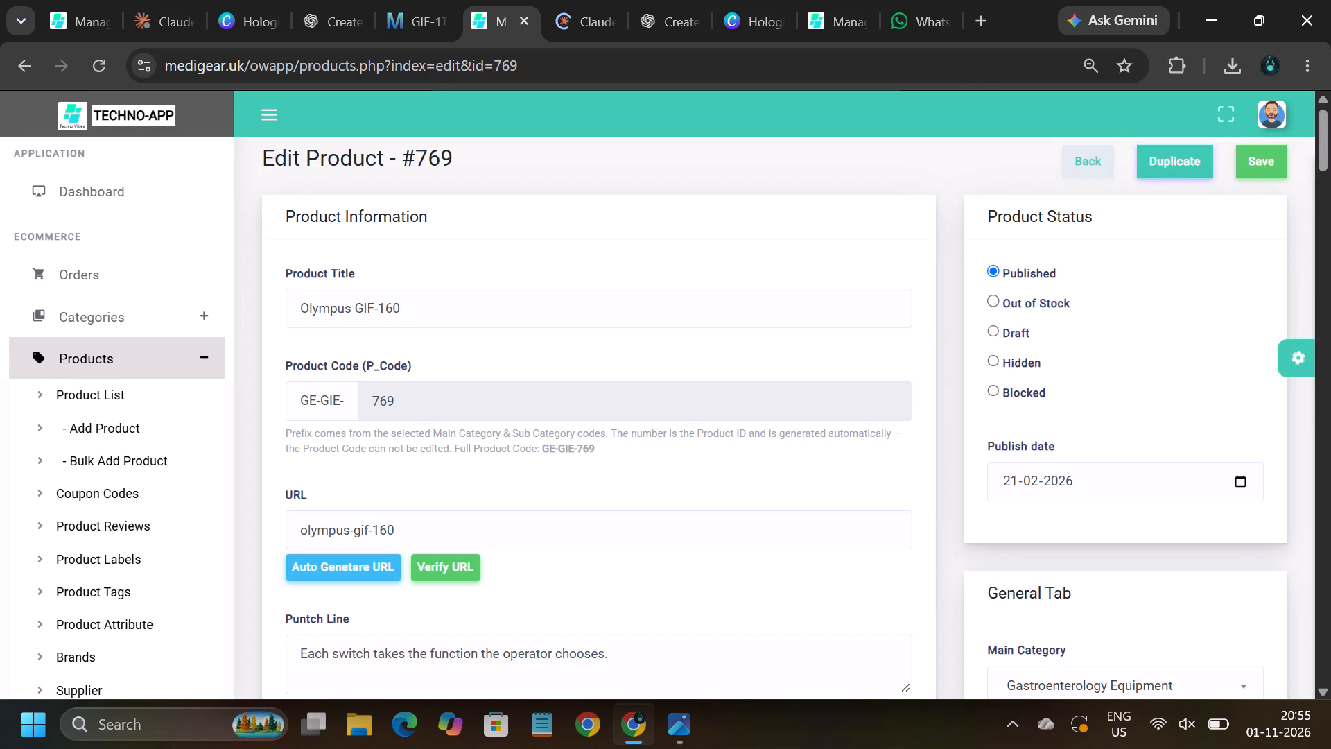
left_click(421, 304)
left_click_drag(421, 304, 298, 311)
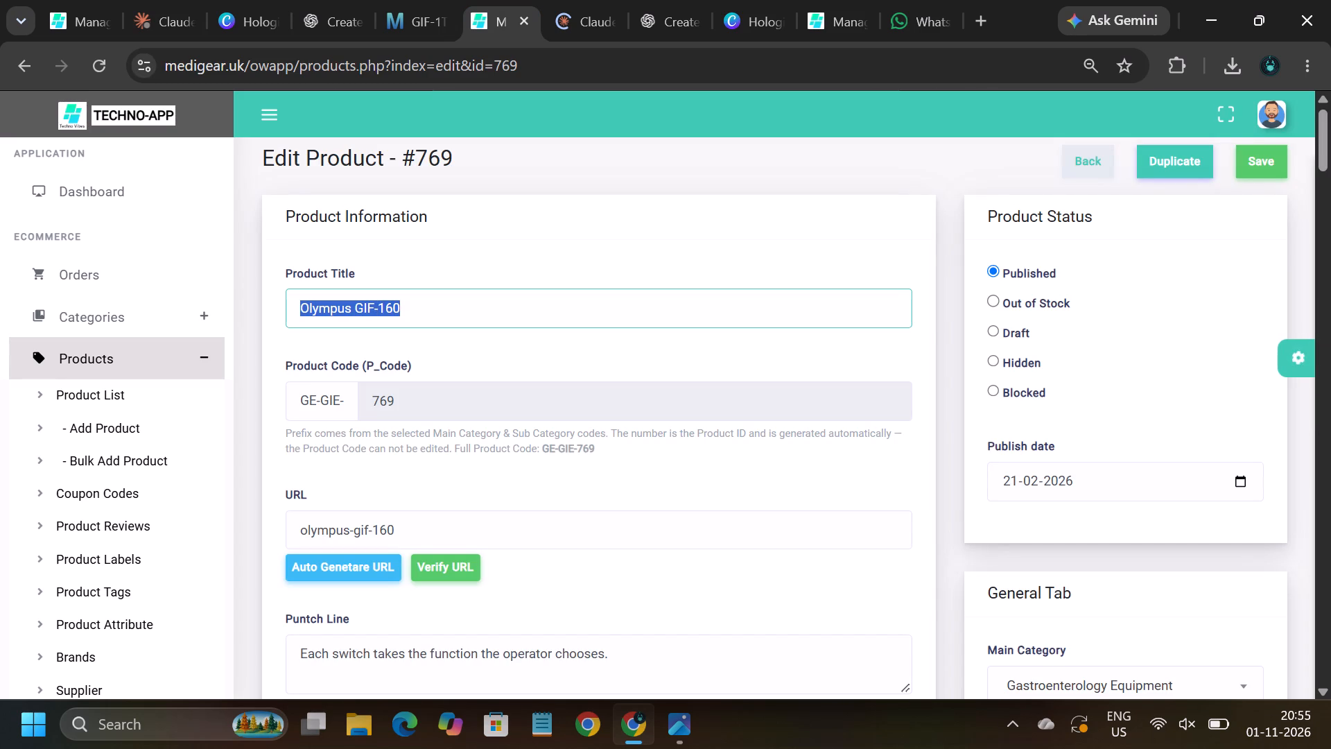
key("ctrl+c")
left_click(259, 23)
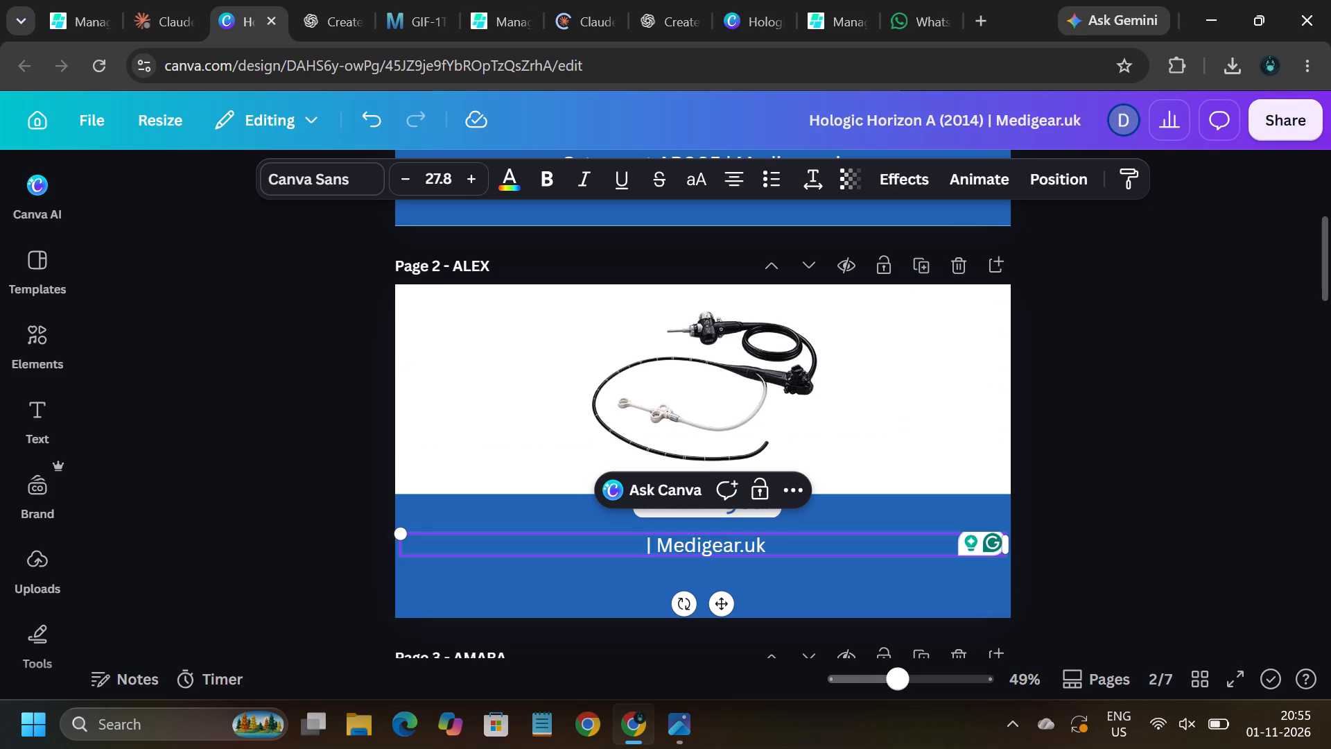
key("ctrl+v")
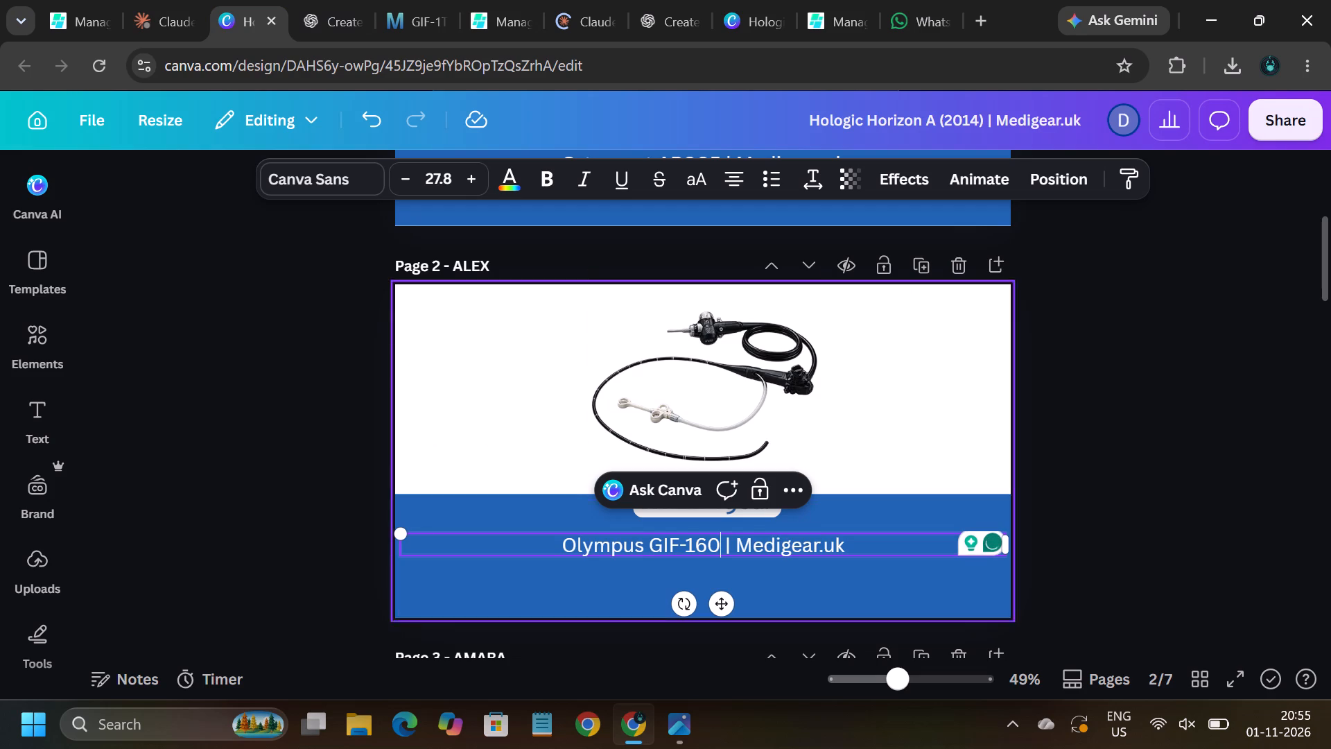
left_click(1103, 337)
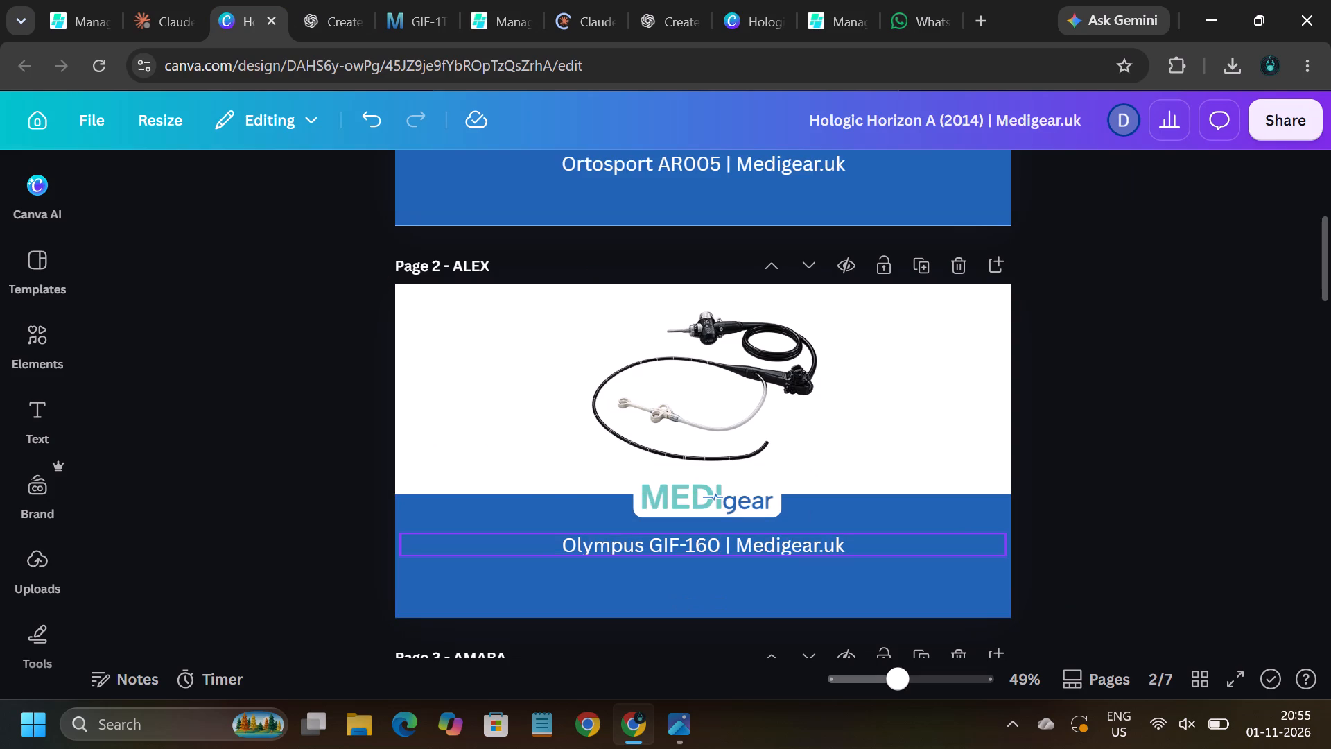
left_click(733, 545)
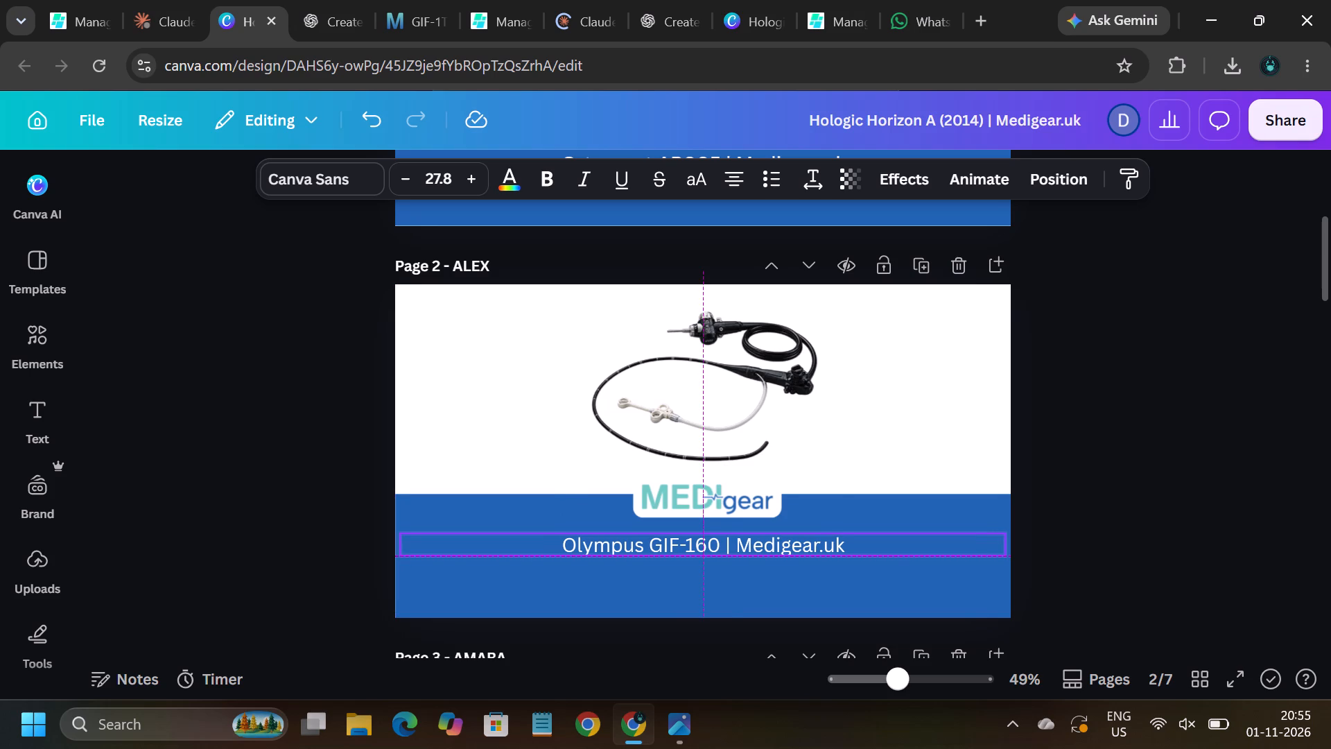
left_click(1269, 323)
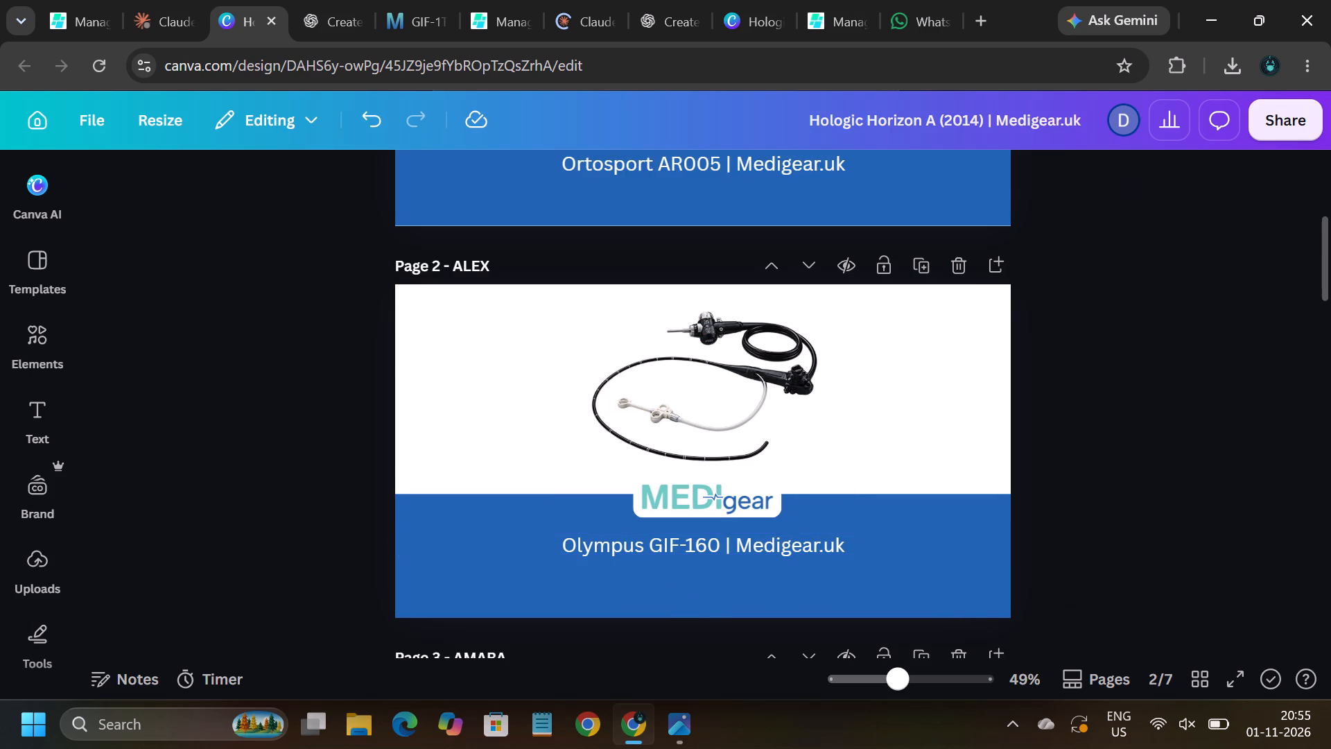
Download banner page 2 as a PNG and save a copy from Photos into the Pictures folder under its existing name.
left_click(1289, 107)
scroll(1154, 351, "down", 3)
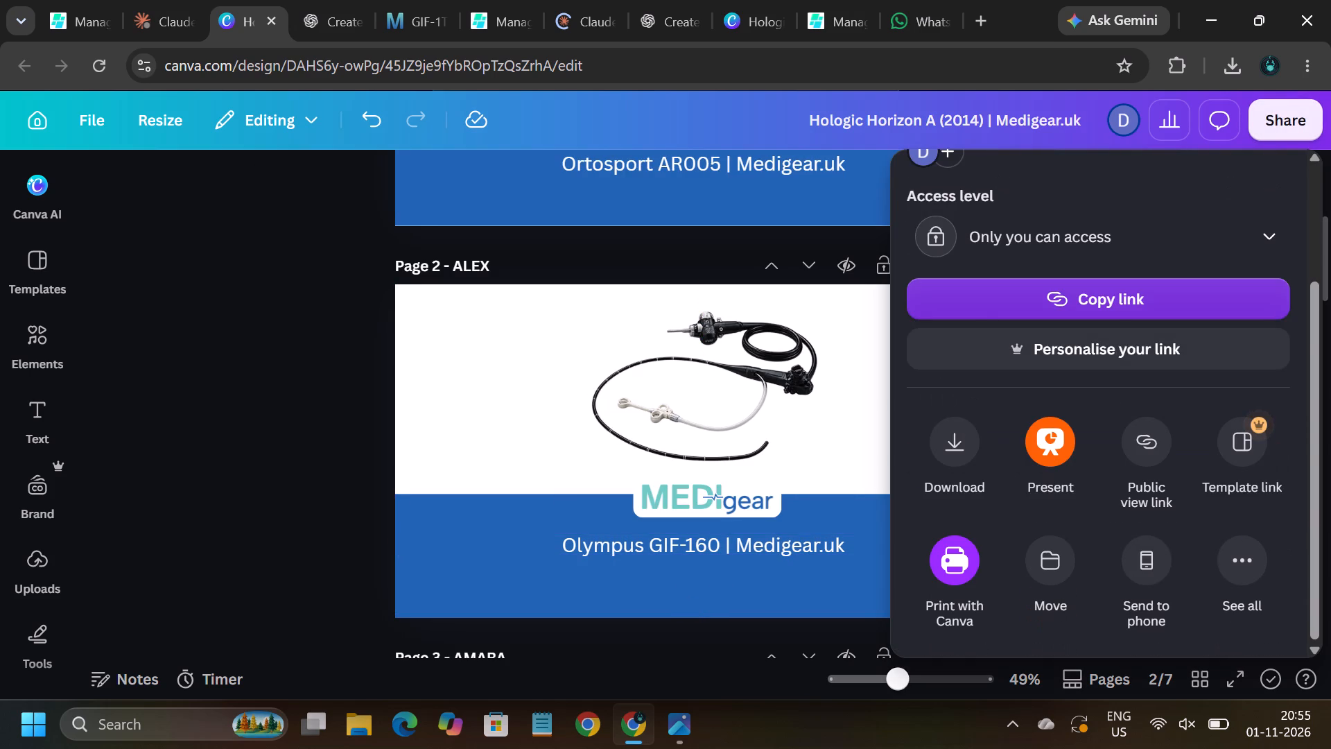
left_click(929, 465)
scroll(1122, 501, "down", 2)
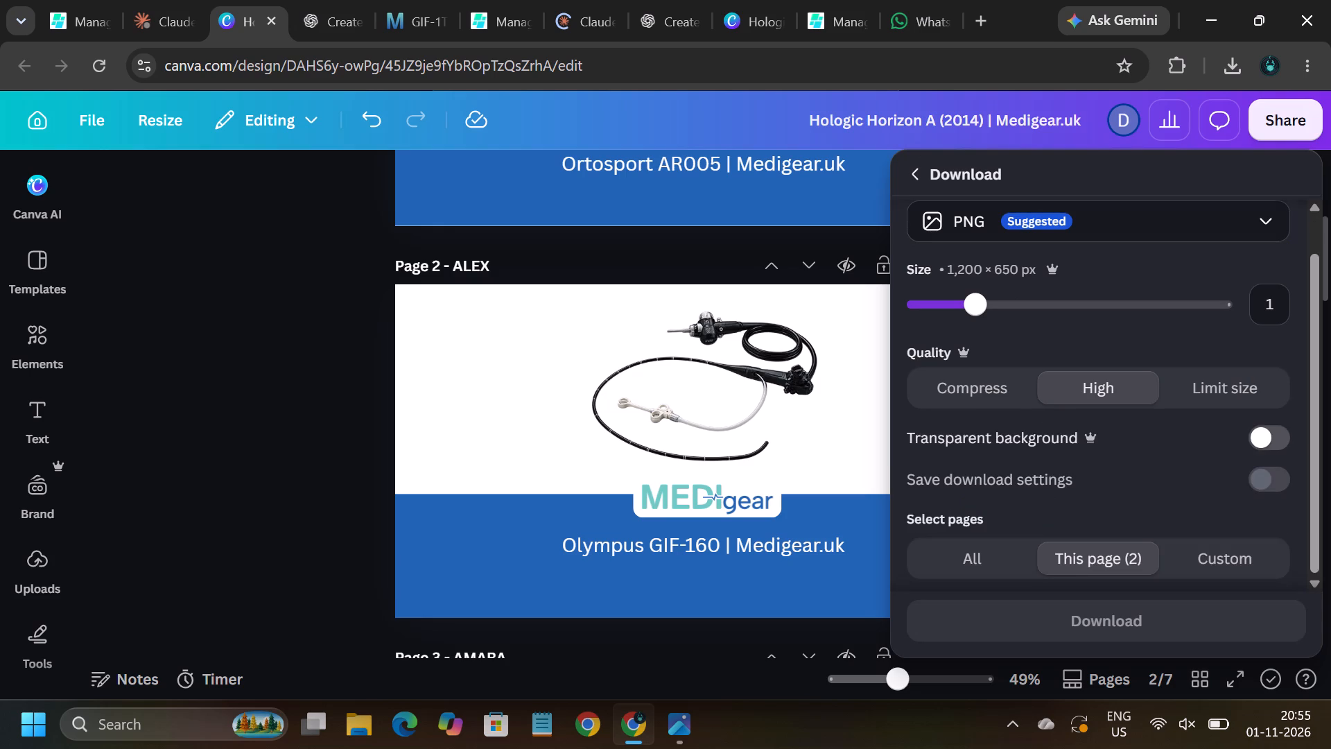
left_click(1106, 626)
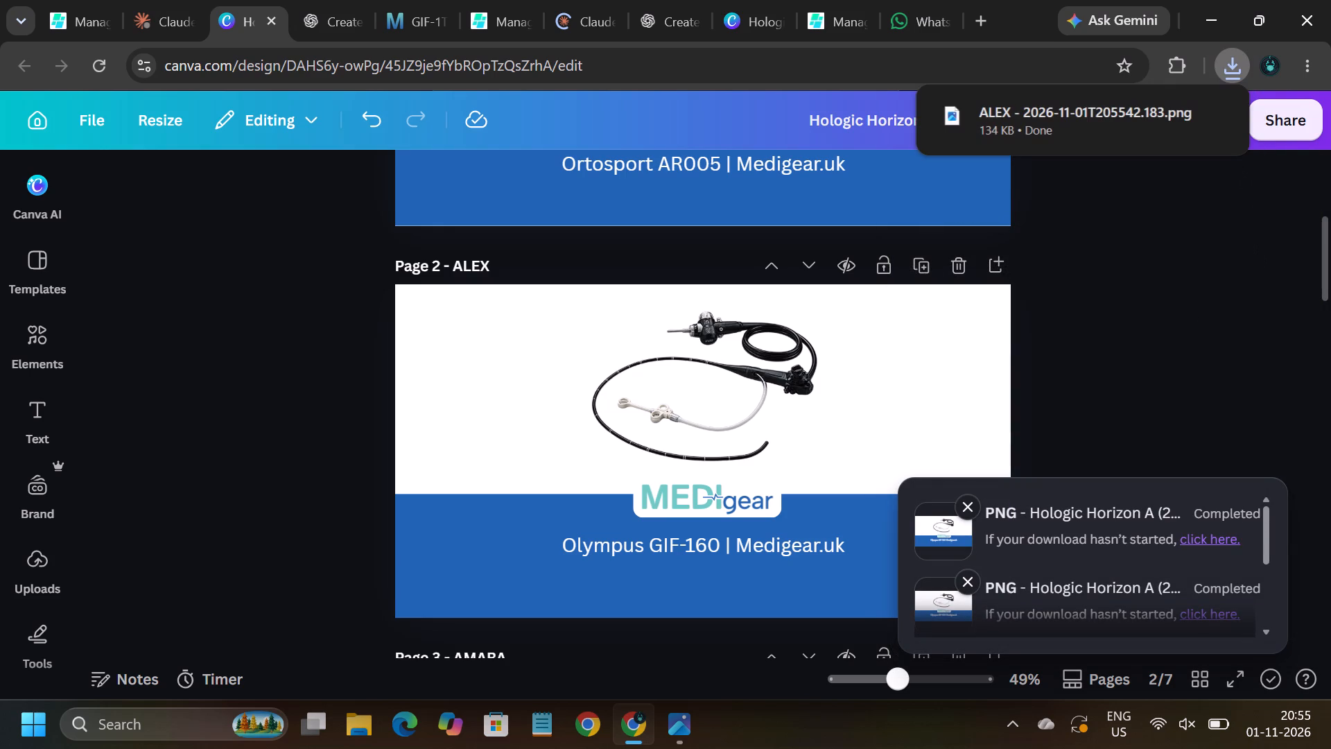
left_click(1030, 114)
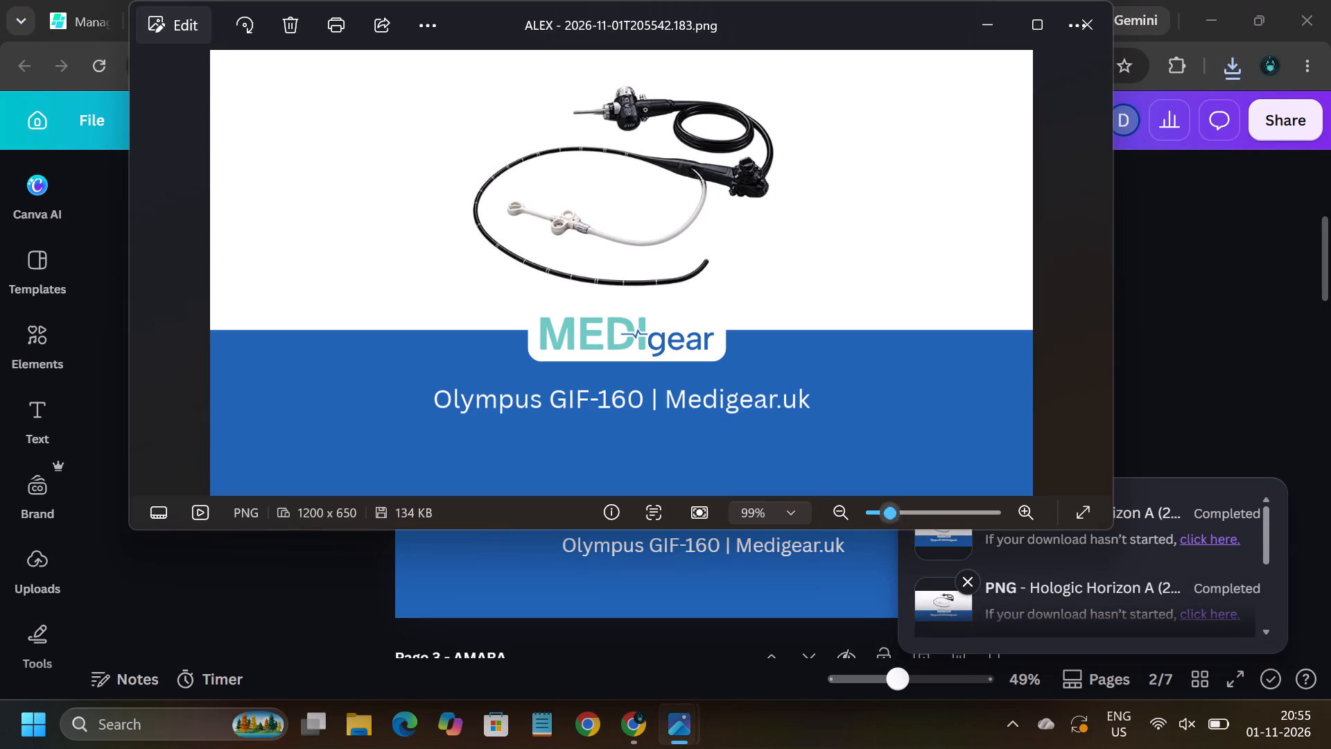
key("ctrl+s")
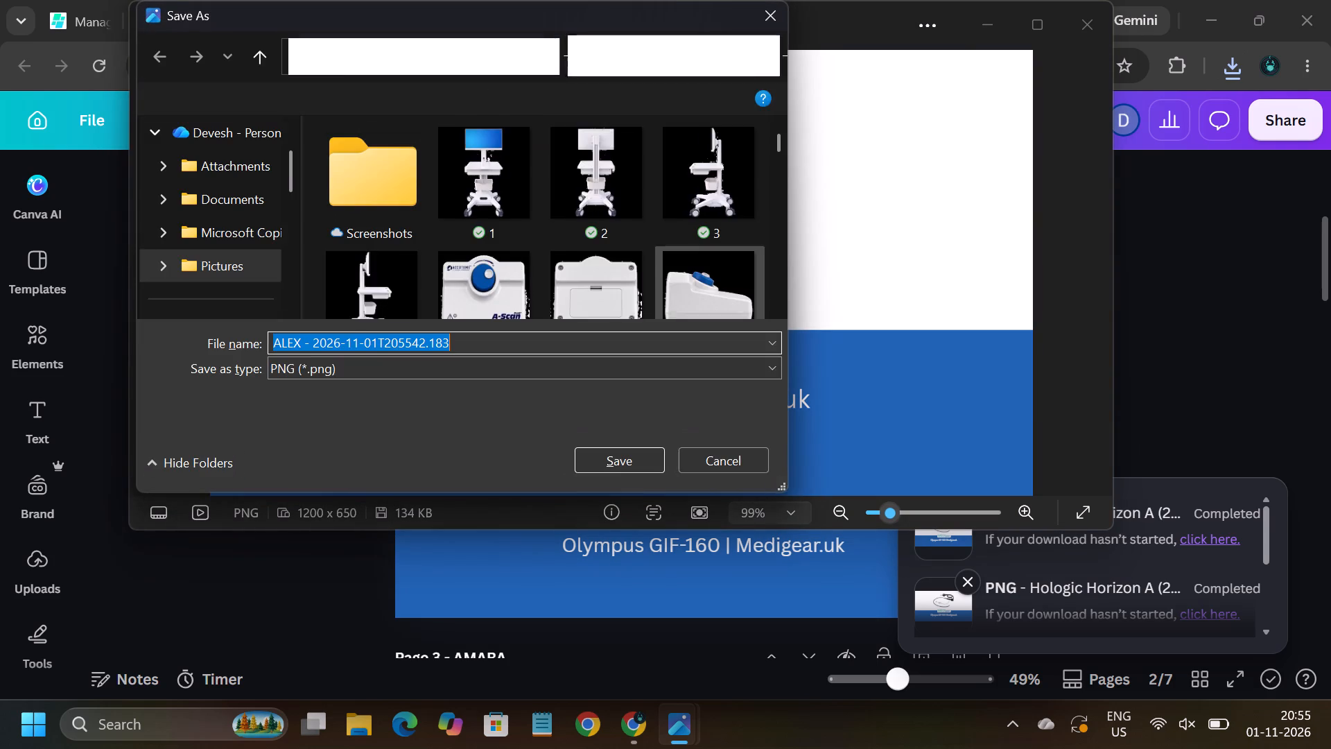
key("Return")
left_click(1225, 304)
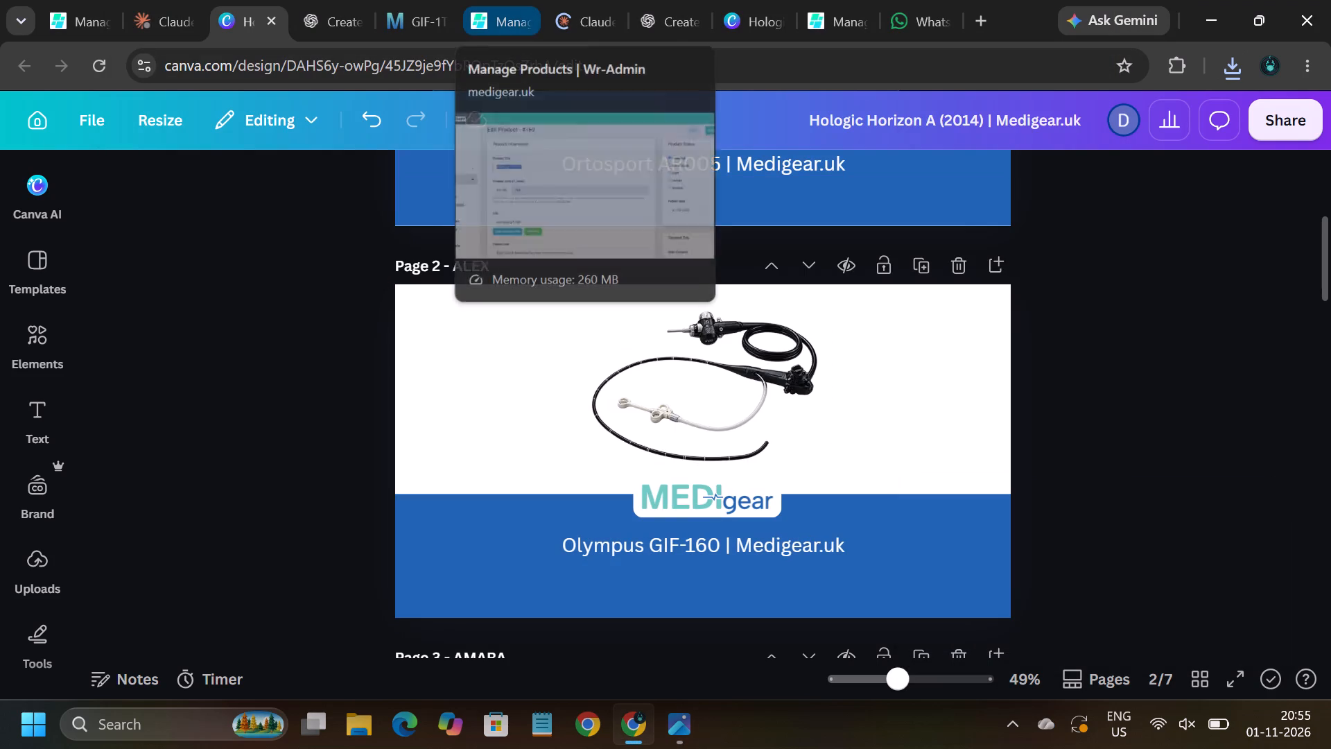
For product #769's FB Open Graph image, find "alex" files in Pictures and choose the banner ALEX - 2026-11-01T205542.183.
left_click(483, 24)
scroll(530, 378, "down", 10)
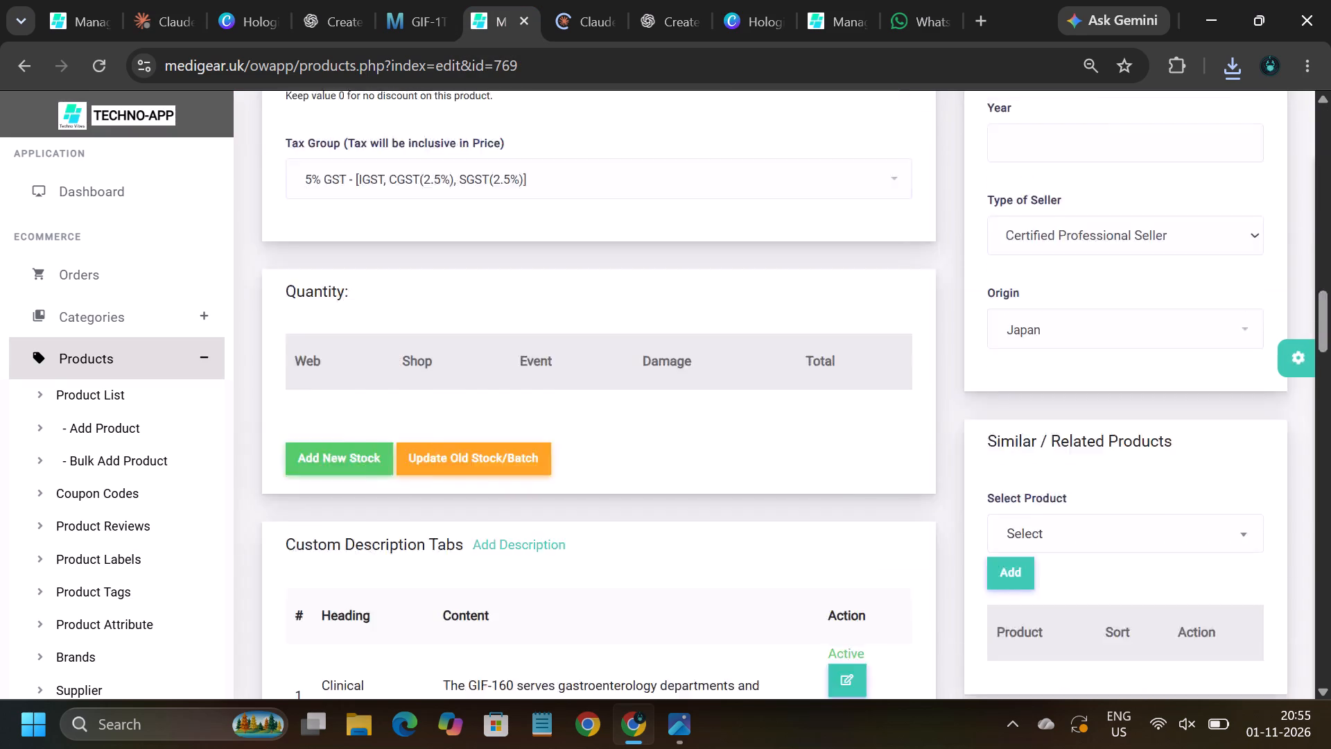
scroll(530, 378, "down", 8)
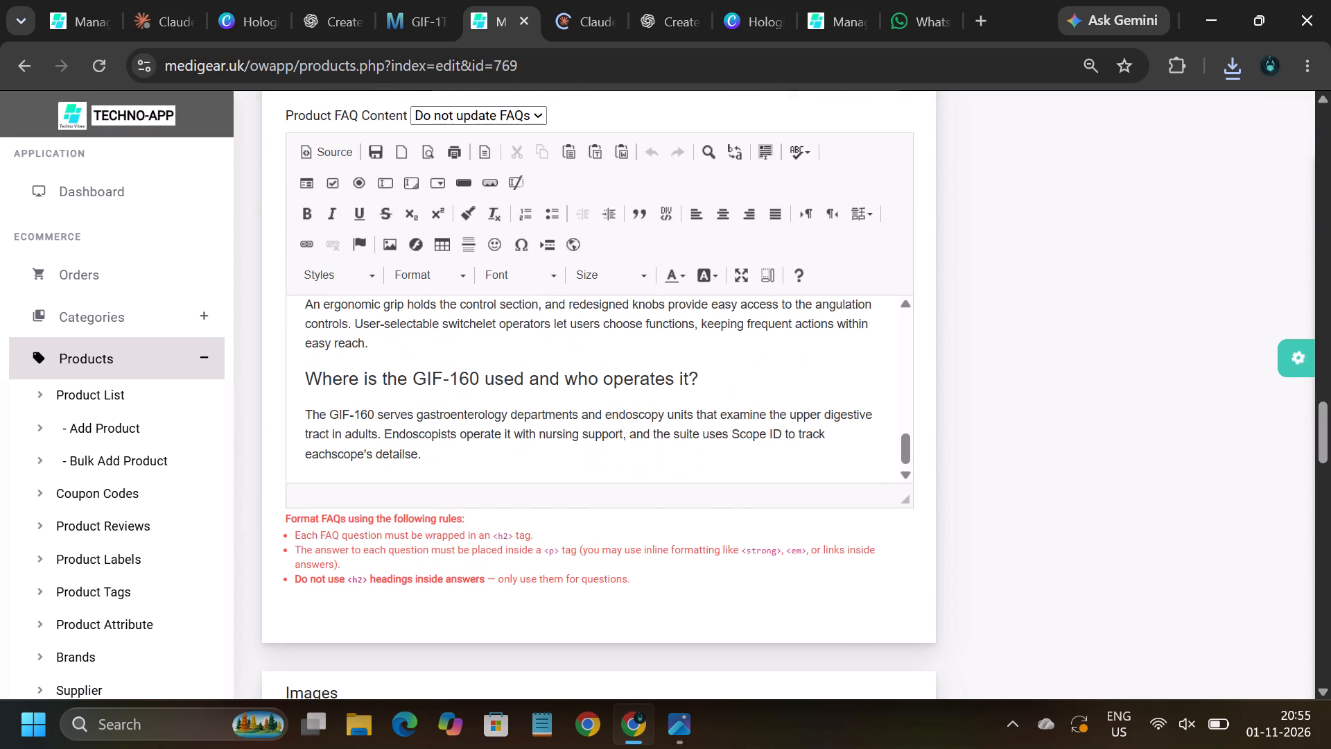
scroll(492, 551, "down", 6)
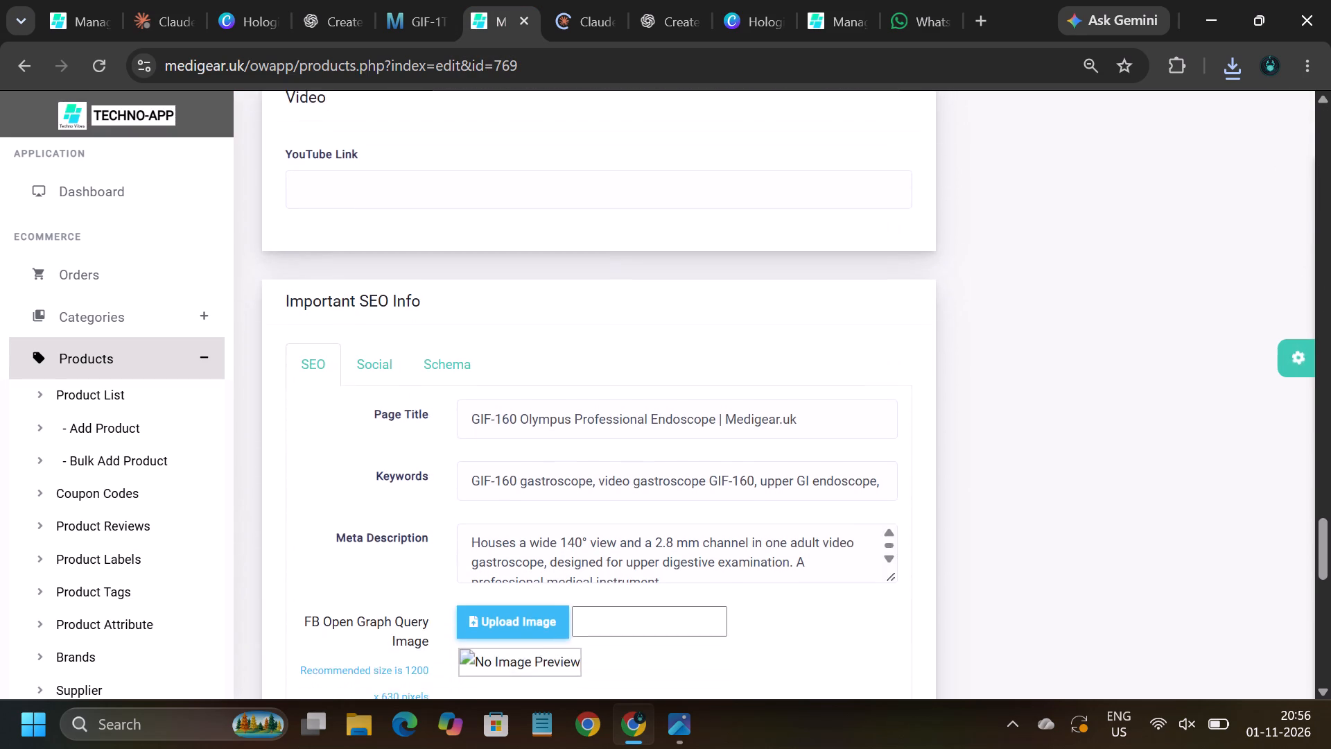
scroll(383, 571, "down", 3)
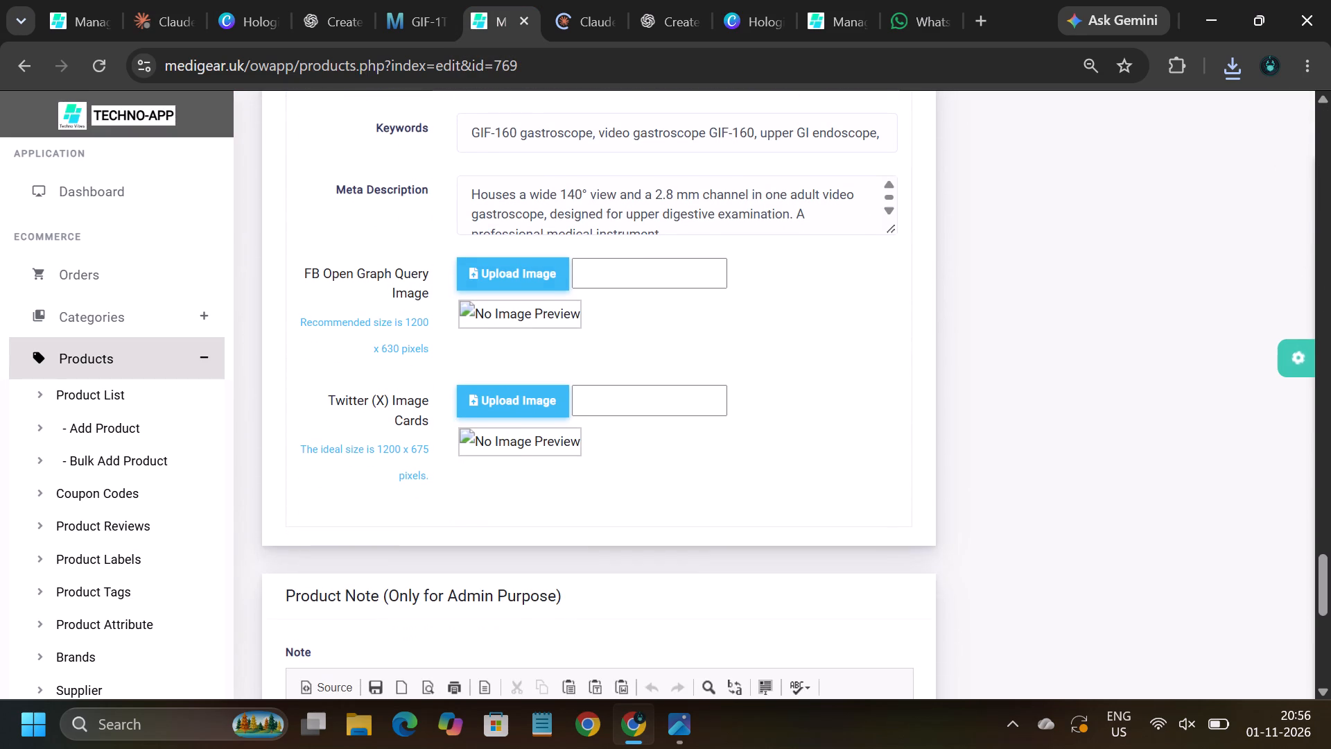
left_click(514, 284)
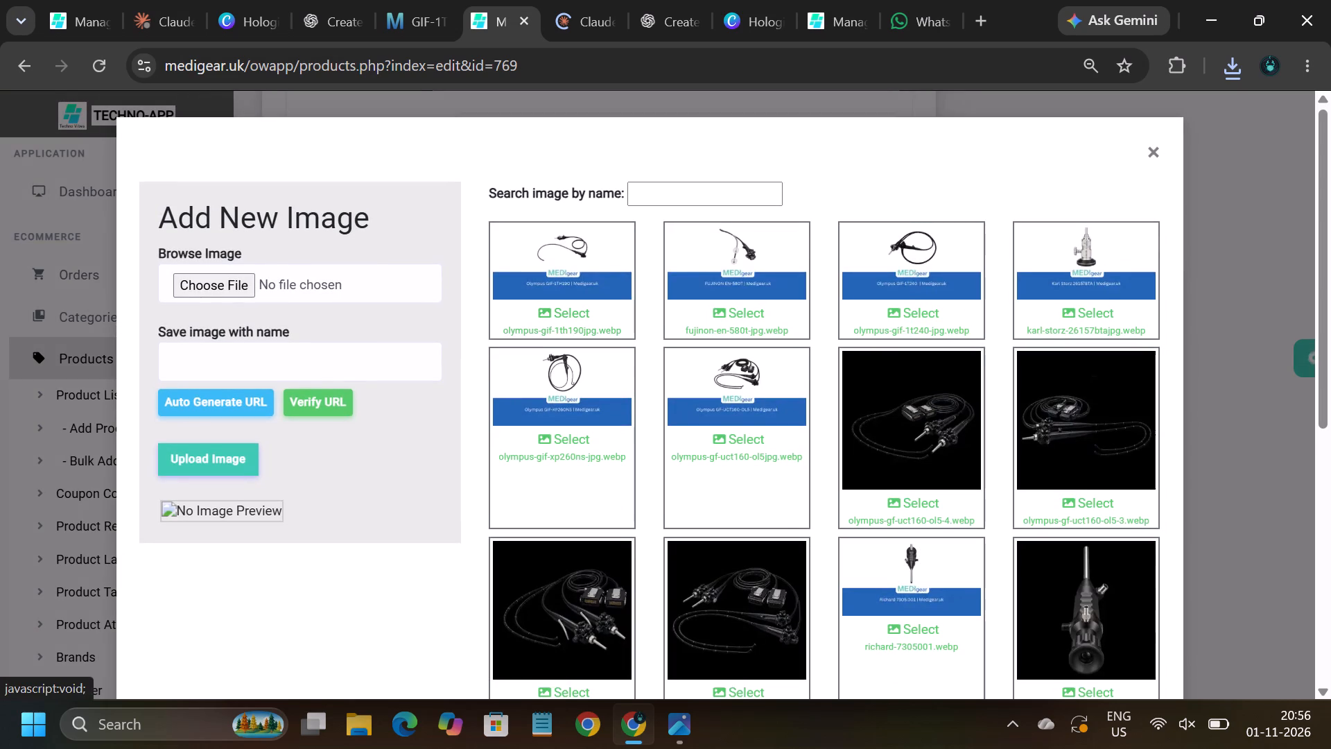
left_click(193, 293)
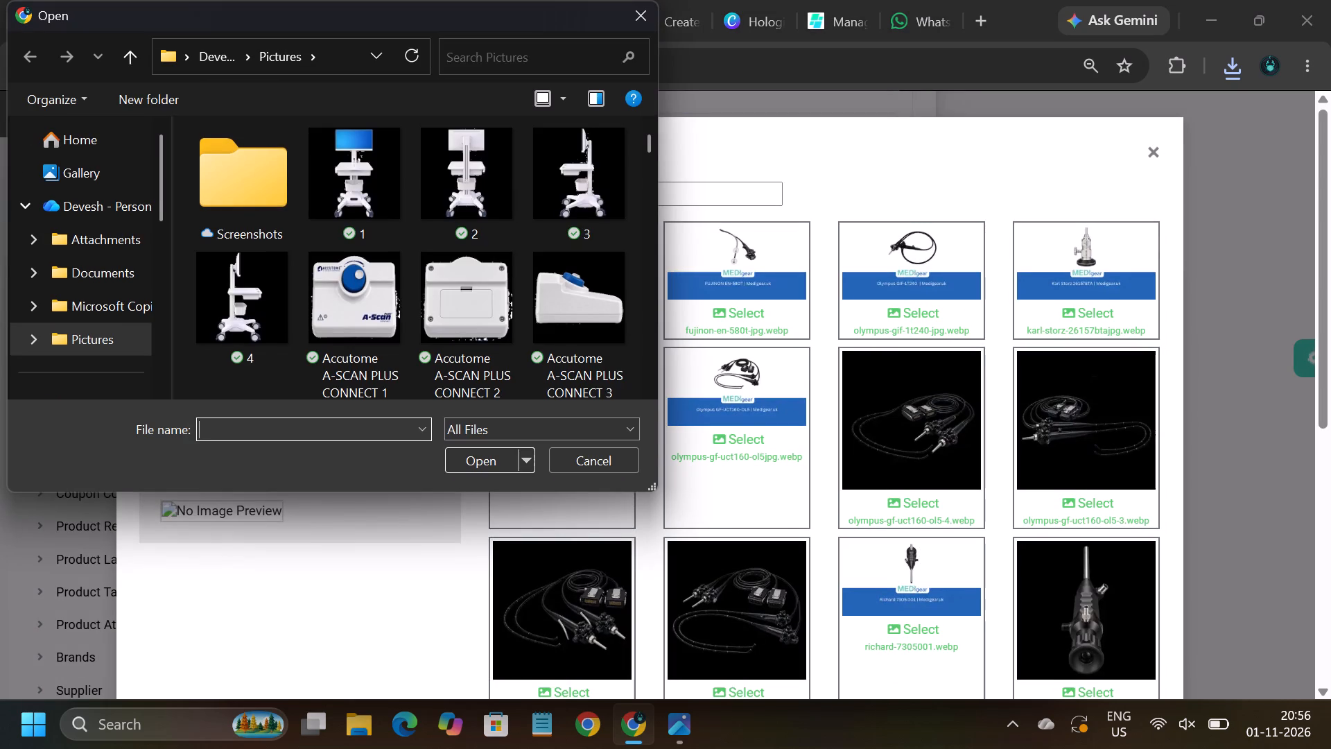
left_click(487, 64)
type("alex")
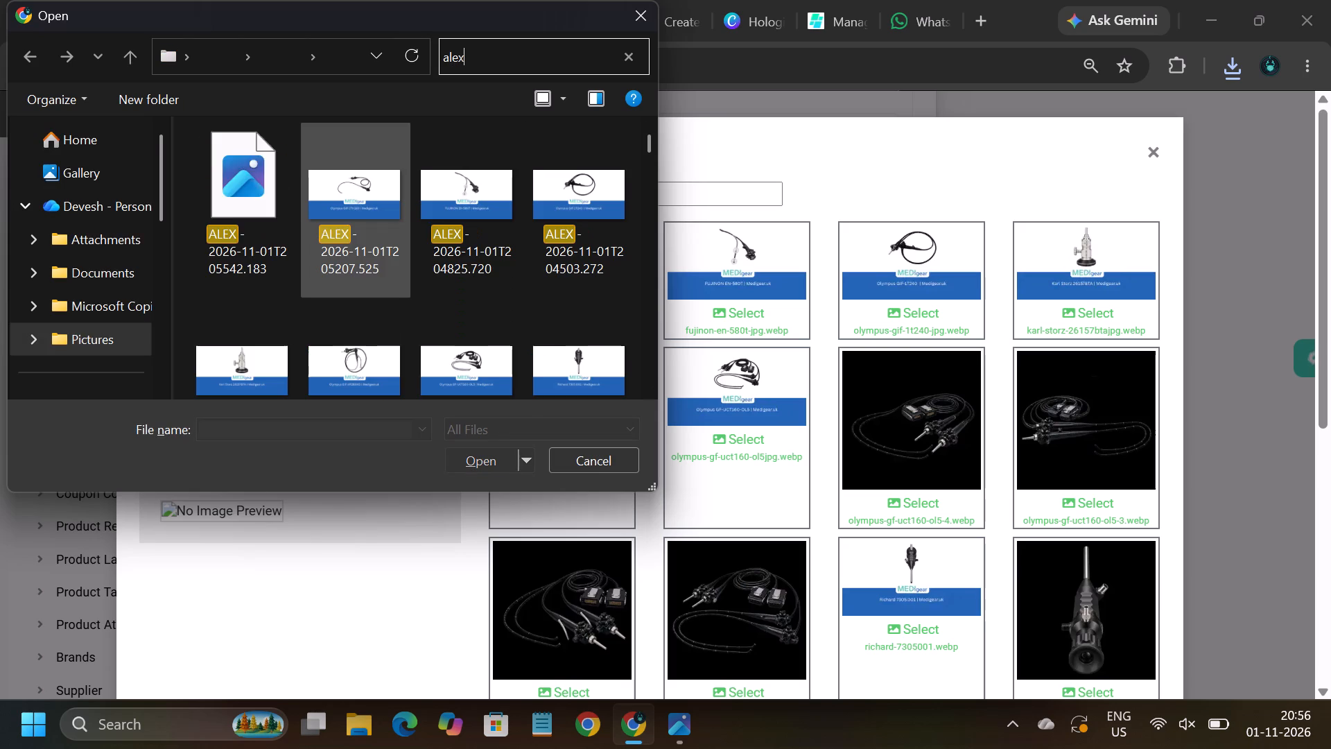
double_click(259, 211)
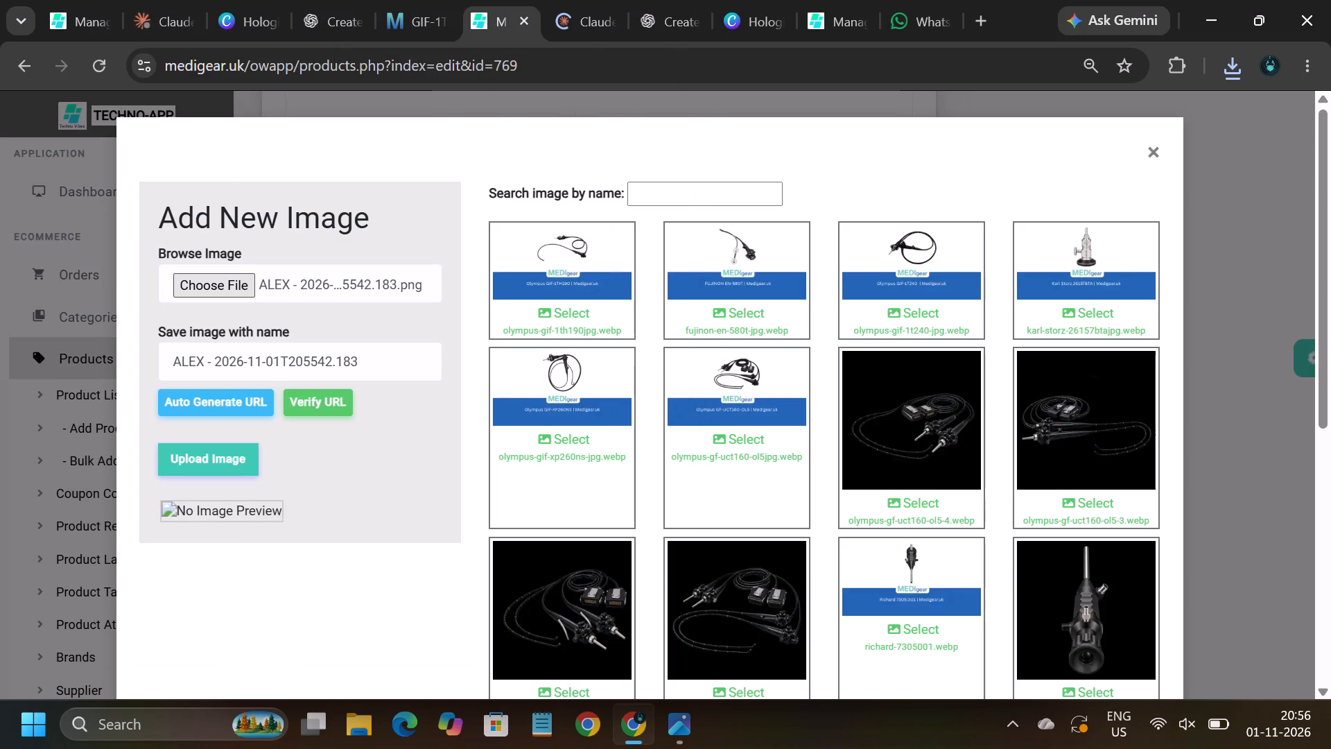
Name the banner image olympus-gif-160jpg in URL format and upload it to the image library.
left_click(373, 366)
key("BackSpace")
key("BackSpace")
key("BackSpace")
key("BackSpace")
key("BackSpace")
key("BackSpace")
key("BackSpace")
key("BackSpace")
key("BackSpace")
key("BackSpace")
key("BackSpace")
key("BackSpace")
key("BackSpace")
key("BackSpace")
key("BackSpace")
key("BackSpace")
key("BackSpace")
key("BackSpace")
key("BackSpace")
key("BackSpace")
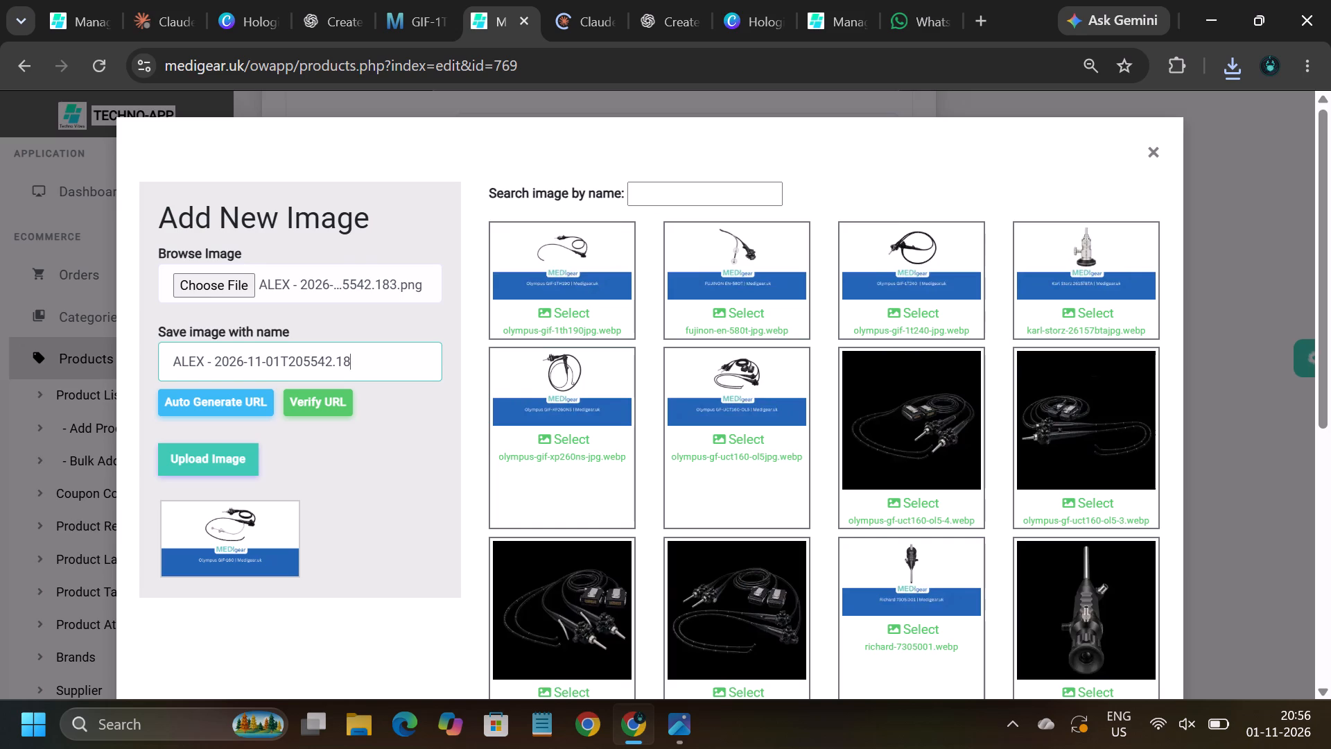
key("ctrl+v")
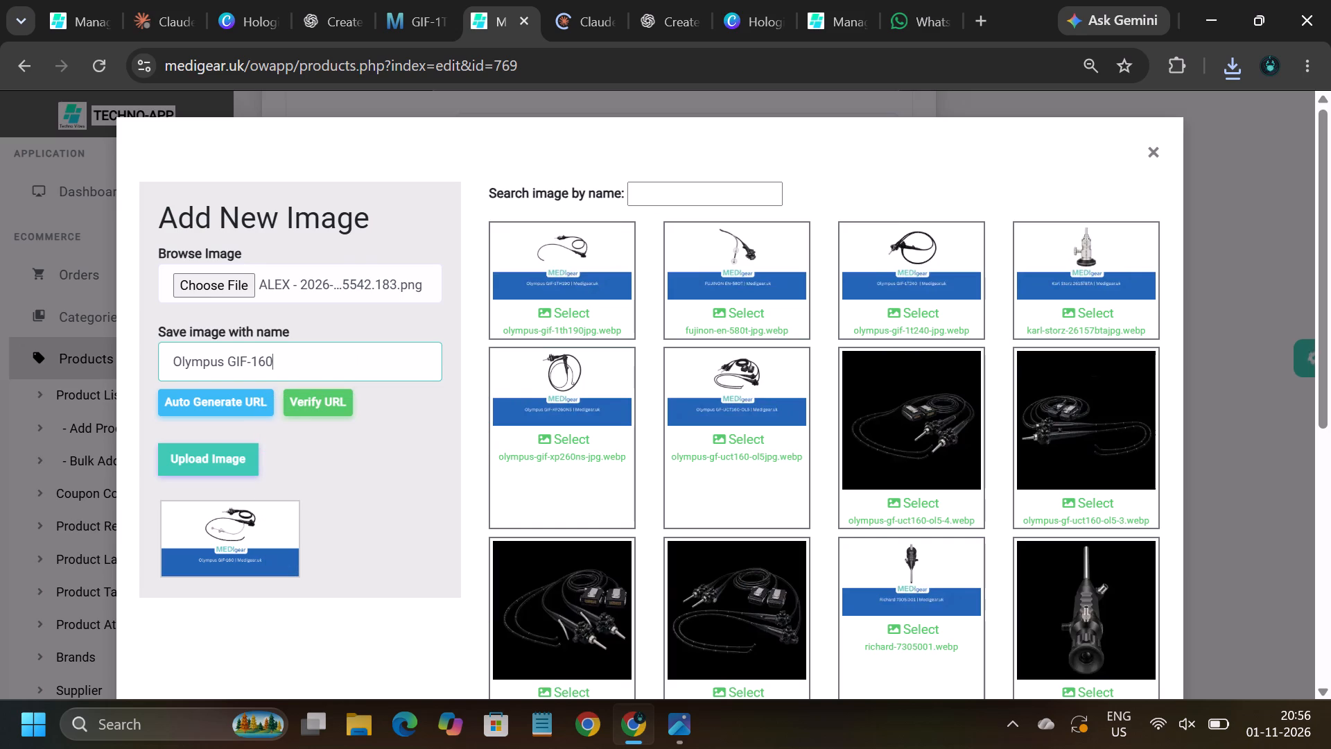
type("jpg")
left_click(242, 399)
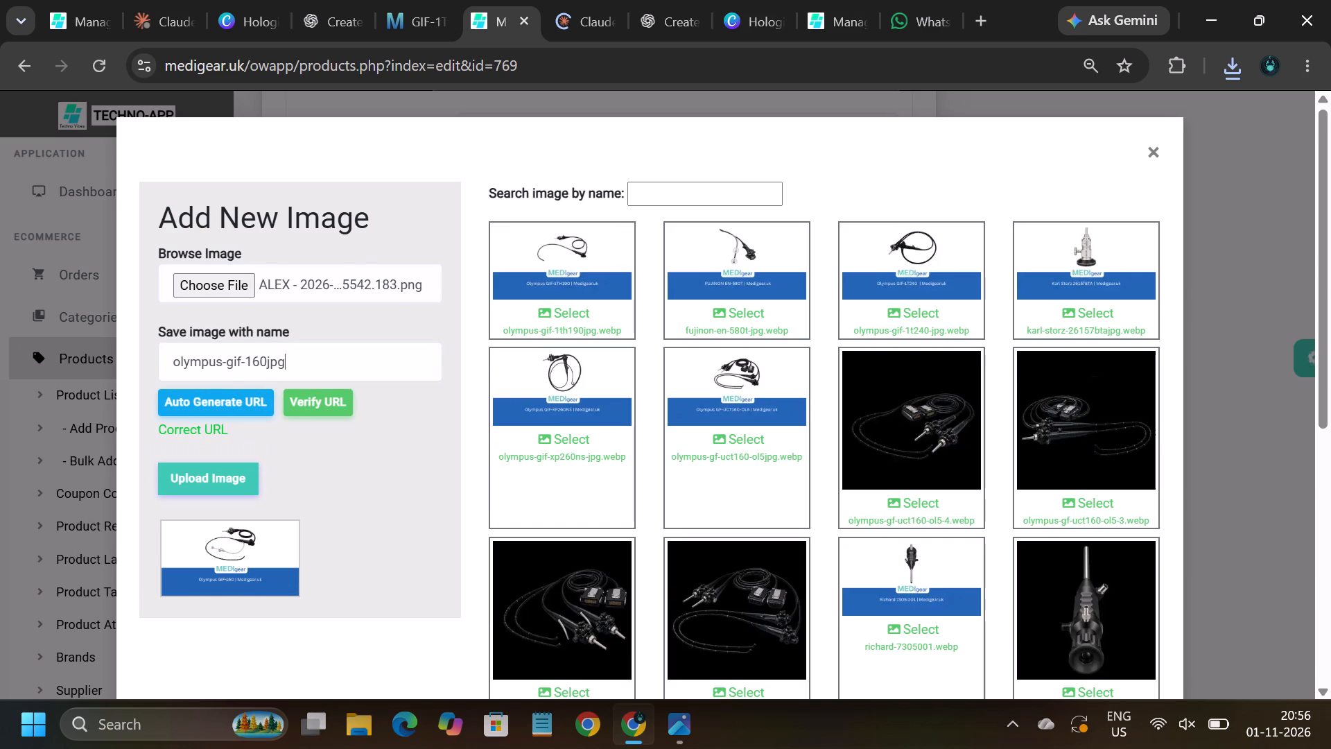
left_click(234, 480)
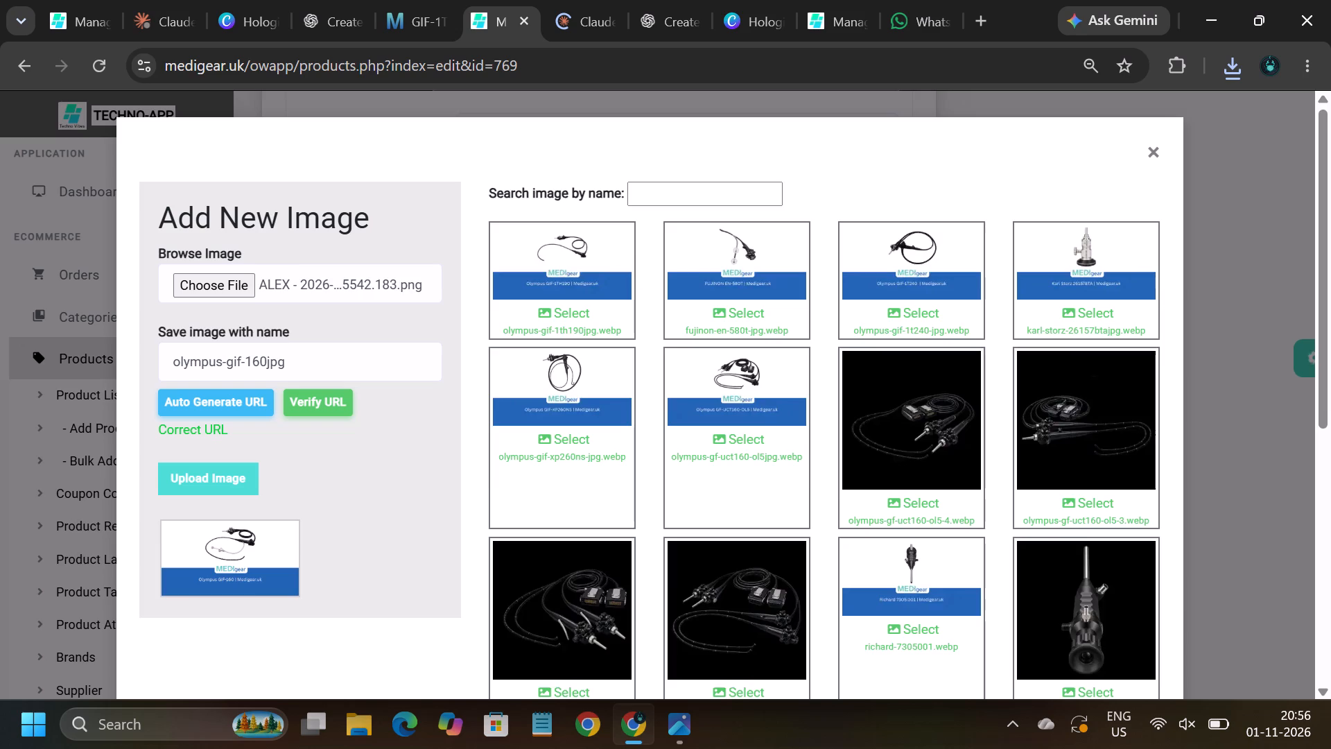
Assign the uploaded Olympus GIF-160 banner as both the FB Open Graph image and the Twitter (X) card image.
left_click(570, 318)
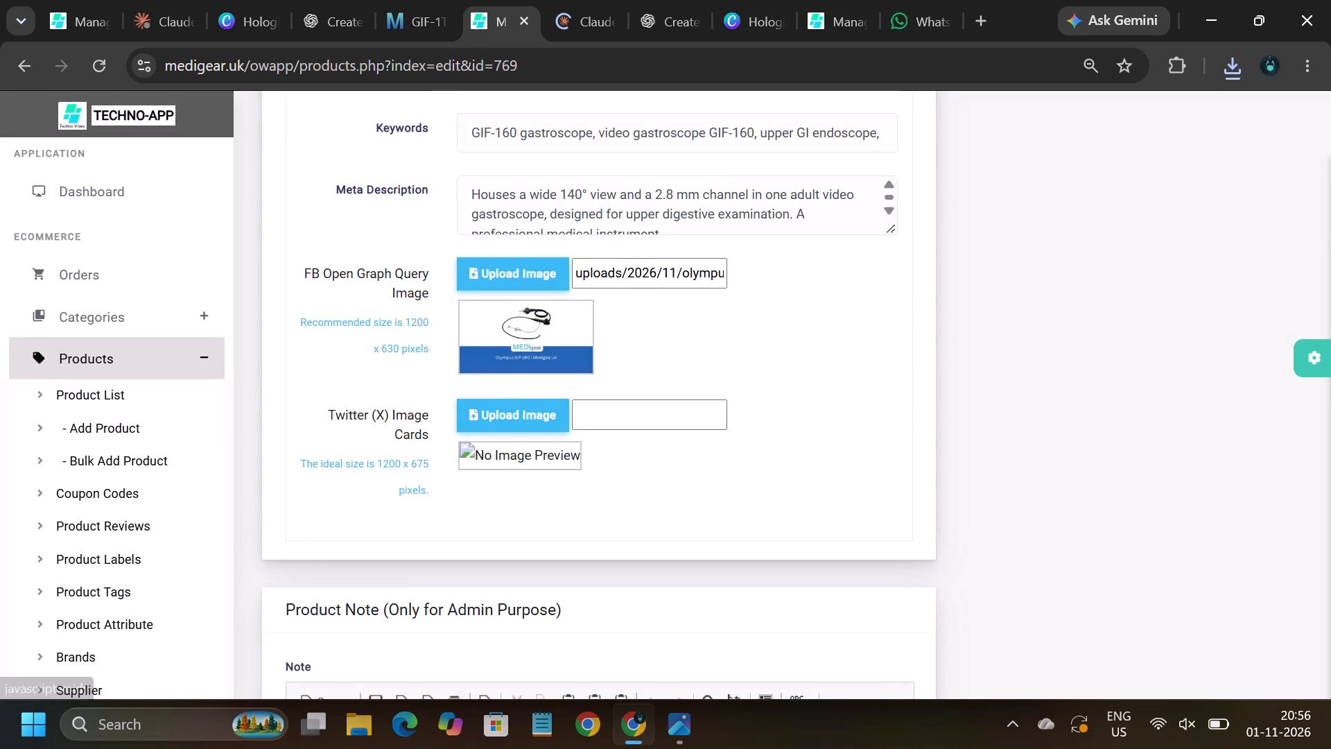
left_click(496, 437)
left_click(497, 427)
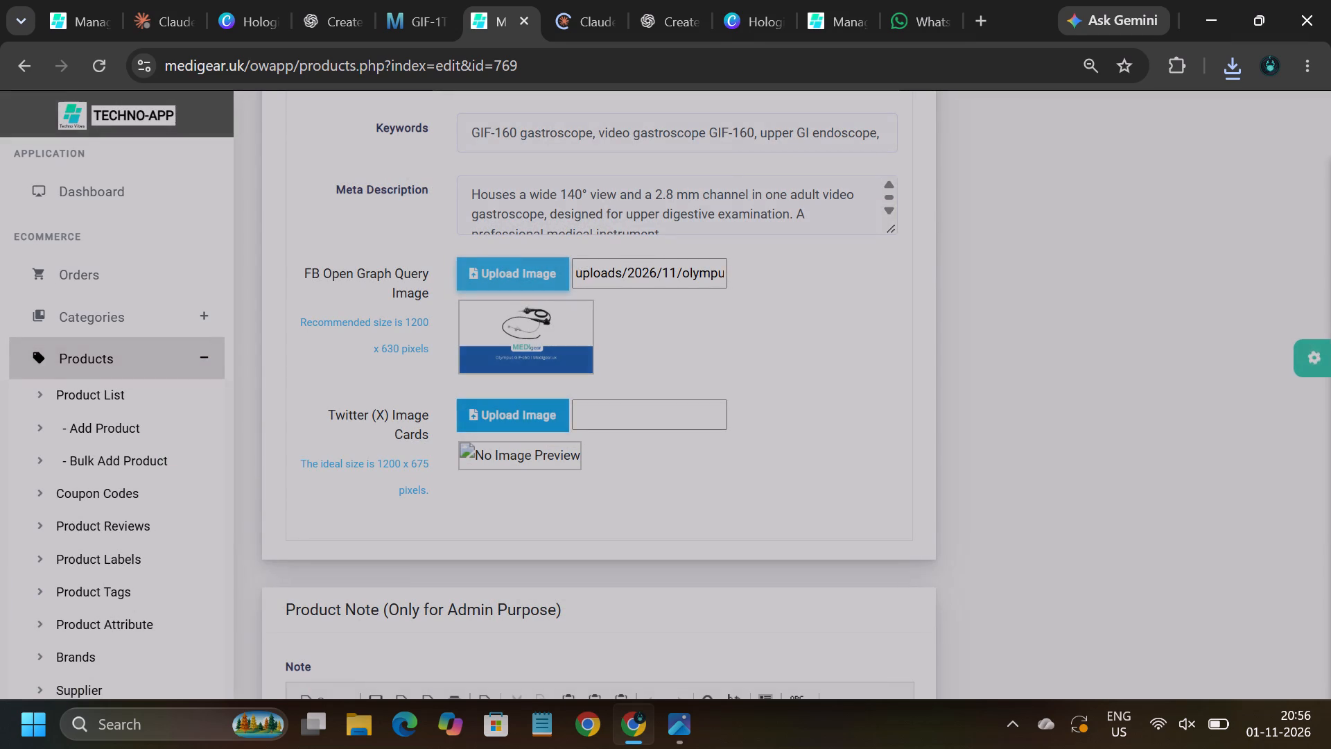
left_click(576, 261)
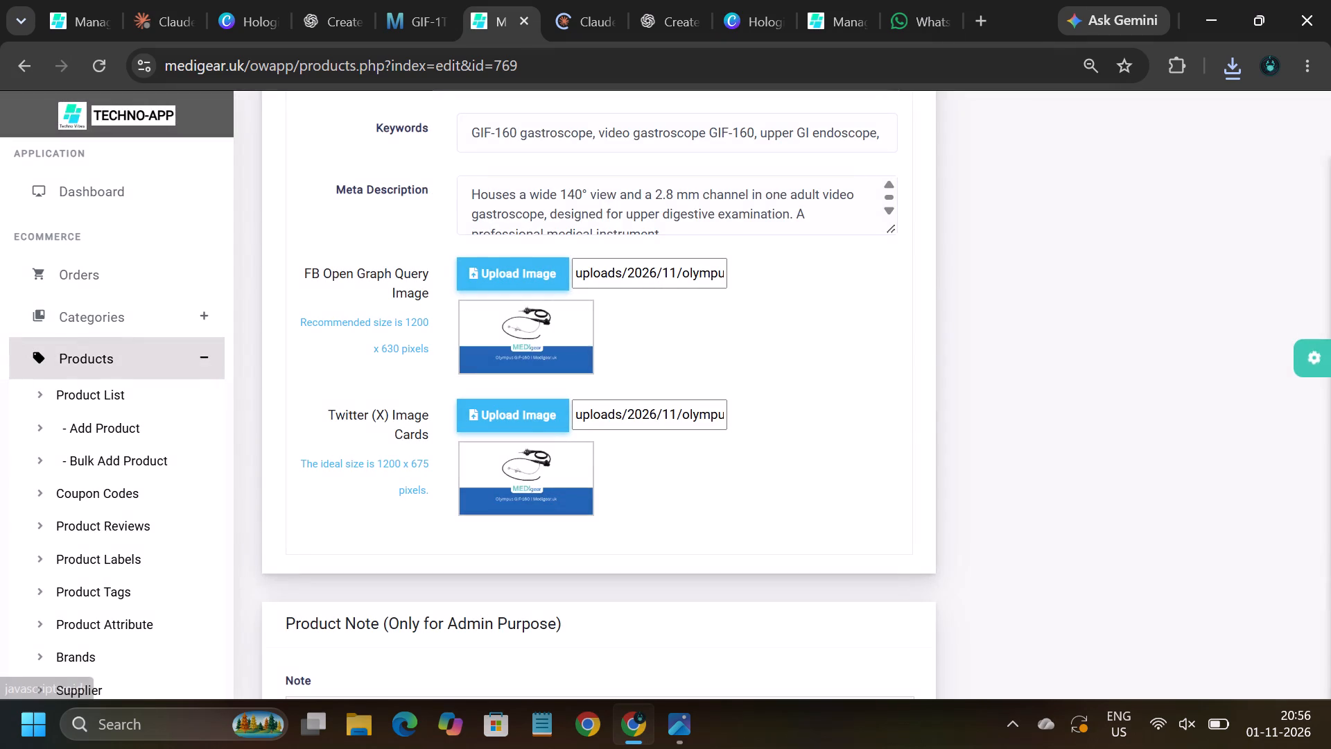
Save product #769 and return to the product list.
scroll(1006, 332, "up", 13)
scroll(1006, 332, "up", 16)
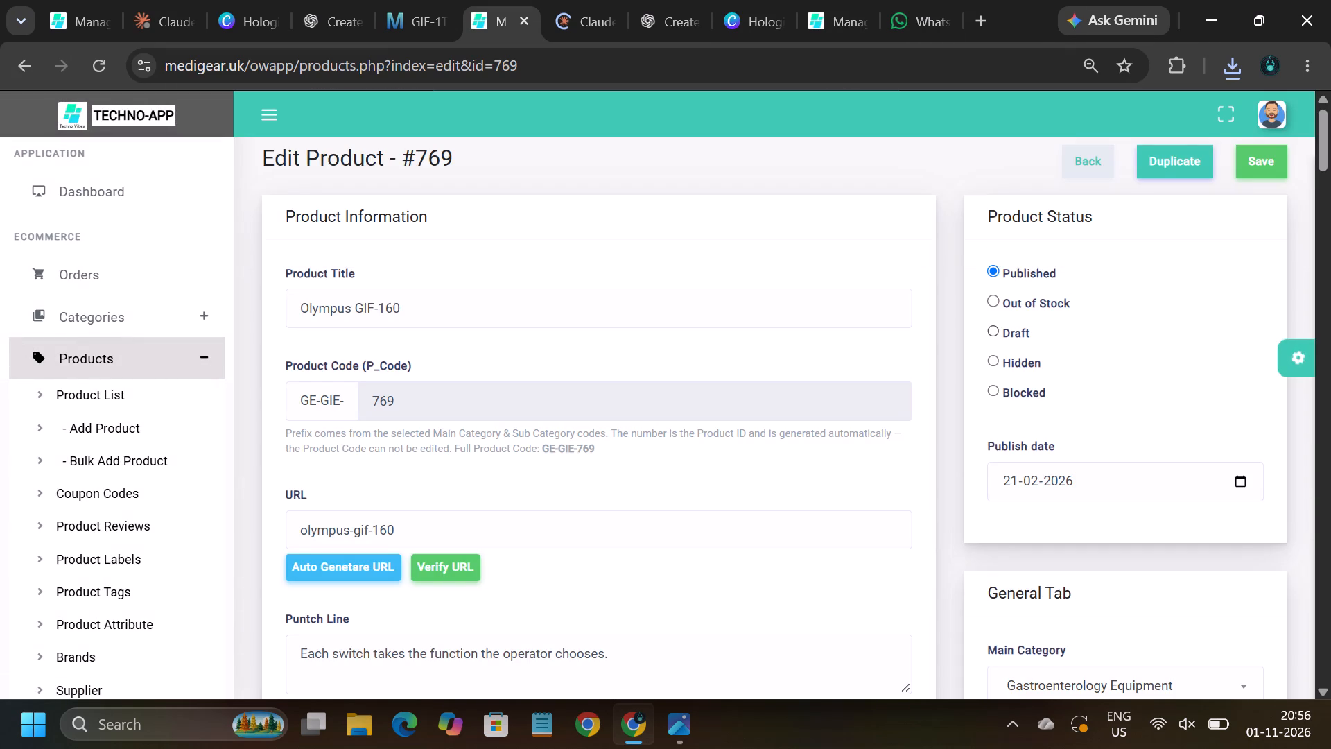
left_click(1266, 155)
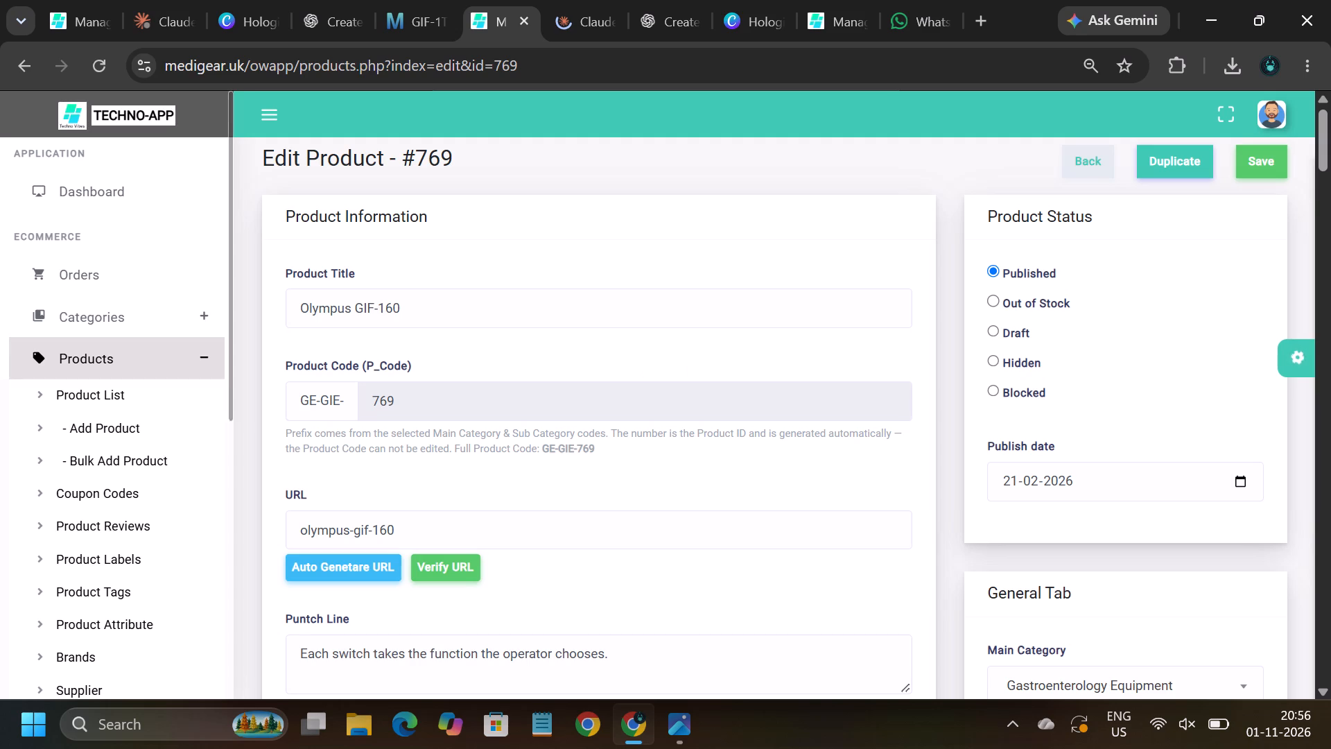
left_click(1093, 164)
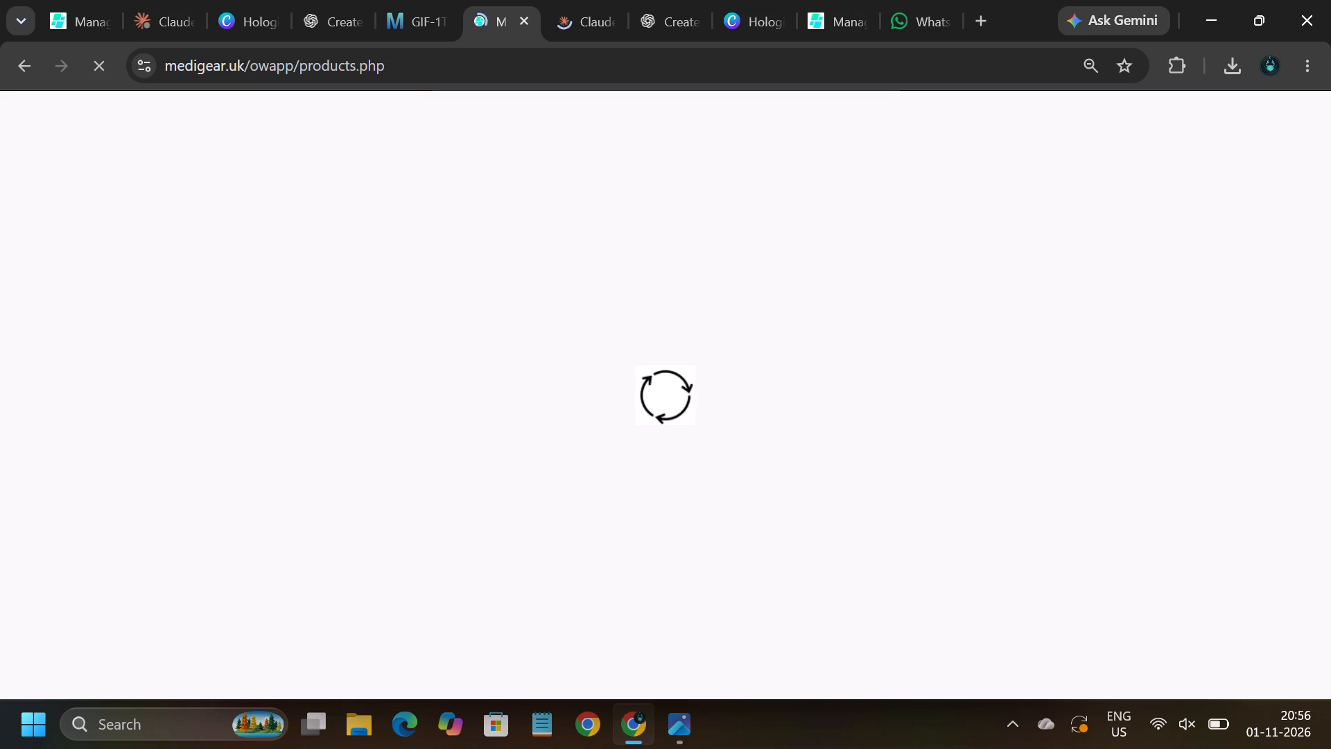
Take the name Olympus XK-240 from the product list, search the other product list for it, and open product #768 for editing.
left_click(78, 18)
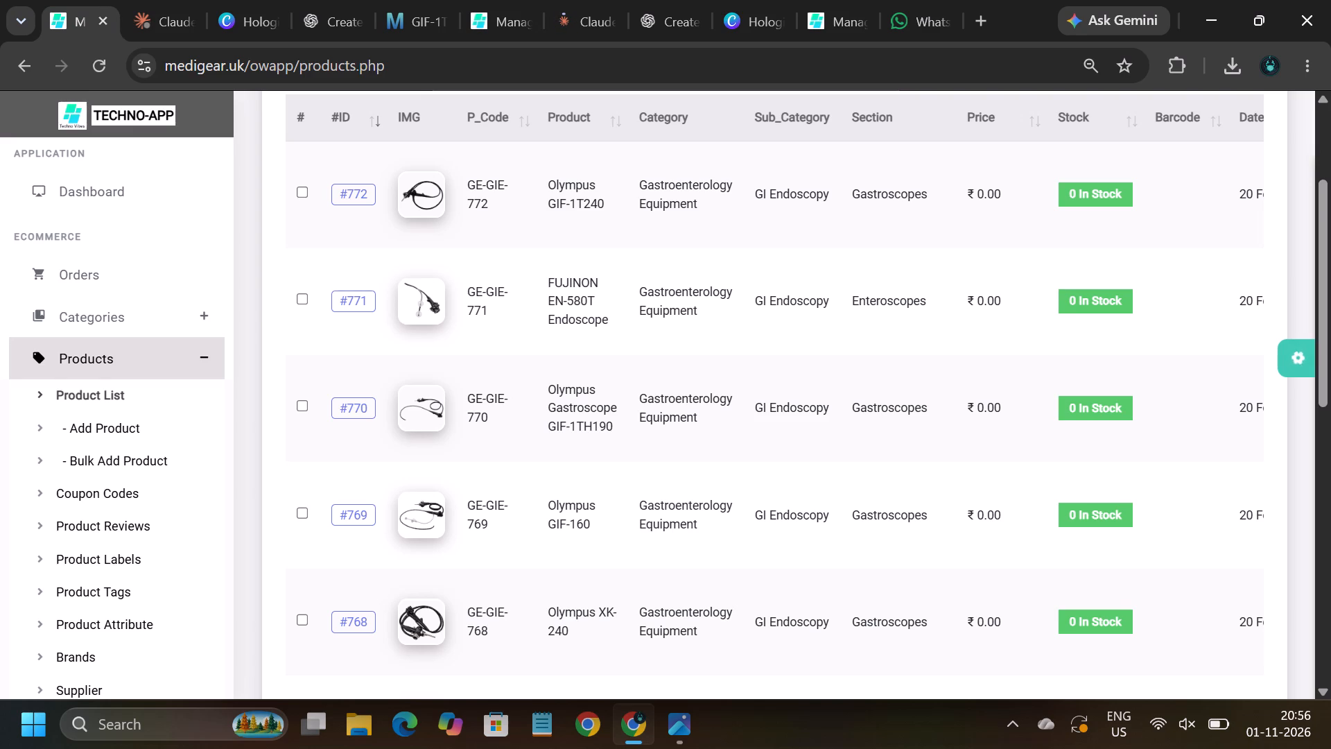
scroll(620, 546, "down", 3)
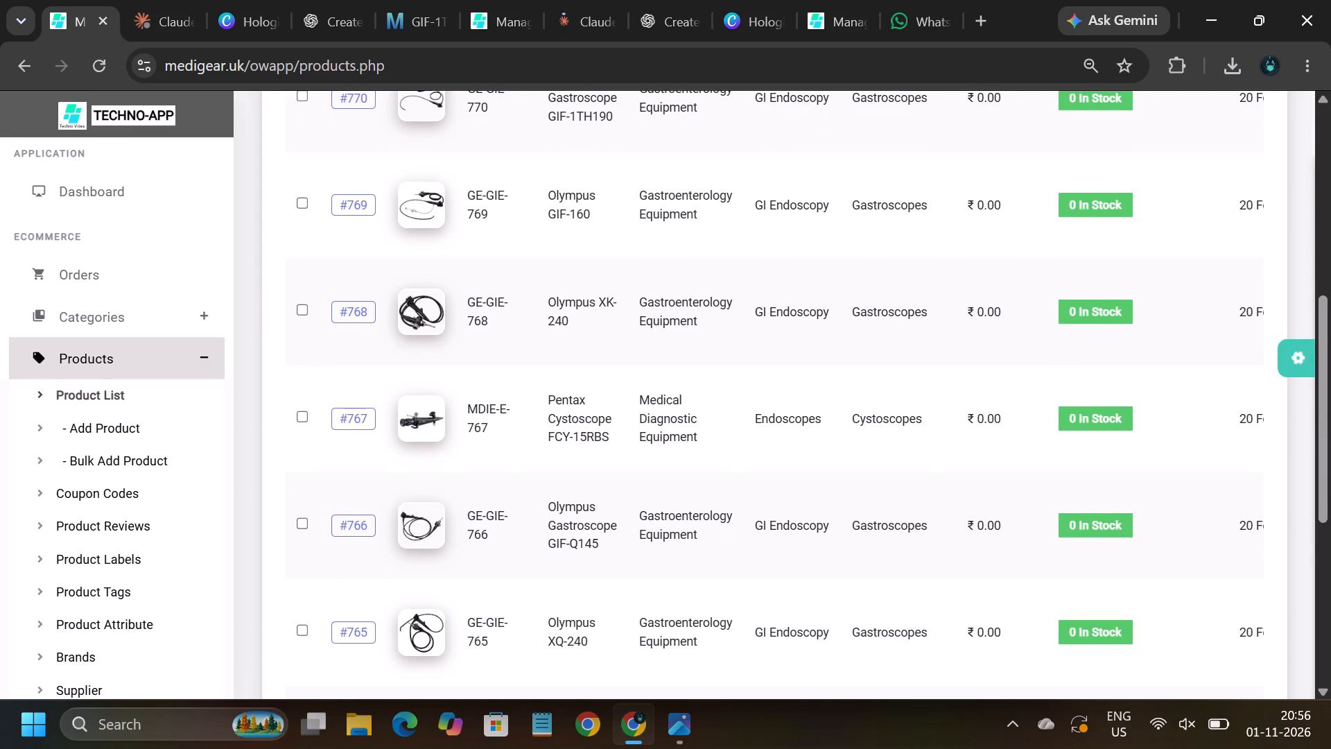
scroll(614, 436, "up", 1)
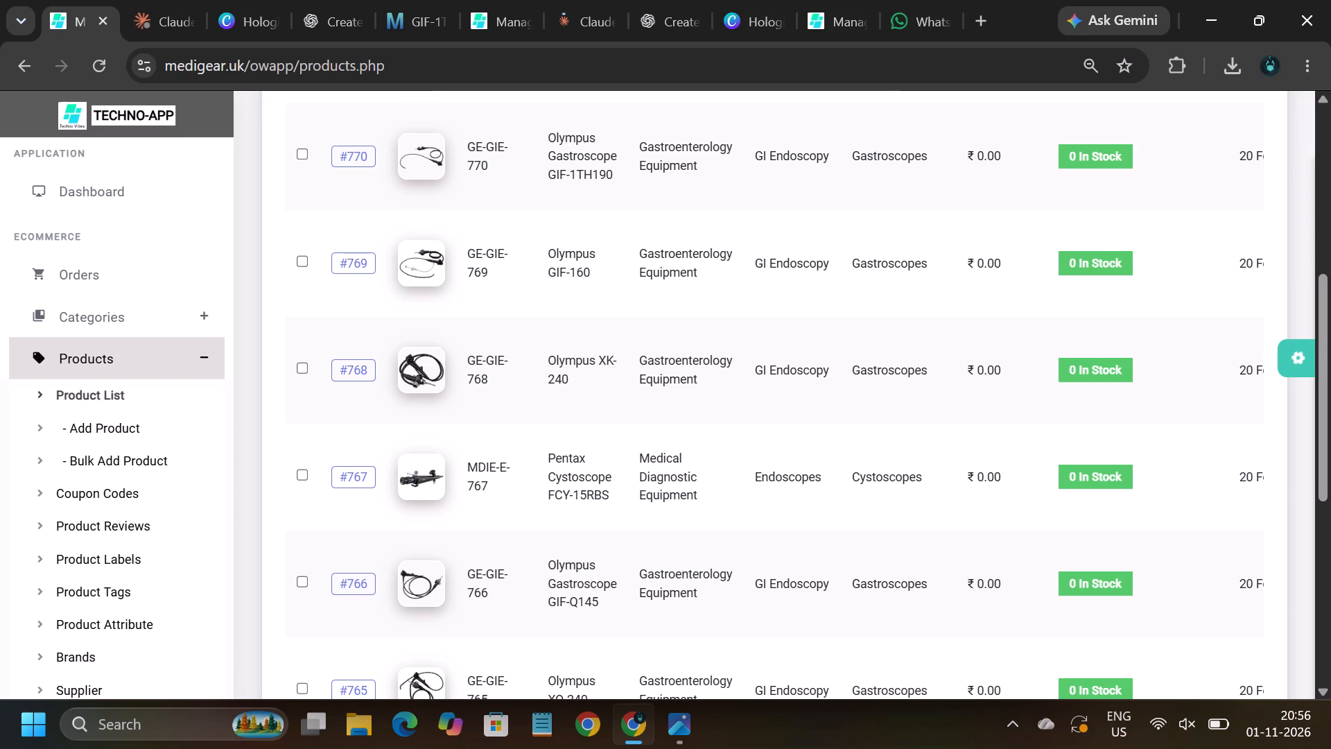
left_click_drag(571, 379, 542, 355)
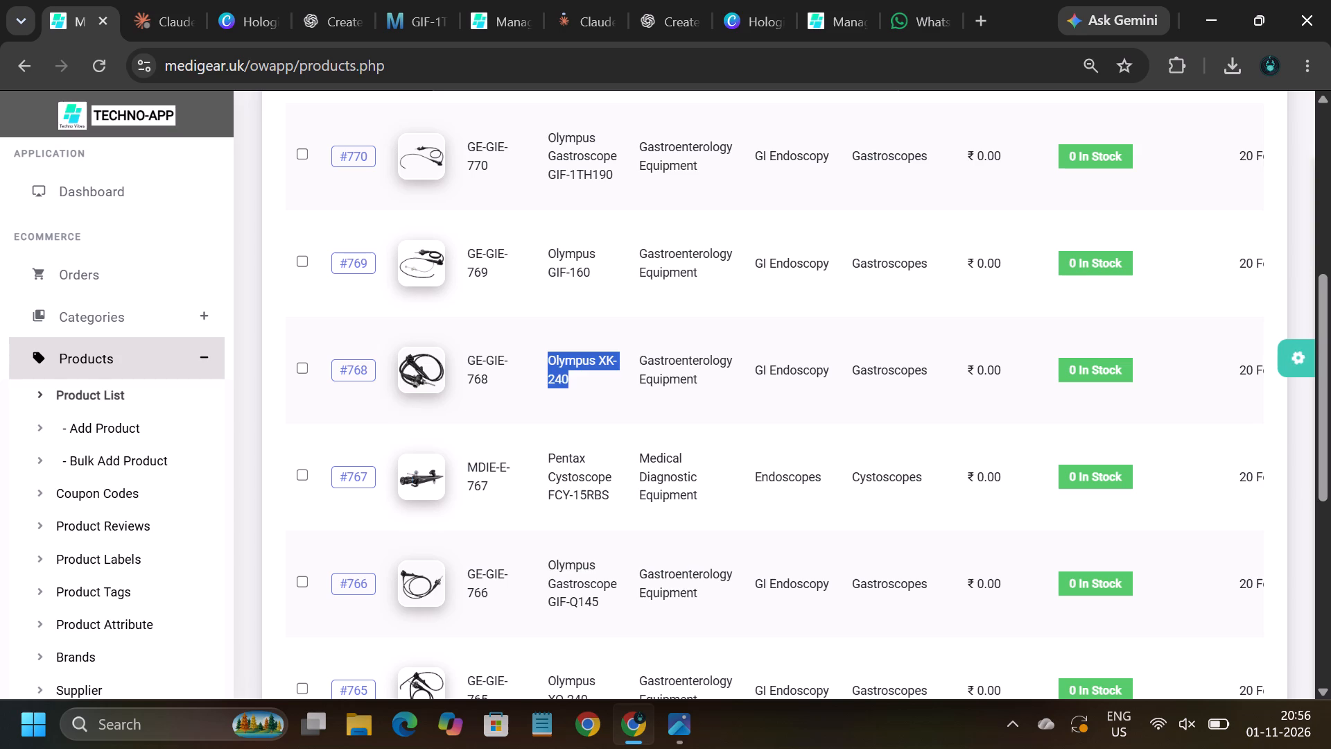
left_click_drag(542, 355, 541, 355)
key("ctrl+c")
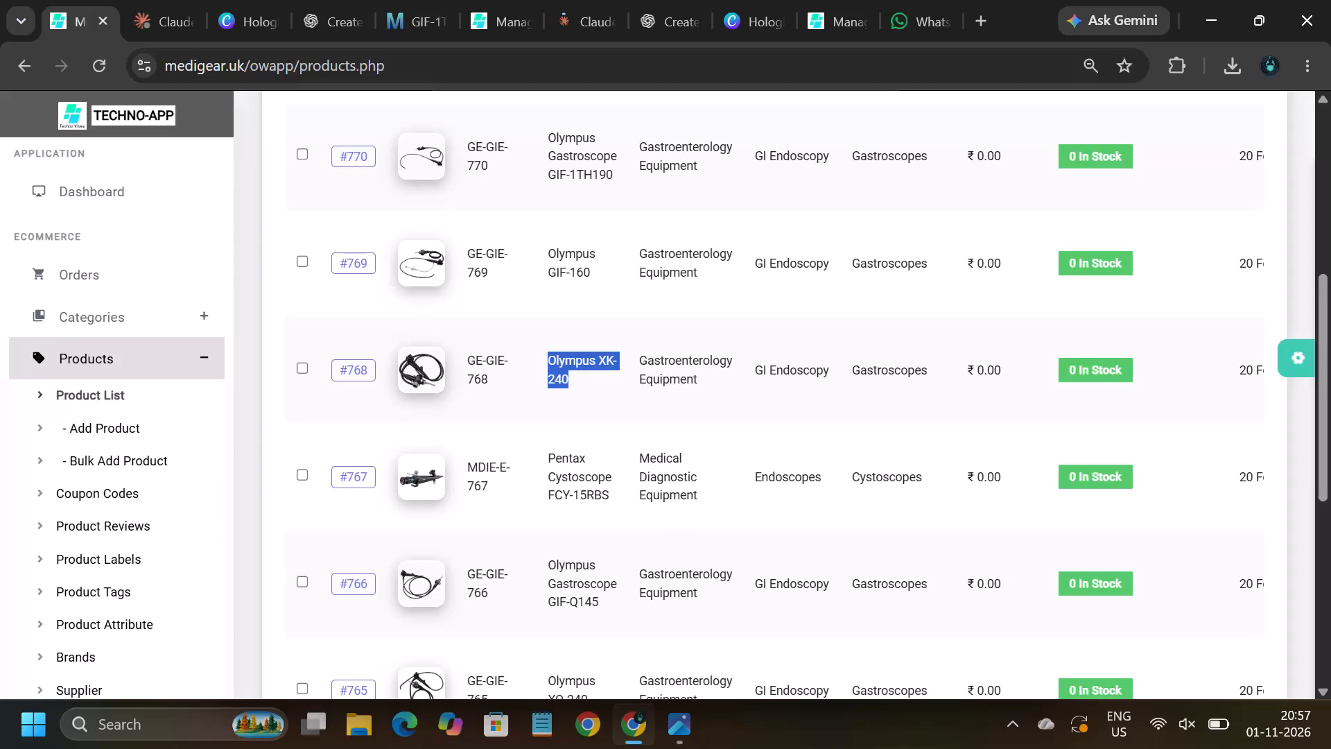
left_click(495, 17)
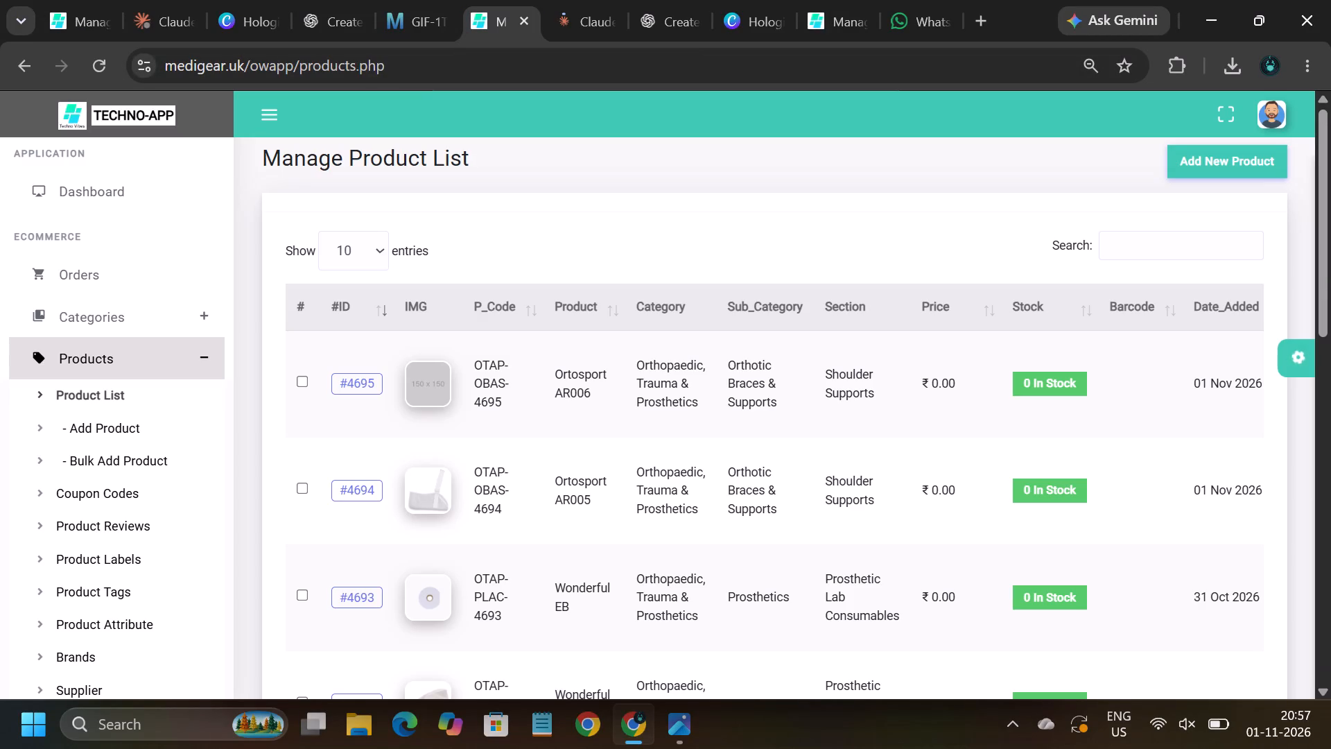
left_click(1130, 242)
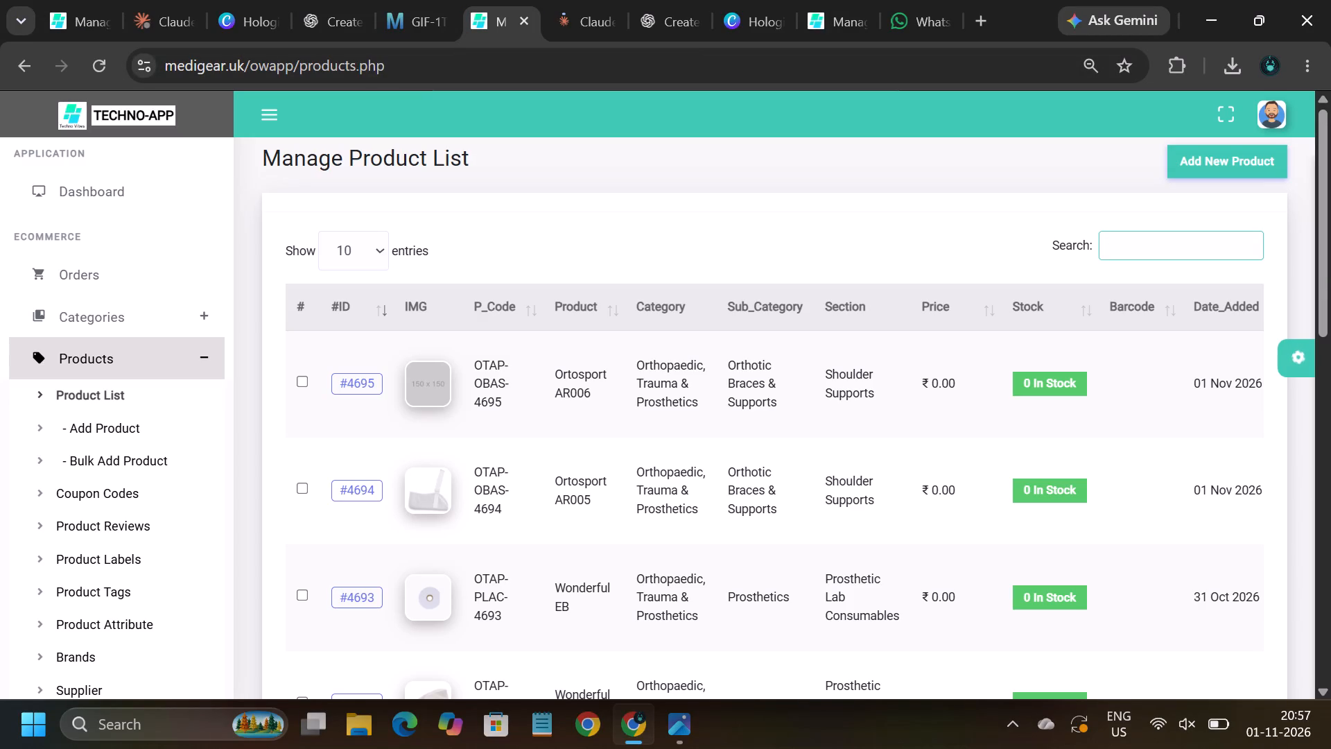
key("ctrl+v")
scroll(1044, 379, "down", 3)
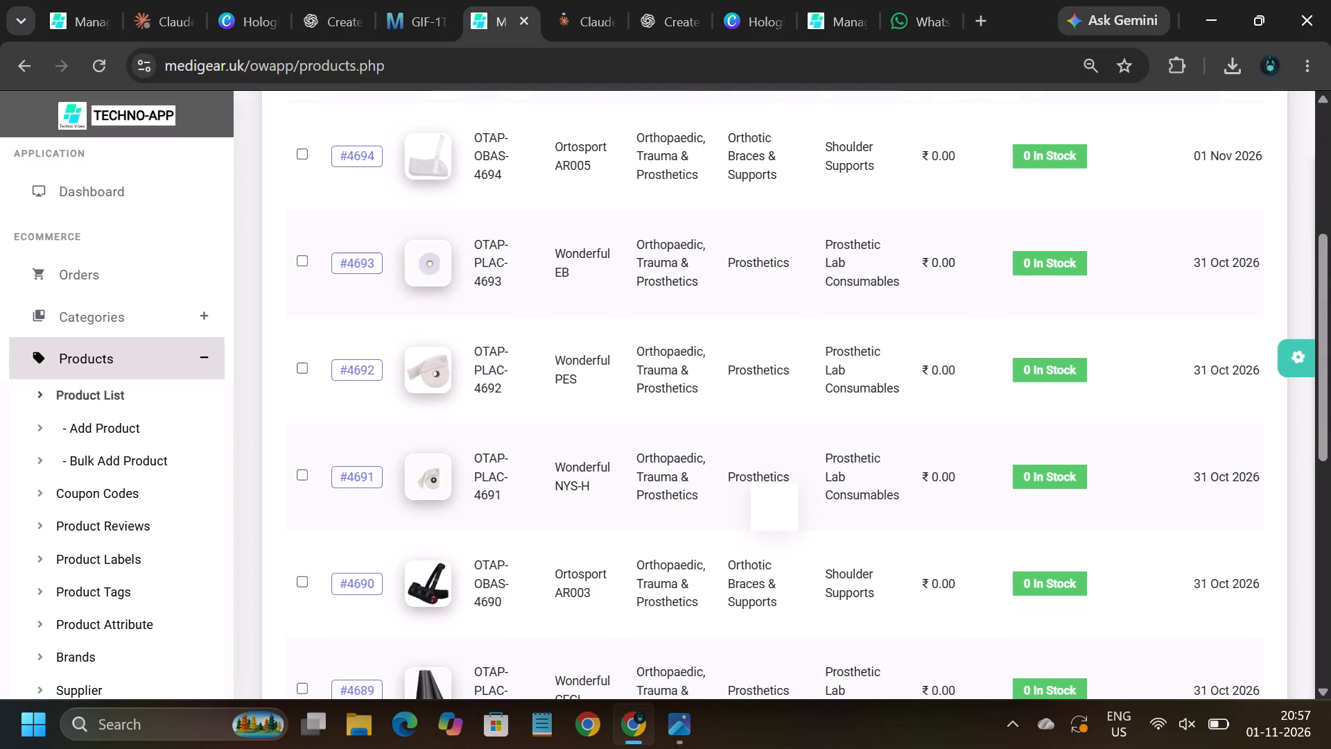
scroll(1044, 379, "down", 3)
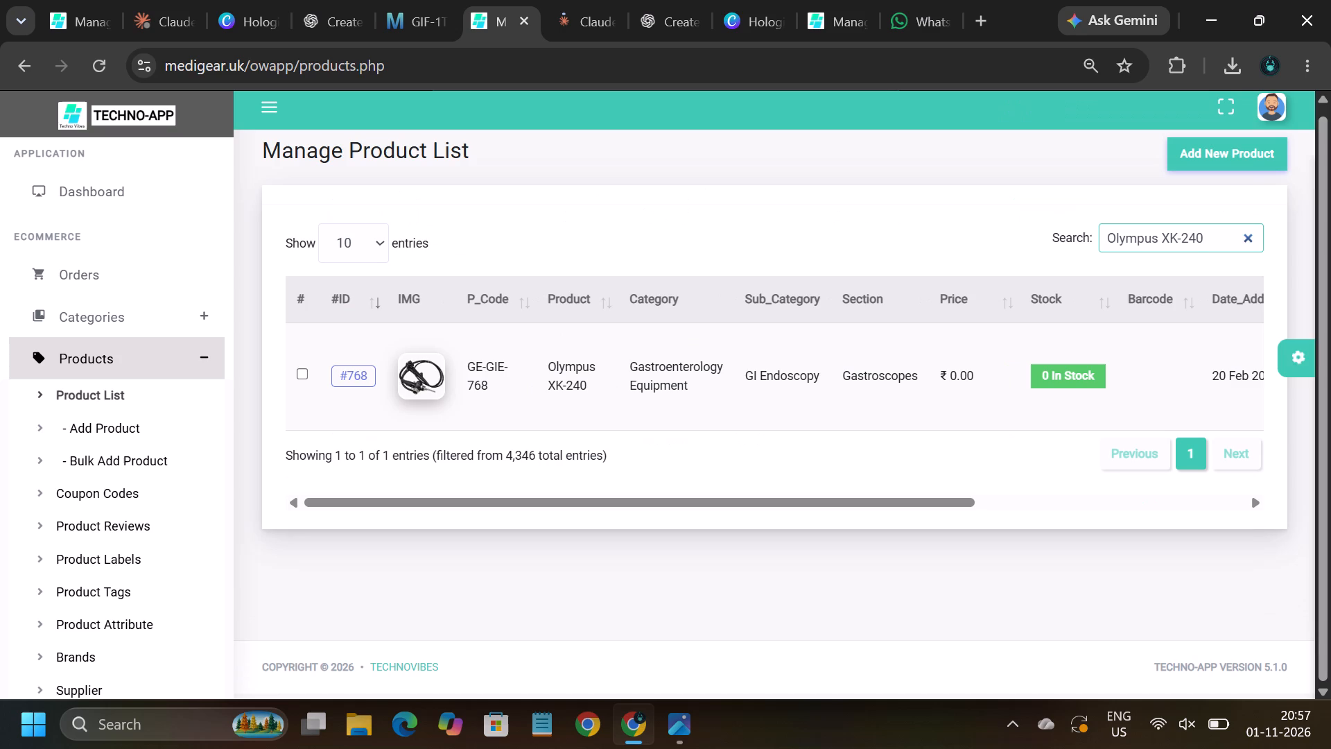
left_click(1152, 505)
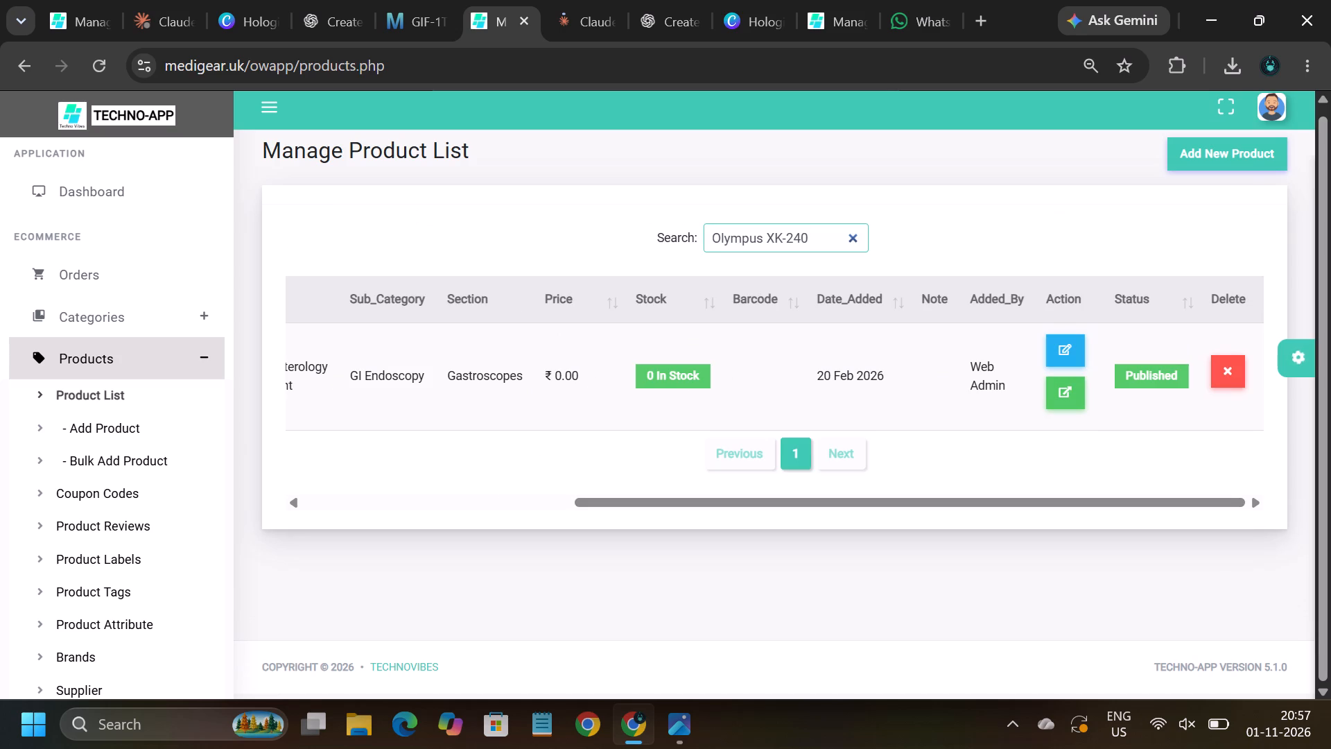
left_click(1062, 344)
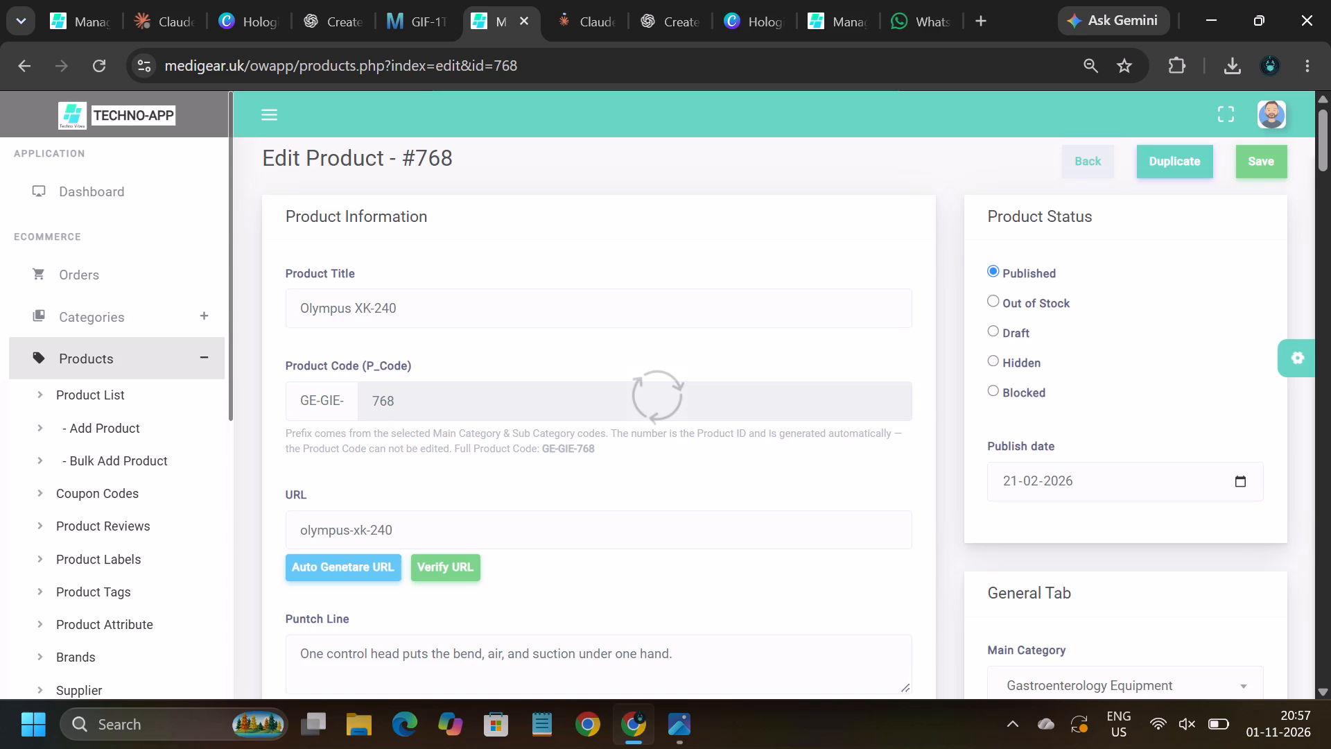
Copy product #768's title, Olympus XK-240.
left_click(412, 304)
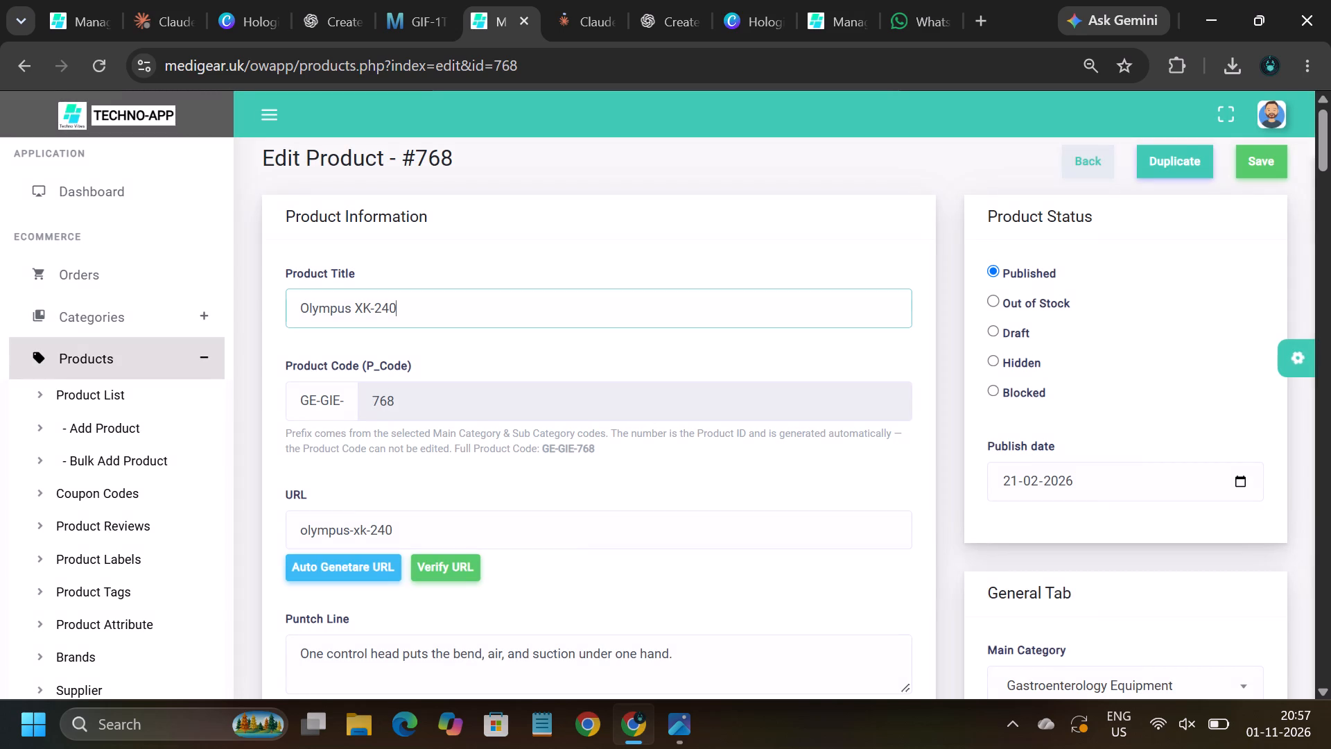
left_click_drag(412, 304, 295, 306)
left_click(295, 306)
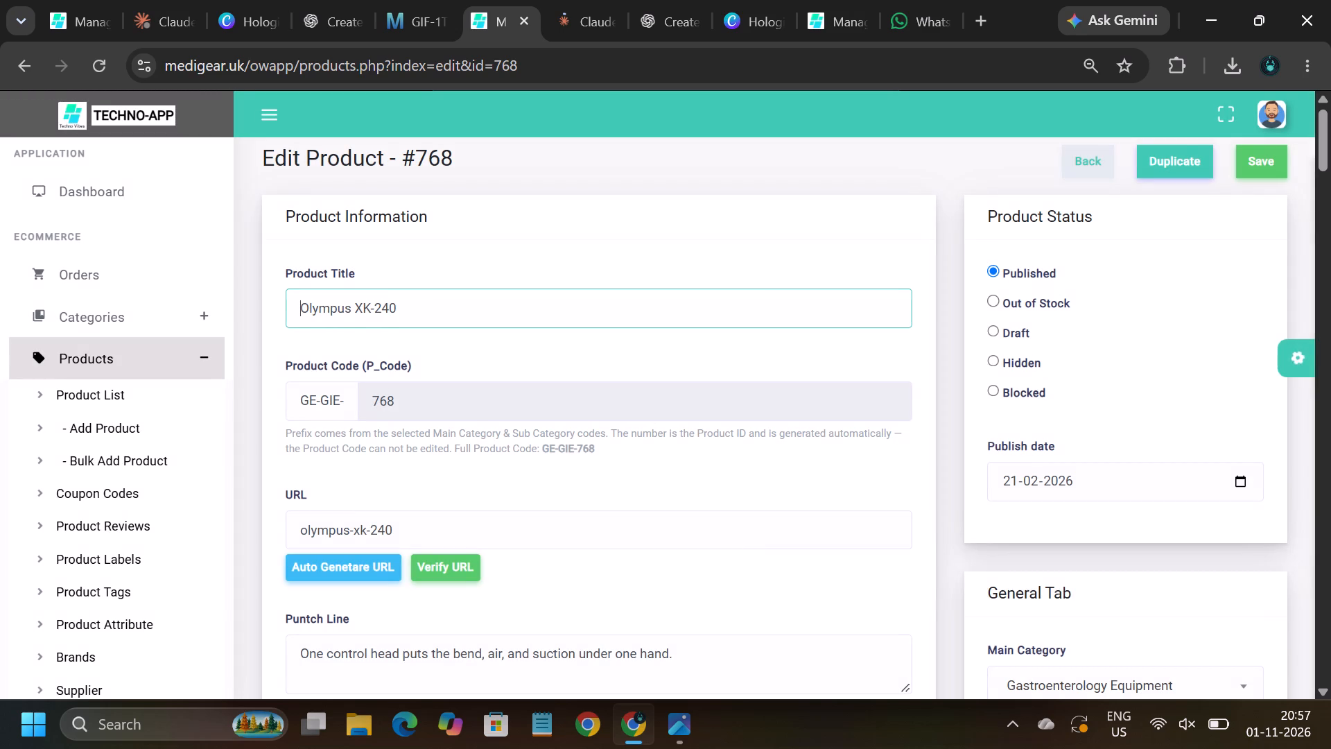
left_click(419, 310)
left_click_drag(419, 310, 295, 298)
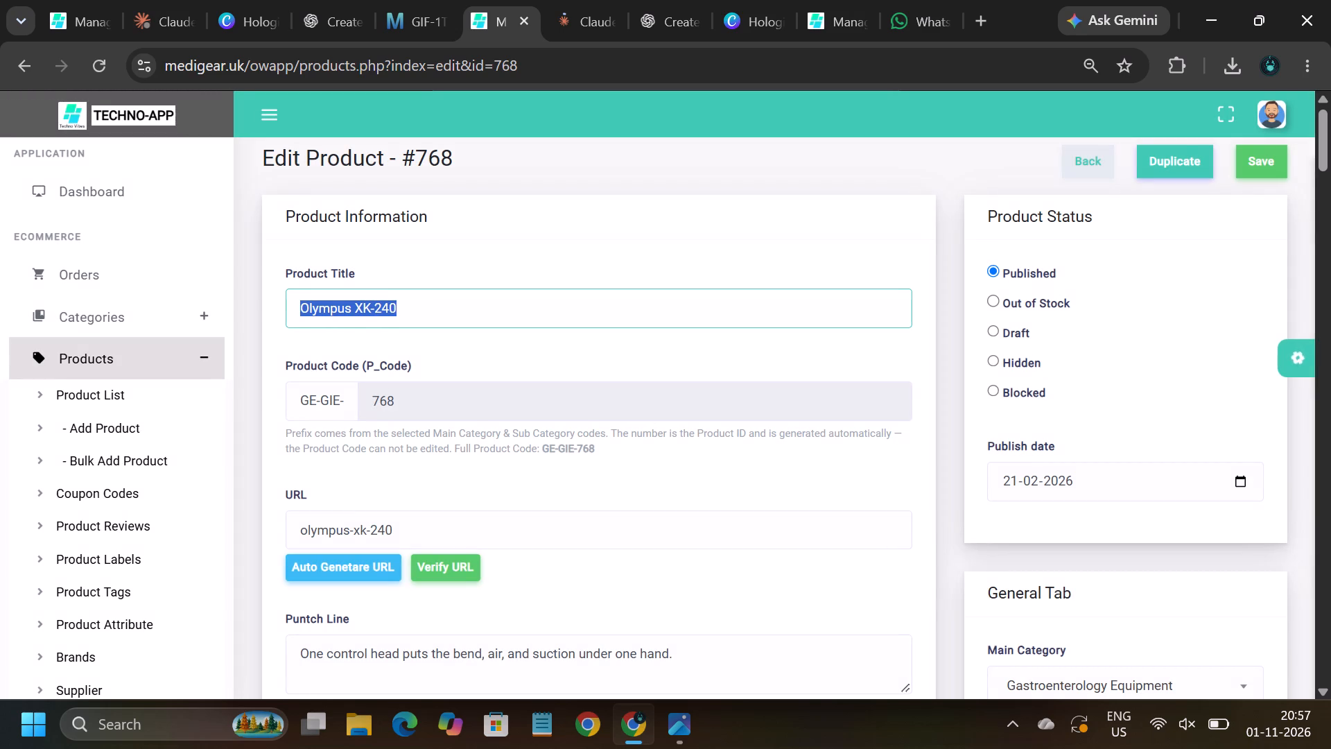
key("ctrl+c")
Copy the cover image from product #768's image list.
left_click(537, 217)
scroll(537, 217, "down", 9)
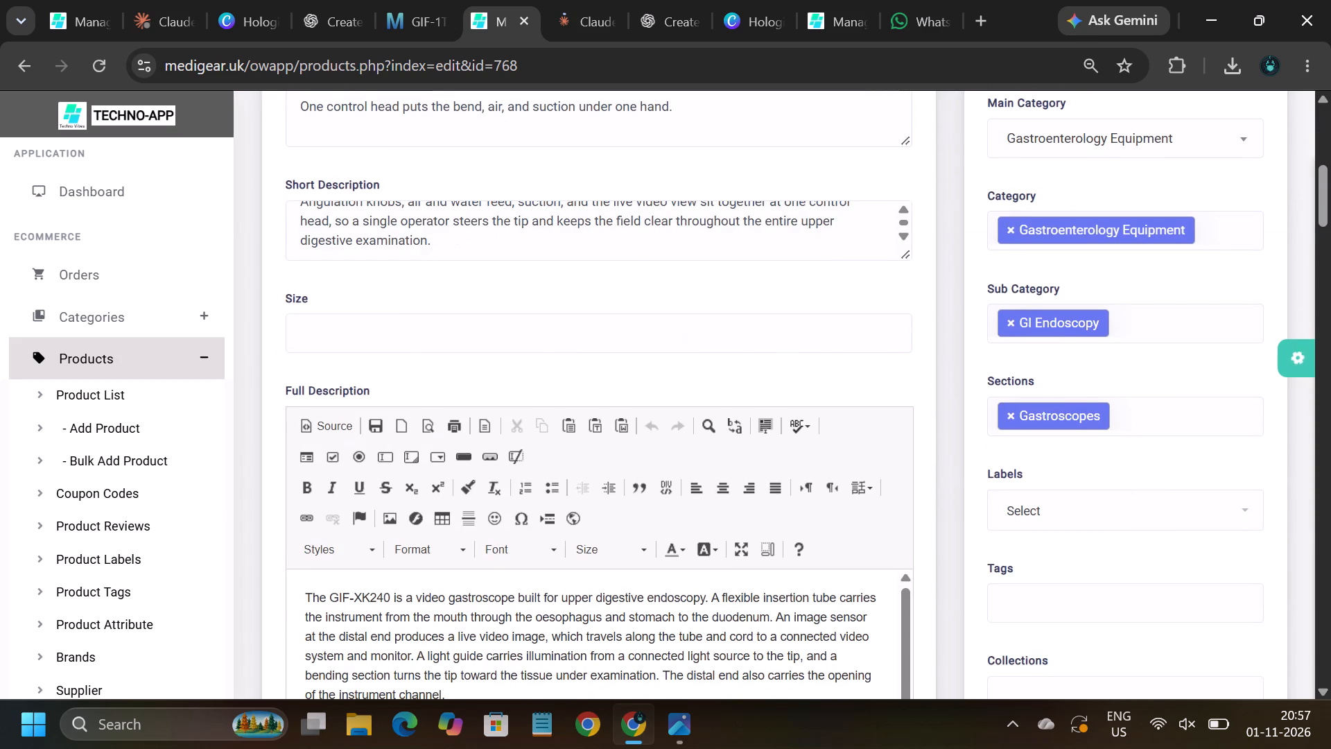
scroll(537, 217, "down", 11)
scroll(537, 217, "up", 2)
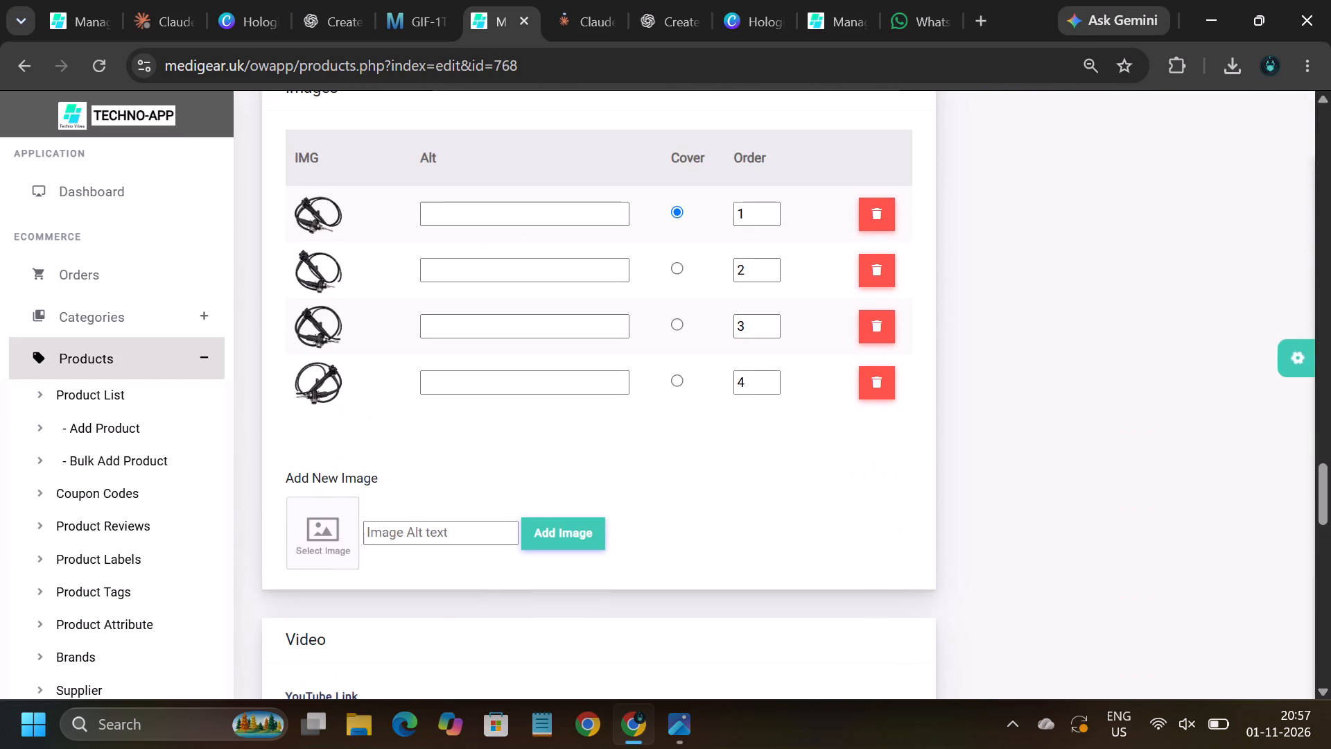
right_click(330, 209)
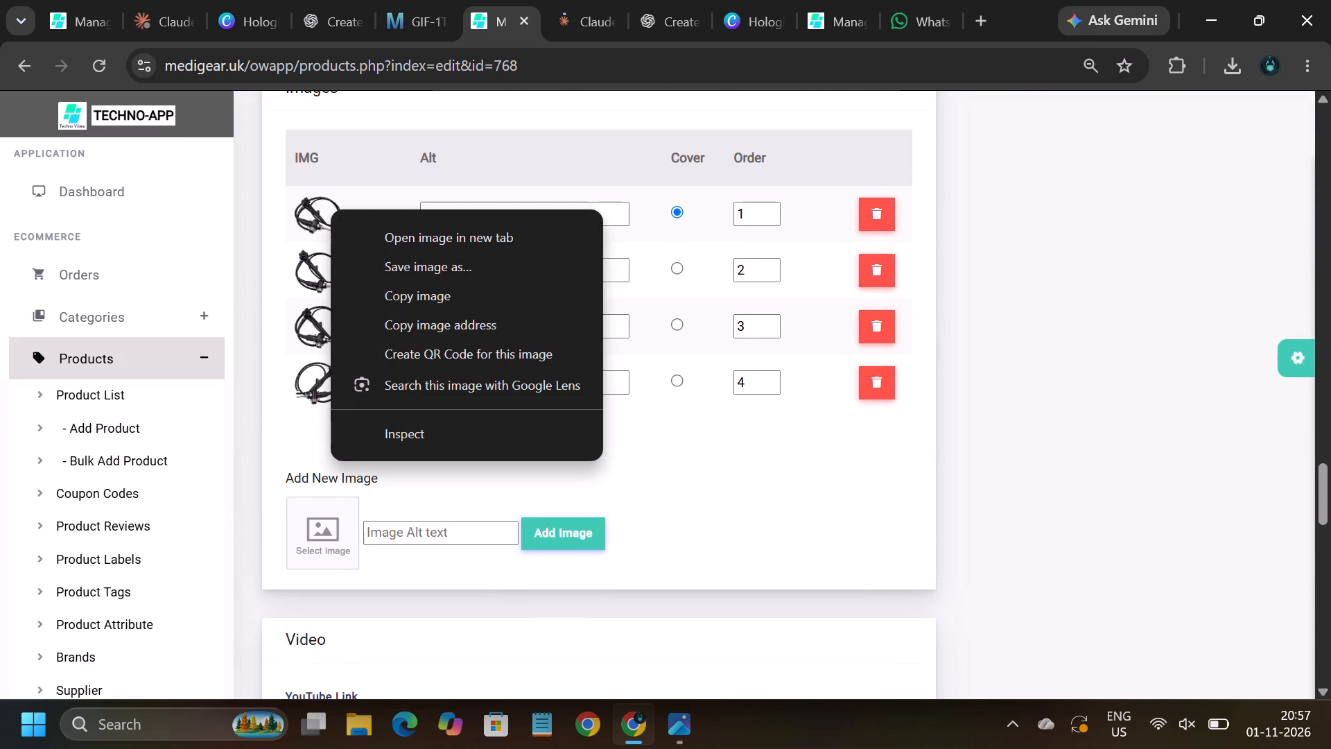
left_click(405, 298)
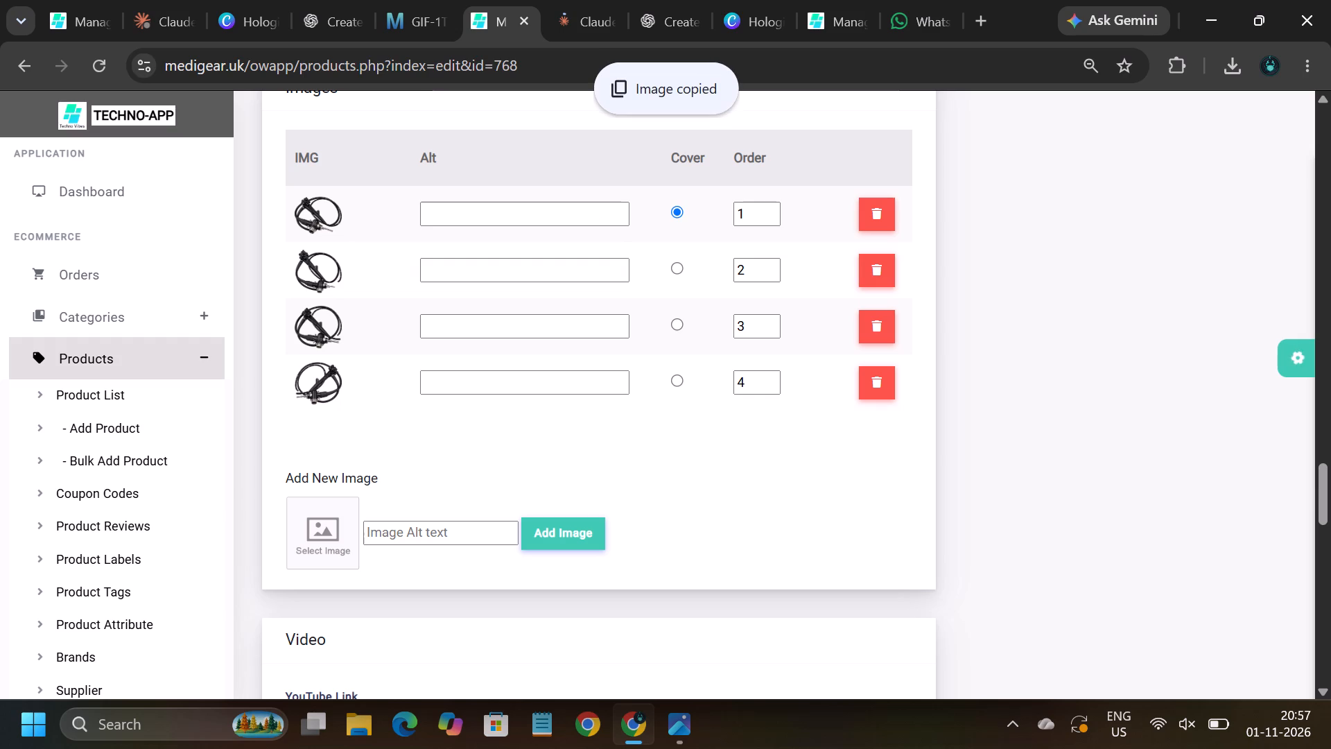
On the ALEX banner page in Canva, replace the GIF-160 scope photo with the copied image, centred above the MEDIgear logo.
left_click(255, 20)
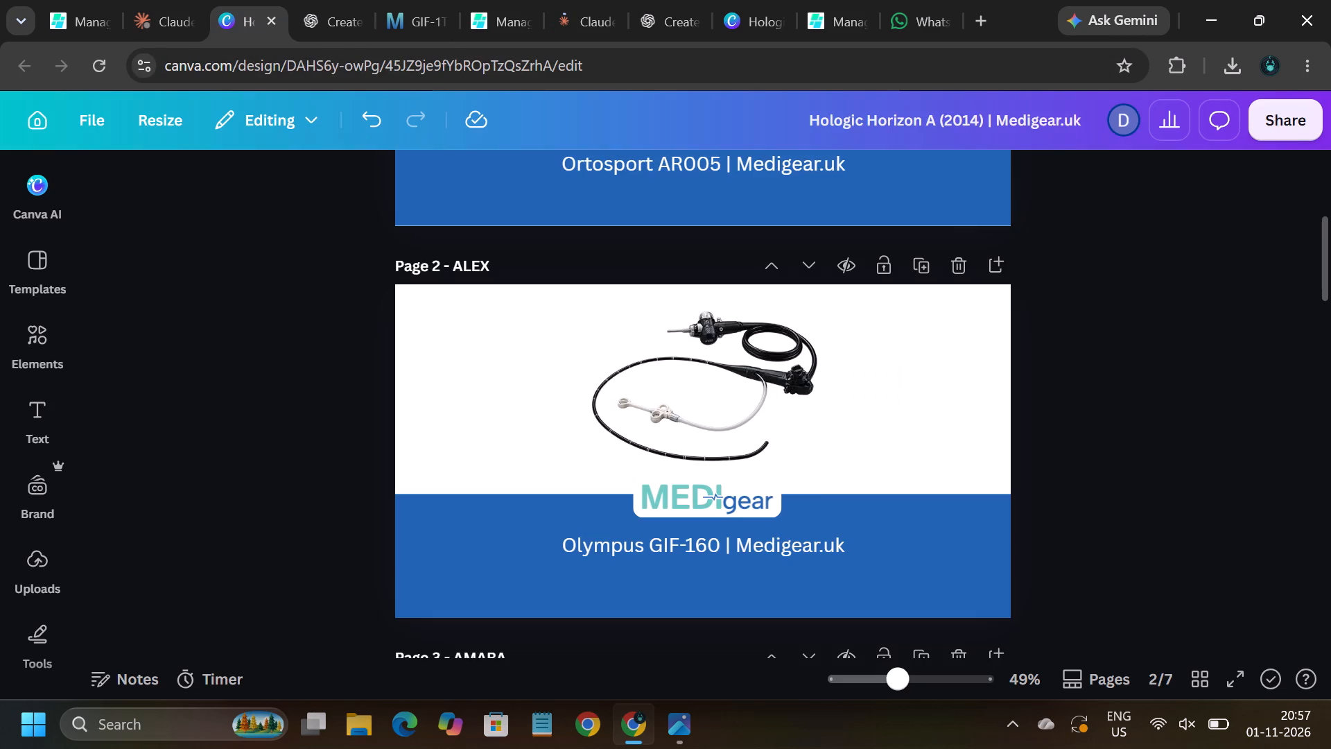
left_click_drag(702, 402, 403, 436)
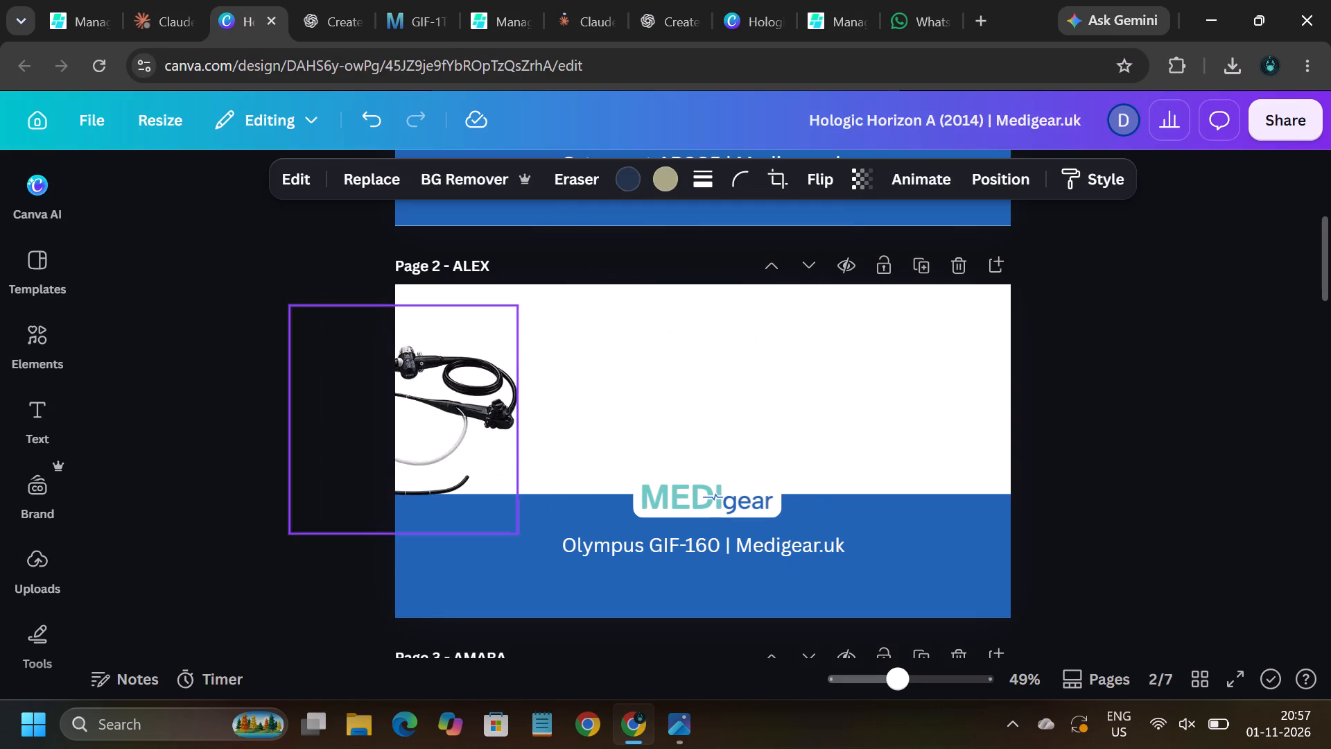
left_click_drag(403, 436, 197, 458)
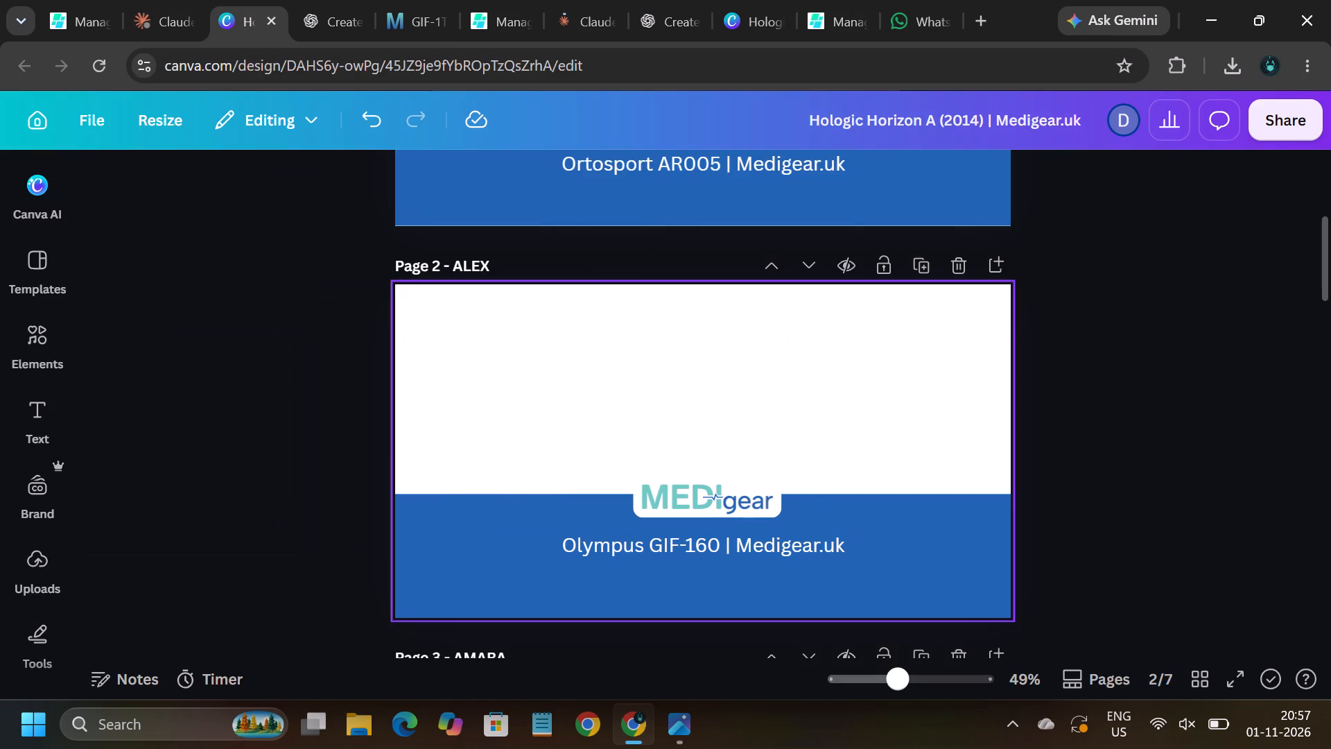
key("ctrl+v")
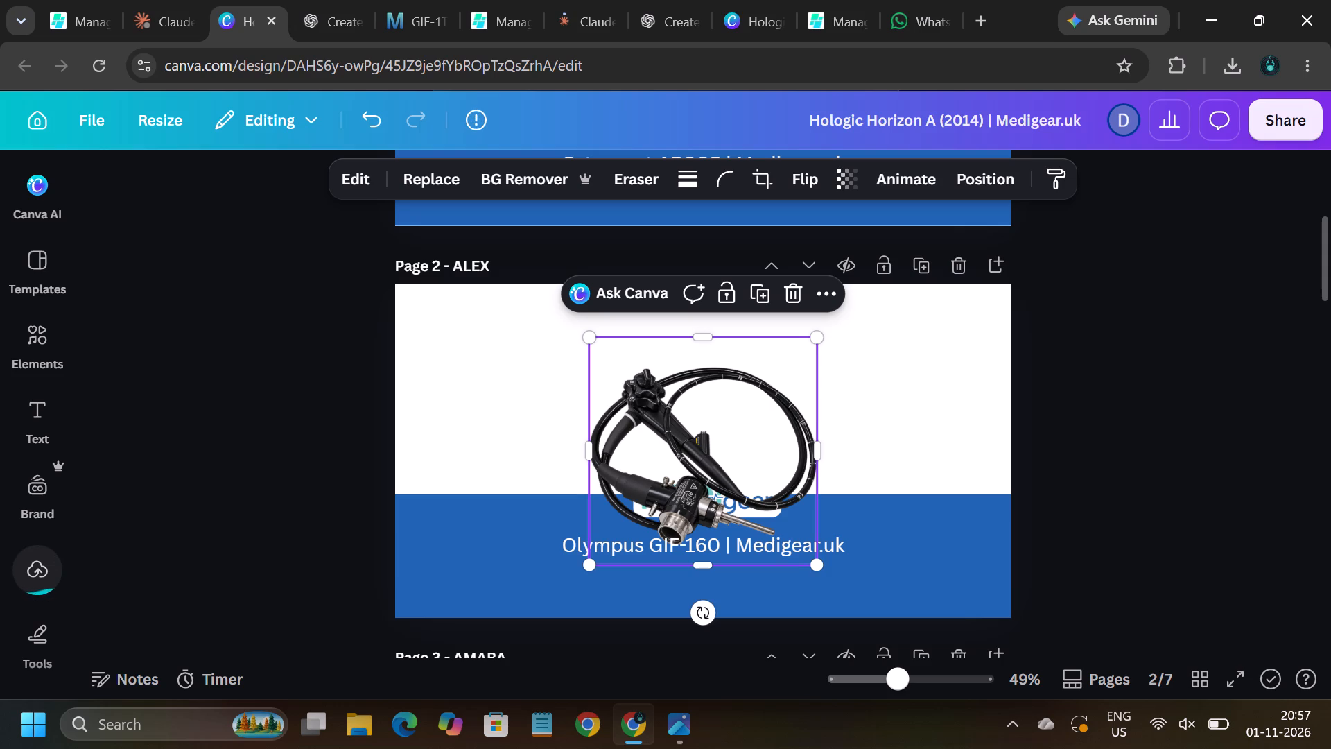
left_click_drag(695, 433, 707, 363)
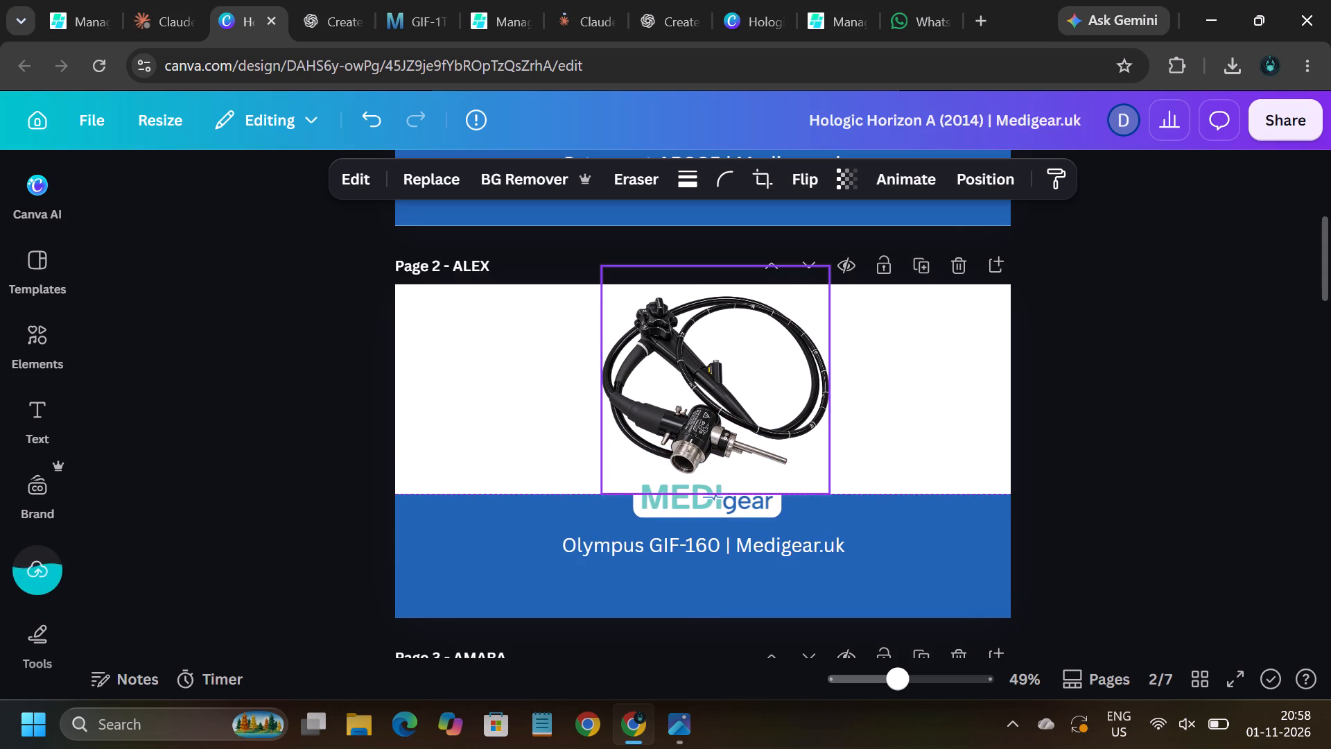
left_click_drag(707, 363, 699, 364)
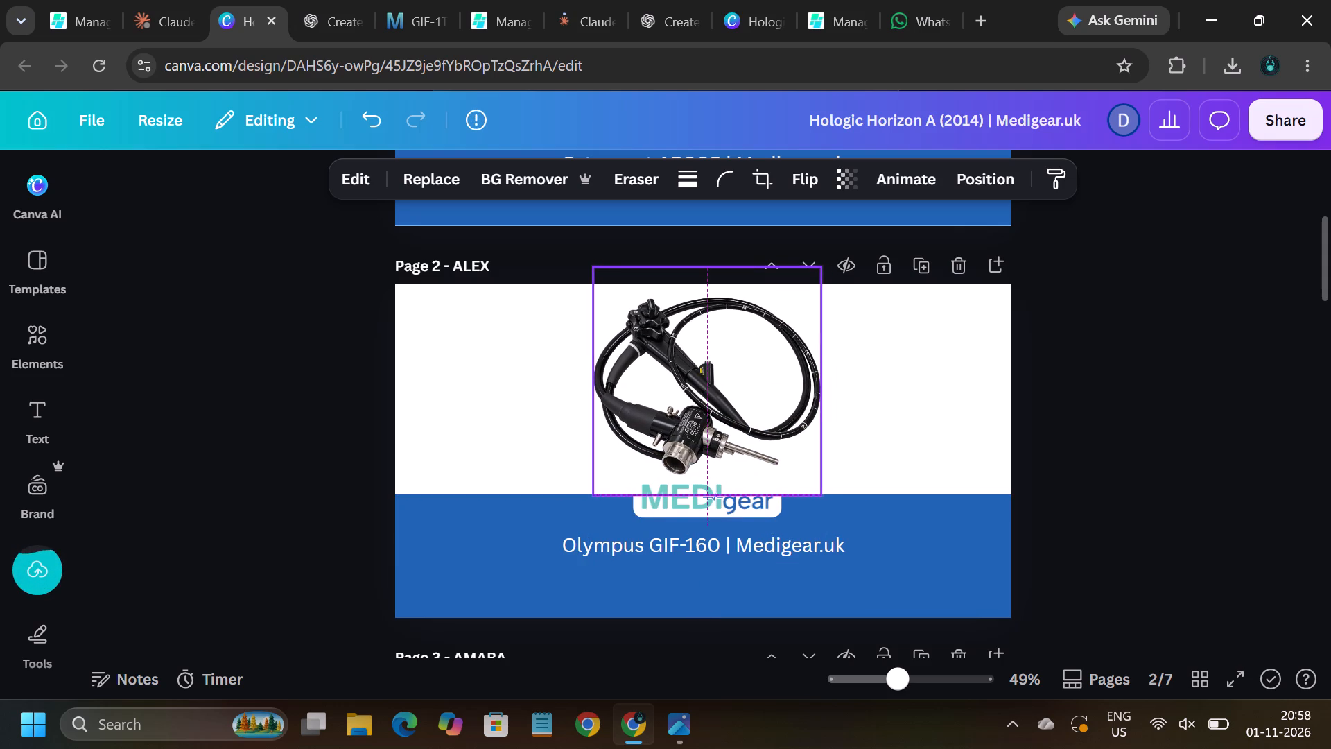
left_click_drag(699, 364, 694, 364)
left_click(1075, 402)
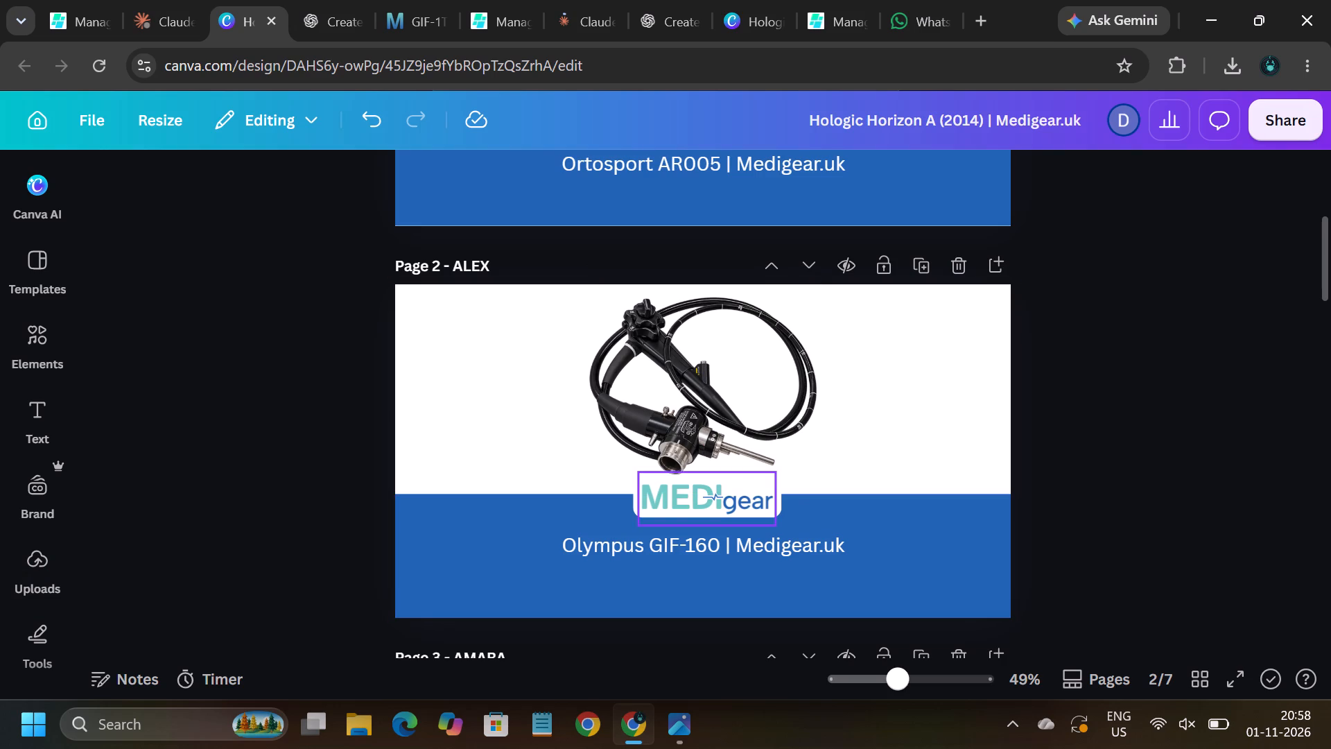
Shrink the new scope photo slightly on the ALEX banner and recentre it clear of the logo.
left_click(661, 466)
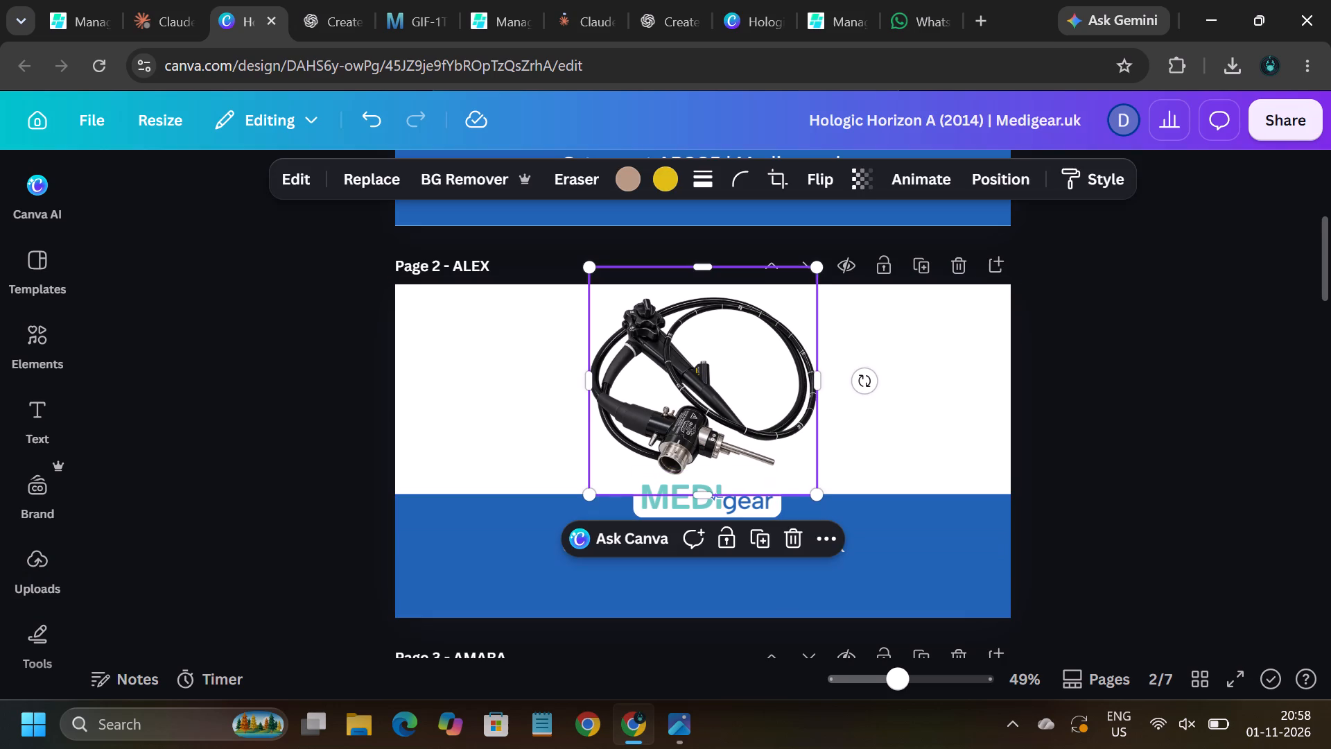
left_click(595, 496)
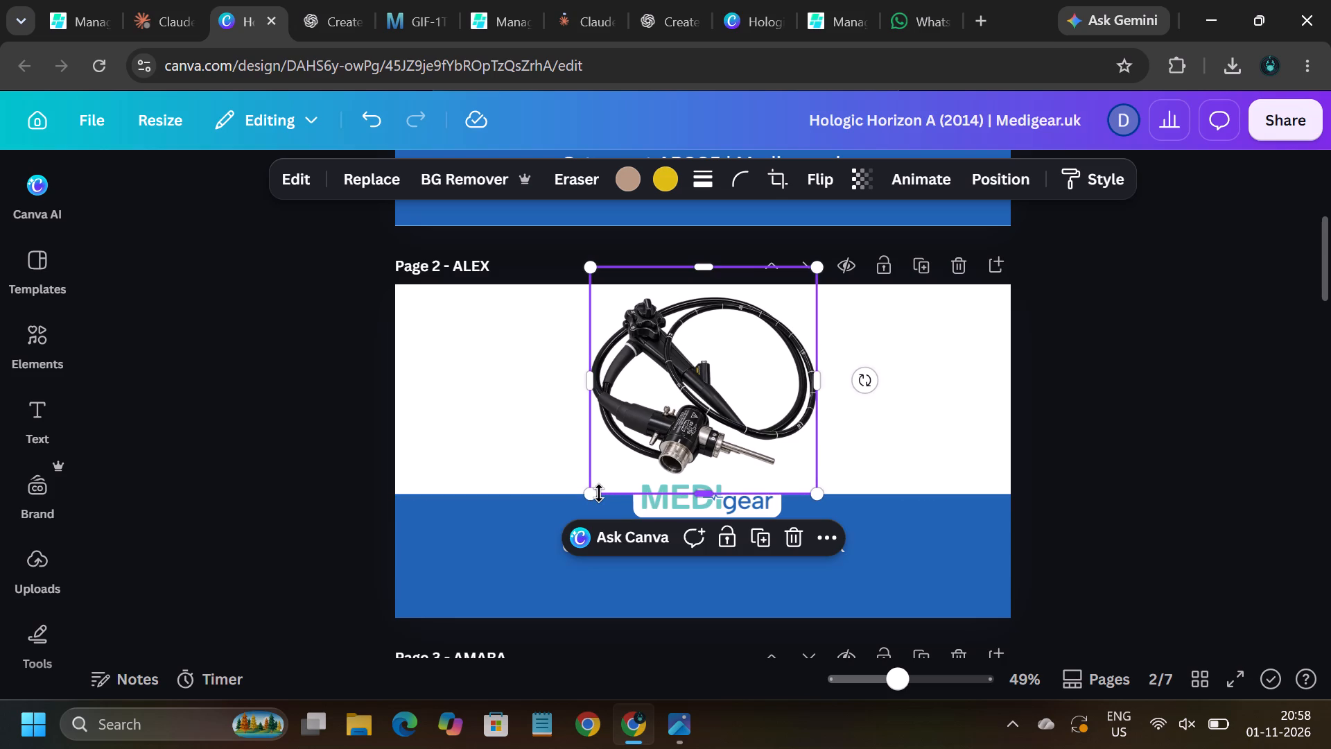
left_click_drag(598, 492, 602, 485)
left_click(1084, 374)
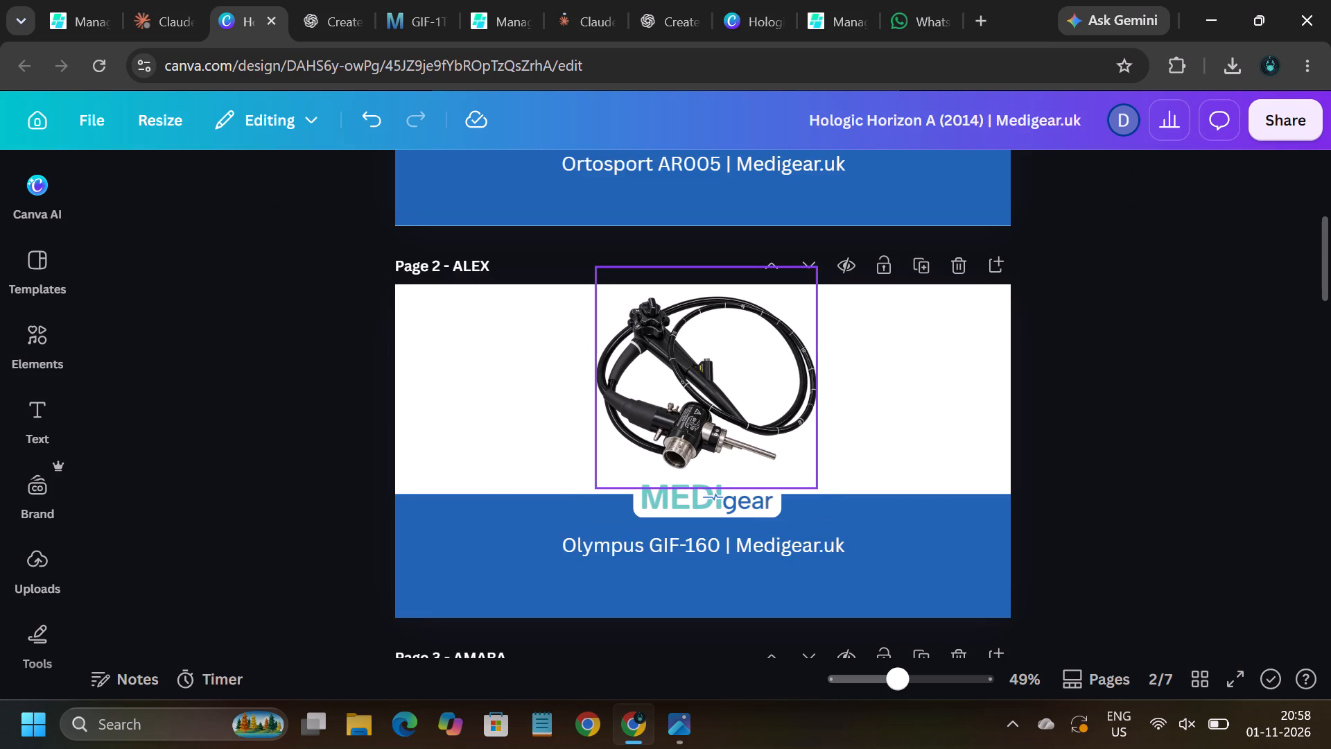
left_click(721, 395)
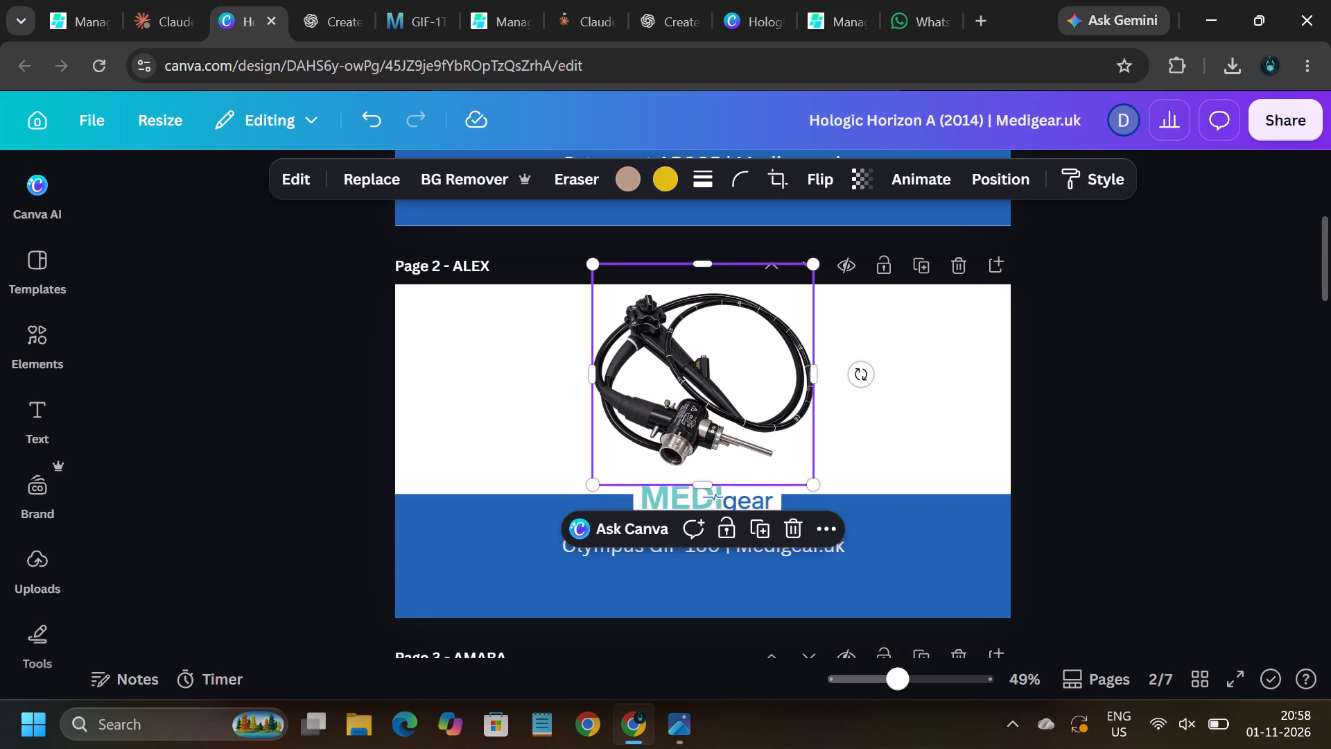
left_click(1115, 338)
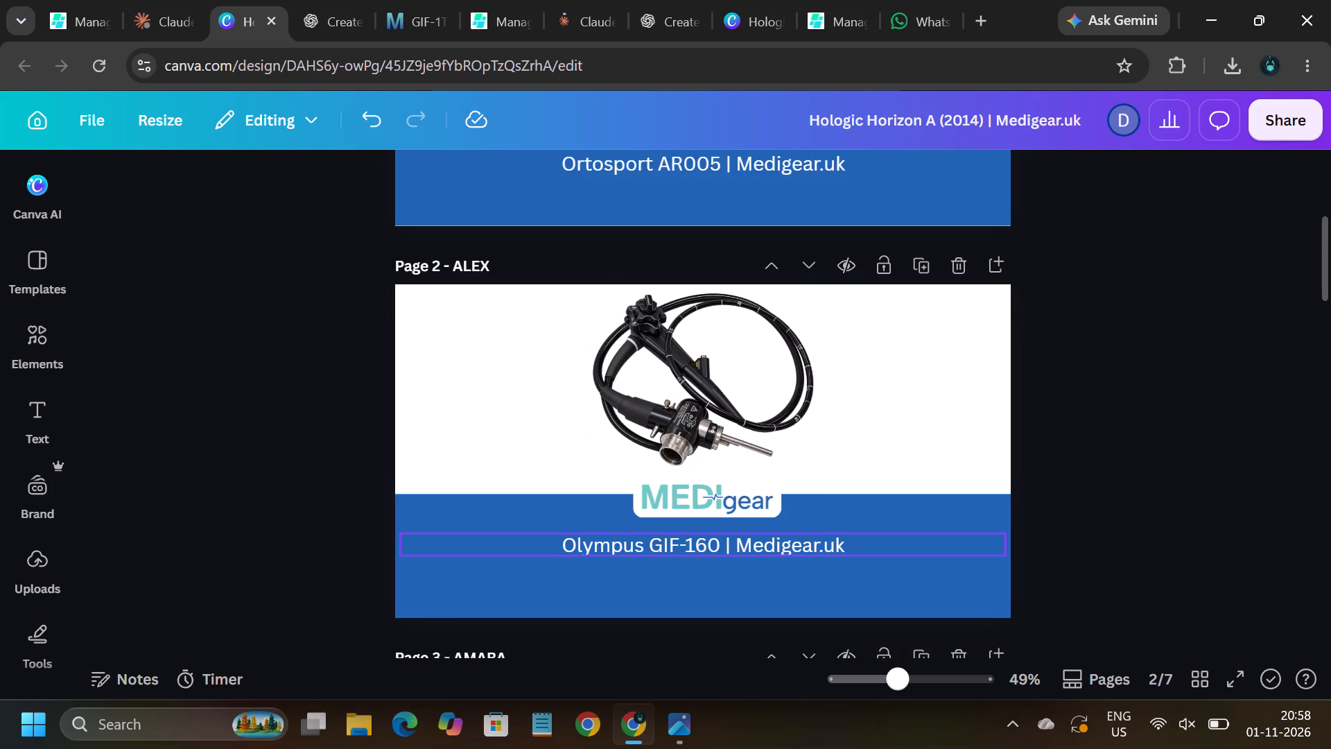
Delete the product name Olympus GIF-160 from the ALEX banner caption, keeping "| Medigear.uk".
left_click(718, 542)
left_click(718, 542)
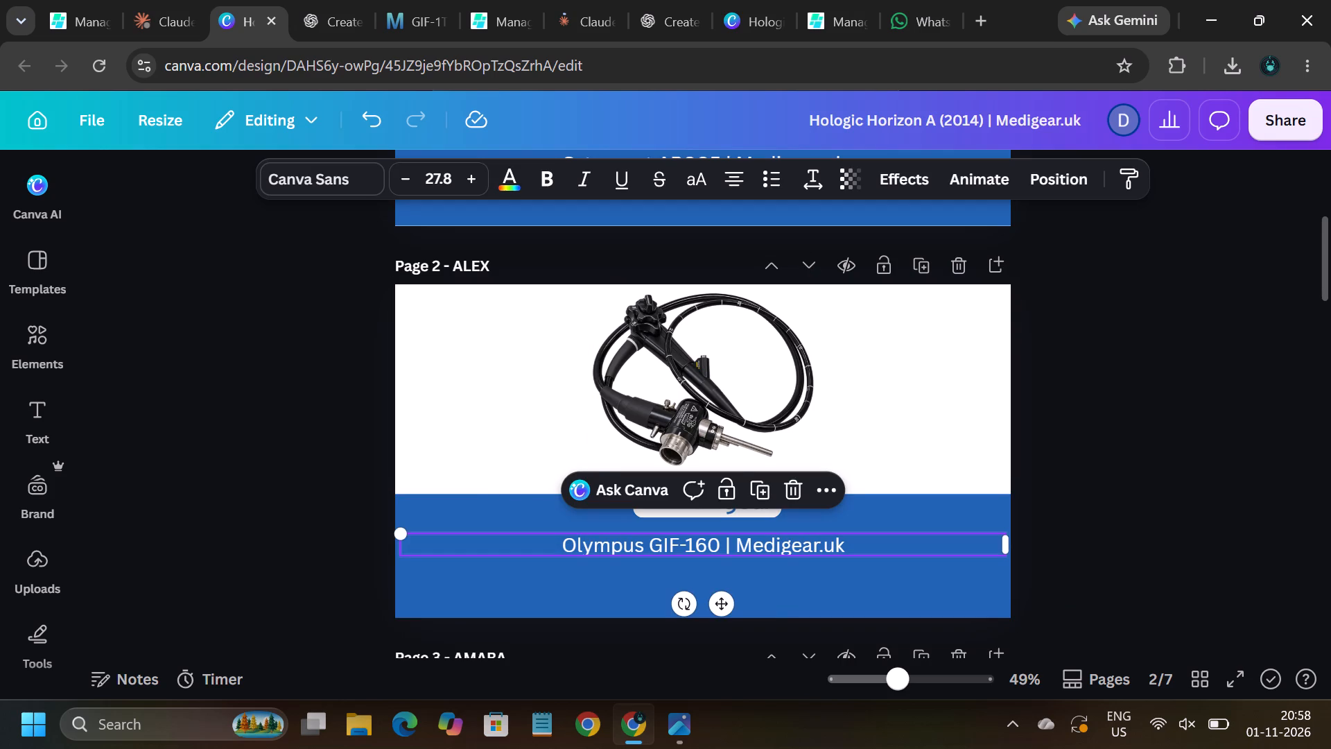
key("BackSpace")
key("BackSpace")
key("BackSpace")
key("BackSpace")
key("BackSpace")
key("BackSpace")
key("BackSpace")
key("BackSpace")
key("BackSpace")
key("BackSpace")
key("BackSpace")
key("BackSpace")
key("BackSpace")
key("BackSpace")
key("BackSpace")
key("BackSpace")
key("BackSpace")
key("BackSpace")
key("BackSpace")
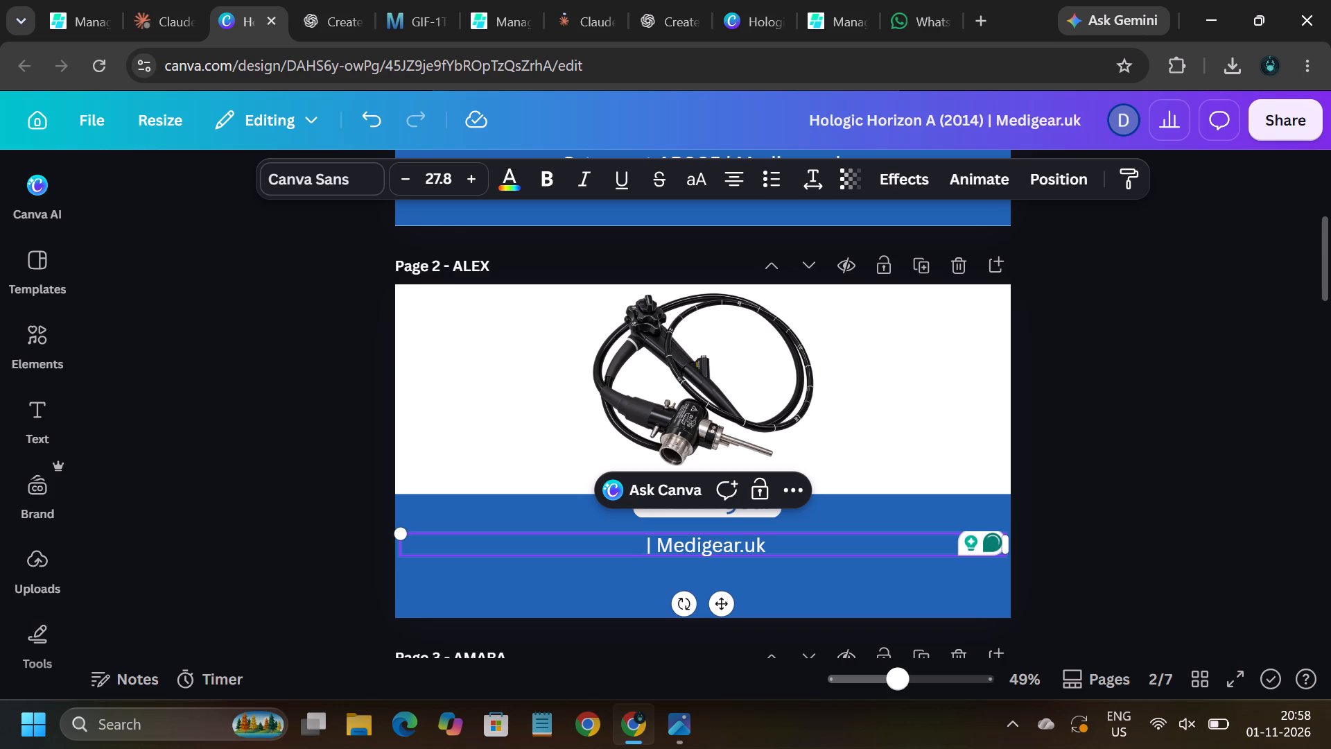
Copy the title Olympus XK-240 from product #768 and insert it before "| Medigear.uk" in Canva's ALEX banner caption.
left_click(505, 15)
scroll(516, 189, "up", 7)
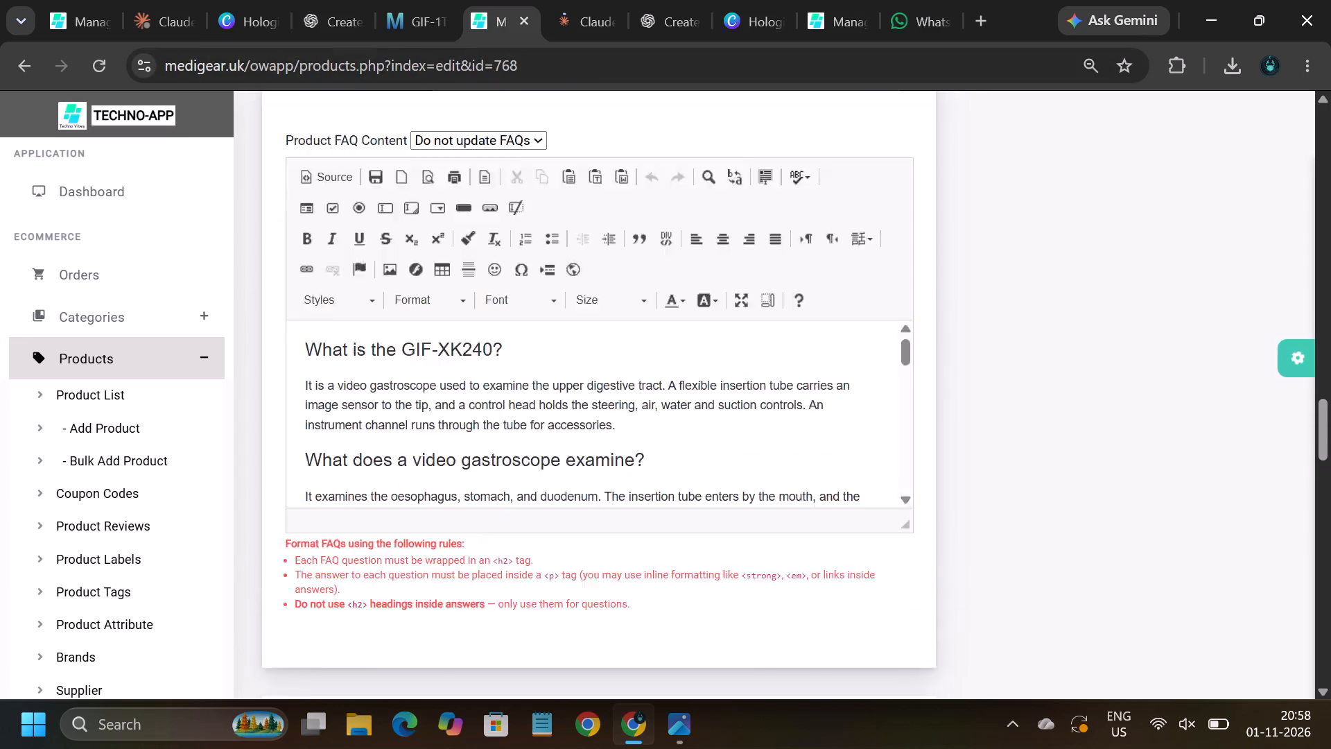
scroll(516, 189, "up", 16)
left_click(405, 302)
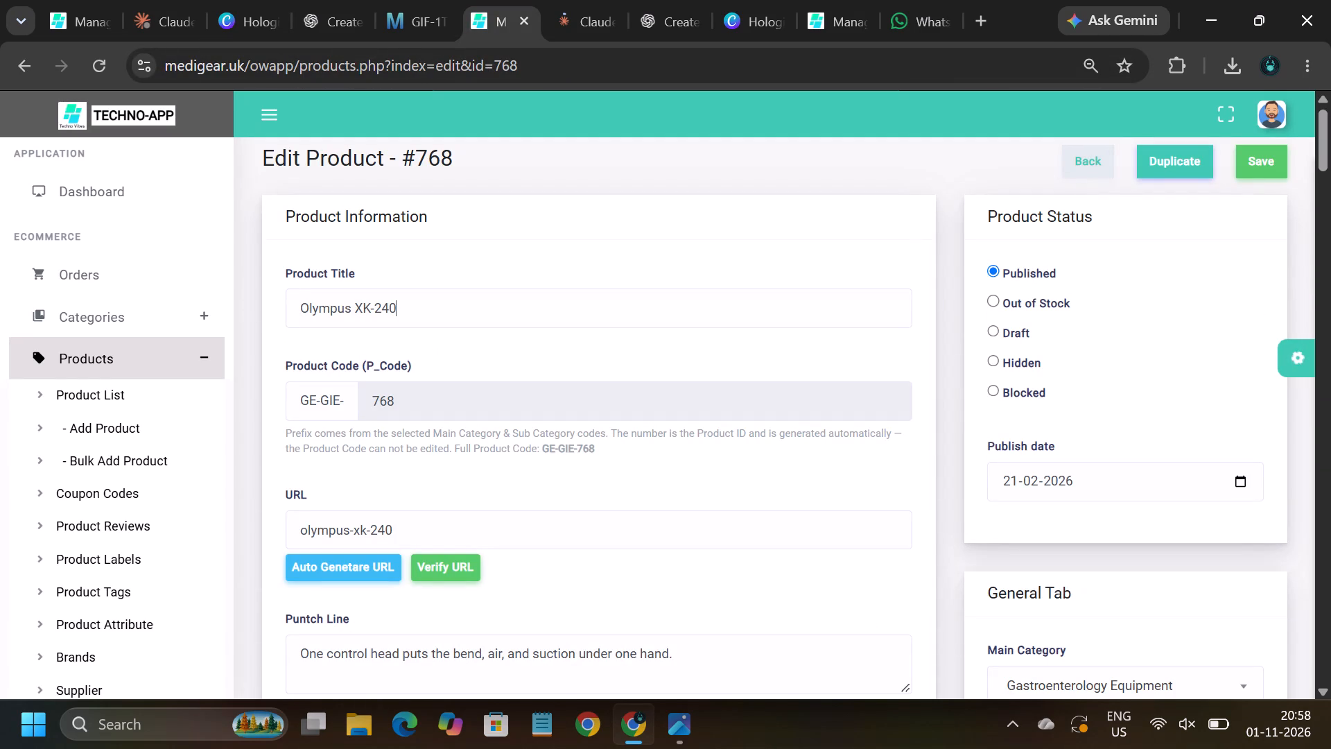
left_click_drag(405, 302, 272, 307)
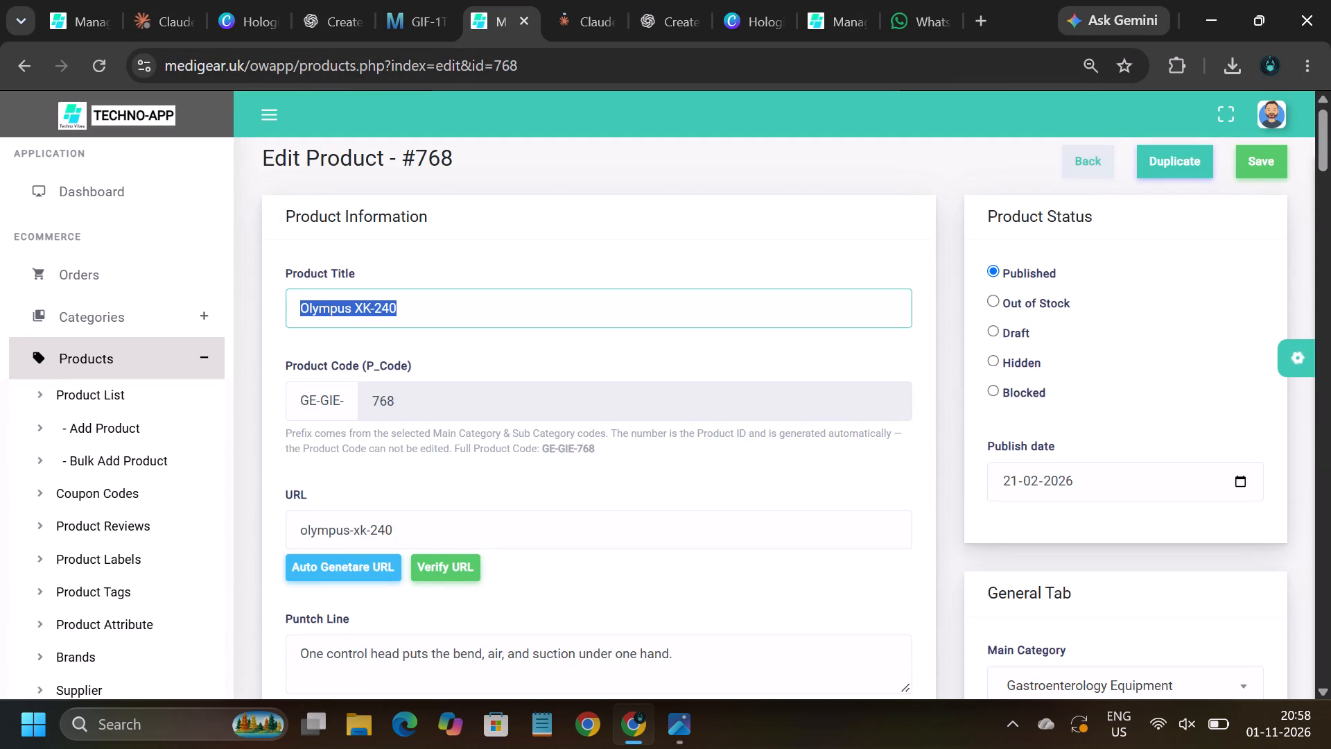
key("ctrl+c")
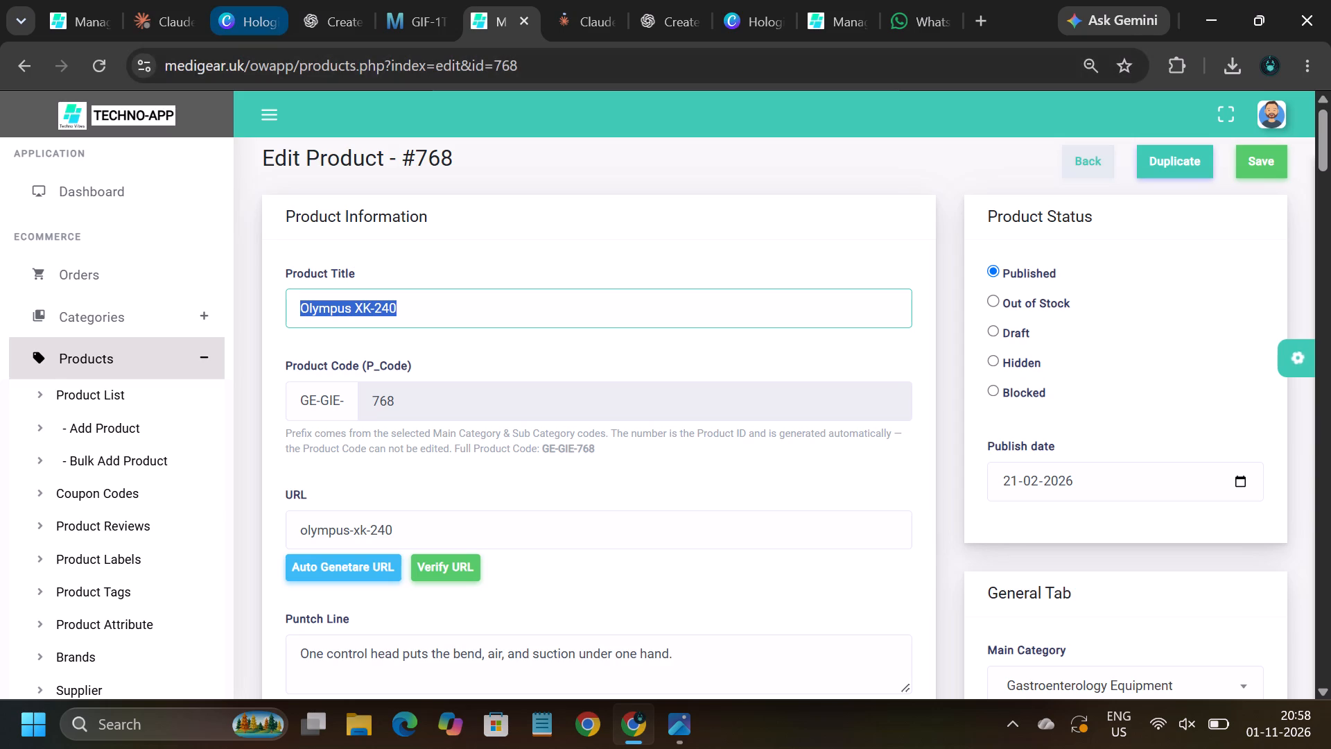
left_click(252, 27)
key("ctrl+v")
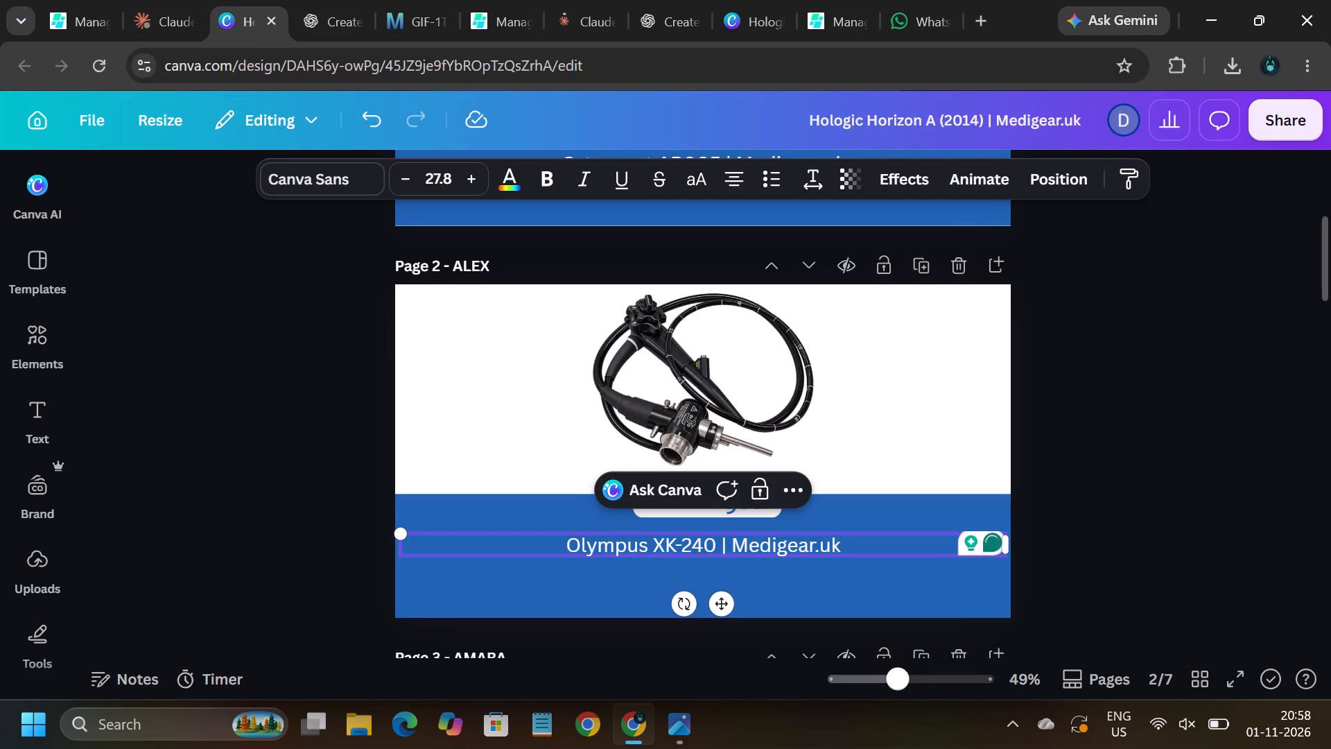
left_click(1222, 427)
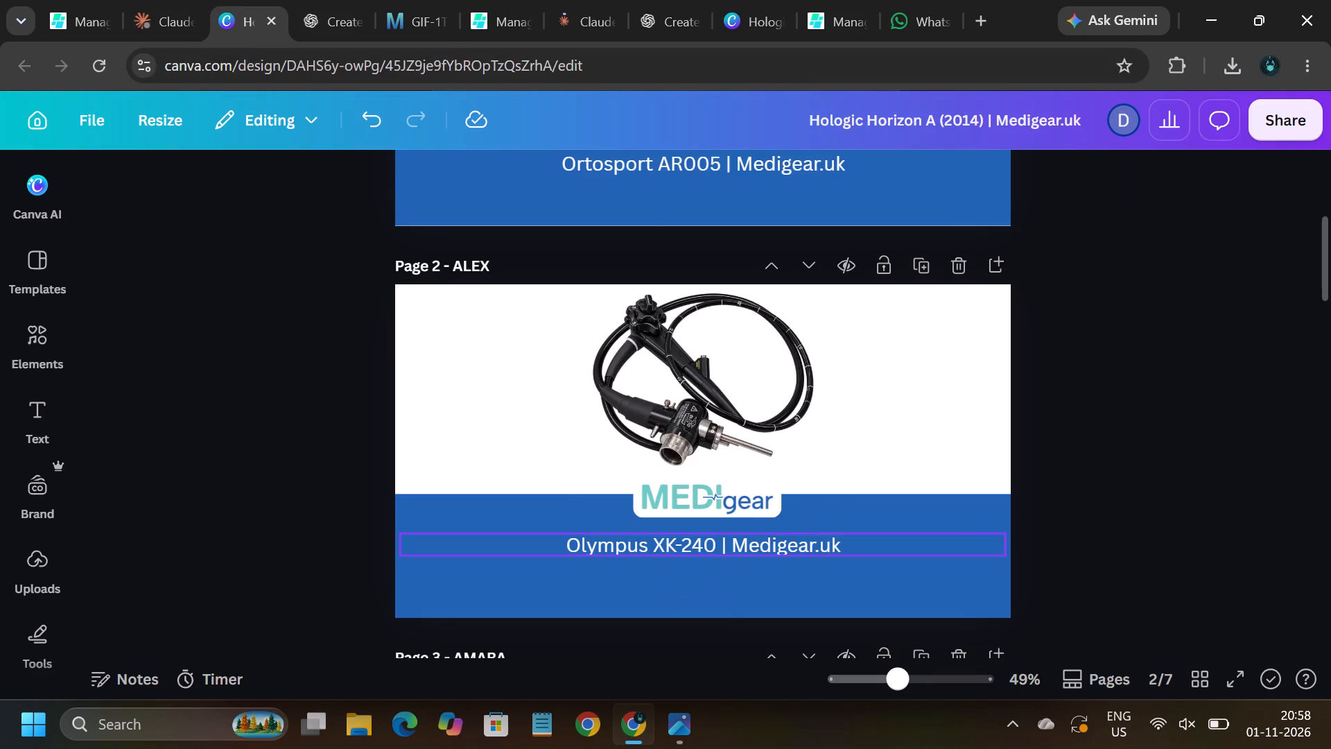
left_click(811, 544)
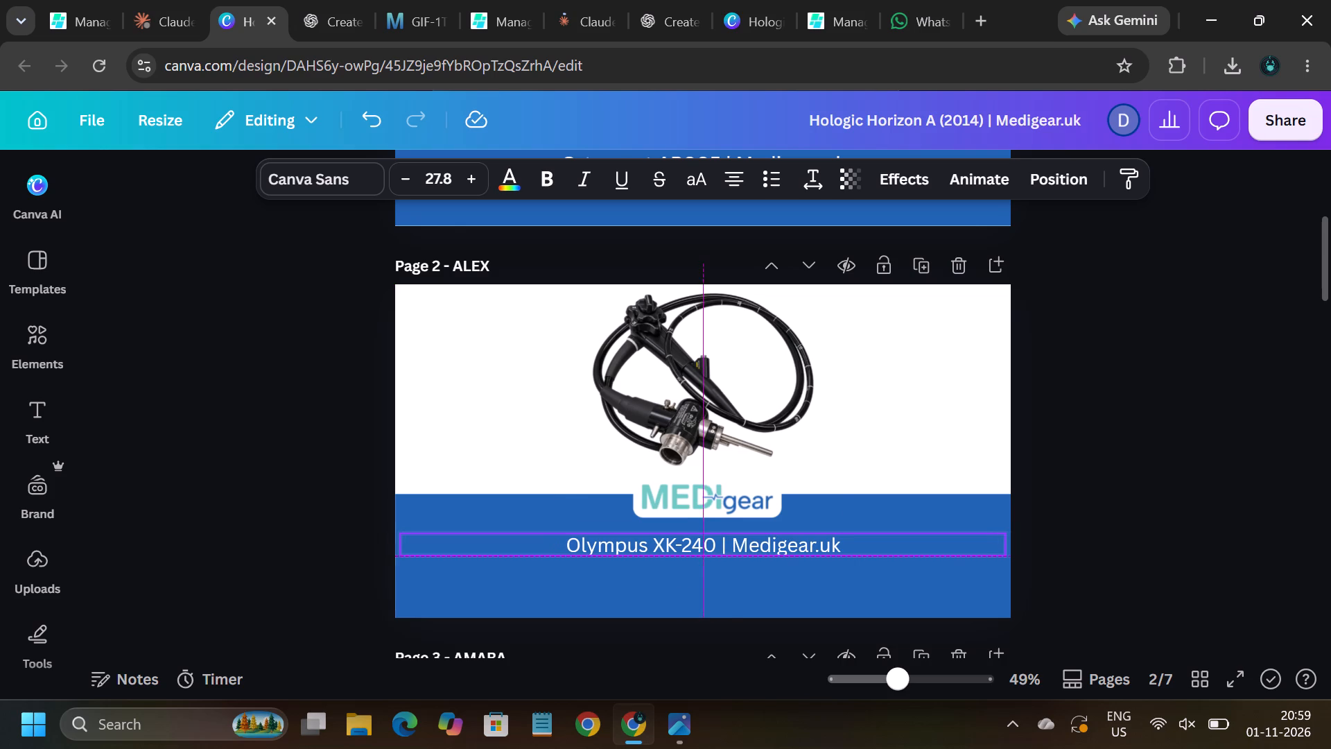
Download only the ALEX banner page as a 1,200 × 650 px PNG.
left_click(1278, 121)
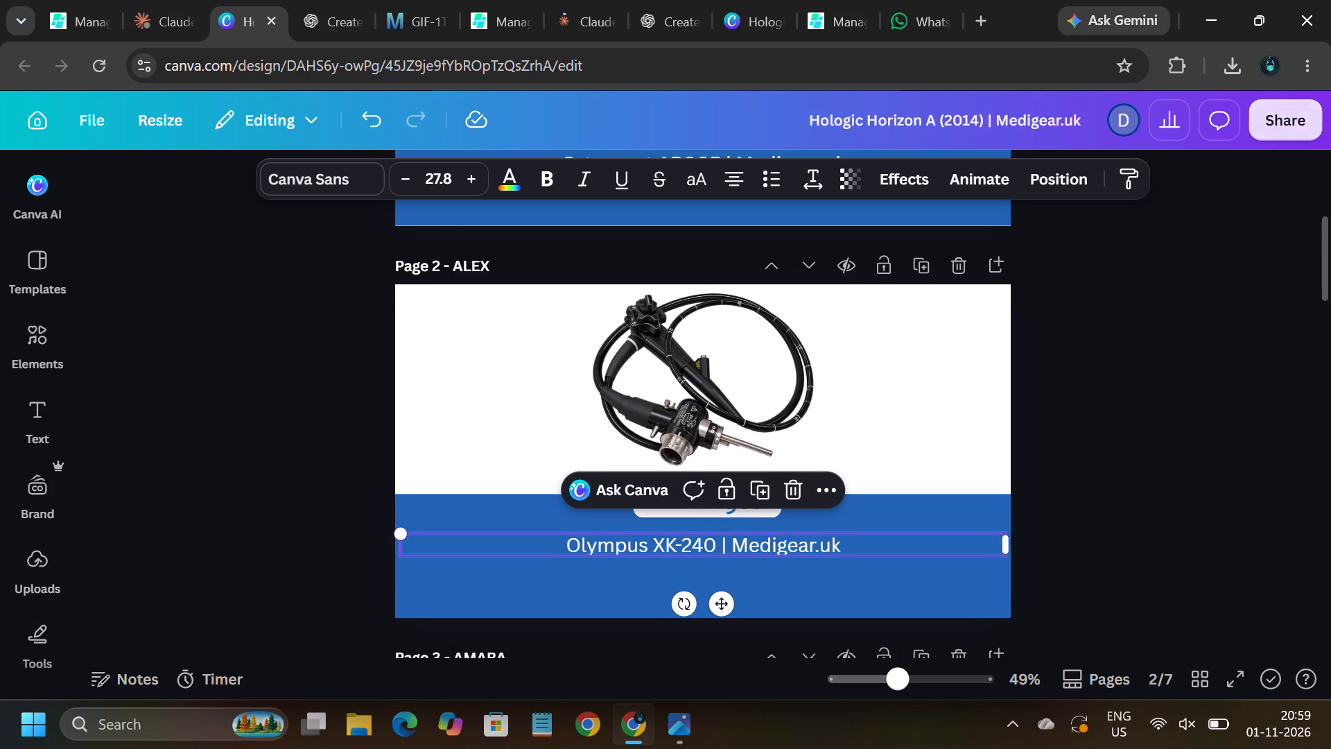
scroll(1243, 293, "down", 3)
left_click(977, 444)
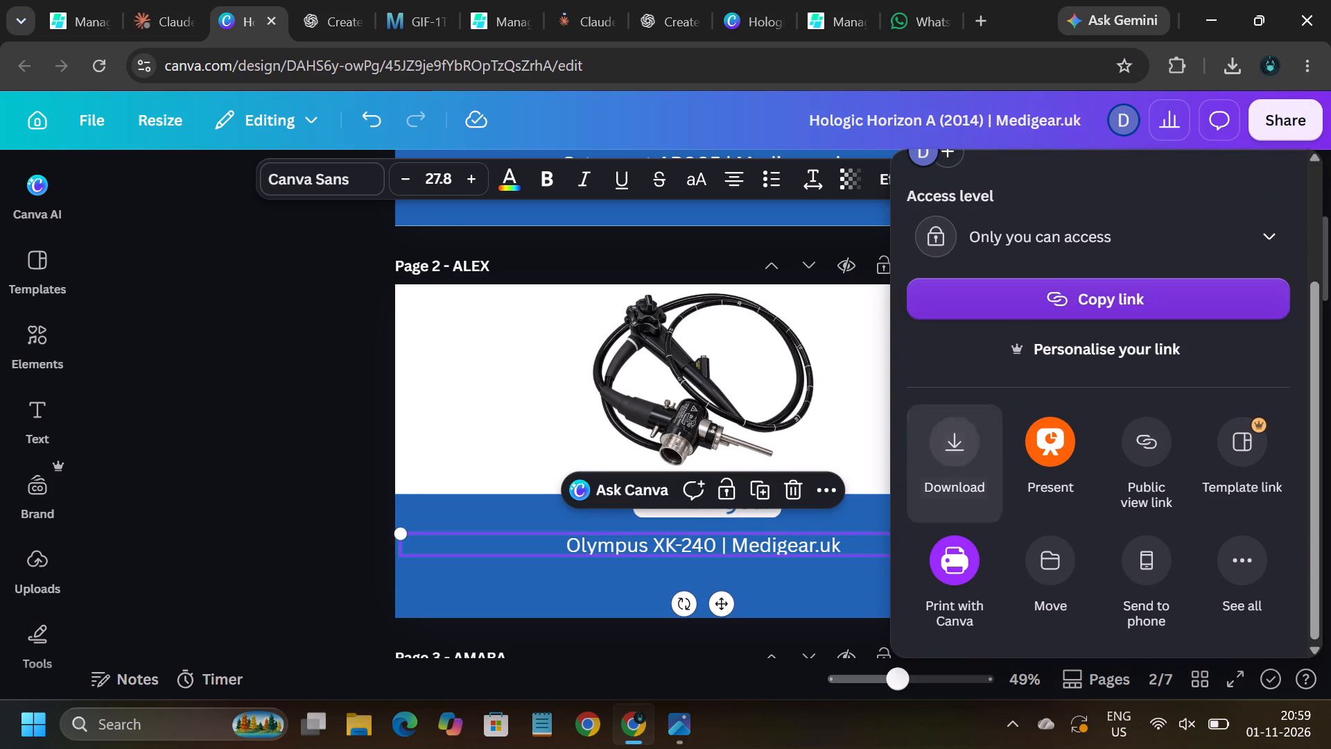
scroll(1097, 486, "down", 2)
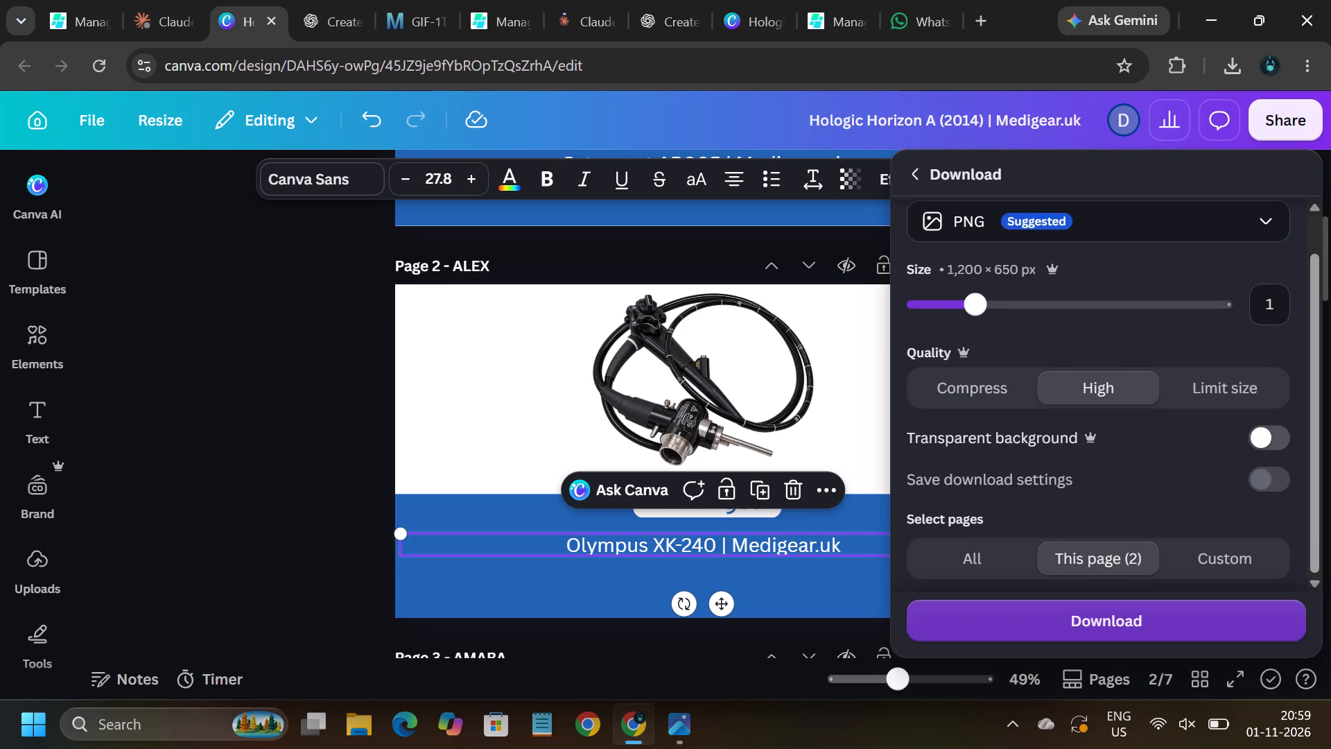
left_click(1111, 608)
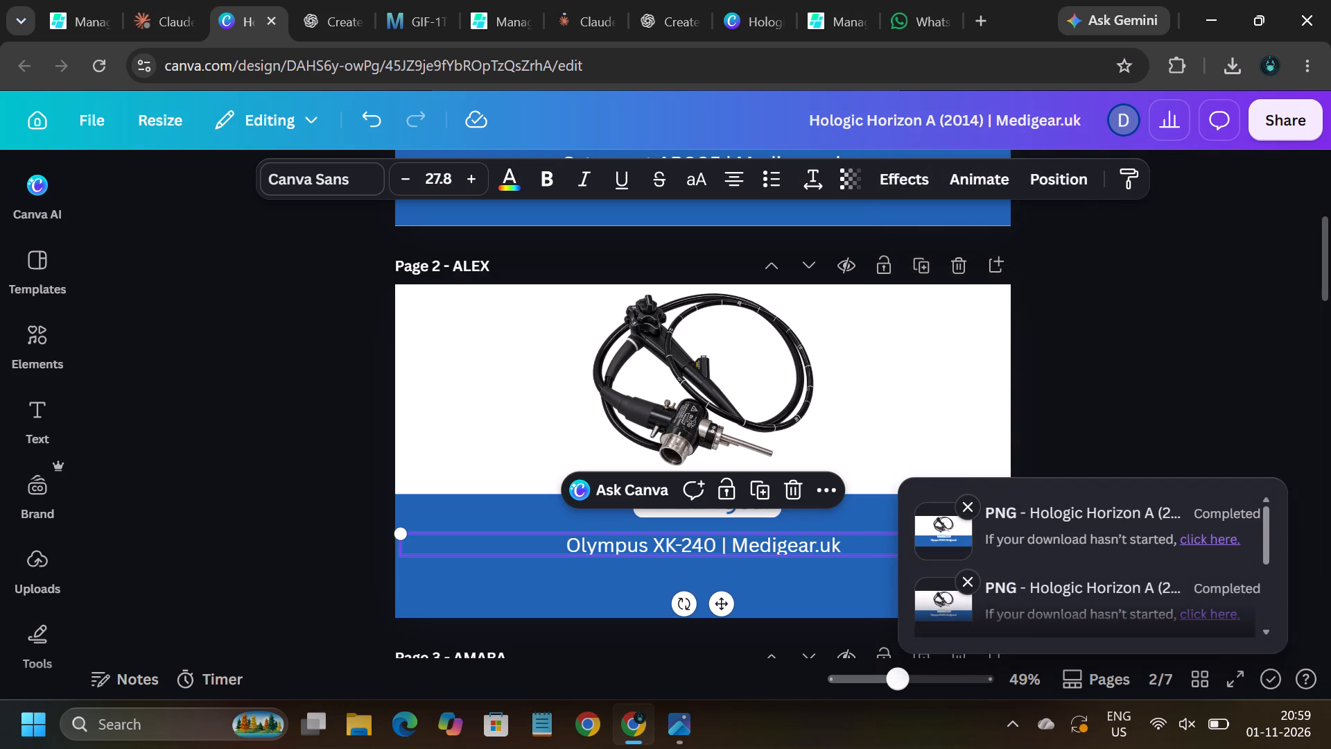
Open the downloaded ALEX banner in Photos and save it under the suggested file name.
left_click(1014, 133)
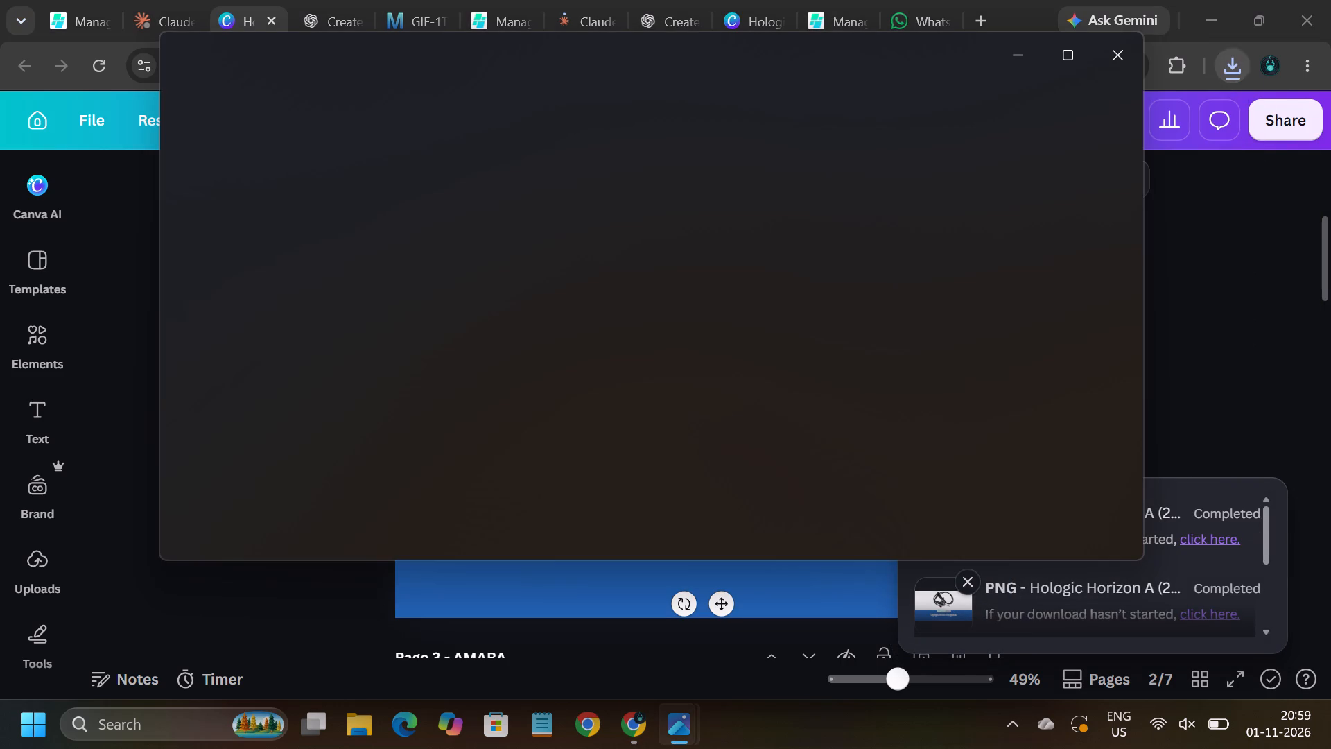
key("ctrl+s")
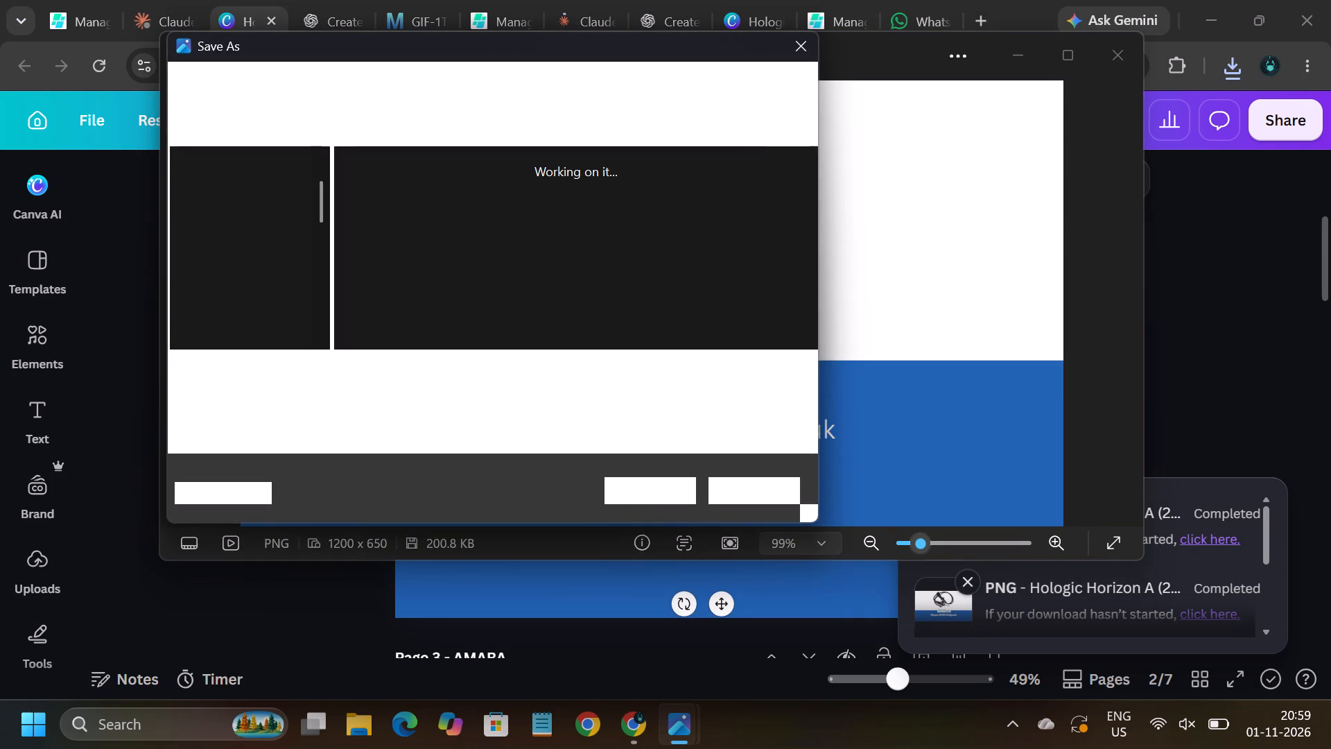
key("Return")
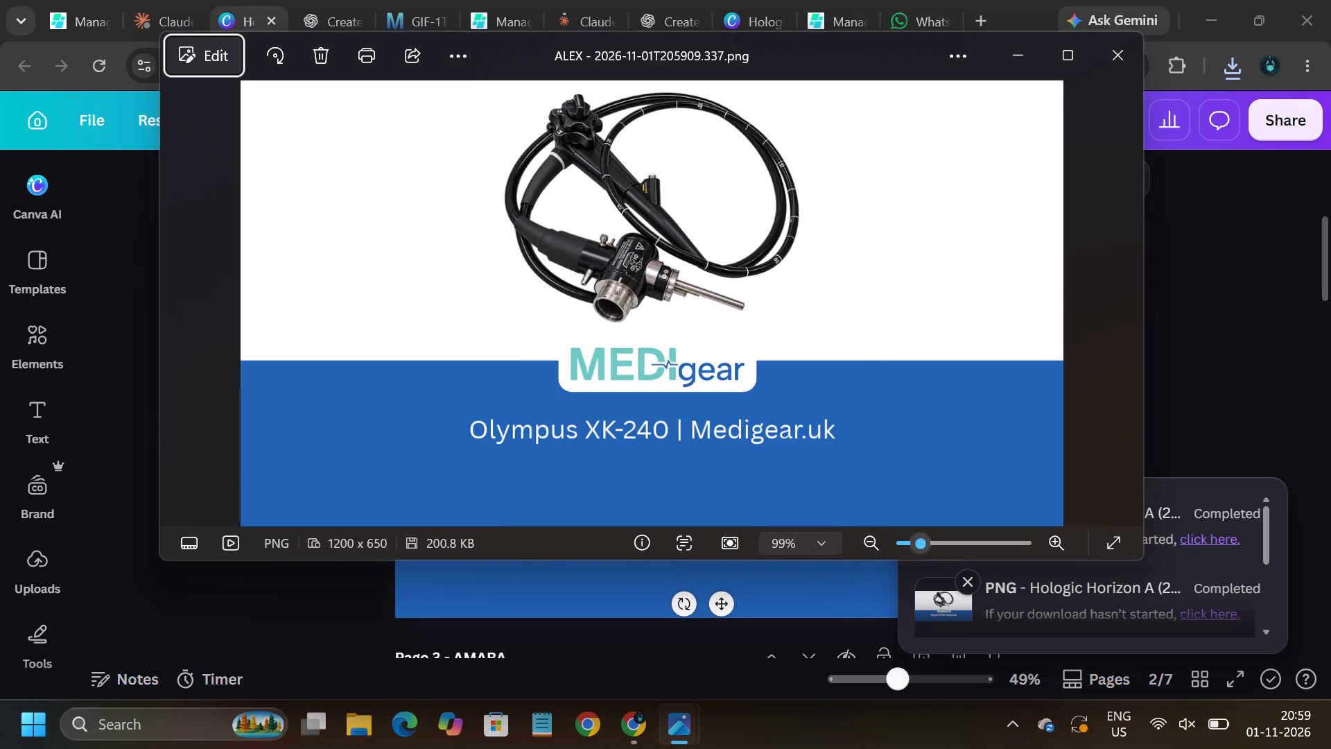
left_click(1226, 354)
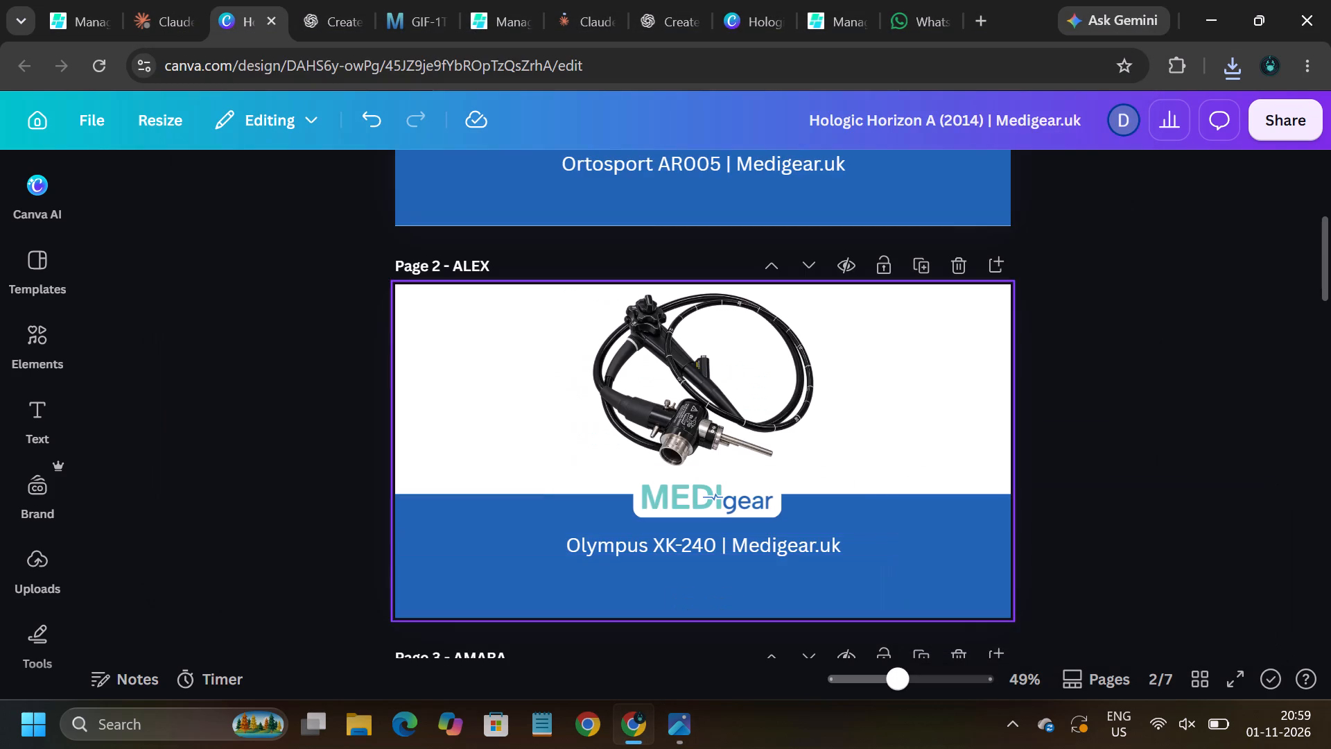
In product #768's SEO image upload, search the files for "alex" and choose the newest Olympus XK-240 banner.
left_click(494, 29)
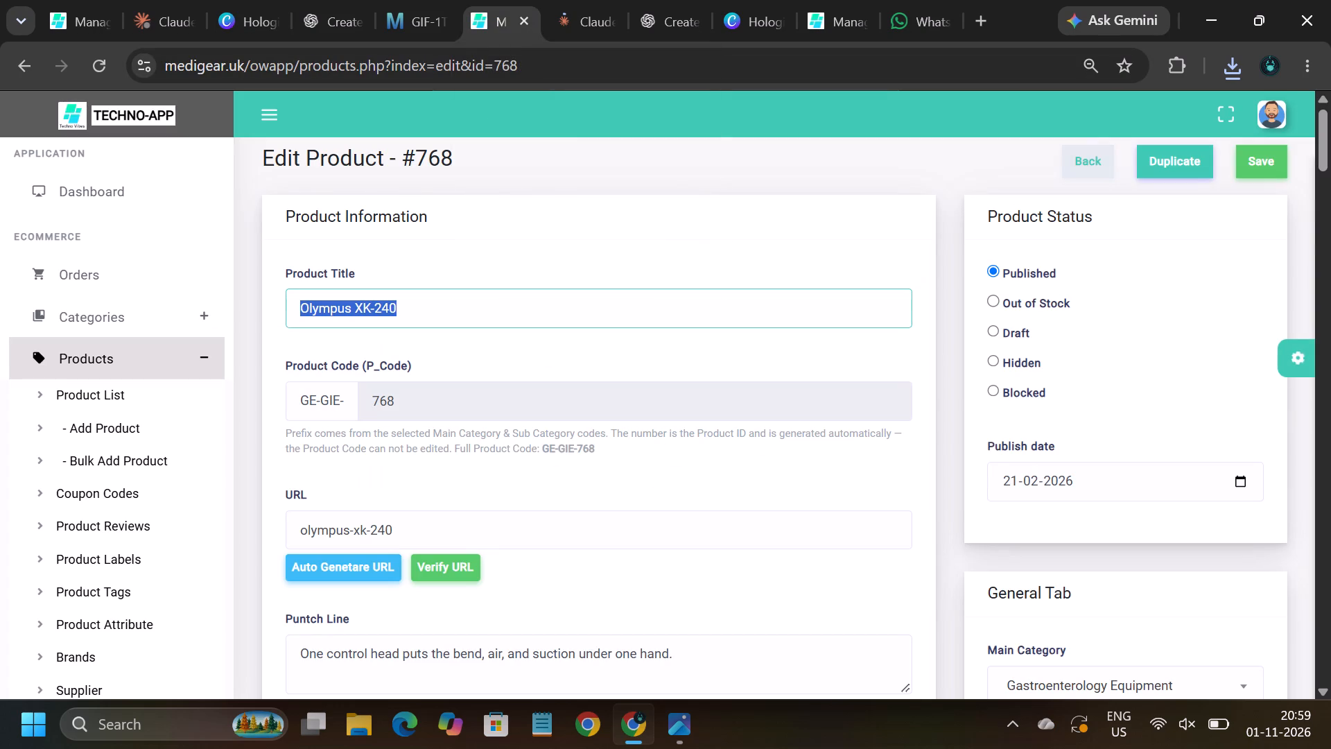
scroll(577, 494, "down", 17)
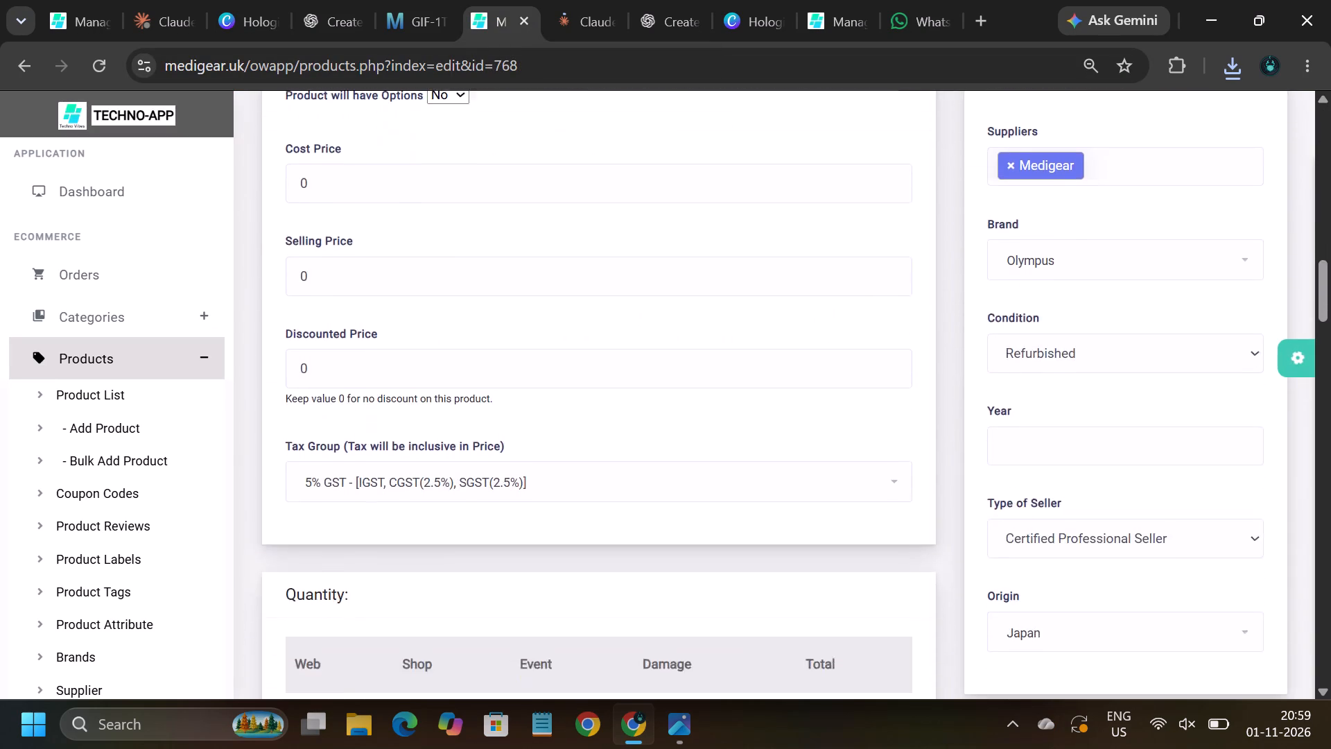
scroll(577, 494, "down", 5)
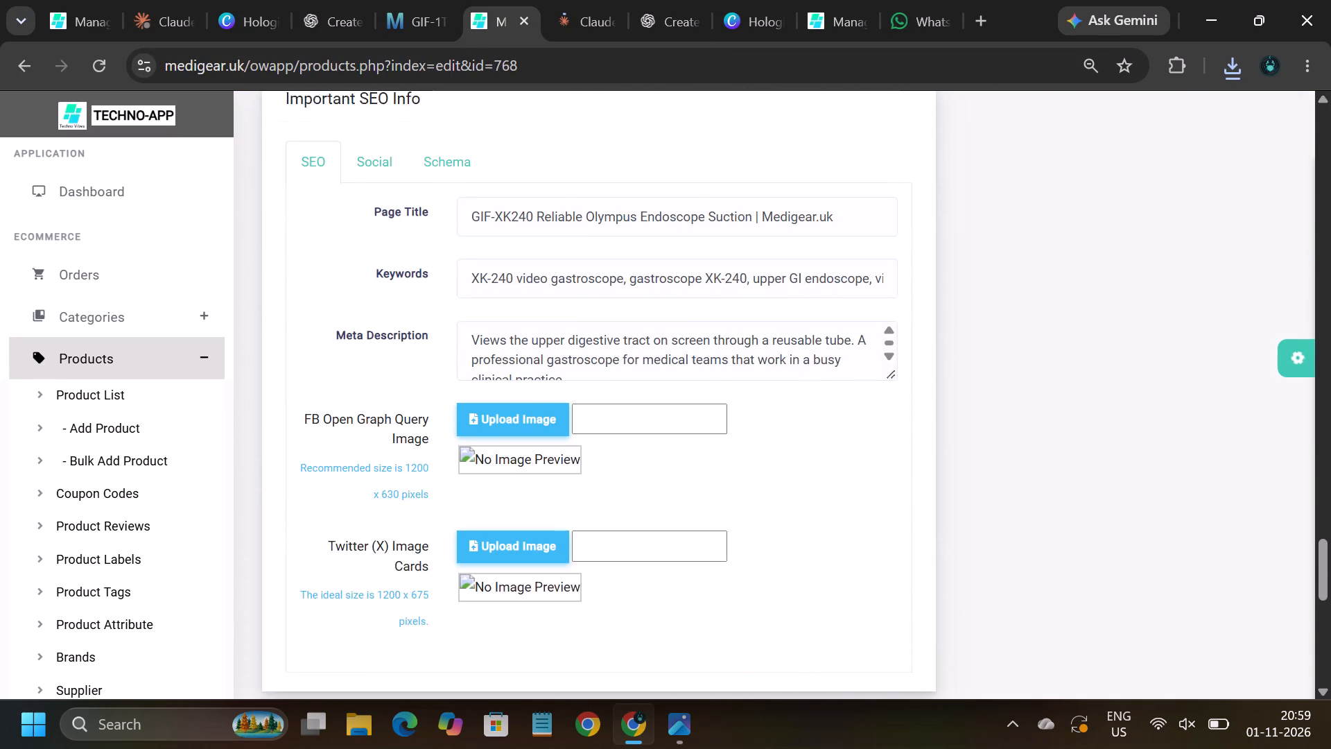
left_click(519, 361)
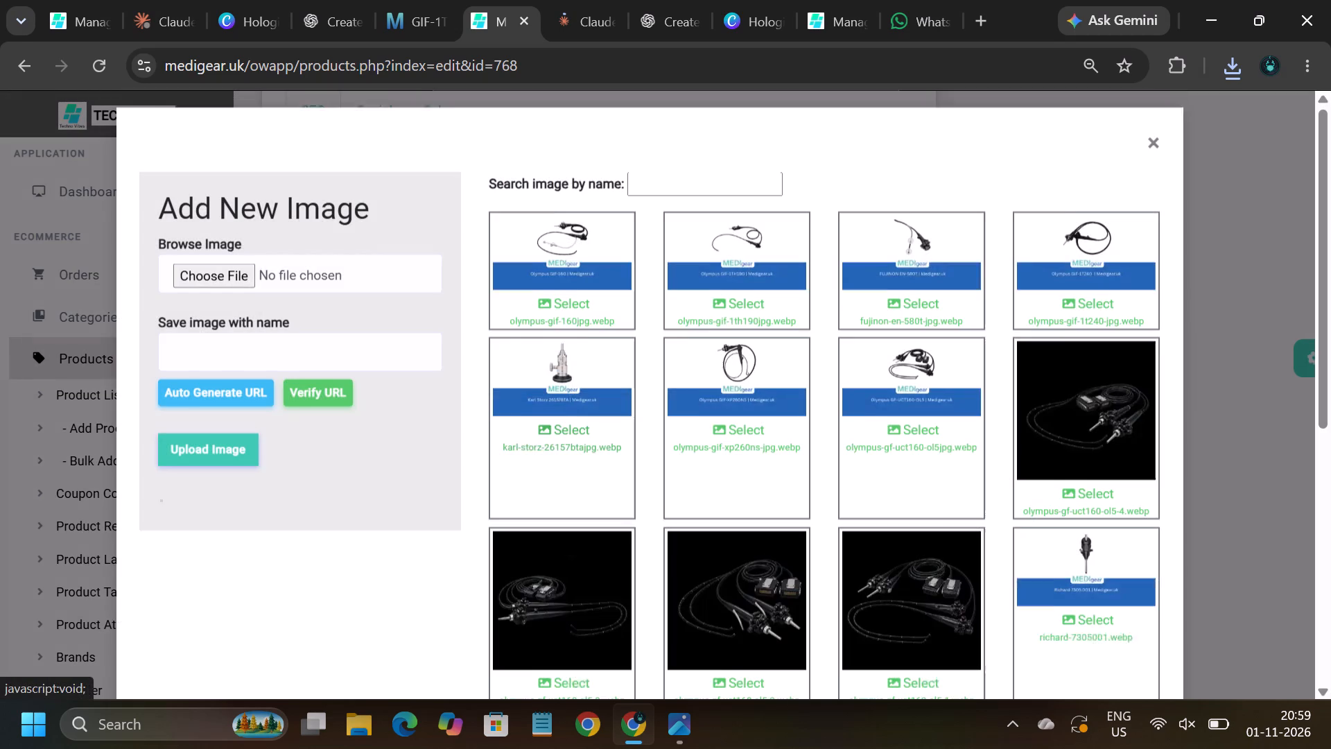
left_click(236, 286)
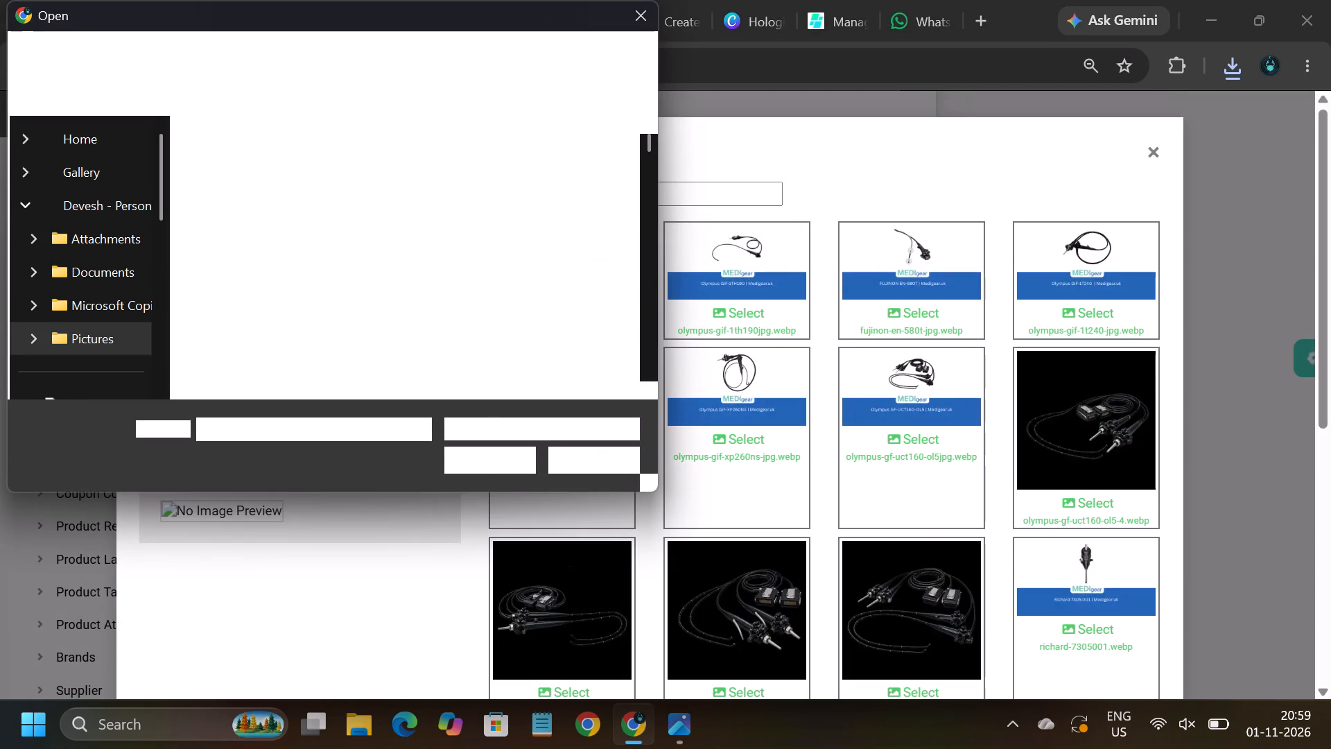
left_click(503, 60)
type("alex")
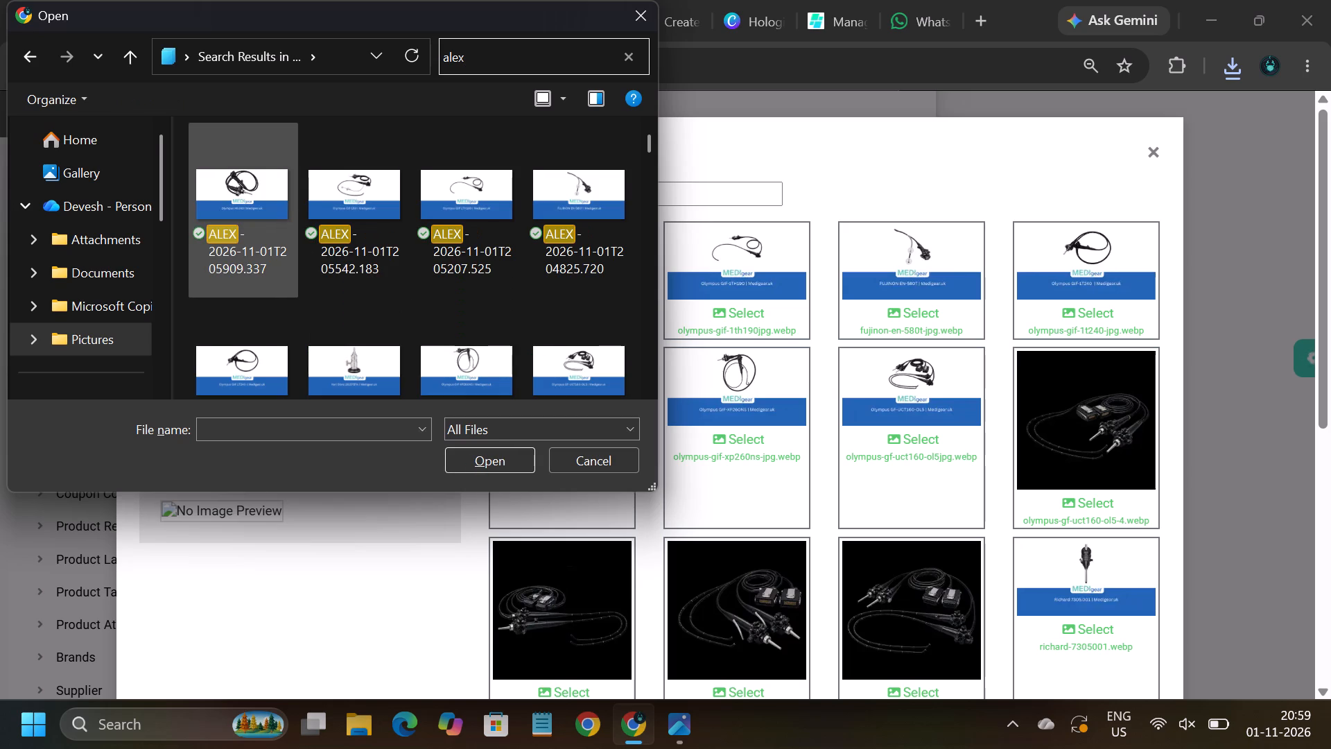
double_click(254, 191)
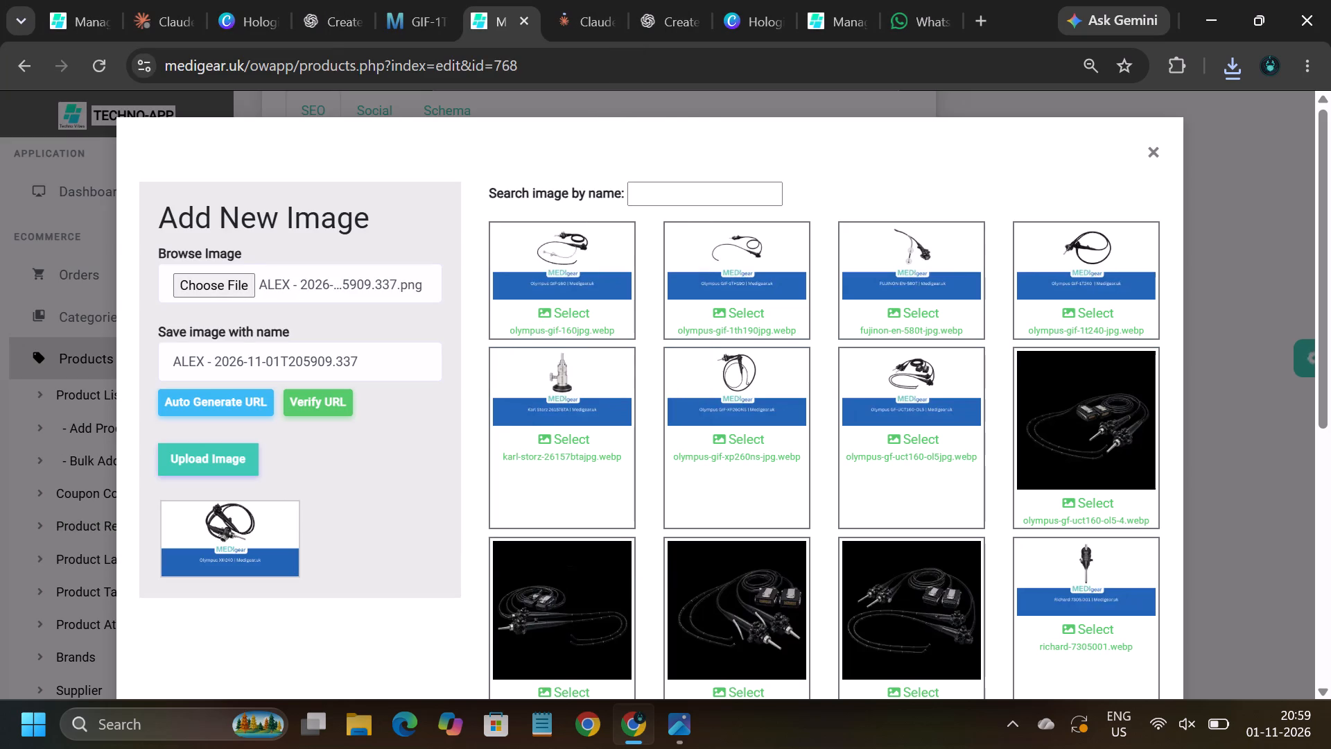
Name the chosen banner image "Olympus XK-240jpg", convert the name to its URL form, and upload it.
left_click(383, 367)
key("BackSpace")
key("BackSpace")
key("BackSpace")
key("BackSpace")
key("BackSpace")
key("BackSpace")
key("BackSpace")
key("BackSpace")
key("BackSpace")
key("BackSpace")
key("BackSpace")
key("BackSpace")
key("BackSpace")
key("BackSpace")
key("BackSpace")
key("BackSpace")
key("BackSpace")
key("BackSpace")
key("BackSpace")
key("BackSpace")
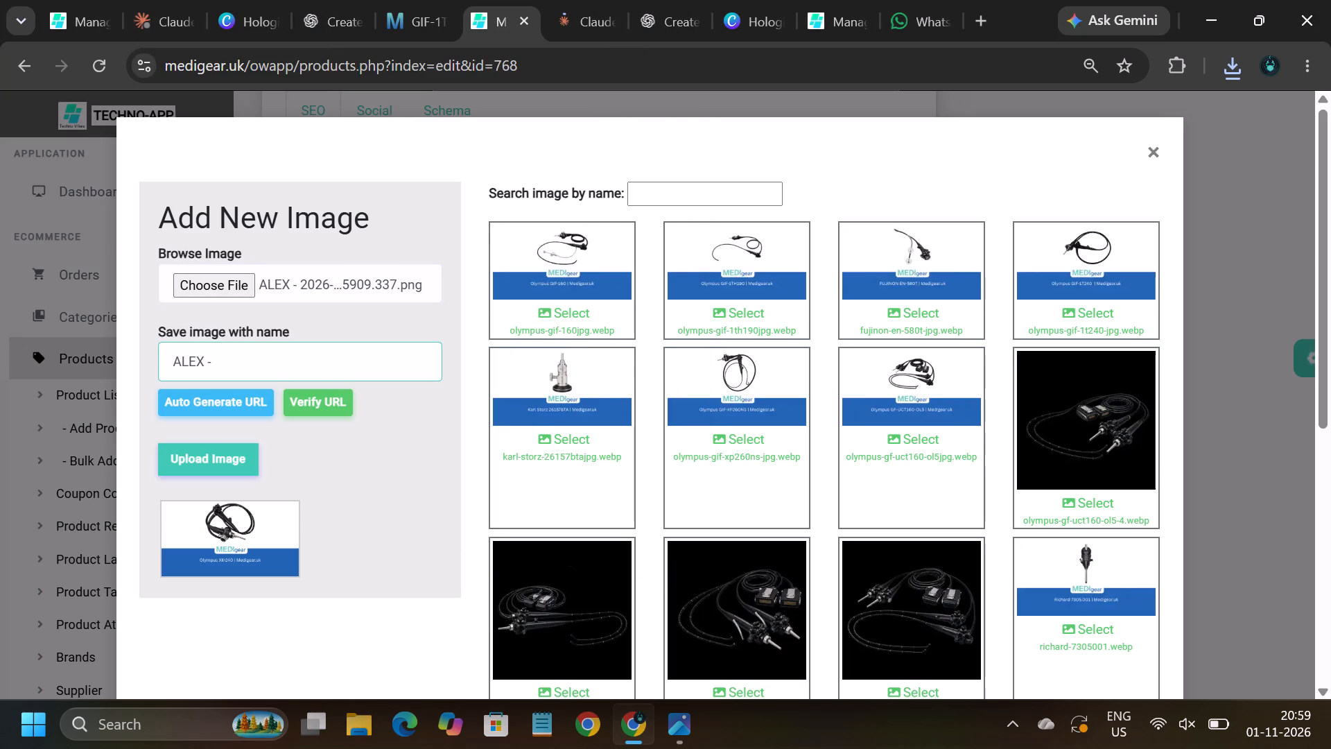
key("ctrl+v")
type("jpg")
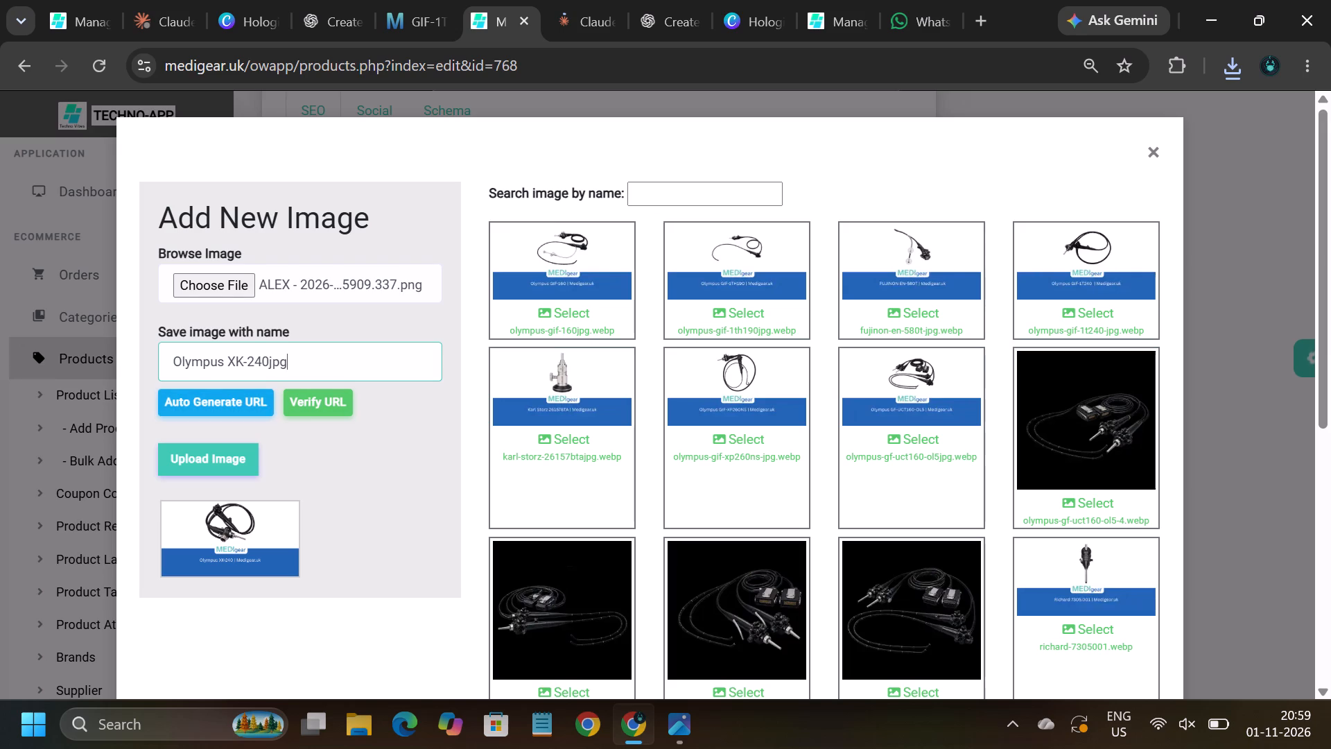
left_click(249, 405)
left_click(227, 474)
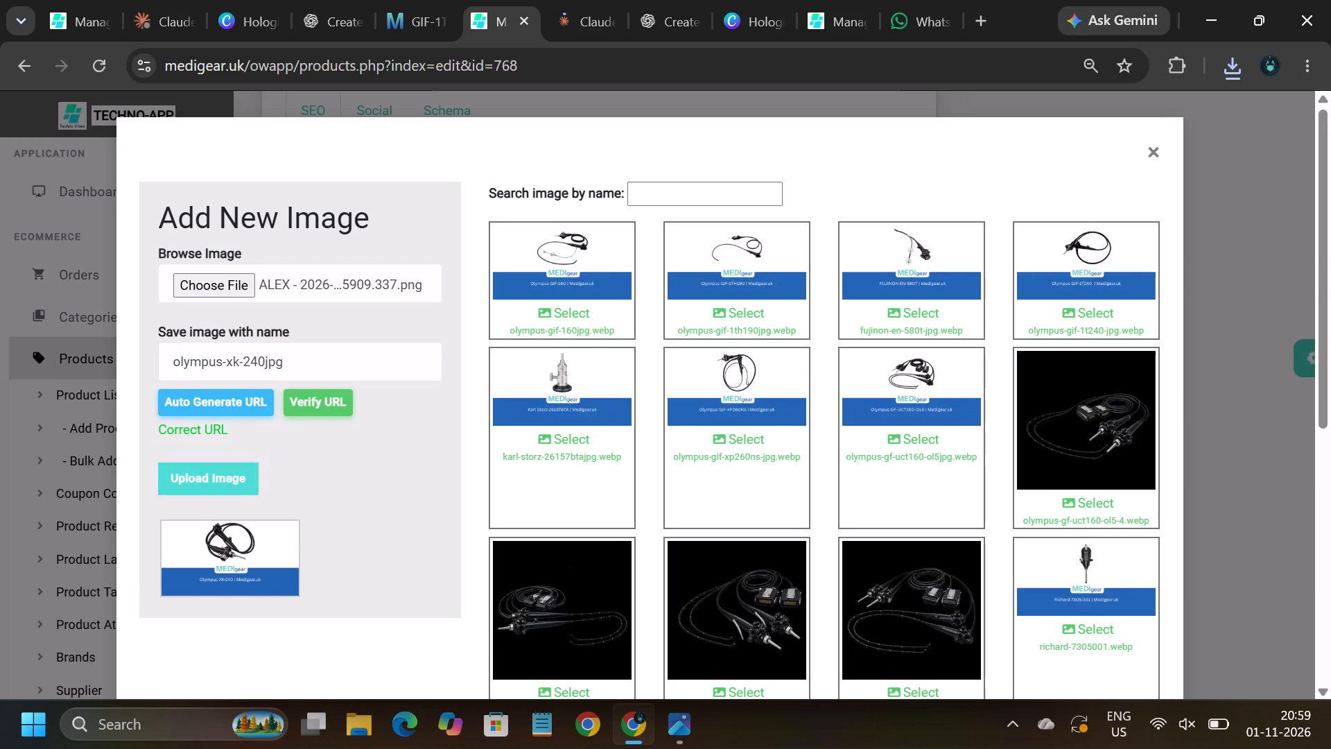
Assign the uploaded Olympus XK-240 banner as both the FB Open Graph image and the Twitter (X) card image.
left_click(596, 335)
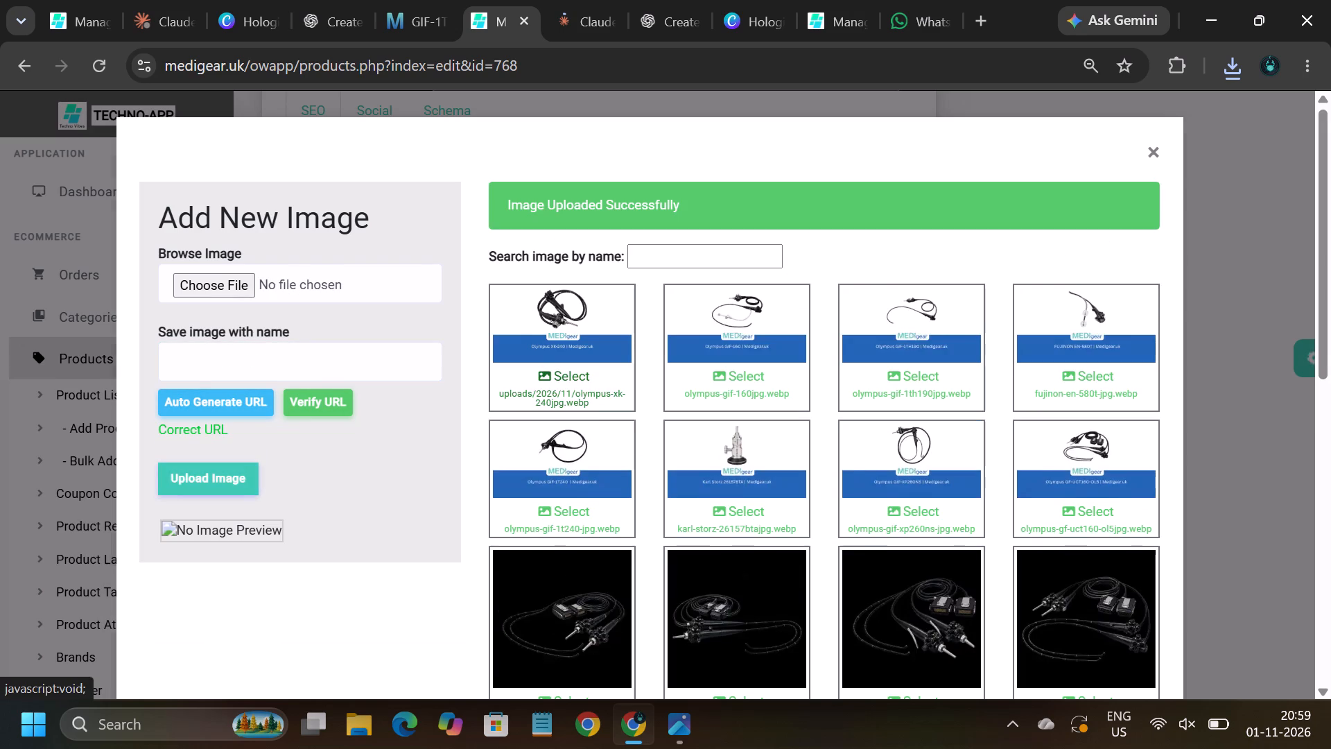
left_click(504, 504)
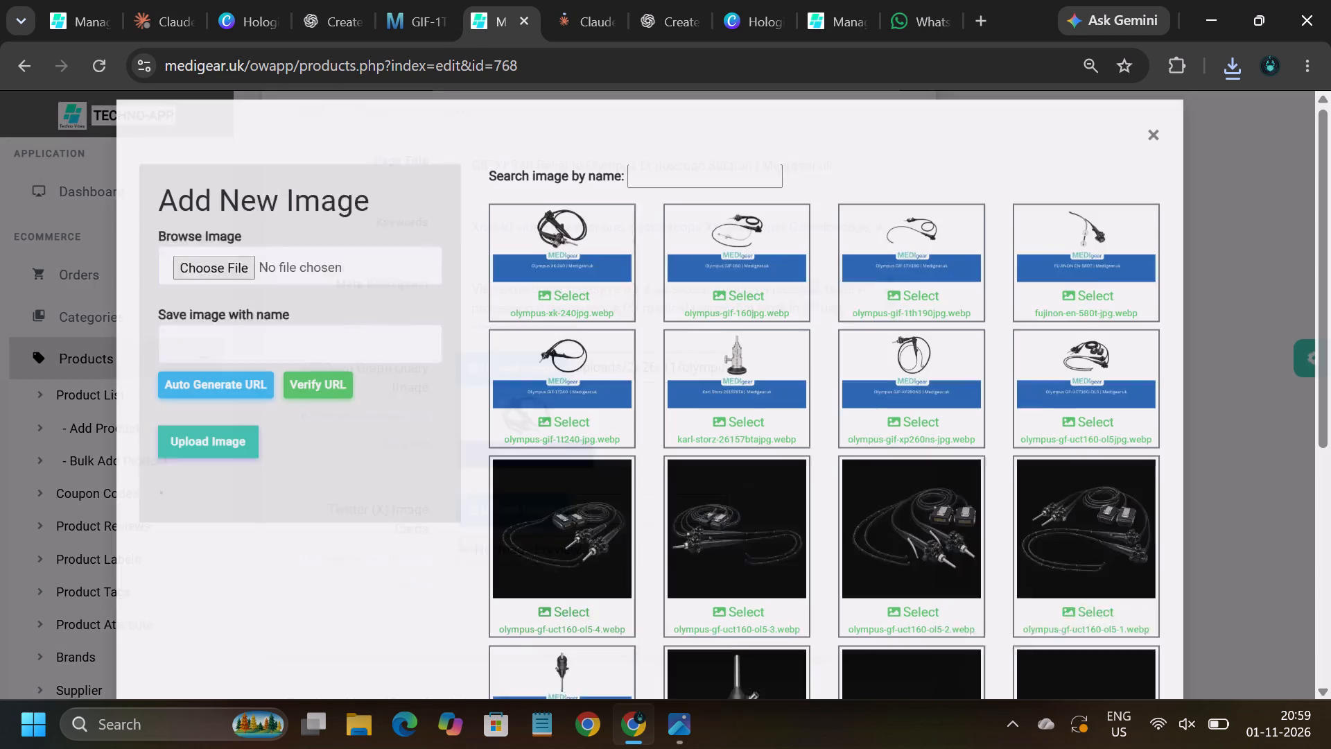
left_click(545, 276)
Save product #768 and return to the product list.
scroll(832, 384, "up", 4)
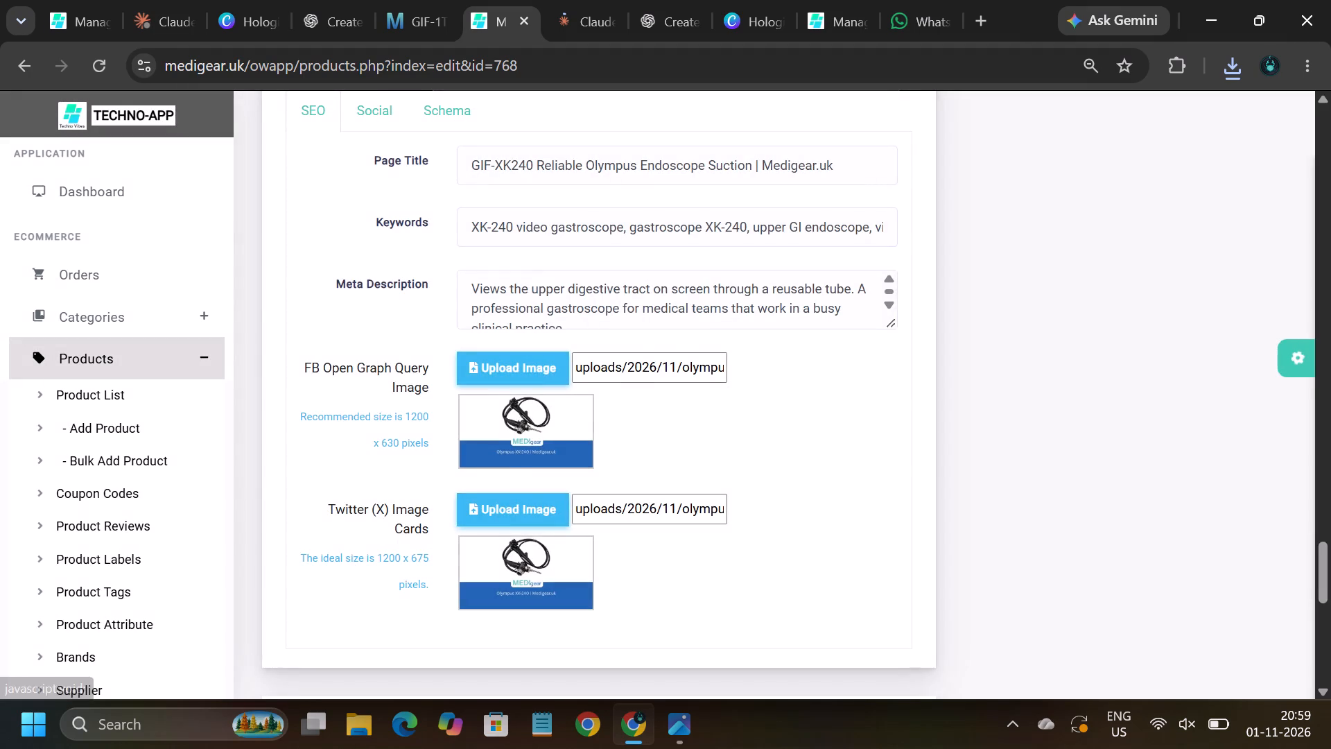
scroll(832, 384, "up", 14)
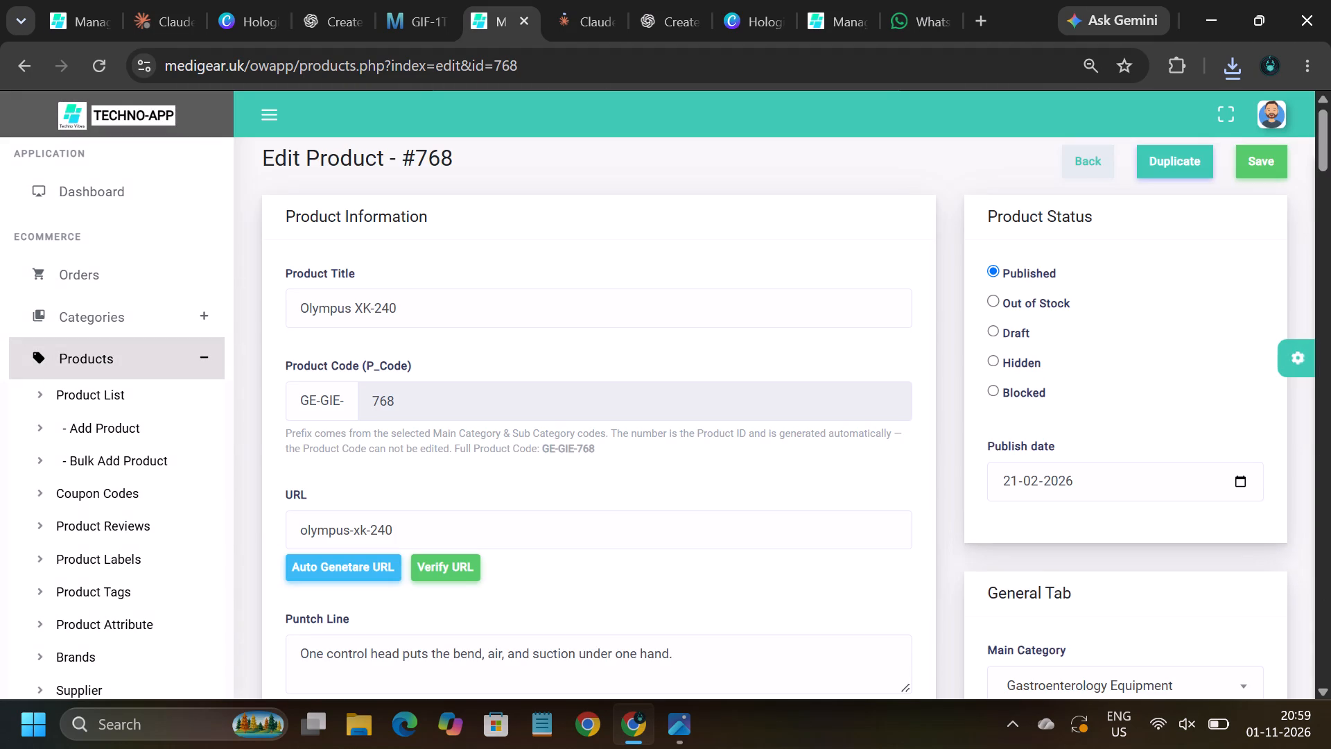
left_click(1260, 157)
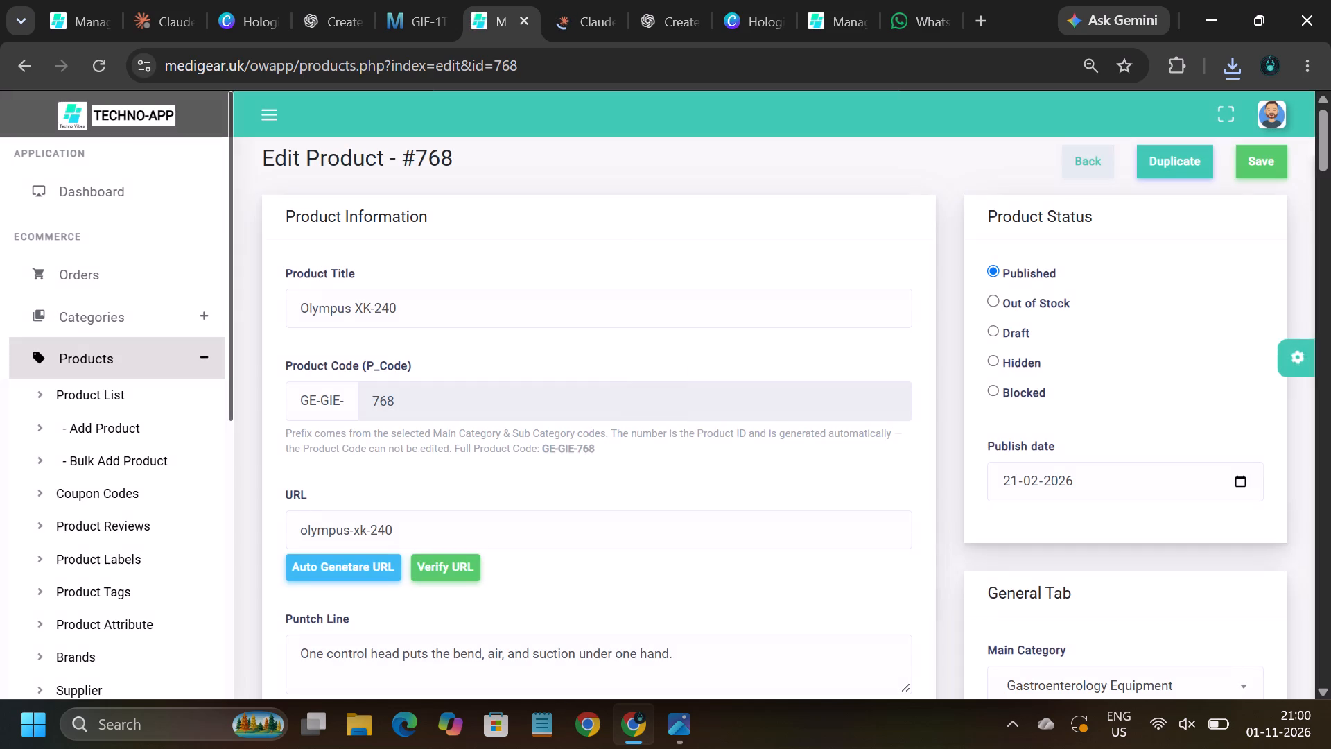
left_click(1090, 151)
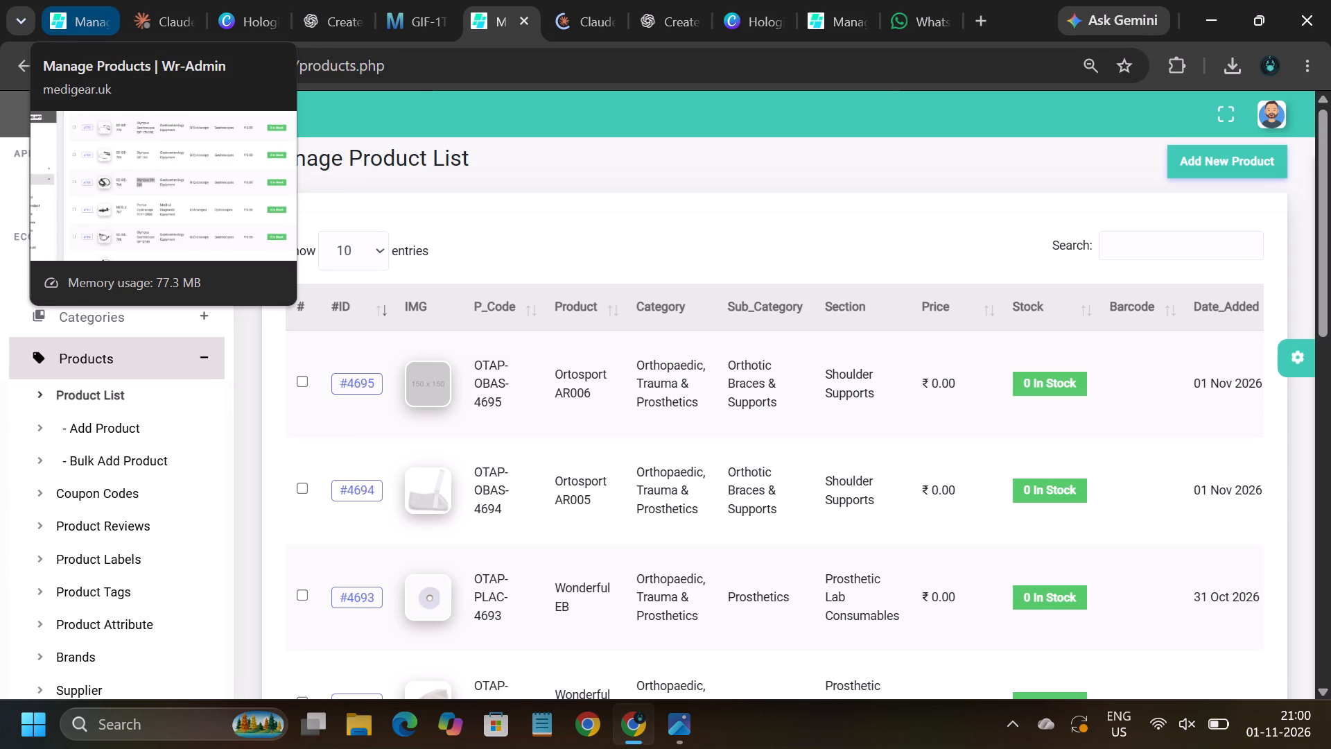
Copy the name Pentax Cystoscope FCY-15RBS from the product list, search for it in the other product list, and open product #767 for editing.
left_click(65, 31)
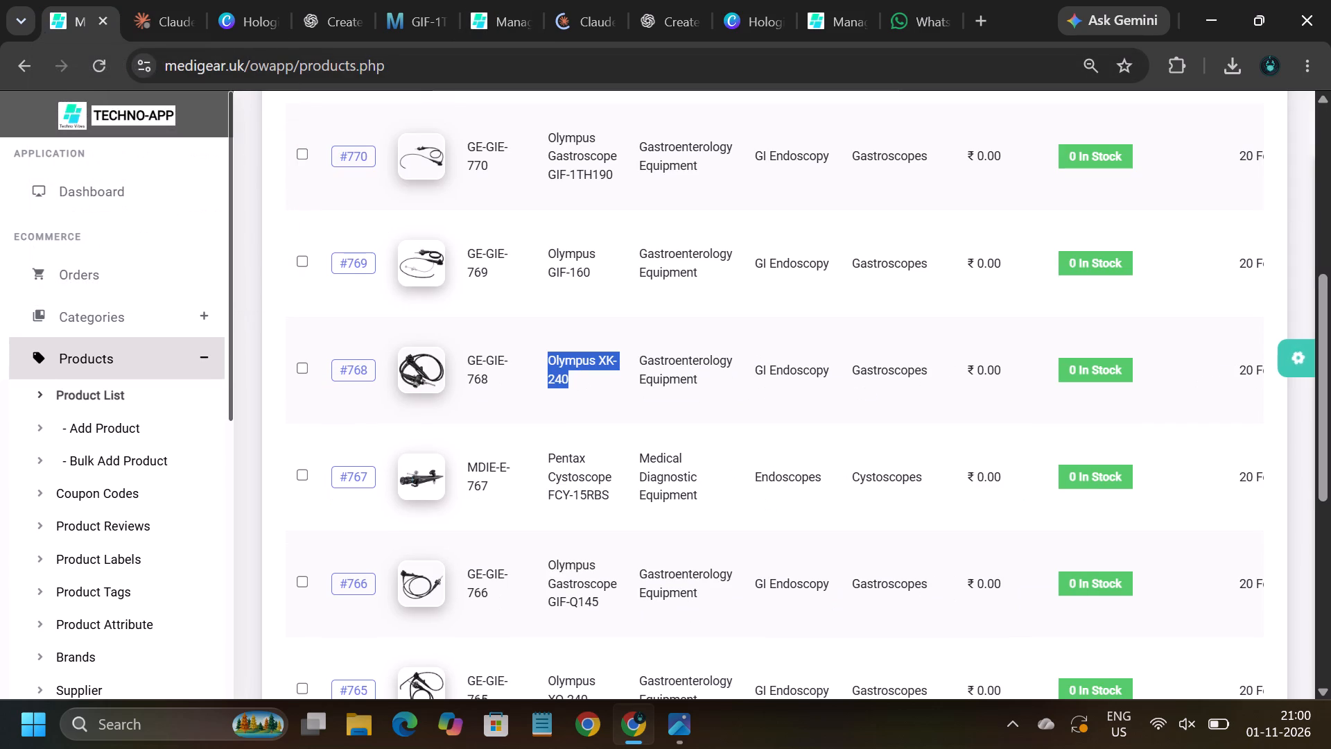
left_click(614, 496)
left_click_drag(614, 496, 539, 456)
key("ctrl+c")
left_click(539, 456)
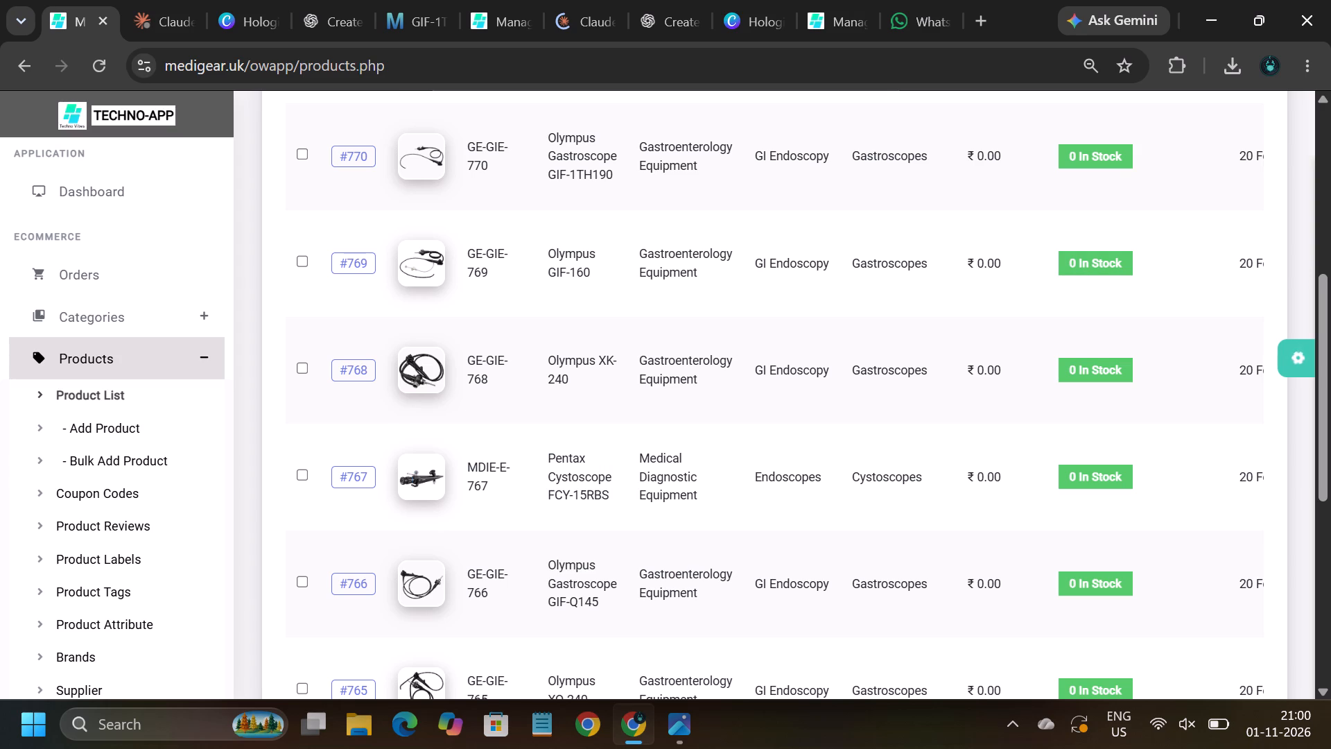
left_click(494, 23)
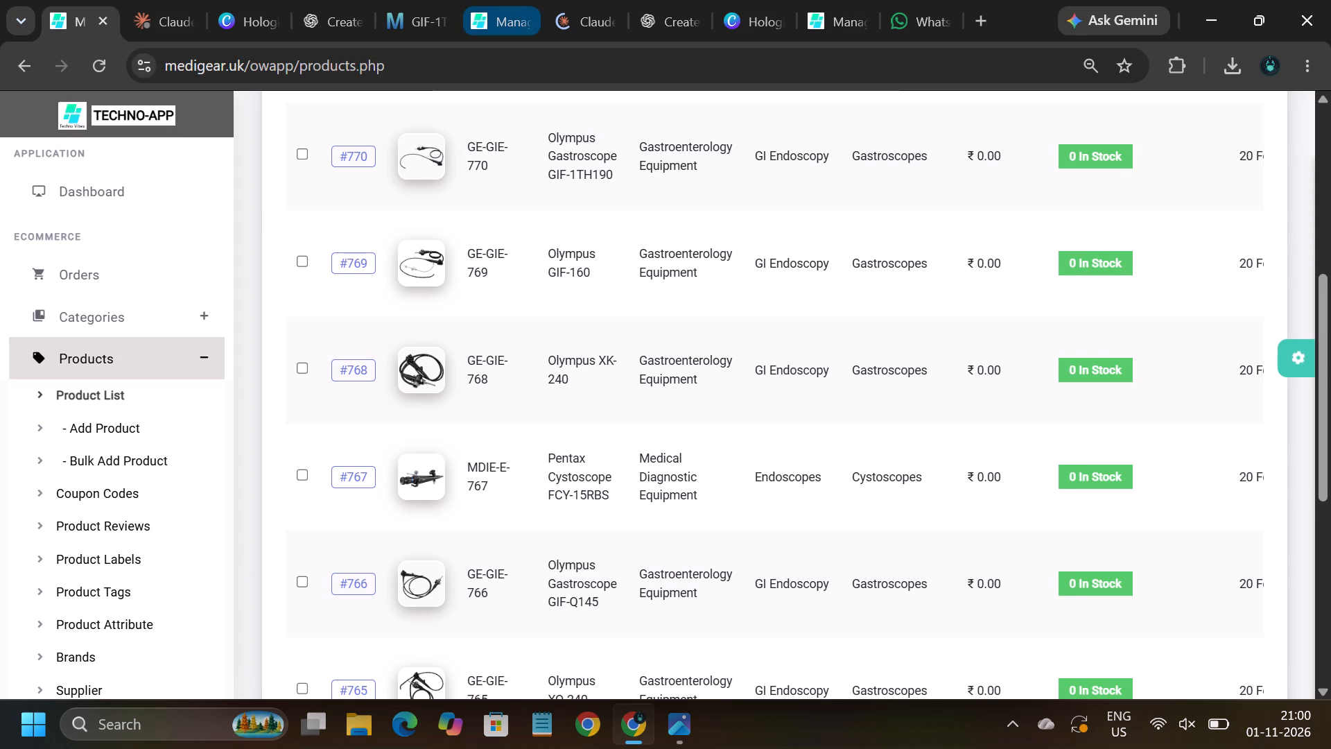
left_click(1120, 241)
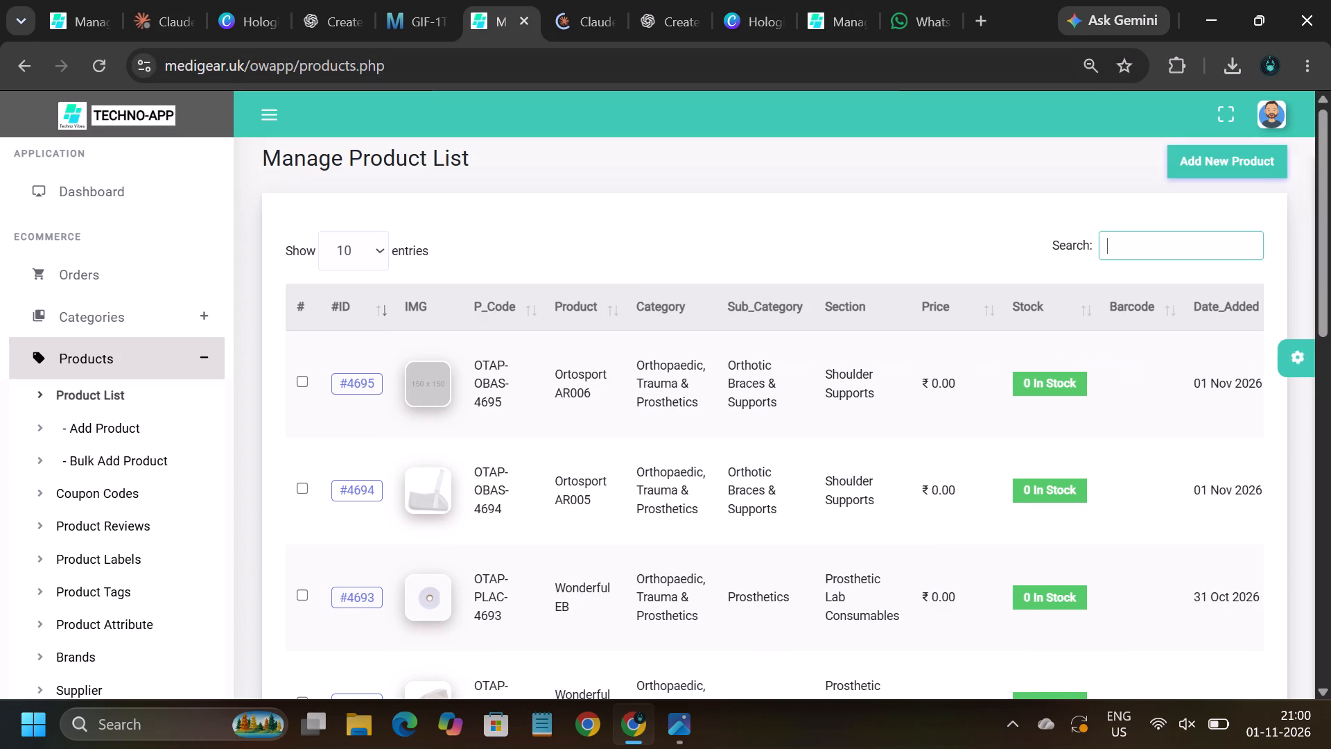
key("ctrl+v")
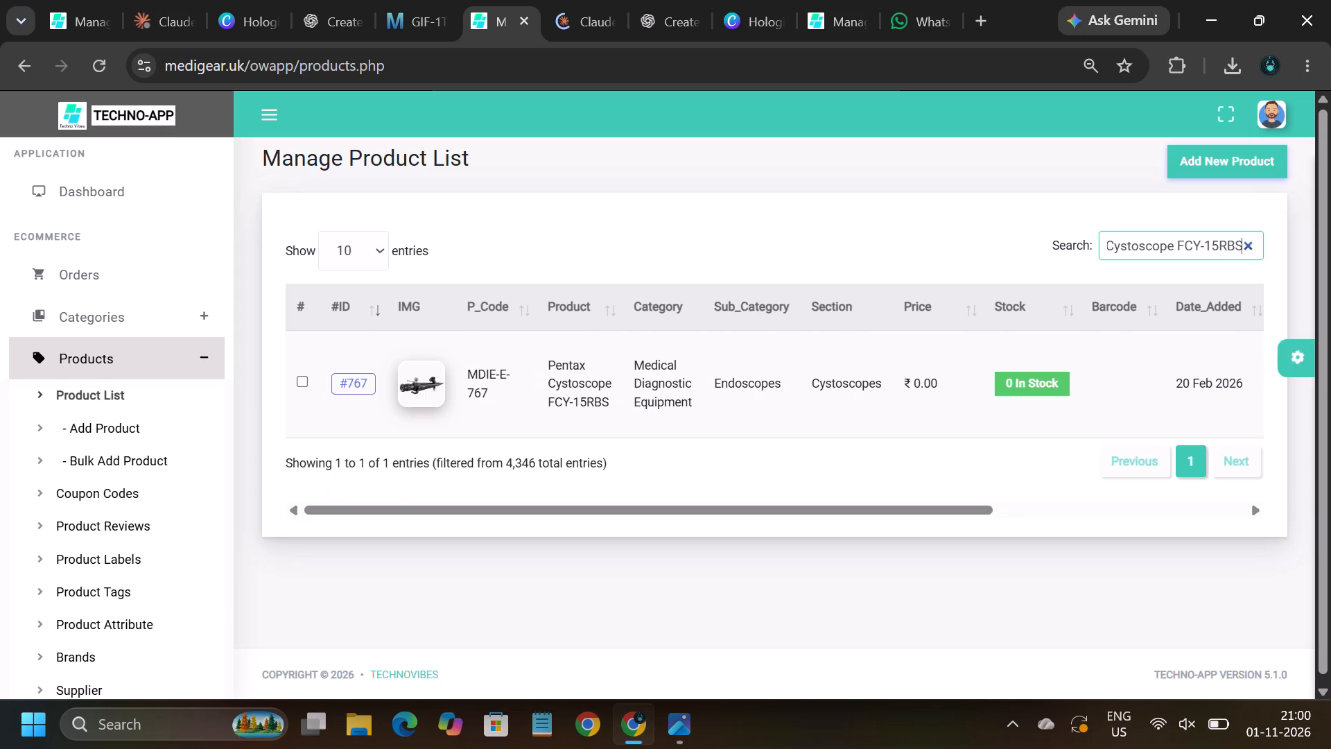
left_click(1202, 510)
left_click(1068, 367)
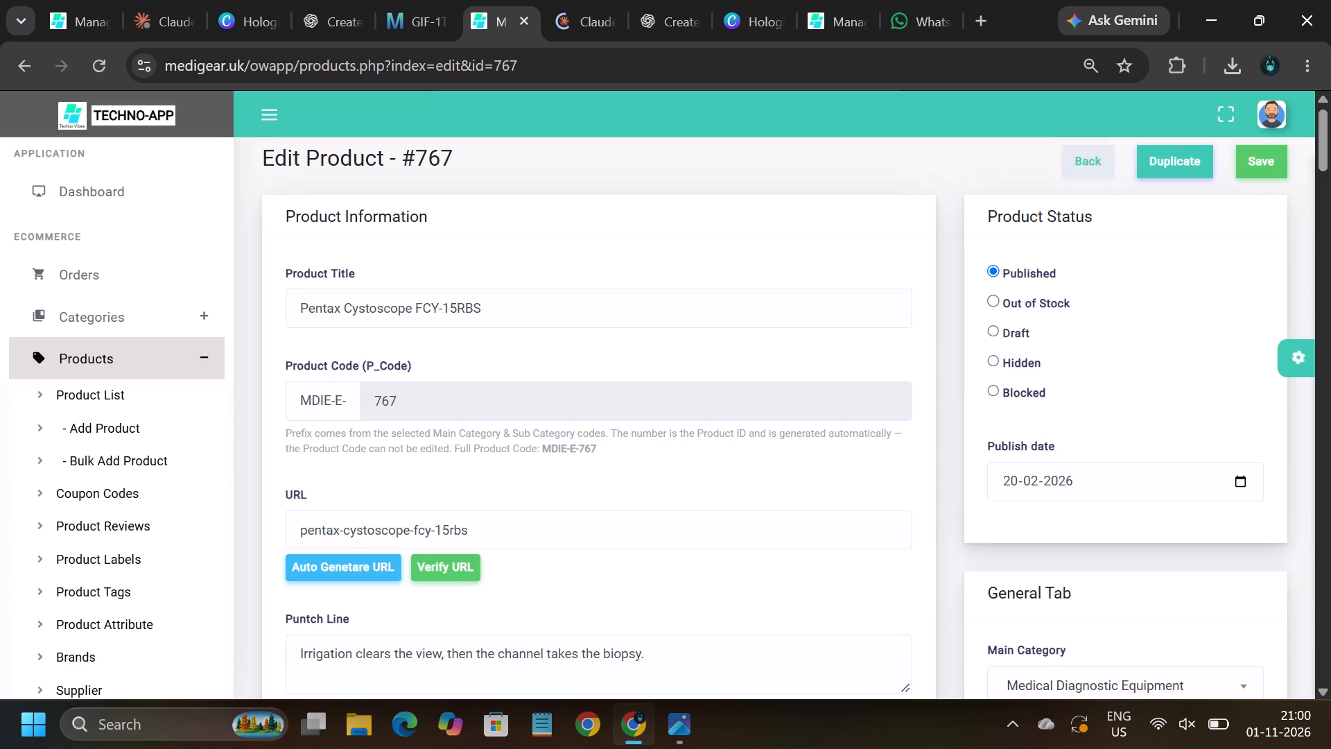
Shorten product #767's title to Pentax FCY-15RBS and regenerate its URL as pentax-fcy-15rbs.
left_click(416, 299)
key("BackSpace")
key("BackSpace")
key("BackSpace")
key("BackSpace")
key("BackSpace")
key("BackSpace")
key("BackSpace")
key("BackSpace")
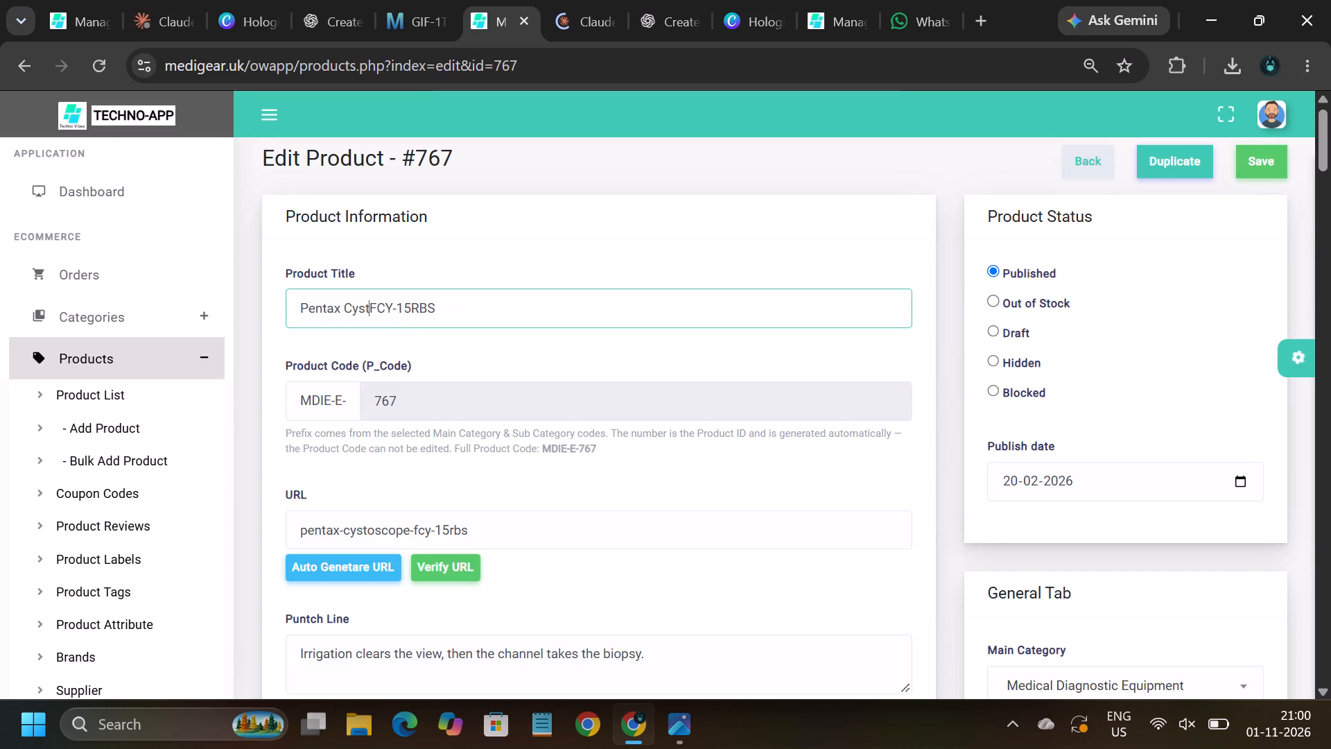
key("BackSpace")
key("BackSpace")
key("BackSpace")
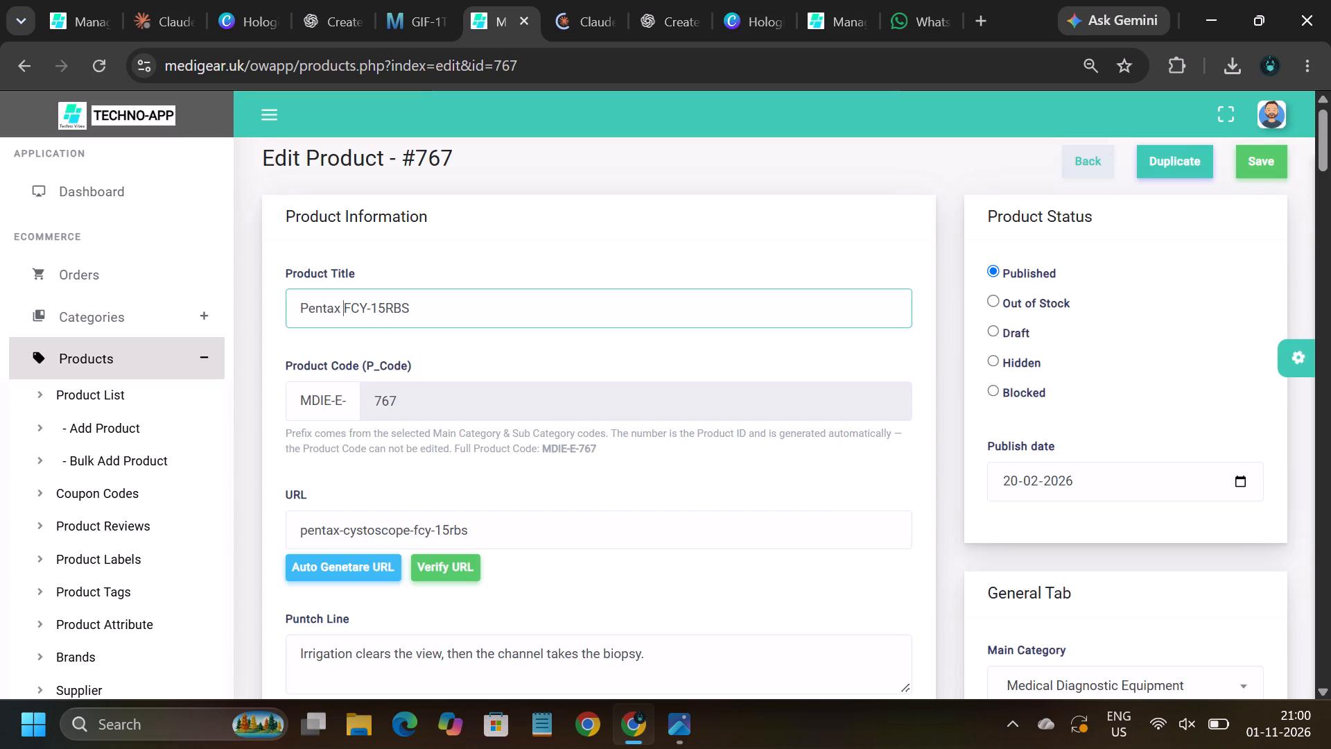
left_click(316, 569)
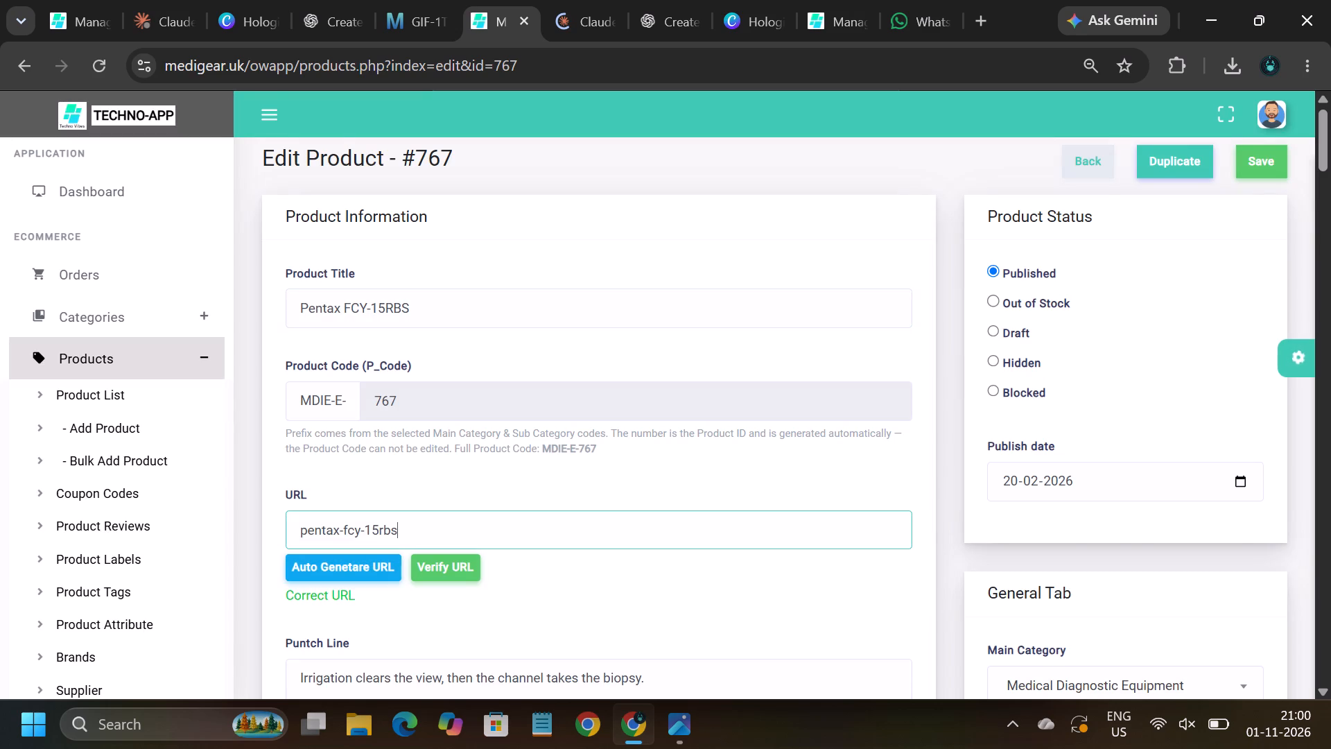
Copy the cover image of product #767 from its Images list.
scroll(604, 544, "down", 10)
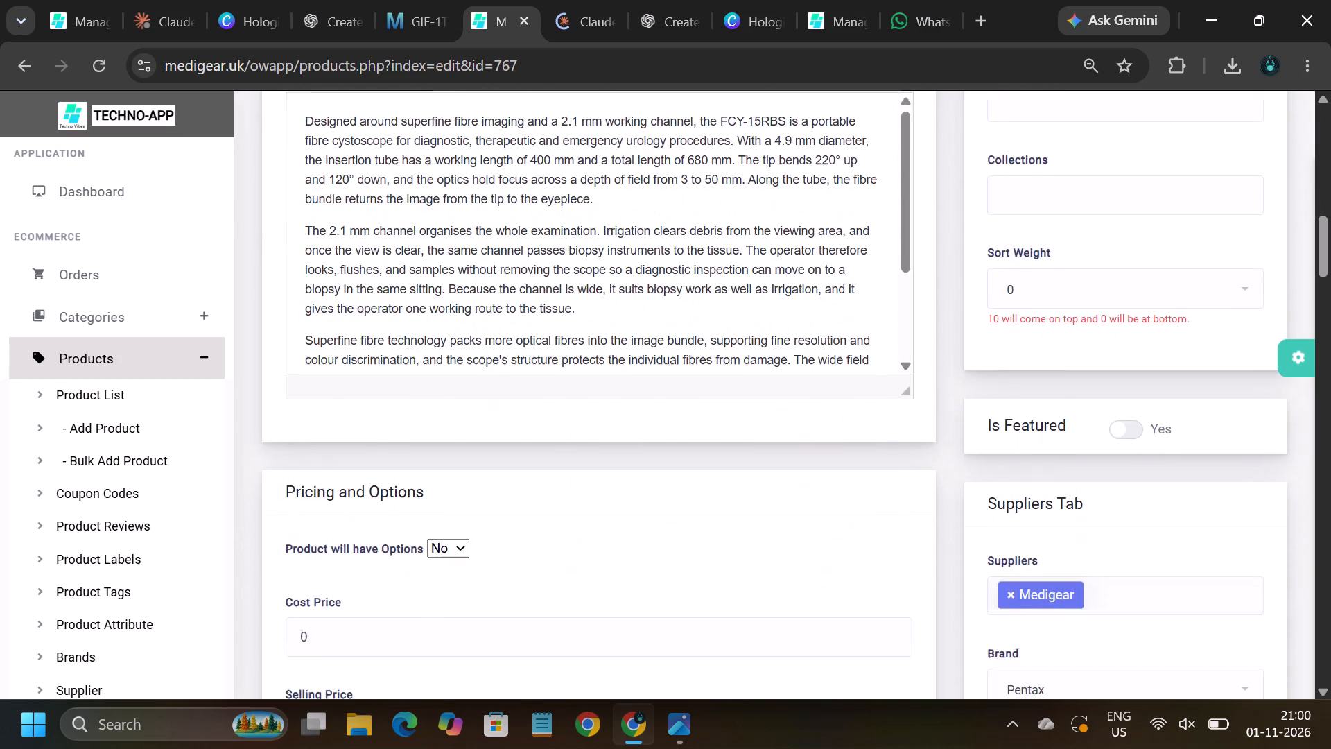
scroll(604, 544, "down", 7)
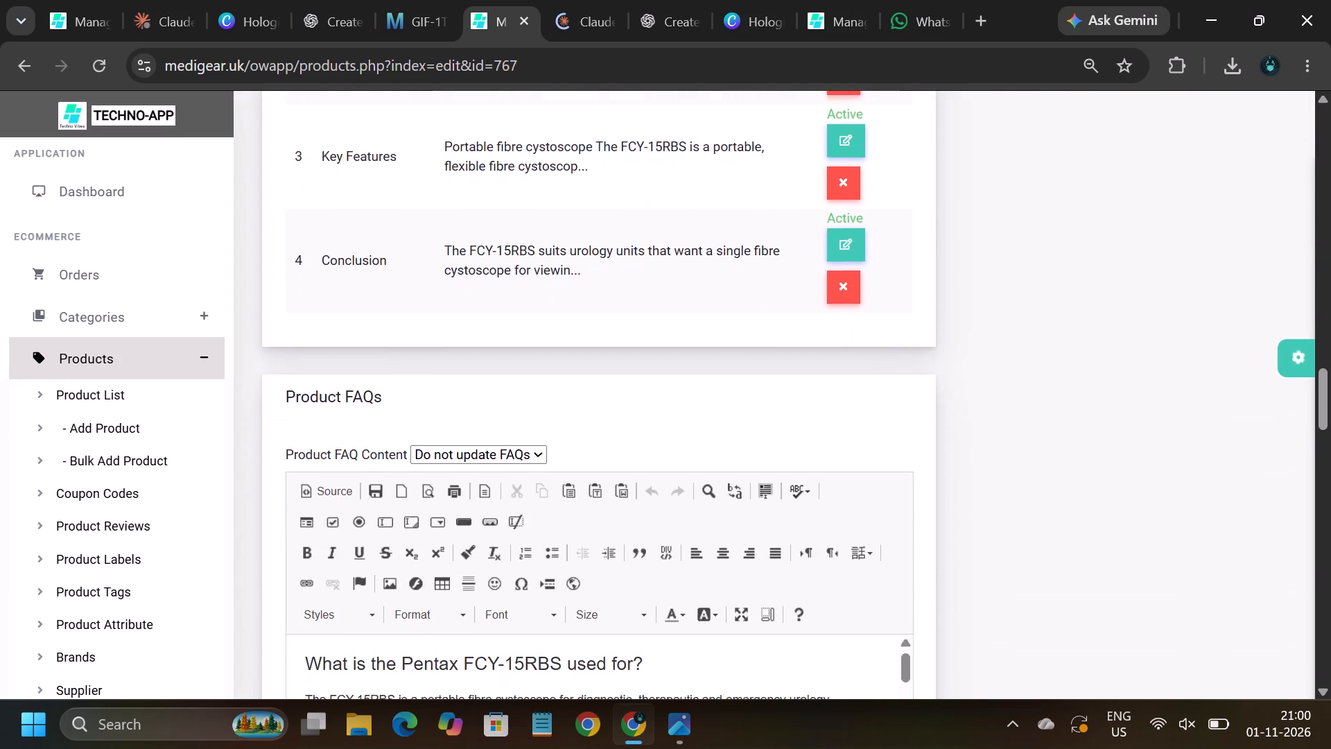
scroll(604, 544, "down", 3)
scroll(604, 544, "up", 3)
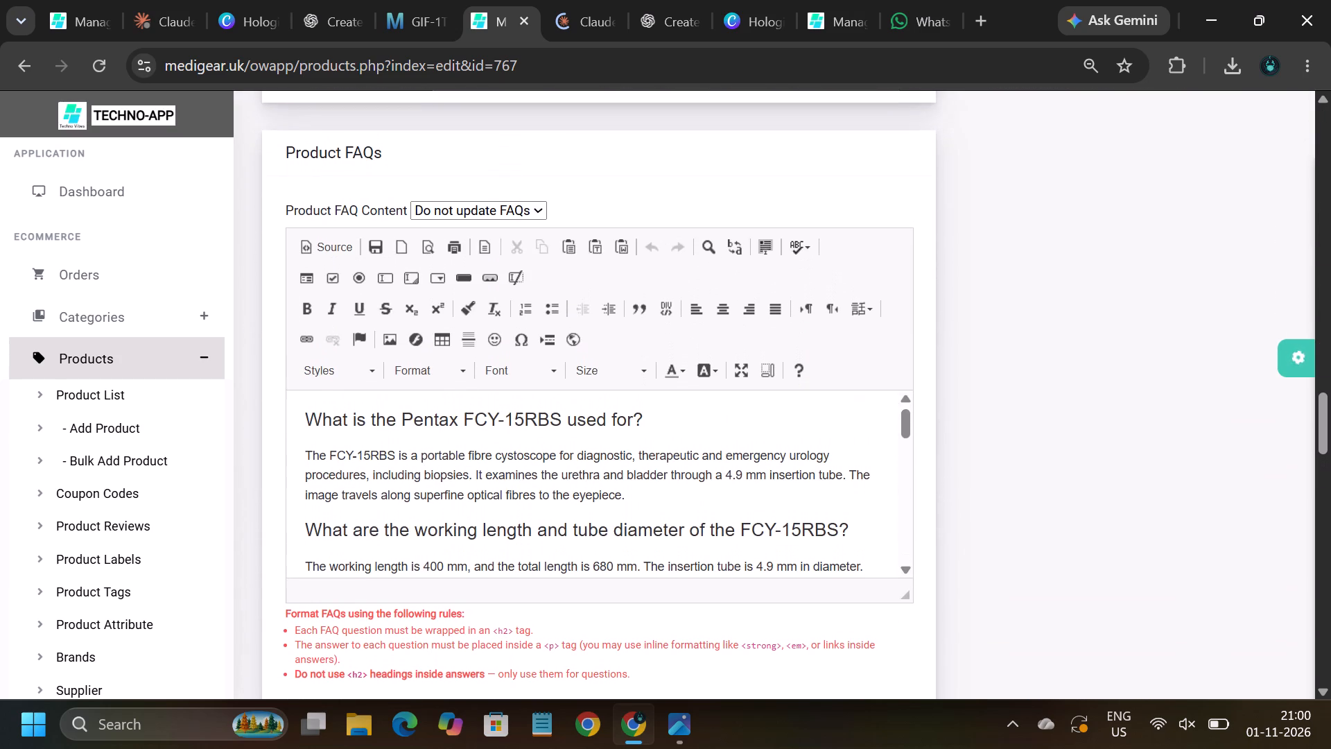
scroll(520, 650, "down", 2)
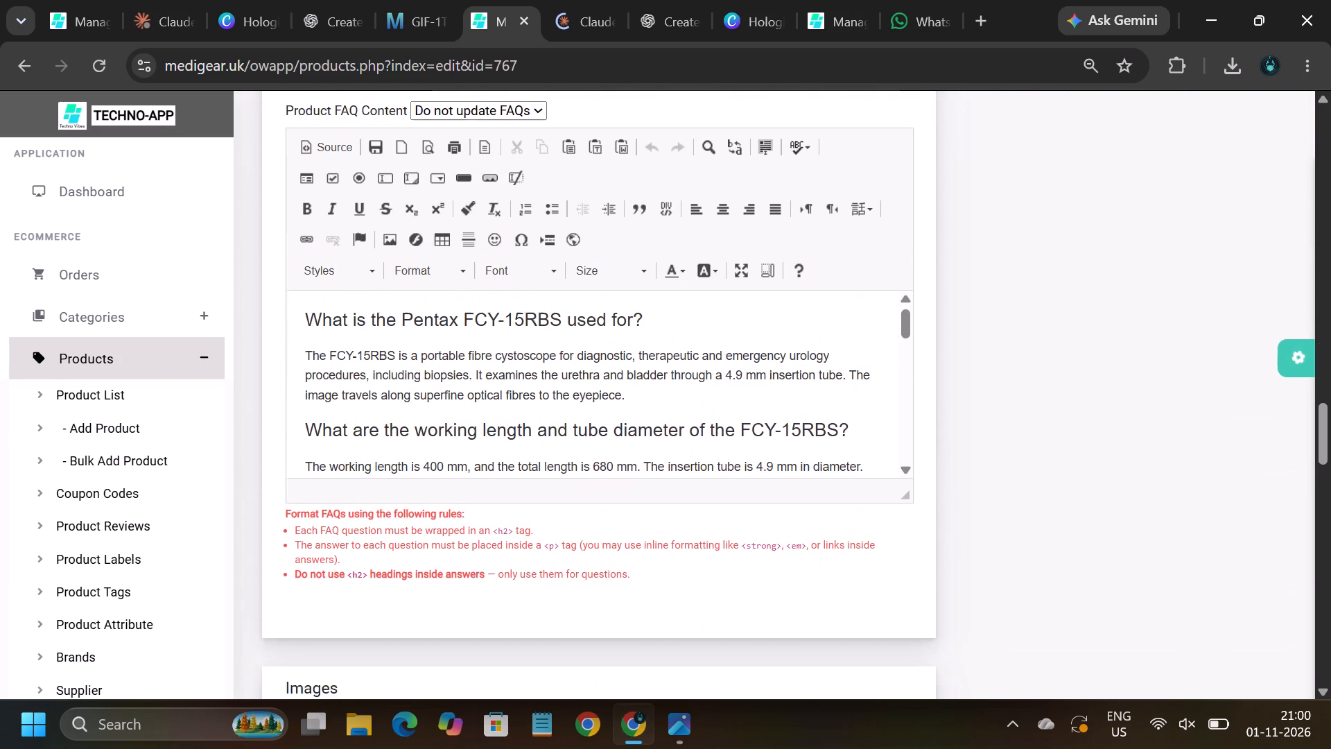
scroll(520, 650, "down", 2)
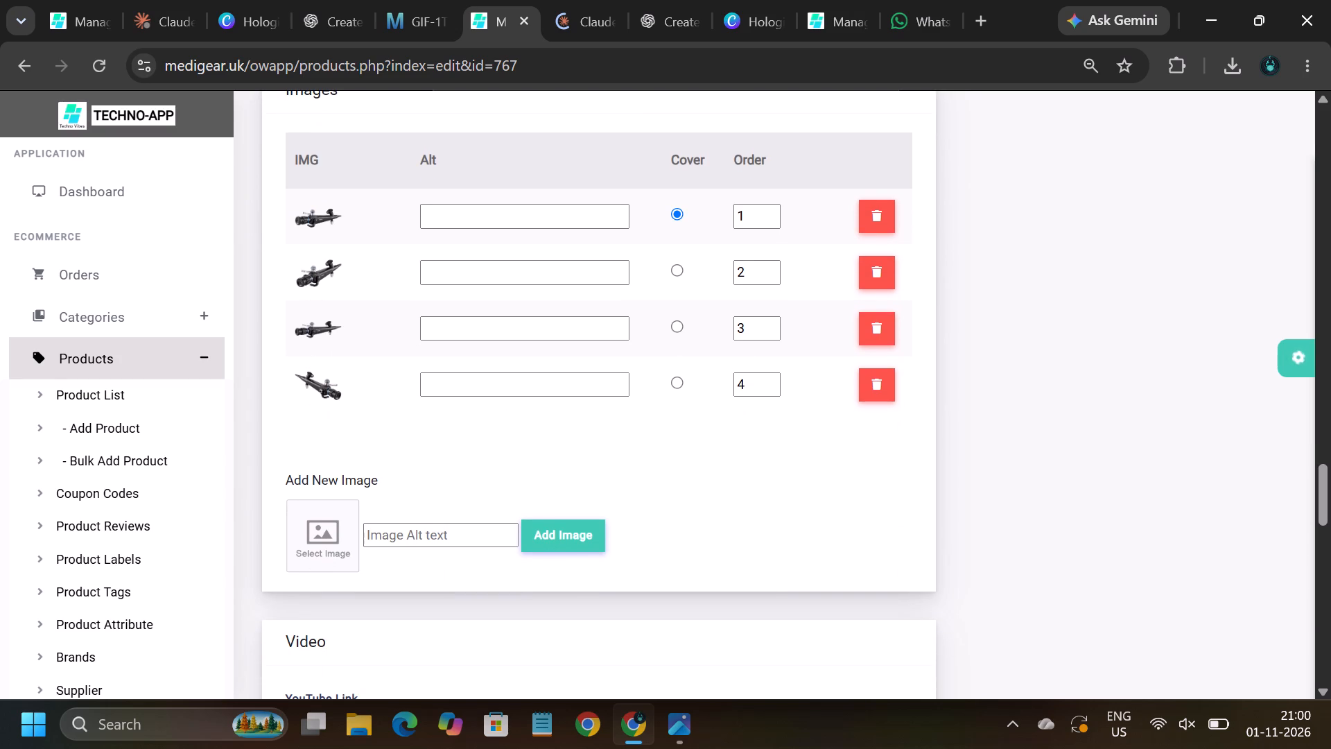
right_click(315, 212)
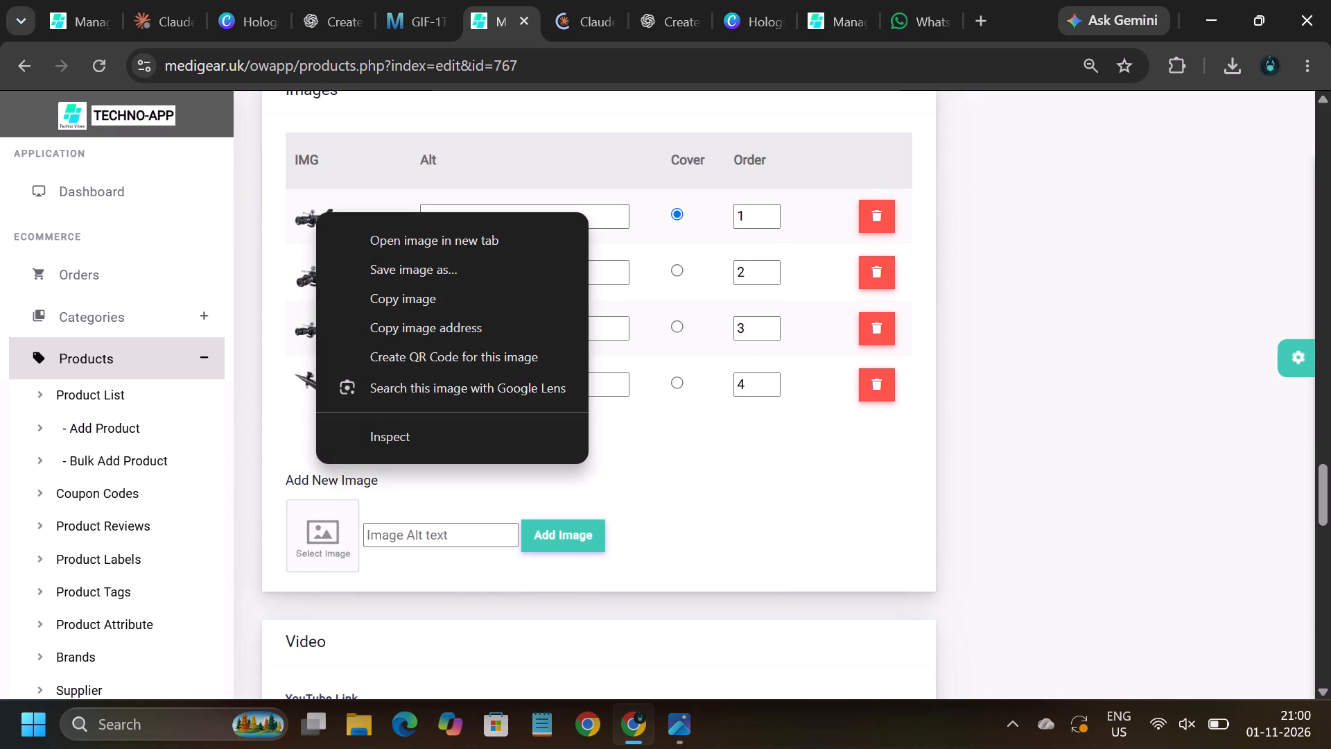
left_click(402, 300)
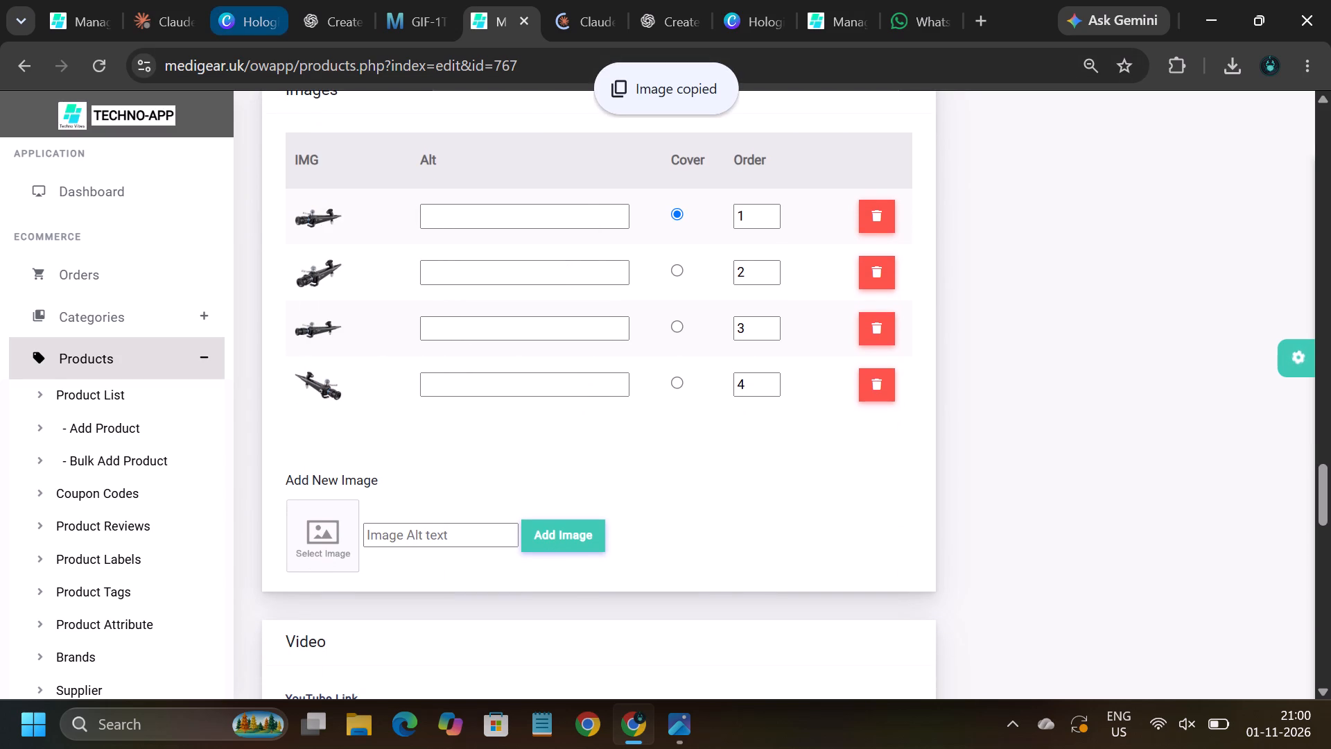
In Canva, replace the scope photo on the ALEX banner page with the copied Pentax image, centred in the white area above the logo.
left_click(254, 17)
left_click_drag(671, 373, 671, 372)
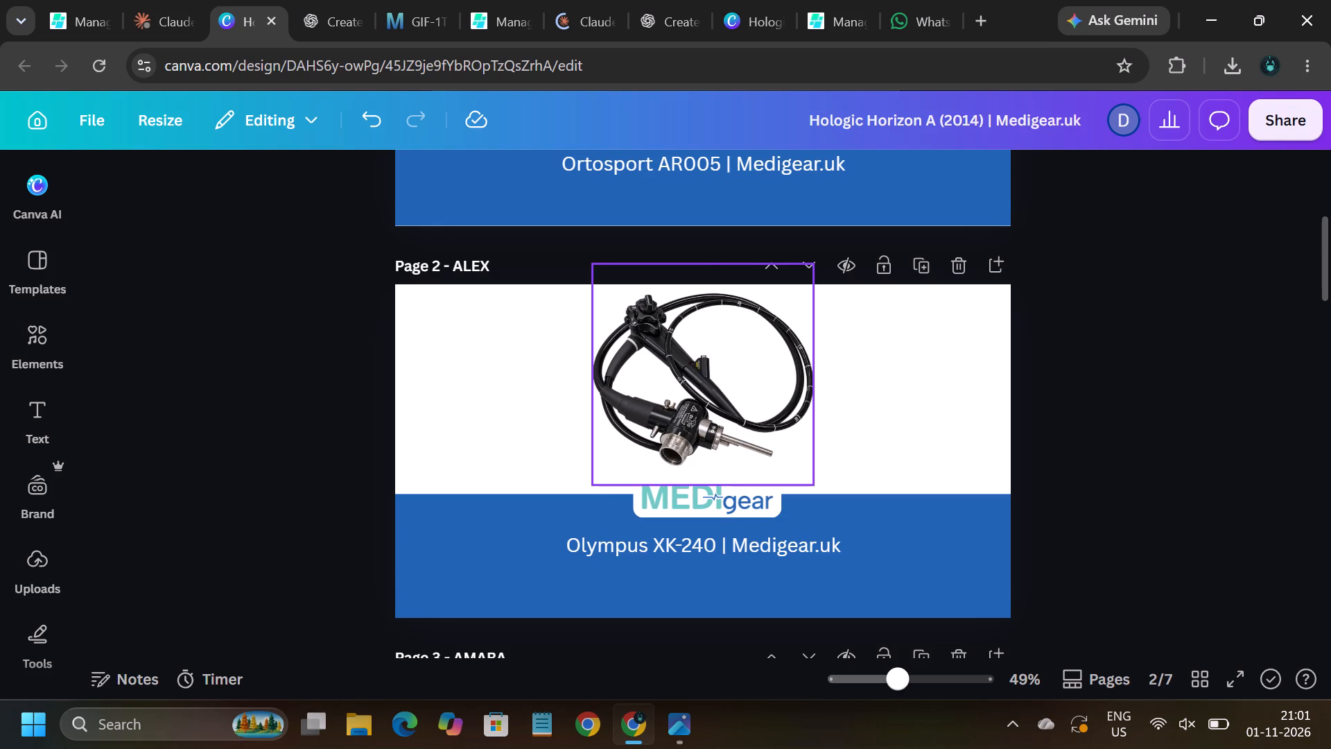
left_click_drag(671, 372, 222, 410)
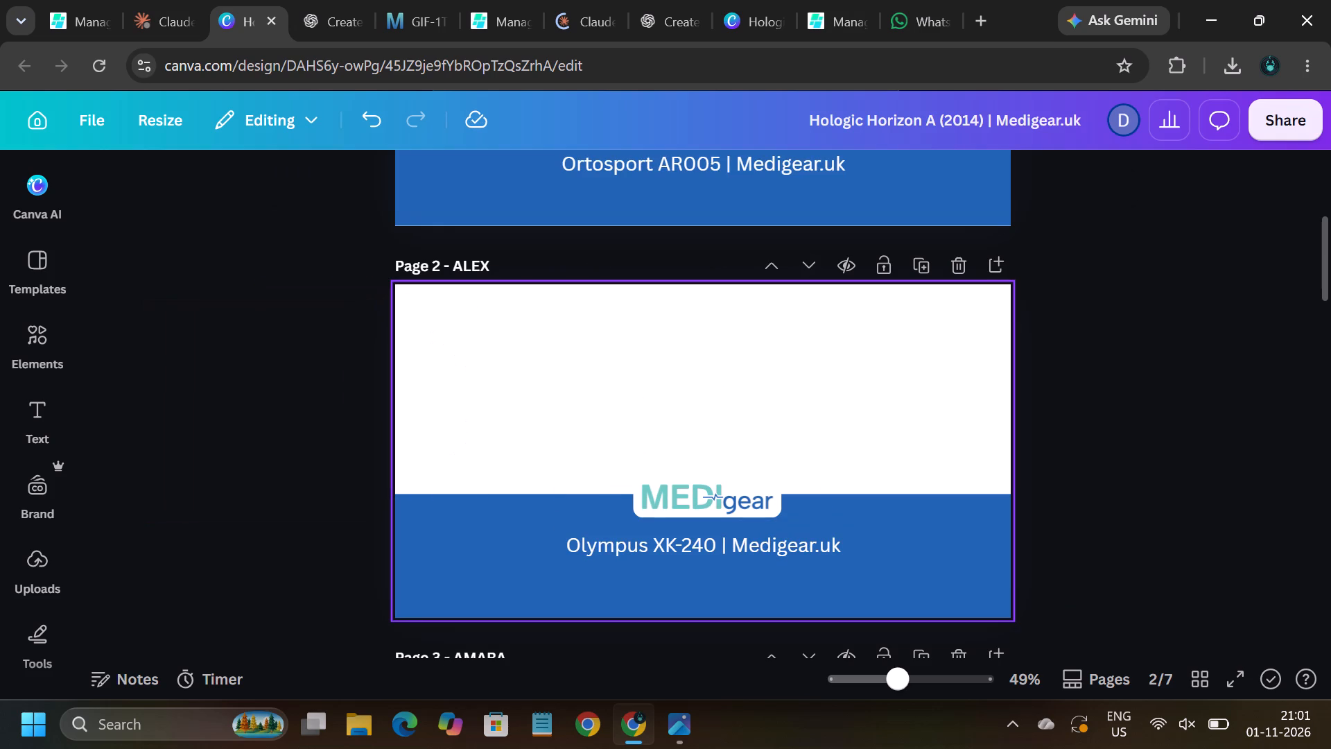
key("ctrl+v")
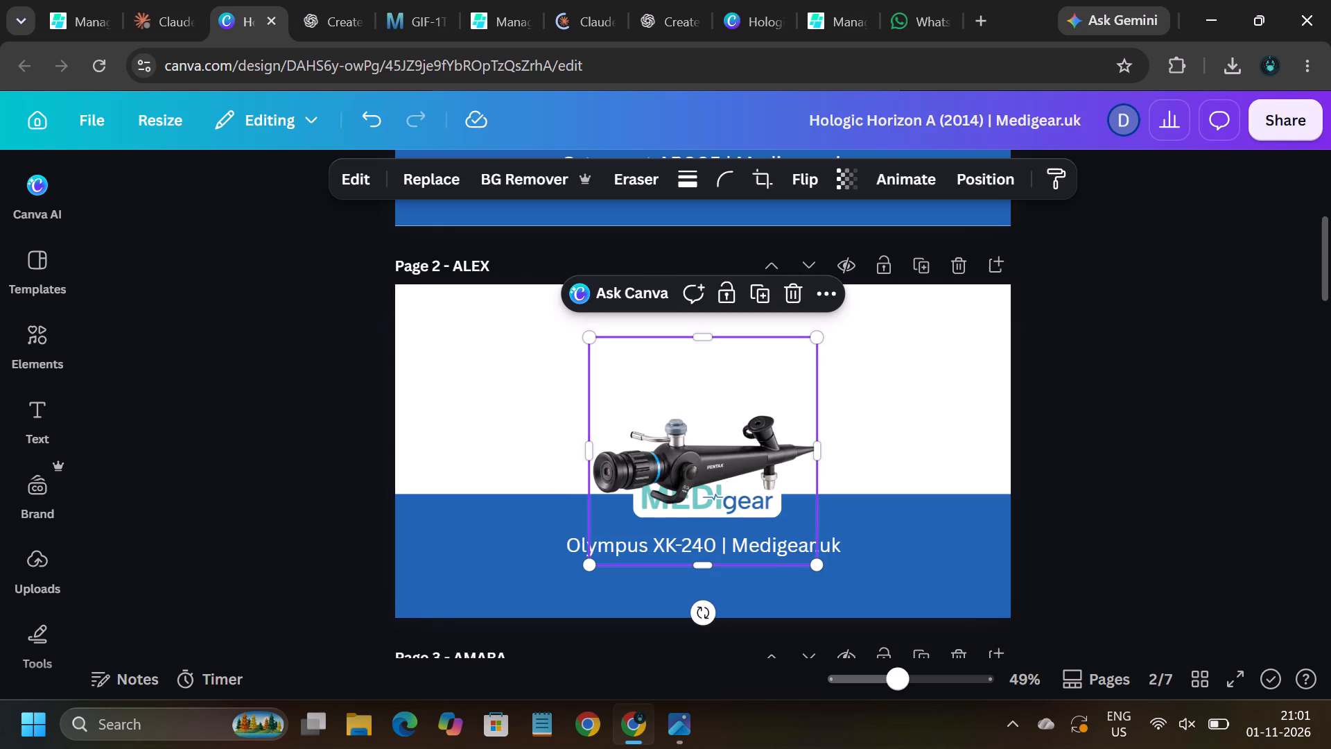
left_click_drag(692, 449, 693, 408)
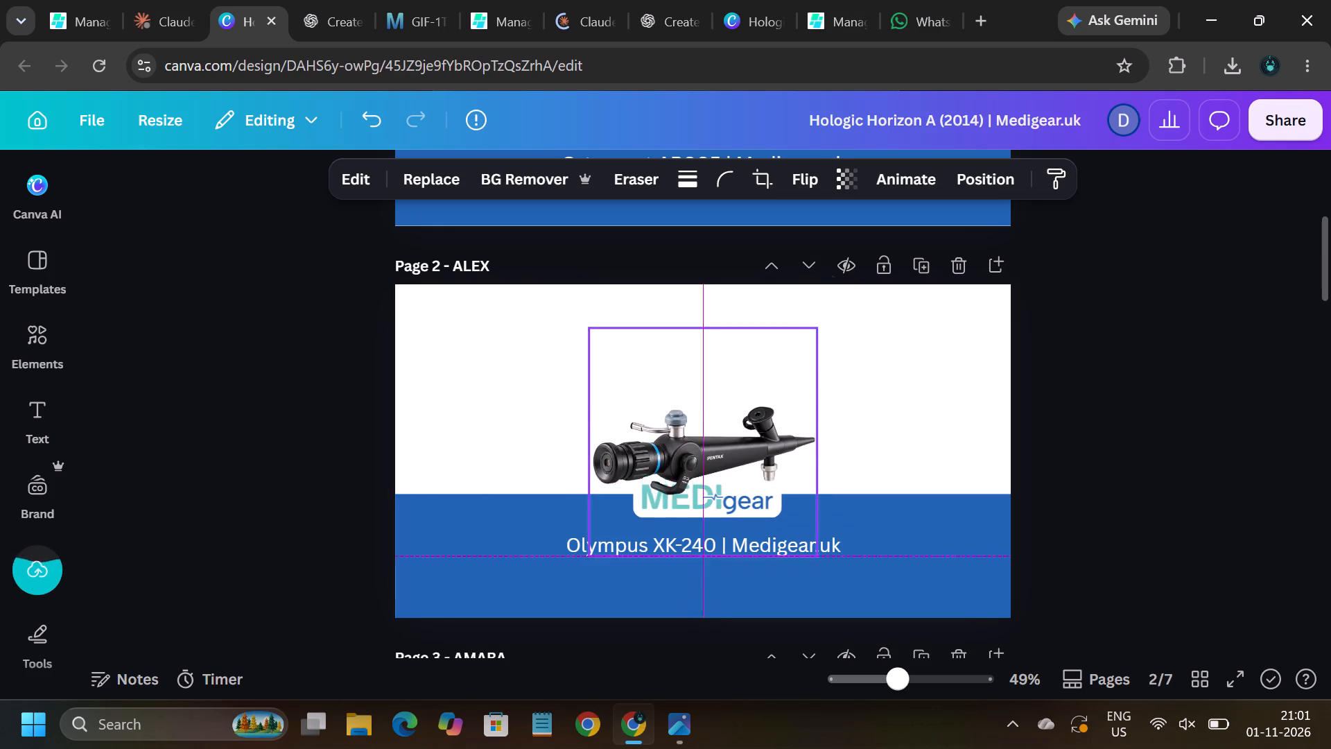
left_click_drag(693, 408, 697, 383)
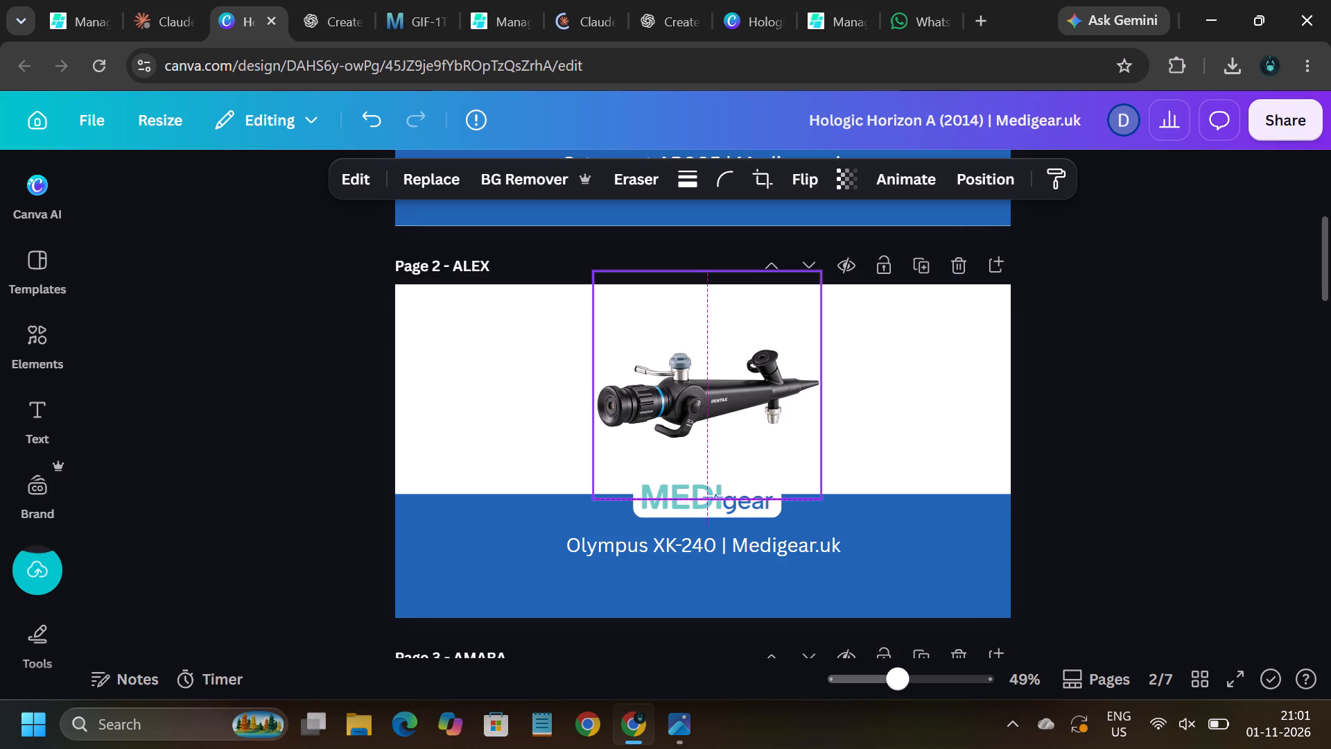
left_click_drag(697, 383, 697, 379)
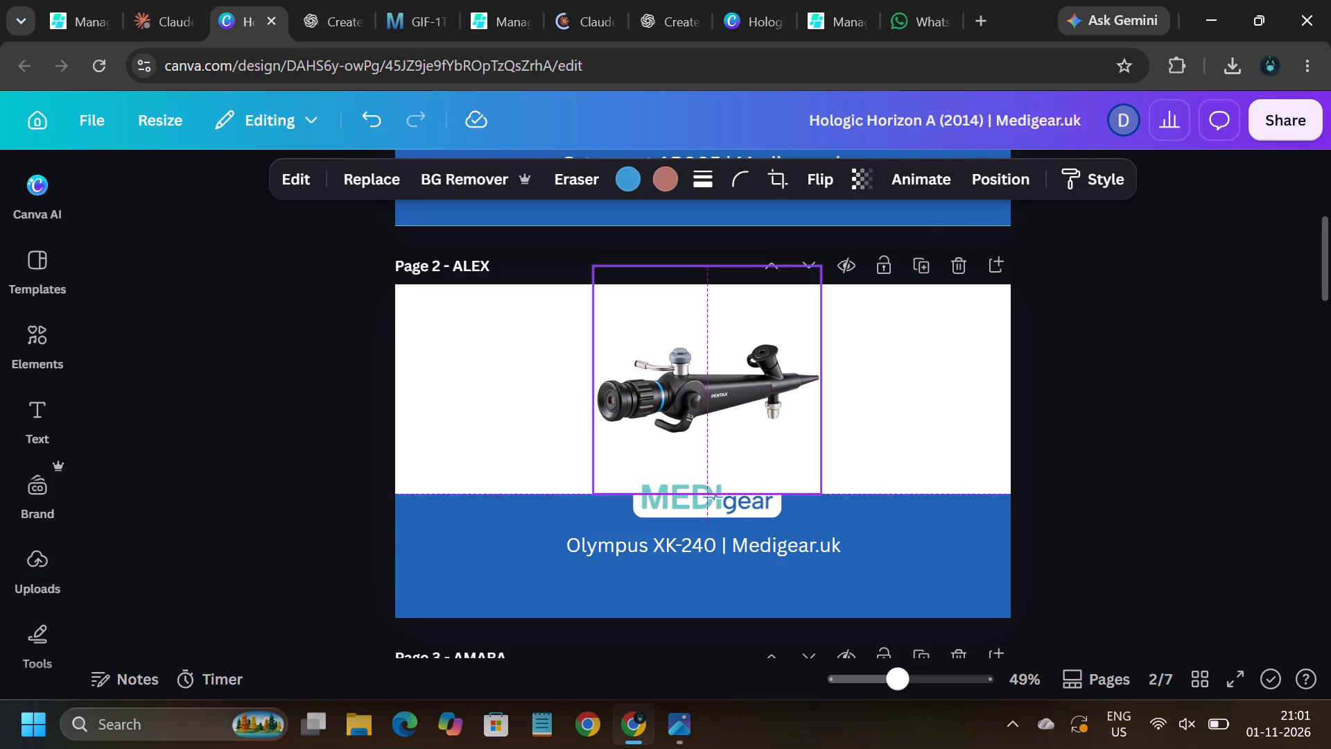
left_click_drag(697, 379, 694, 378)
left_click_drag(694, 378, 699, 377)
left_click_drag(699, 377, 693, 373)
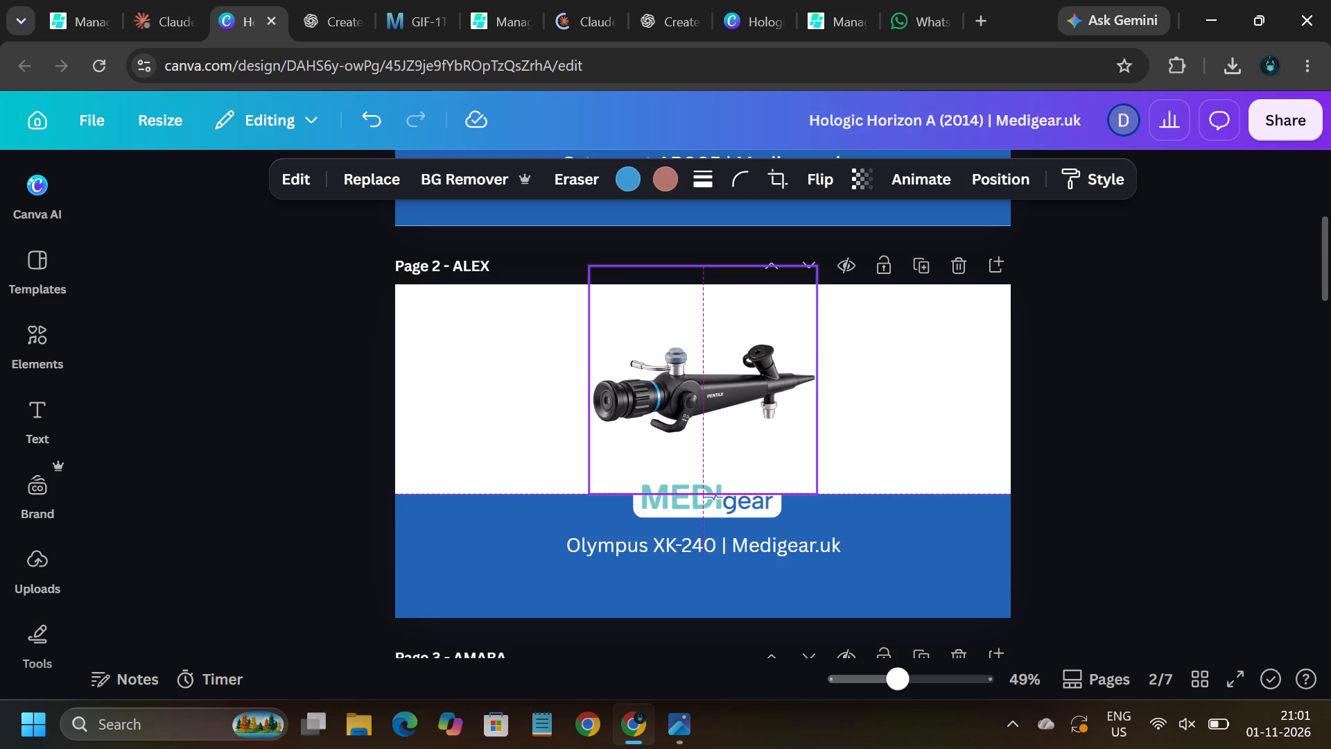
left_click_drag(693, 373, 689, 372)
left_click_drag(689, 372, 689, 370)
left_click(1158, 327)
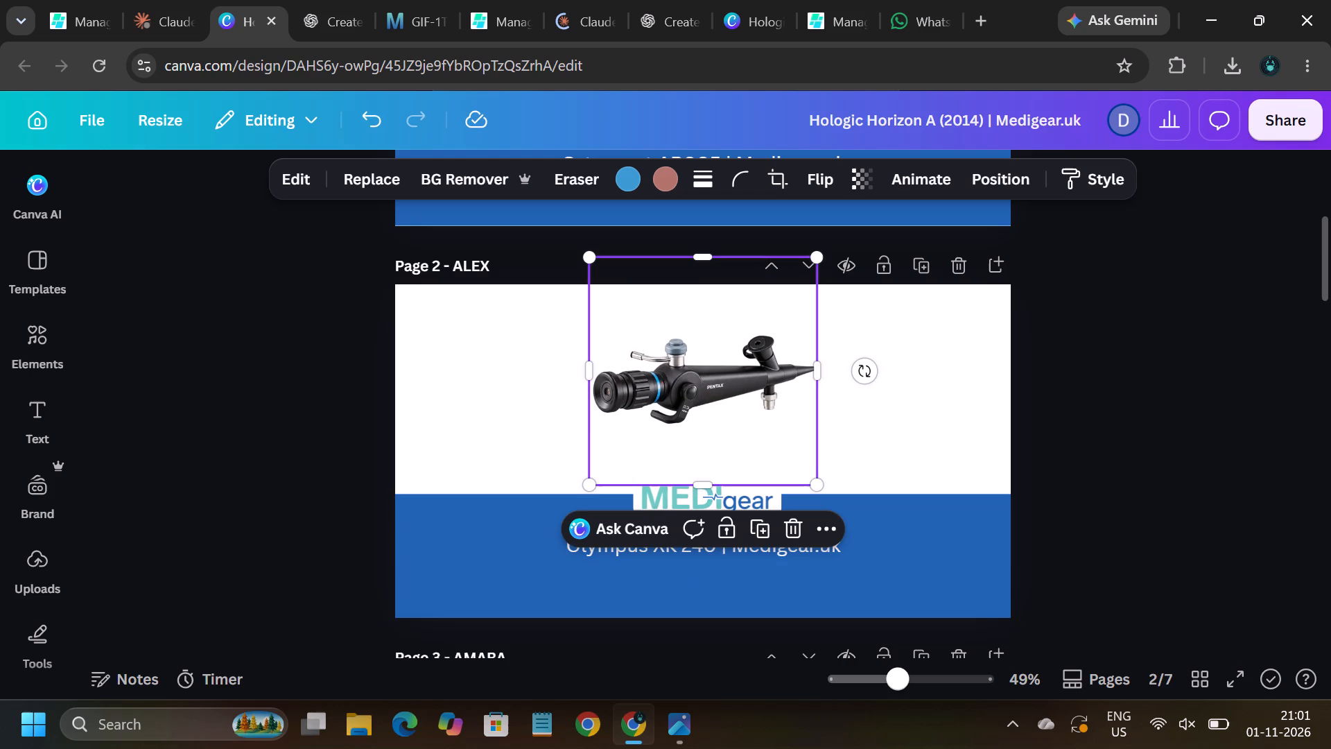
Replace Olympus XK-240 in the ALEX banner caption with the title Pentax FCY-15RBS copied from product #767, keeping "| Medigear.uk".
left_click(712, 546)
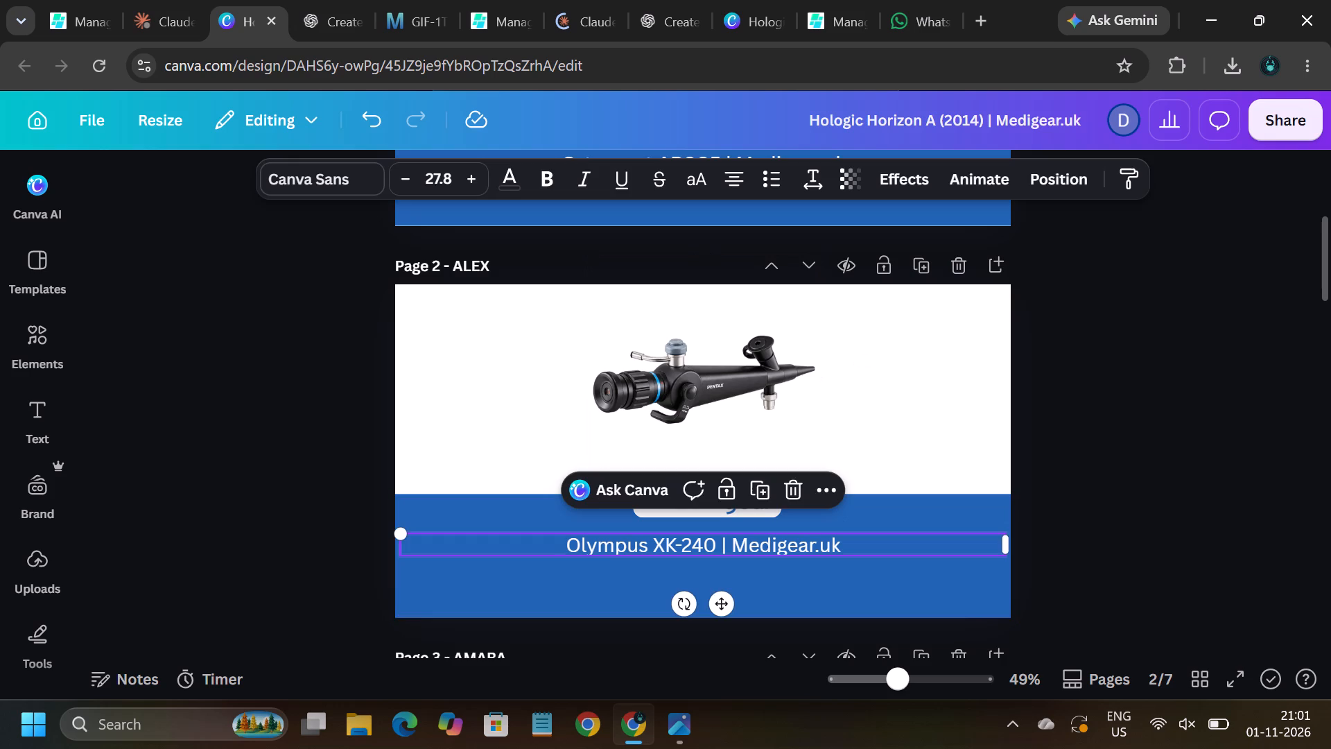
left_click(712, 546)
key("BackSpace")
key("BackSpace")
key("BackSpace")
key("BackSpace")
key("BackSpace")
key("BackSpace")
key("BackSpace")
key("BackSpace")
key("BackSpace")
key("BackSpace")
key("BackSpace")
key("BackSpace")
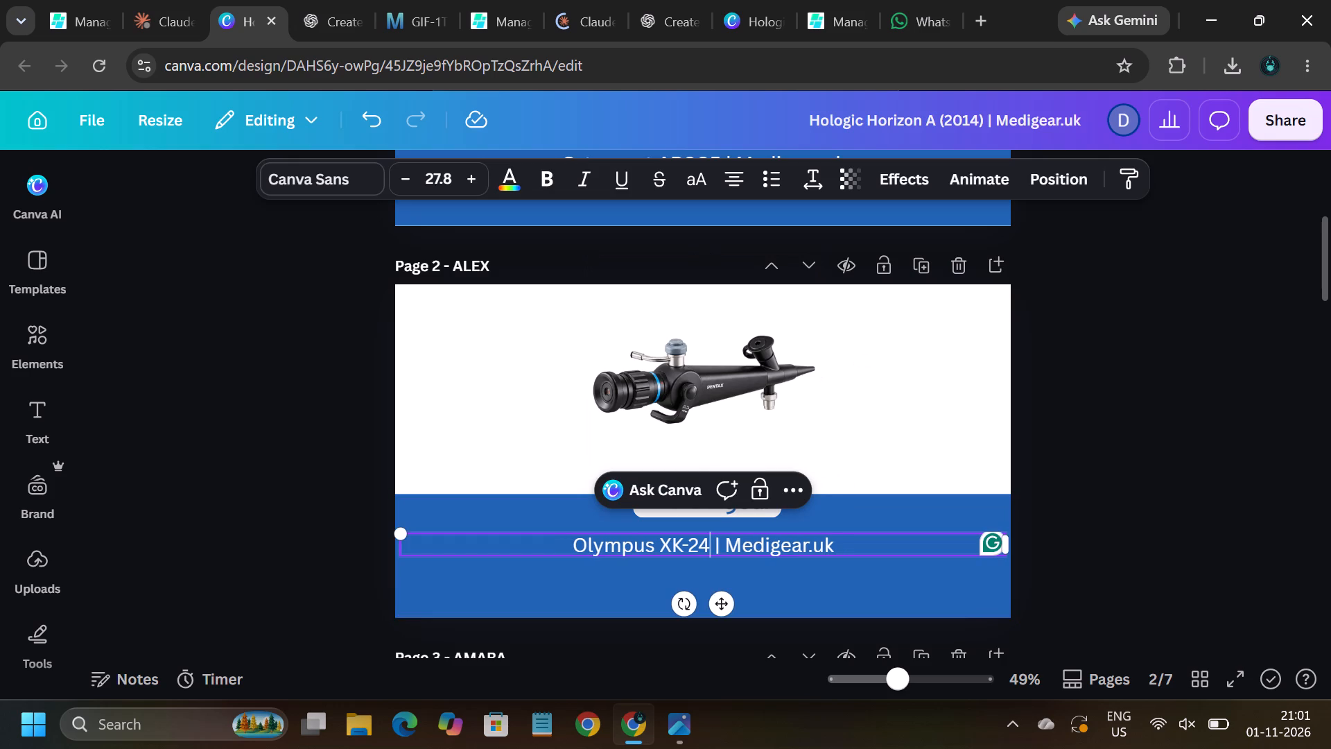
key("BackSpace")
key("BackSpace")
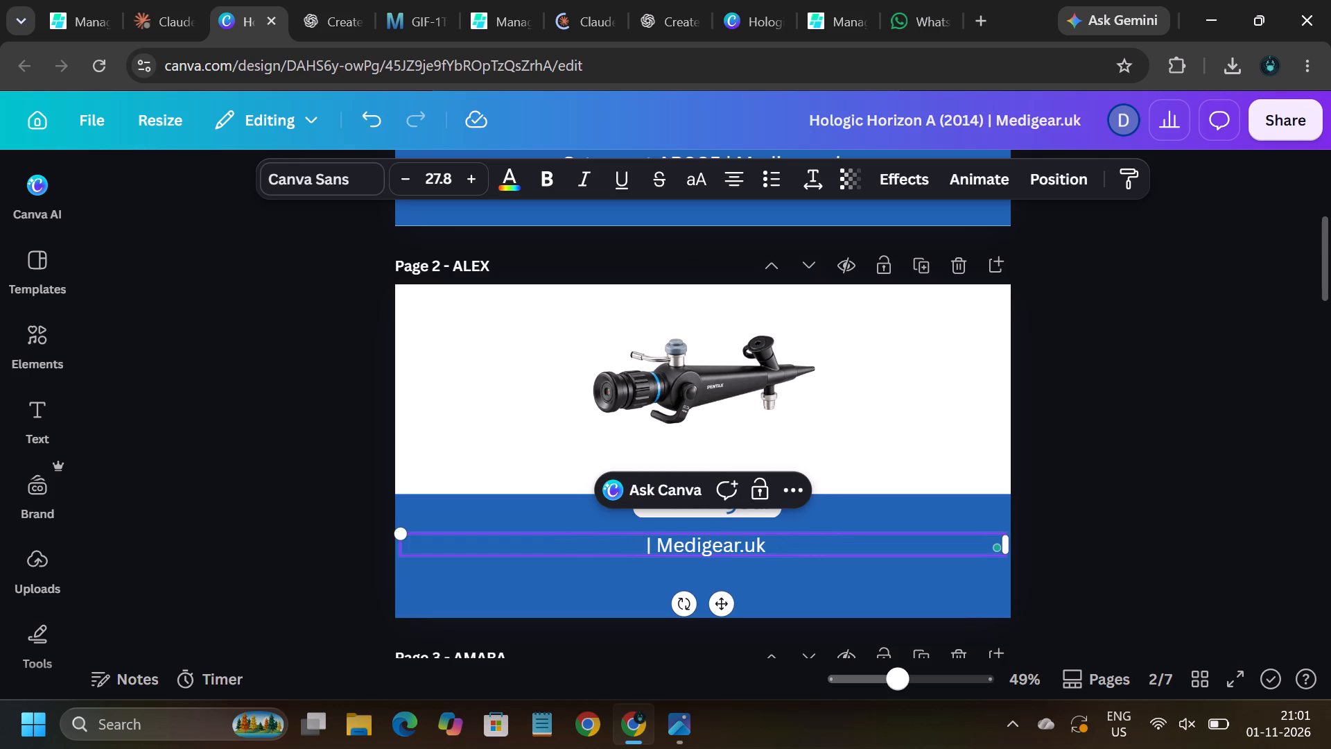
left_click(505, 25)
scroll(511, 230, "up", 17)
scroll(511, 230, "up", 9)
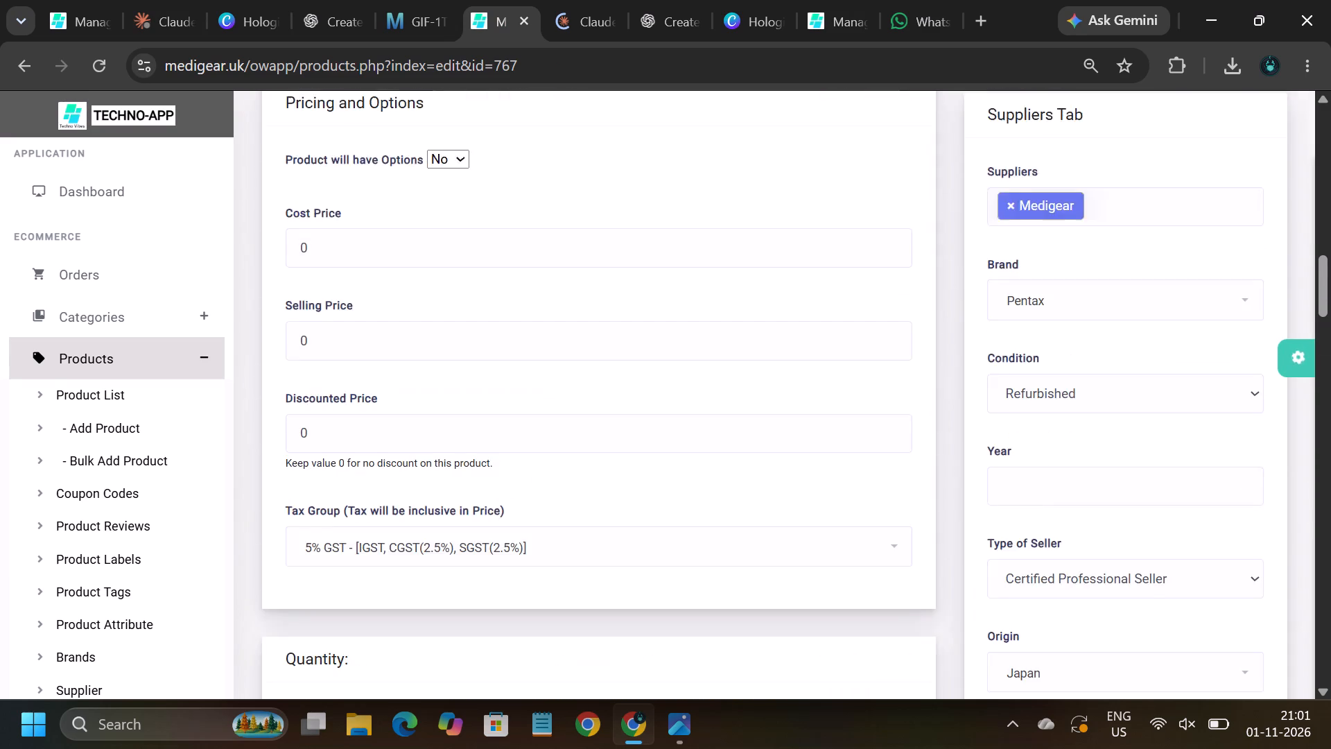
left_click(431, 303)
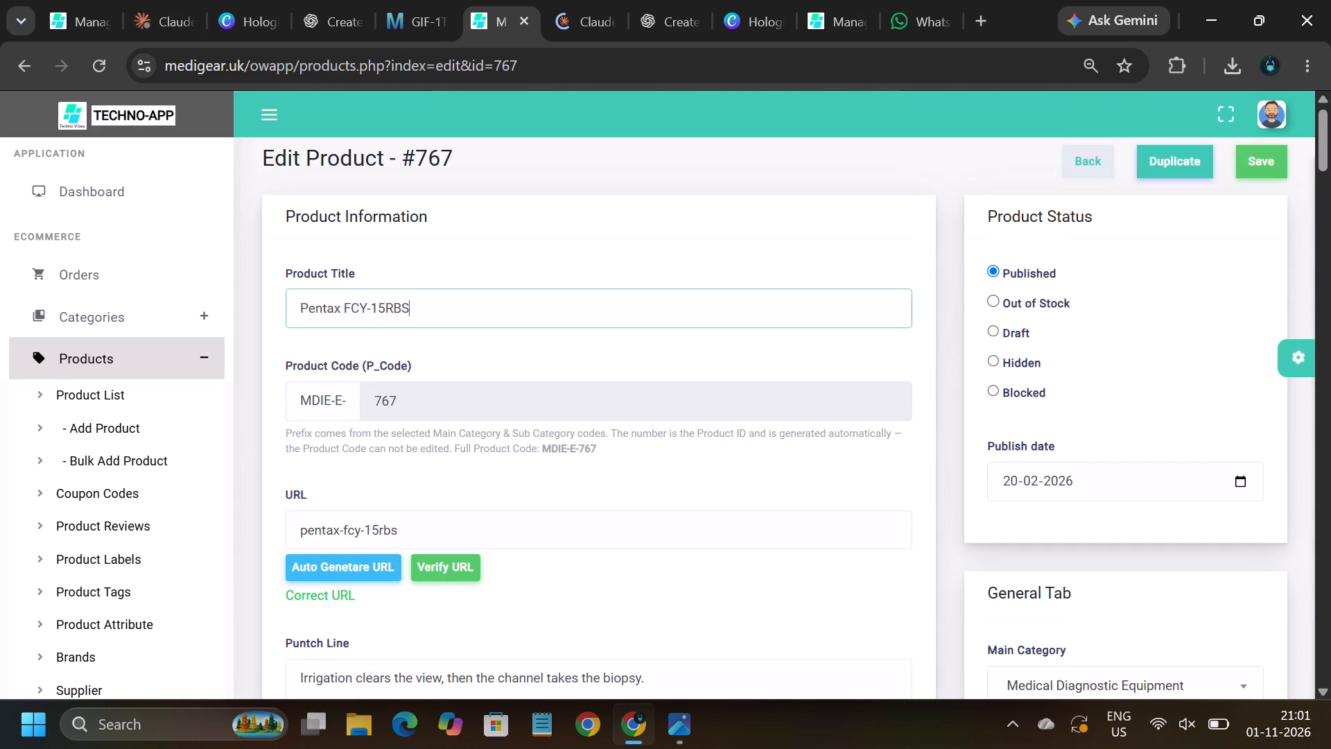
left_click_drag(431, 303, 281, 307)
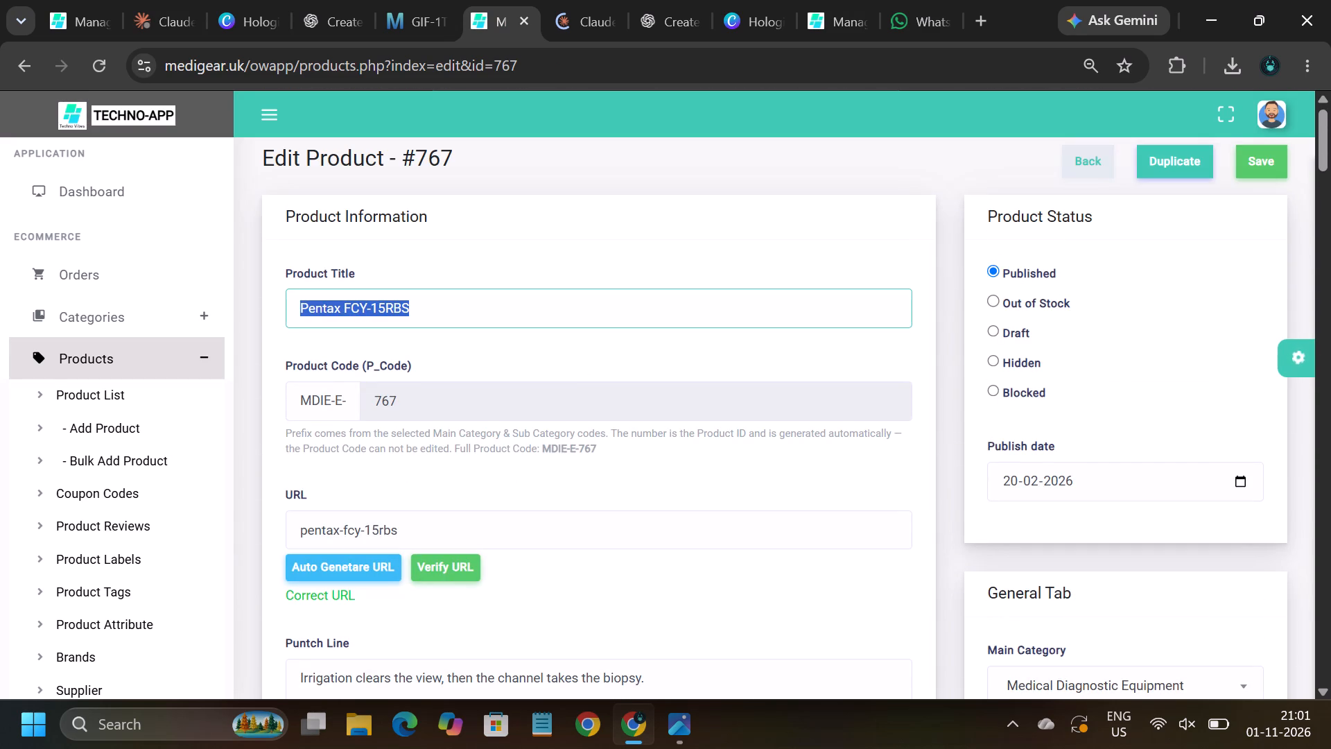
key("ctrl+c")
left_click(247, 25)
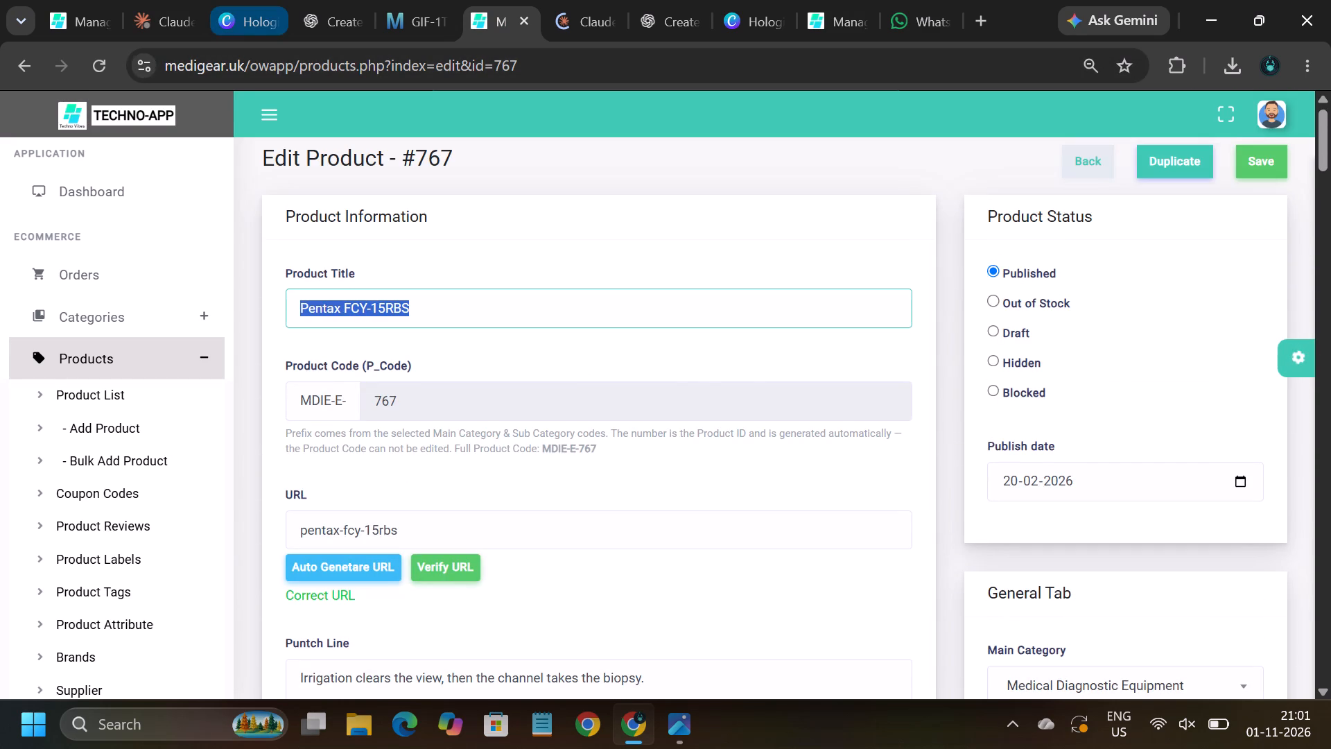
key("ctrl+v")
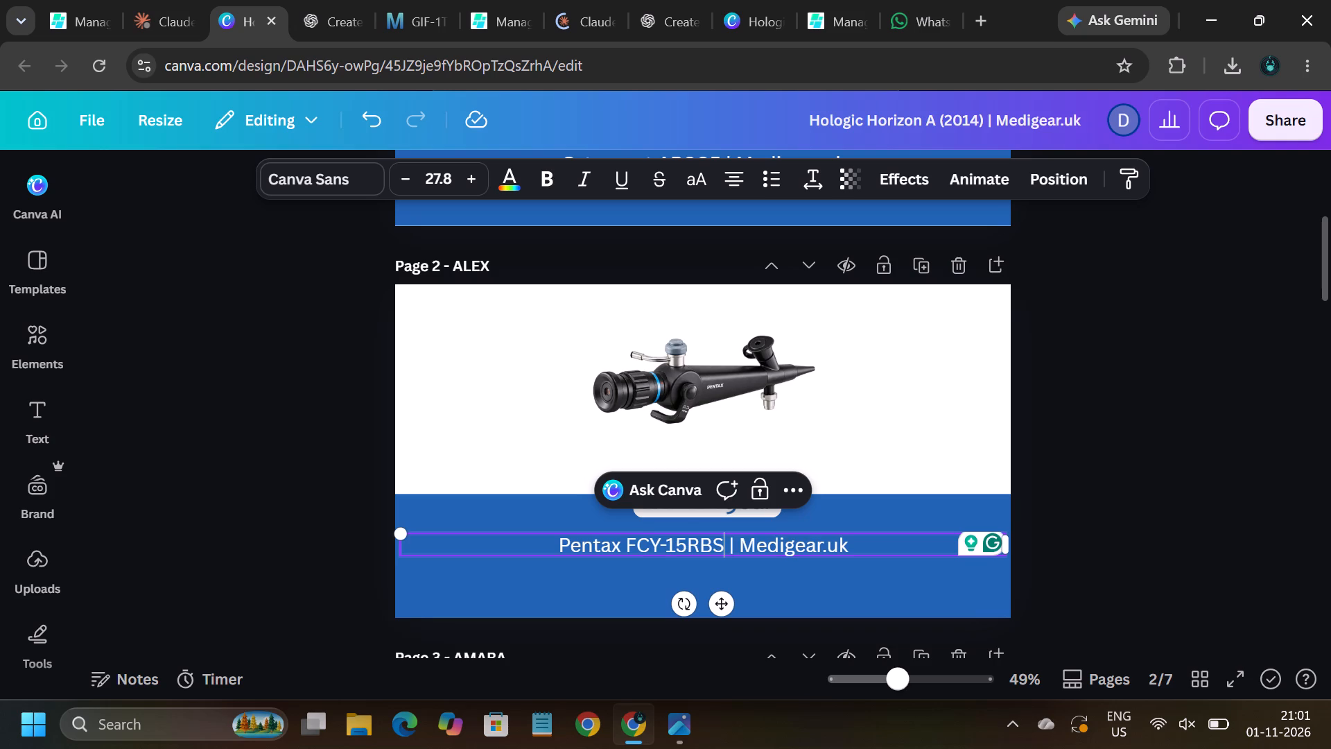
left_click(1104, 408)
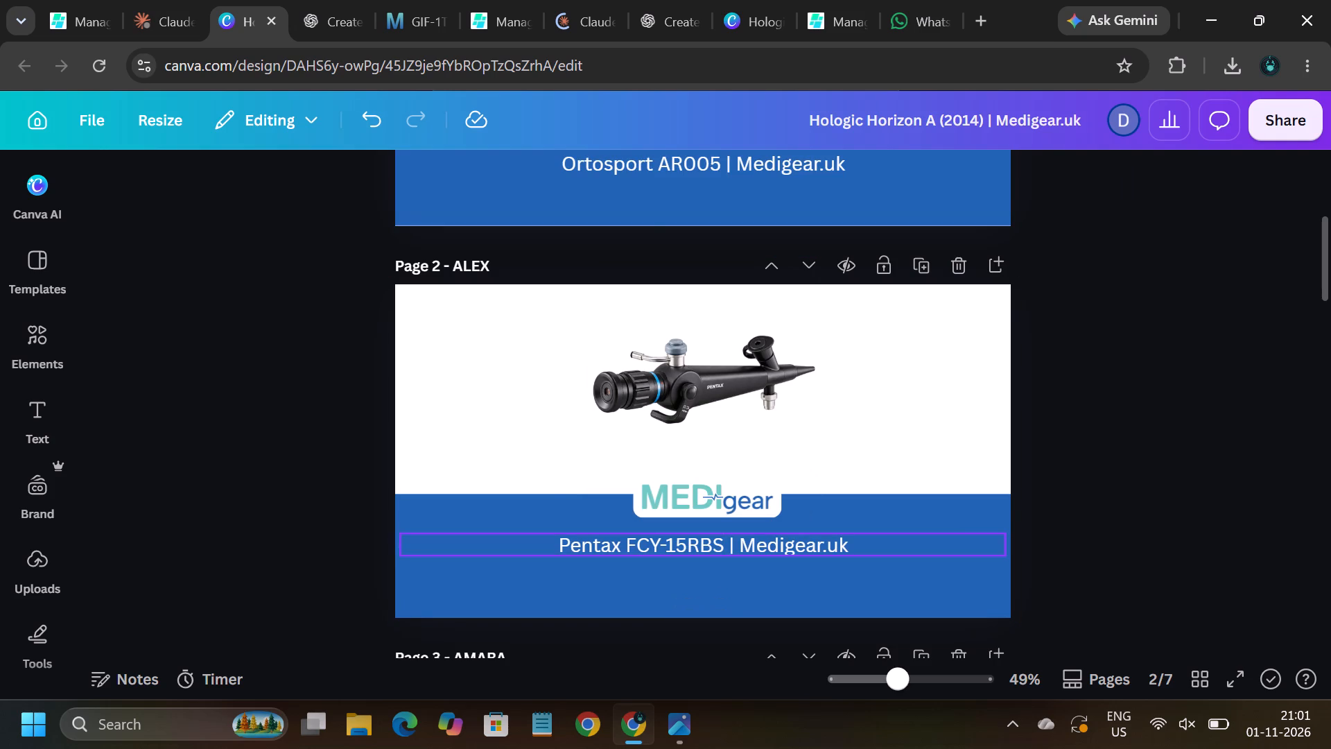
Download only page 2, the ALEX banner, as a PNG.
left_click(794, 550)
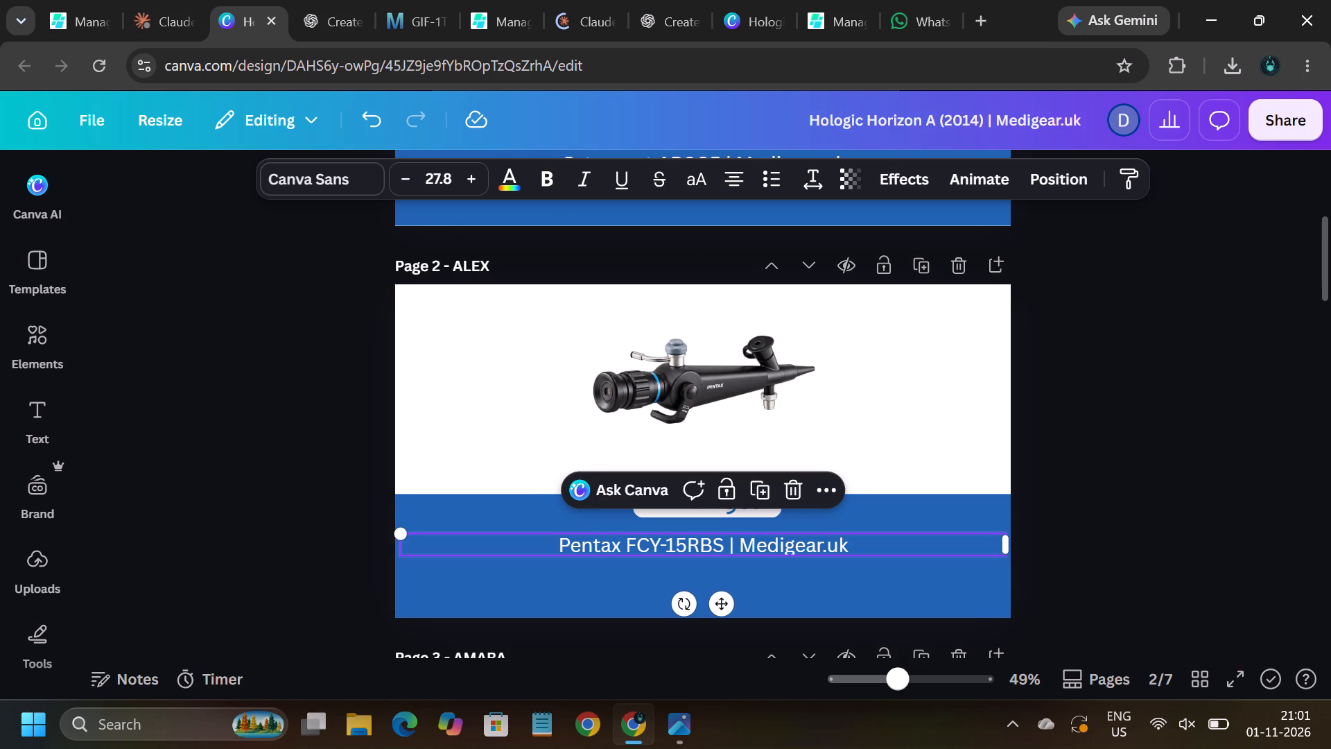
left_click(1282, 132)
scroll(1191, 313, "down", 3)
left_click(967, 440)
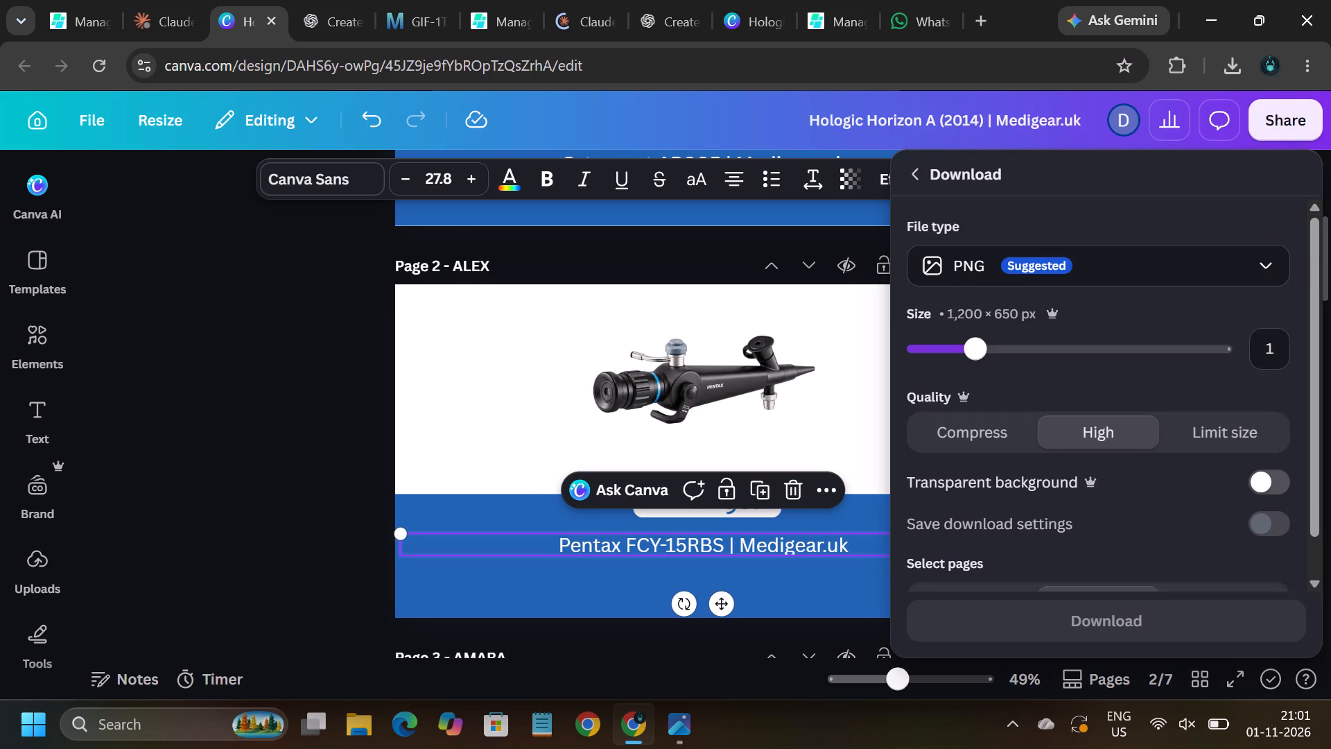
scroll(1083, 472, "down", 2)
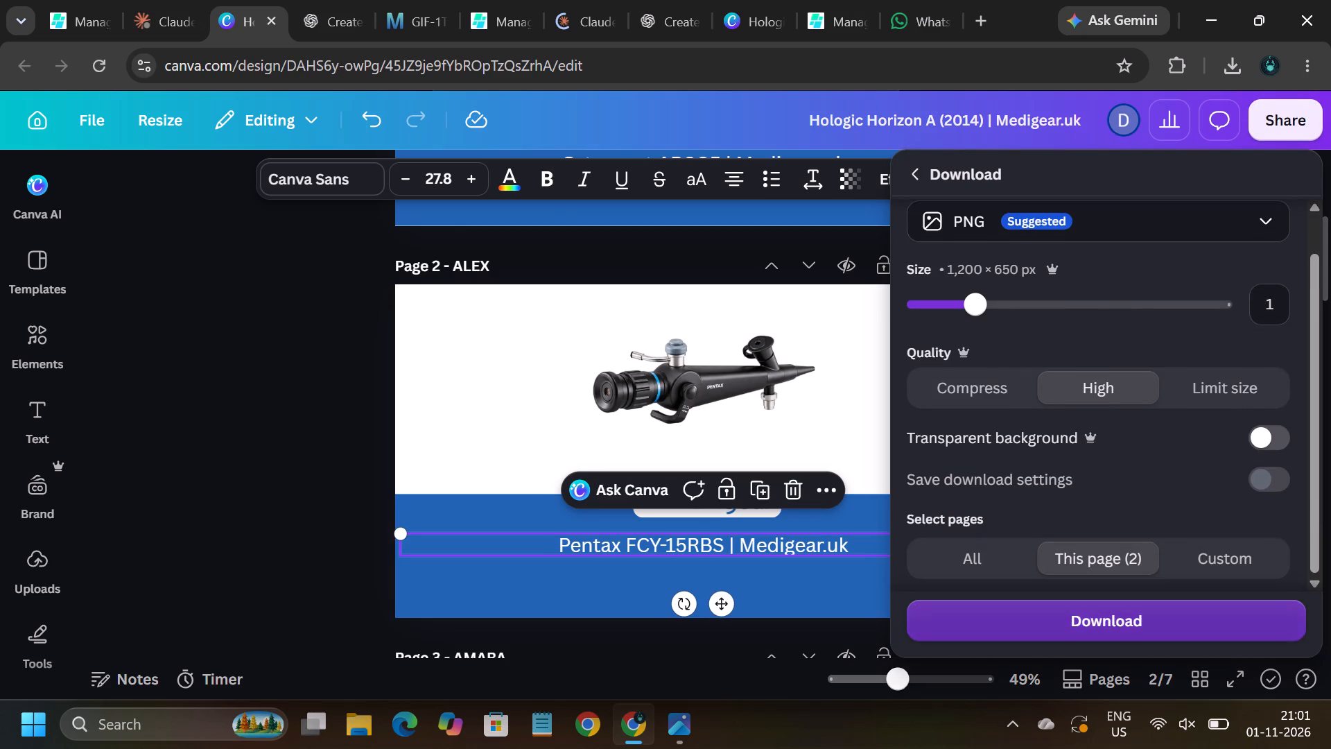
left_click(1107, 625)
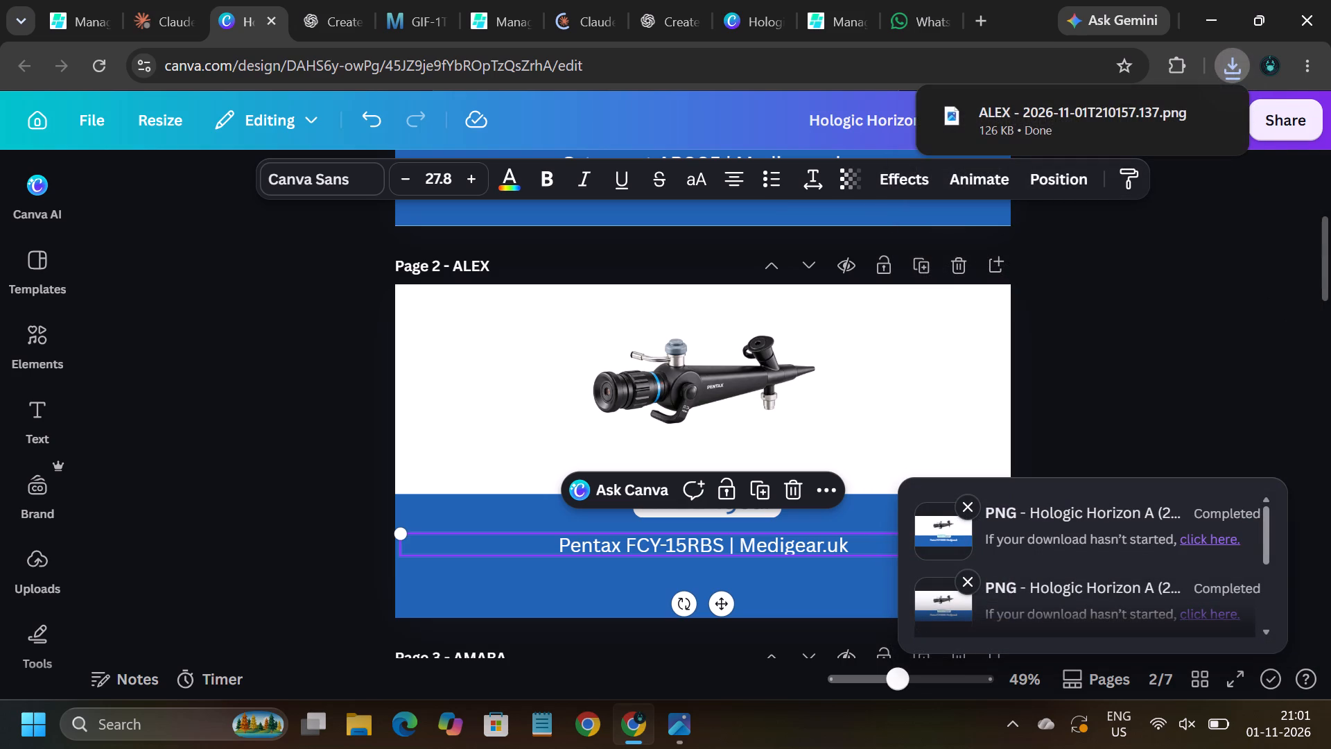
Open the downloaded ALEX banner in Photos and save it under the suggested file name.
left_click(1041, 128)
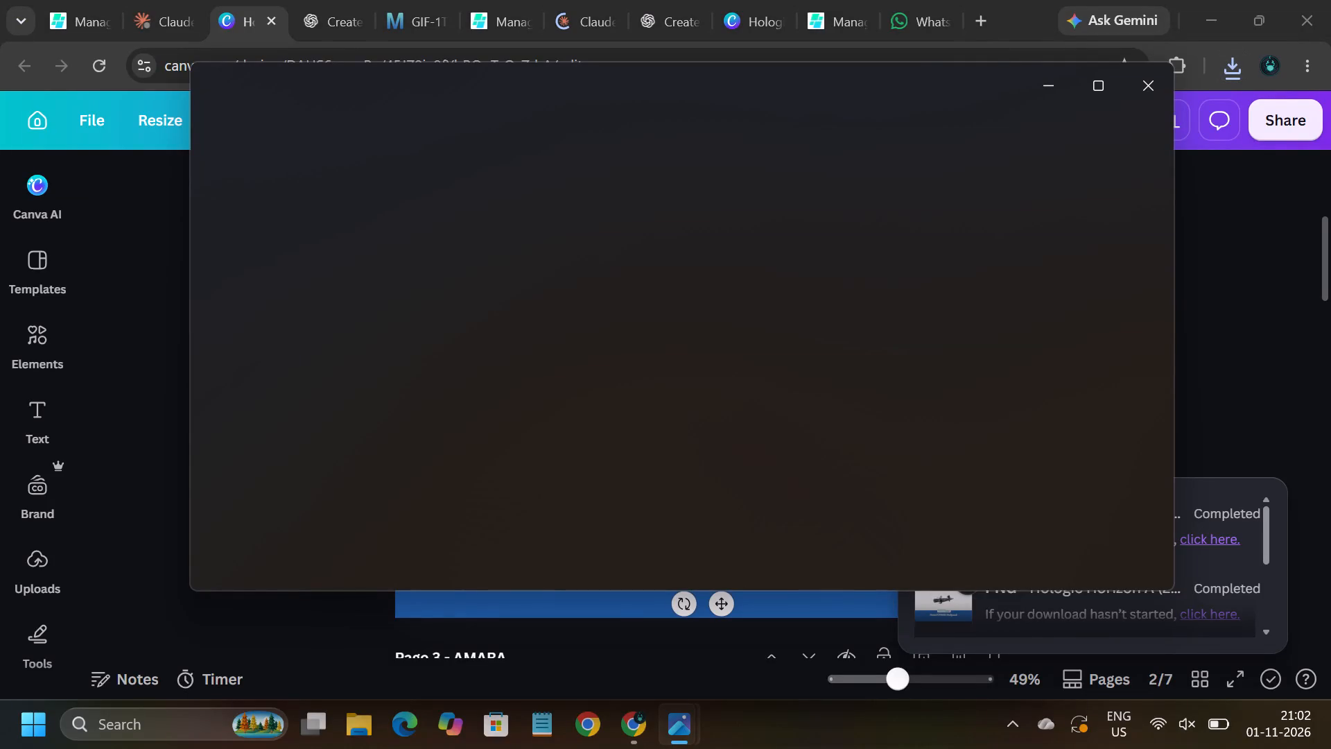
key("ctrl+s")
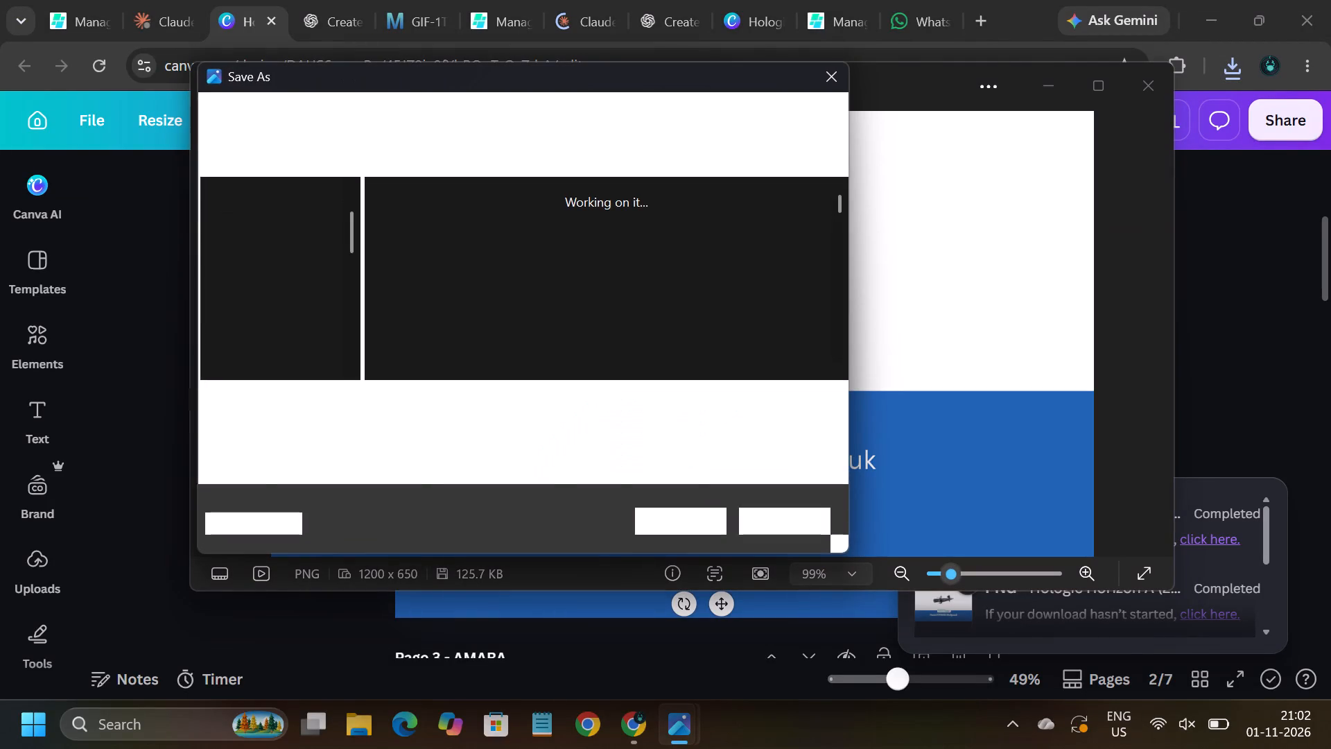
key("Return")
left_click(1232, 300)
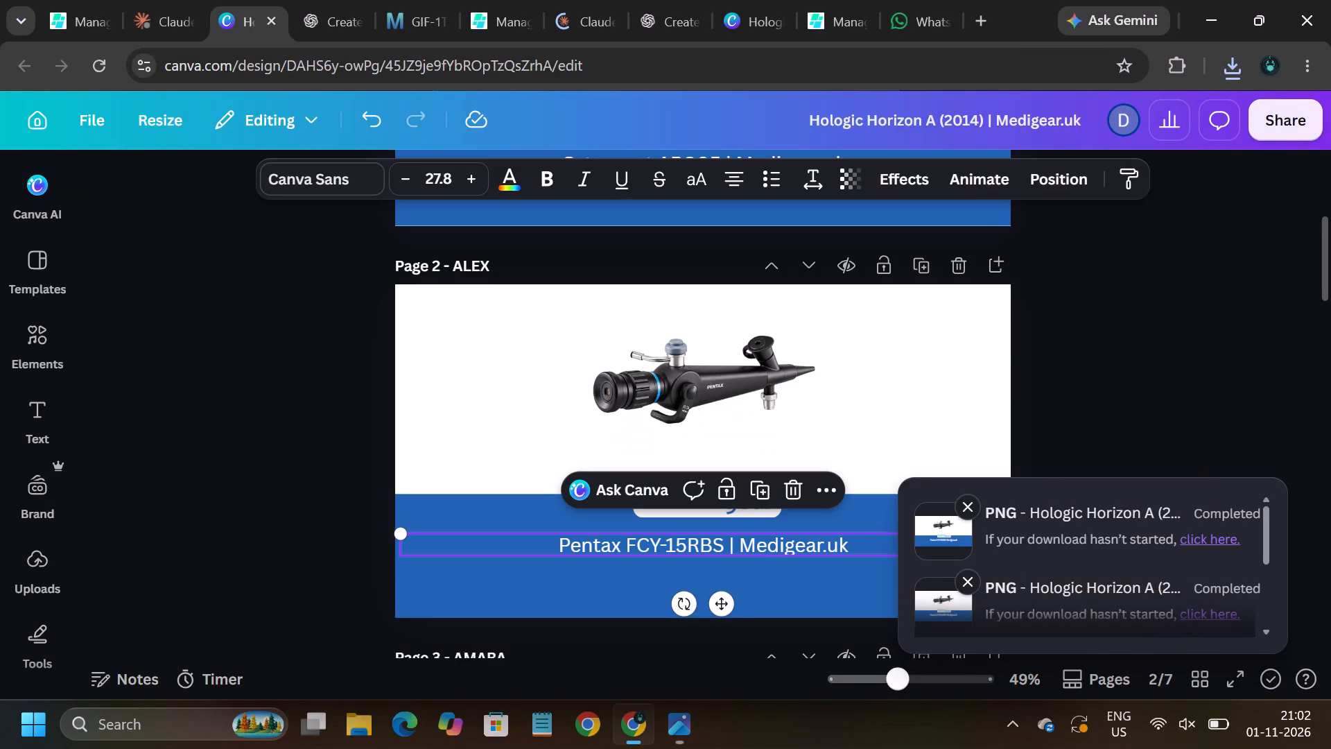
In product #767's SEO settings, open the file chooser for a new FB Open Graph image.
left_click(500, 24)
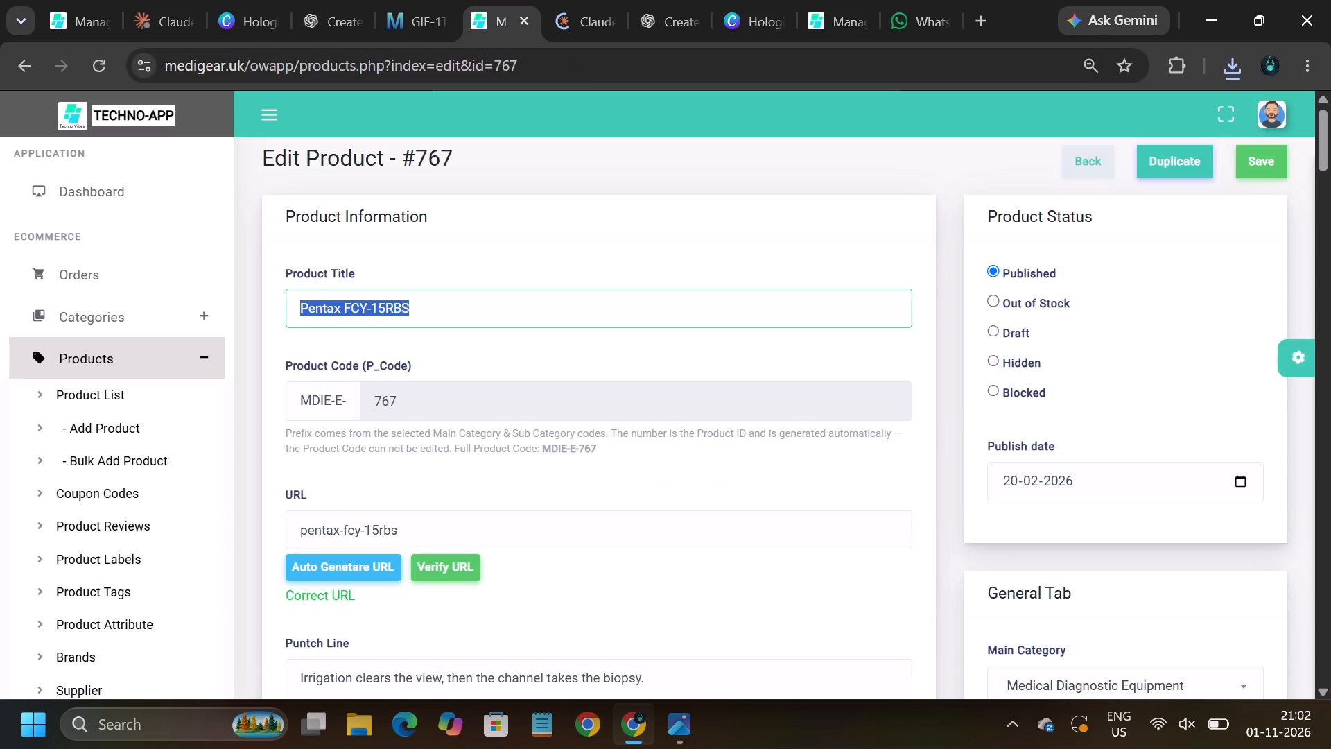
scroll(487, 294, "down", 5)
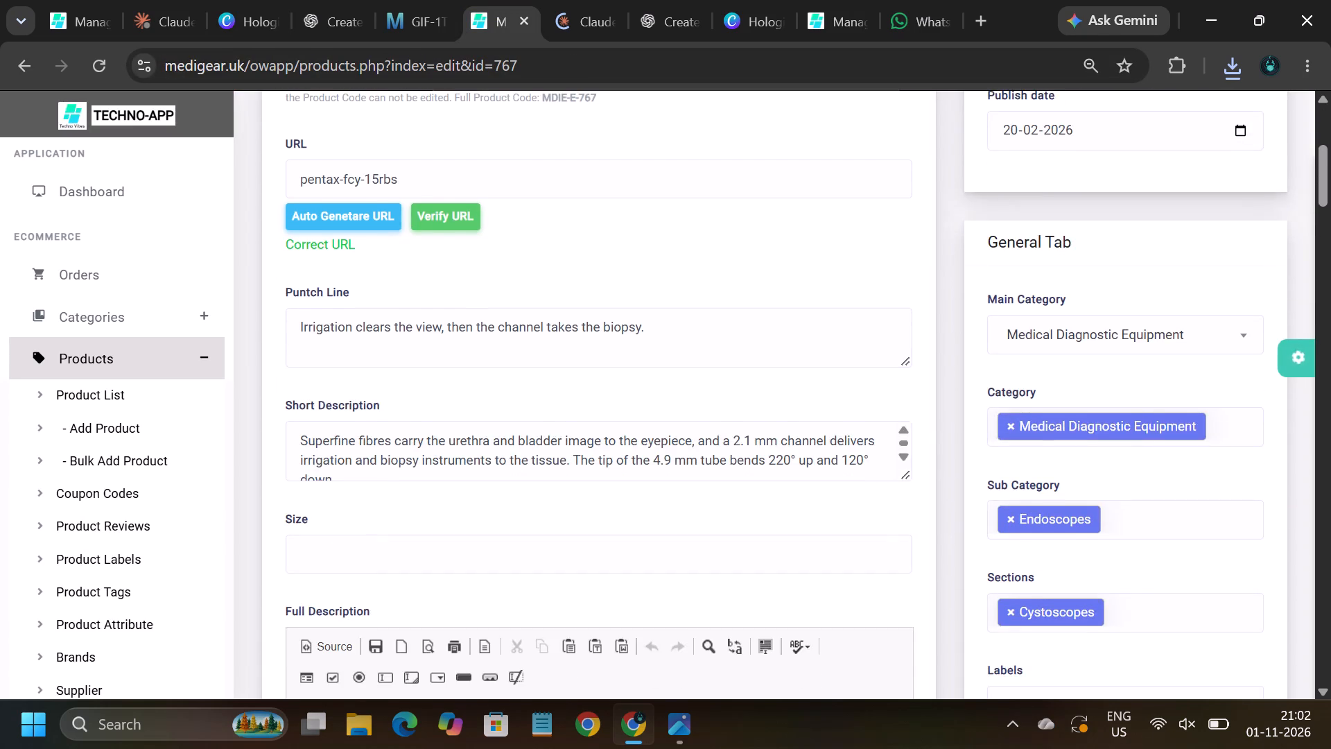
scroll(695, 368, "down", 12)
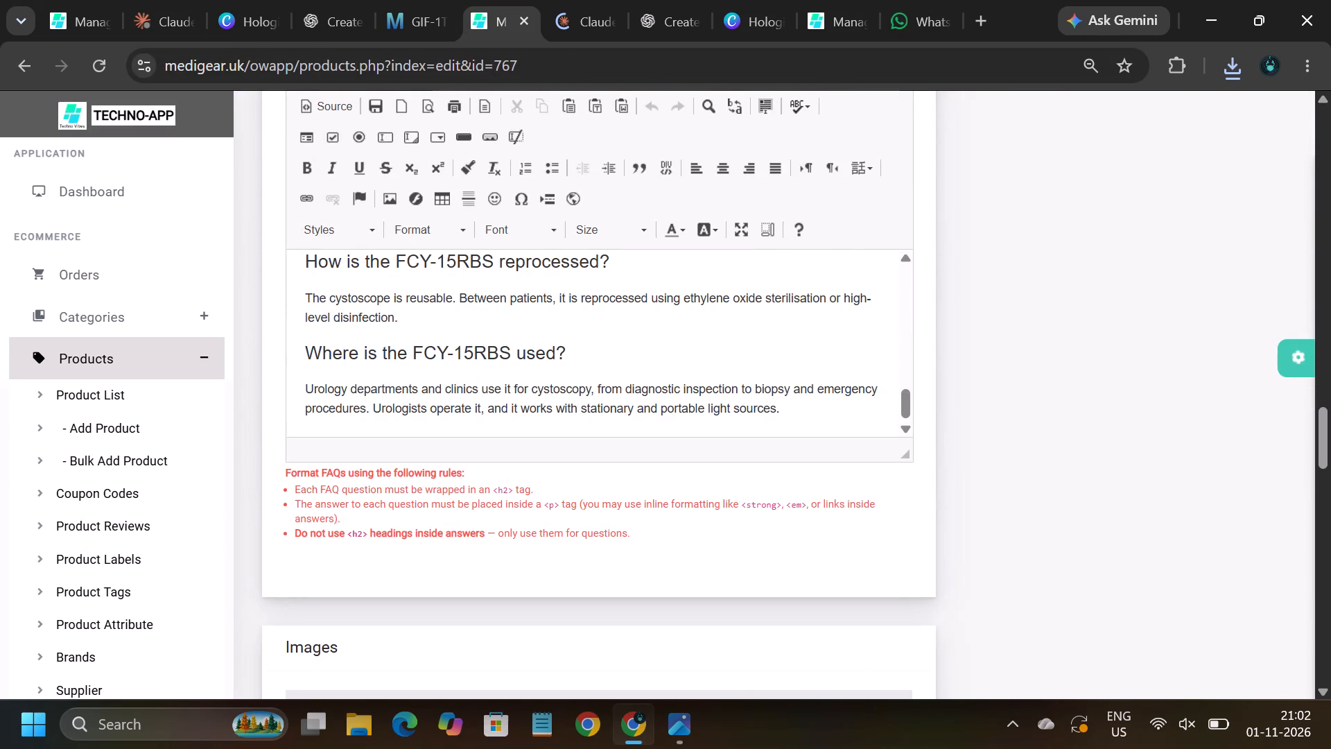
scroll(598, 549, "down", 6)
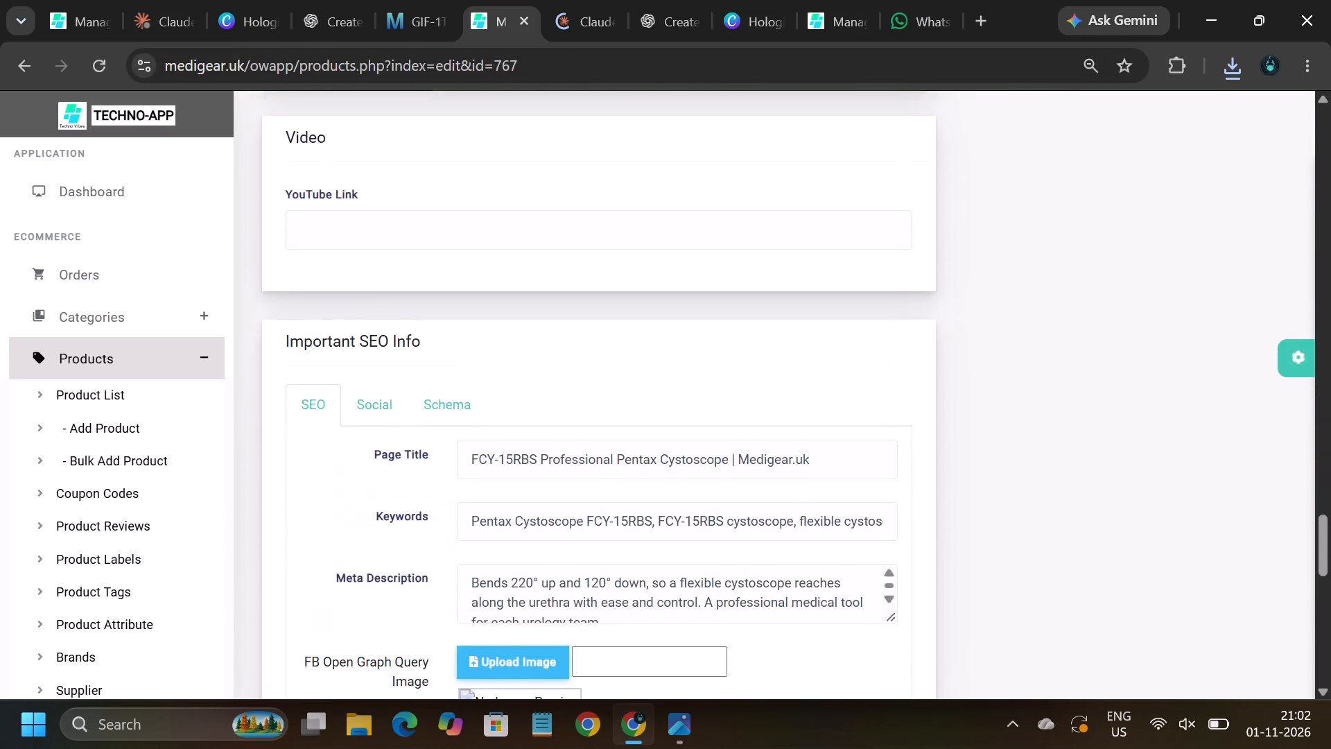
scroll(598, 549, "down", 4)
scroll(894, 492, "down", 2)
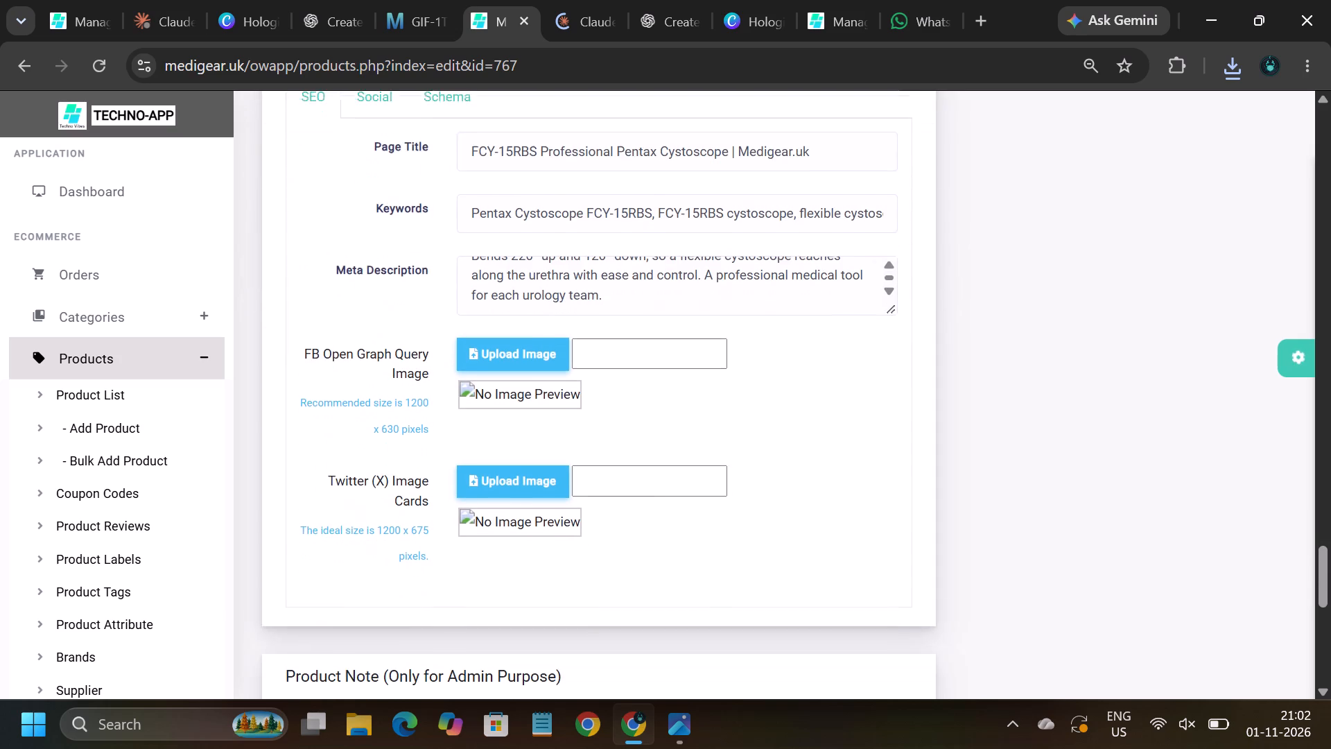
left_click(525, 309)
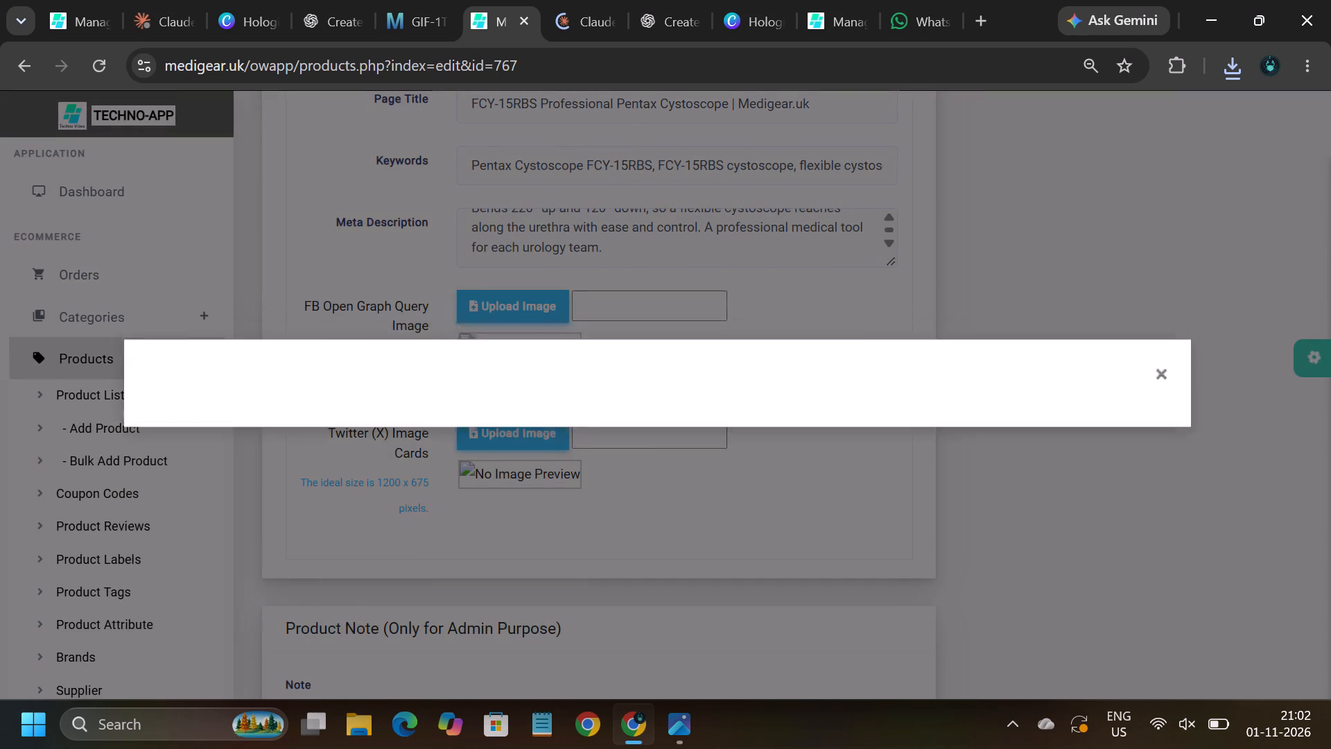
left_click(232, 277)
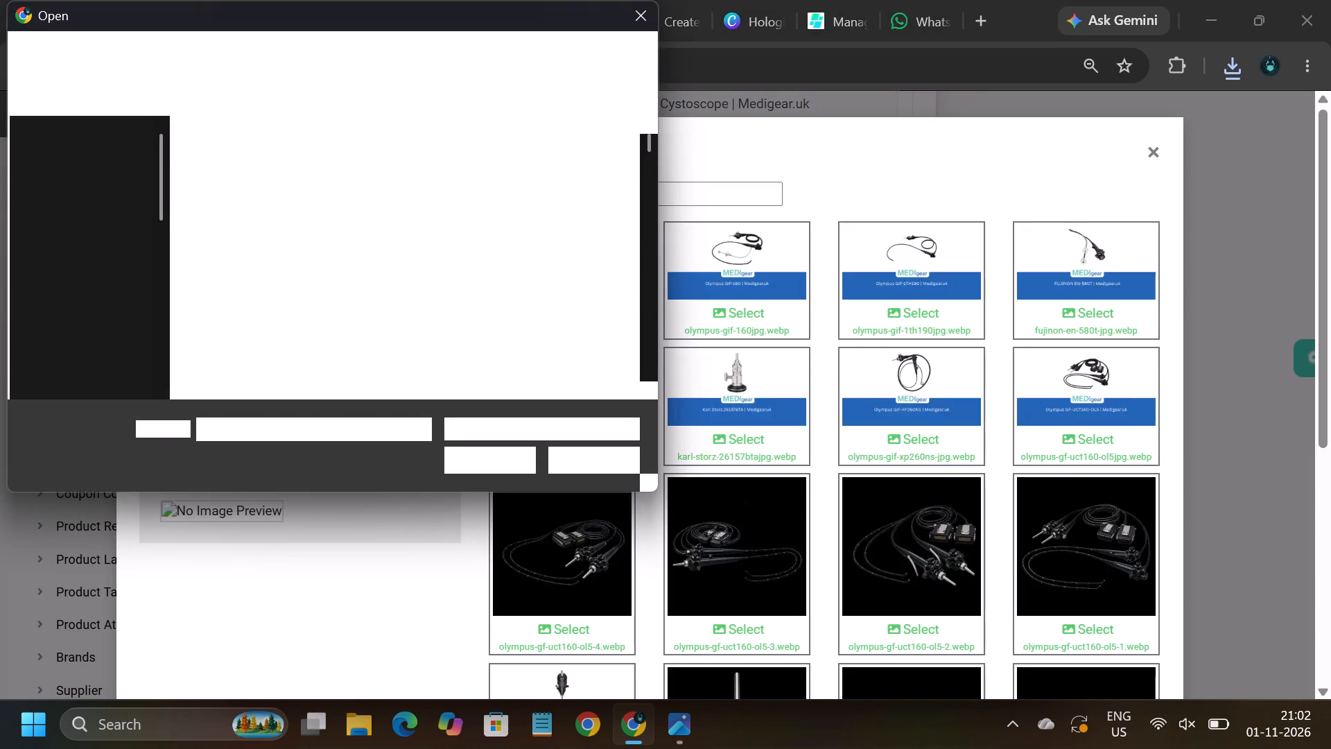
left_click(493, 59)
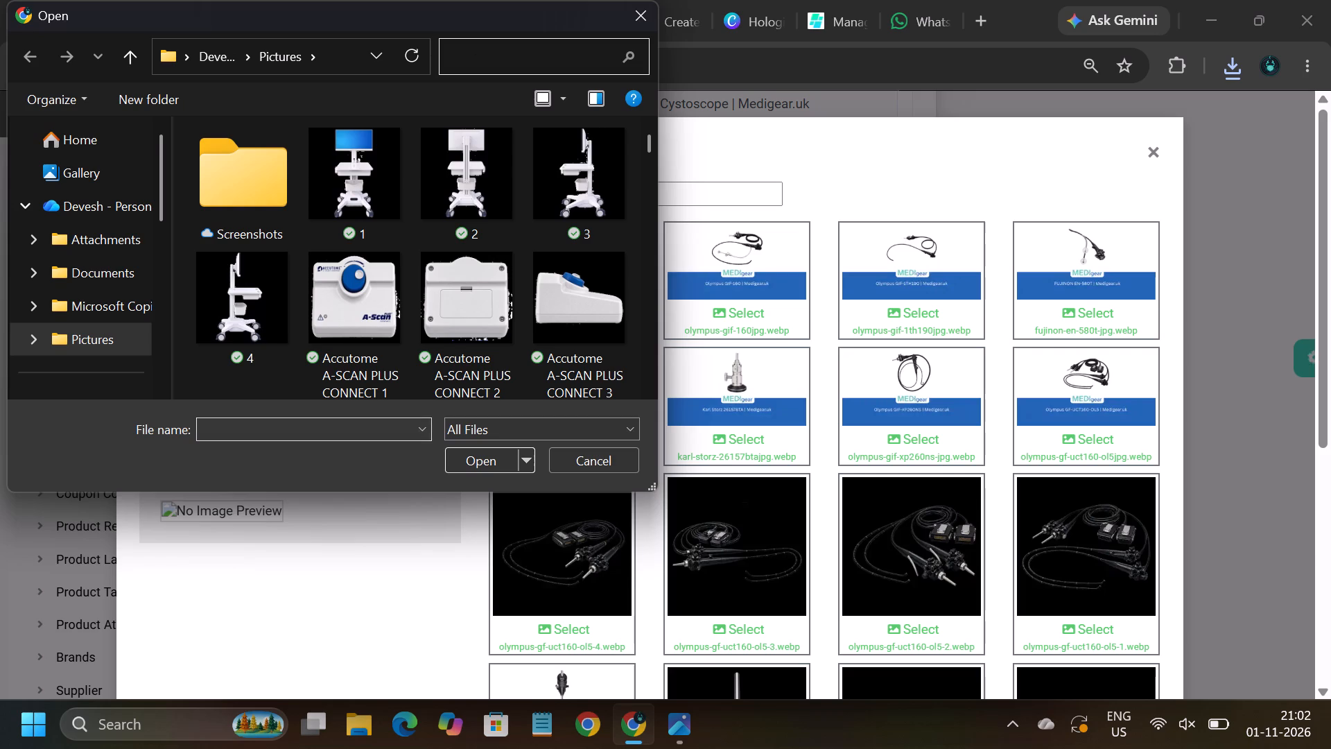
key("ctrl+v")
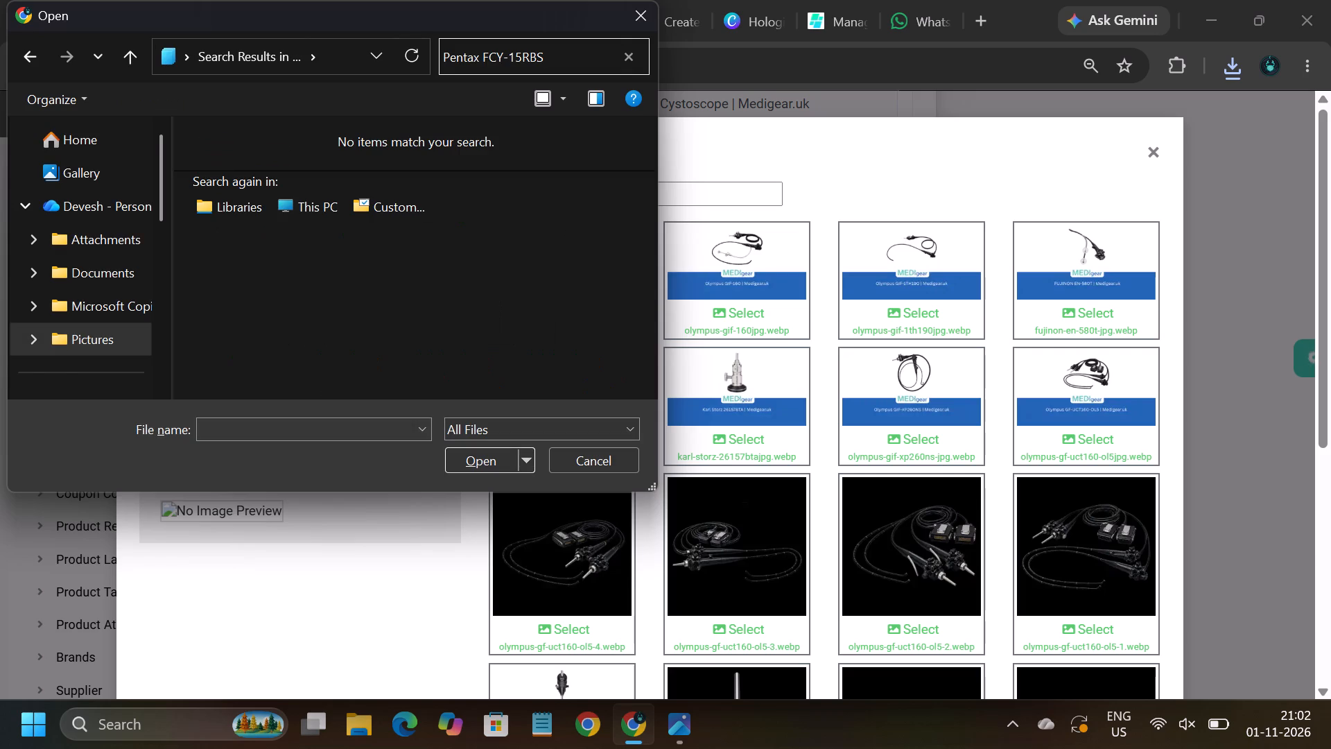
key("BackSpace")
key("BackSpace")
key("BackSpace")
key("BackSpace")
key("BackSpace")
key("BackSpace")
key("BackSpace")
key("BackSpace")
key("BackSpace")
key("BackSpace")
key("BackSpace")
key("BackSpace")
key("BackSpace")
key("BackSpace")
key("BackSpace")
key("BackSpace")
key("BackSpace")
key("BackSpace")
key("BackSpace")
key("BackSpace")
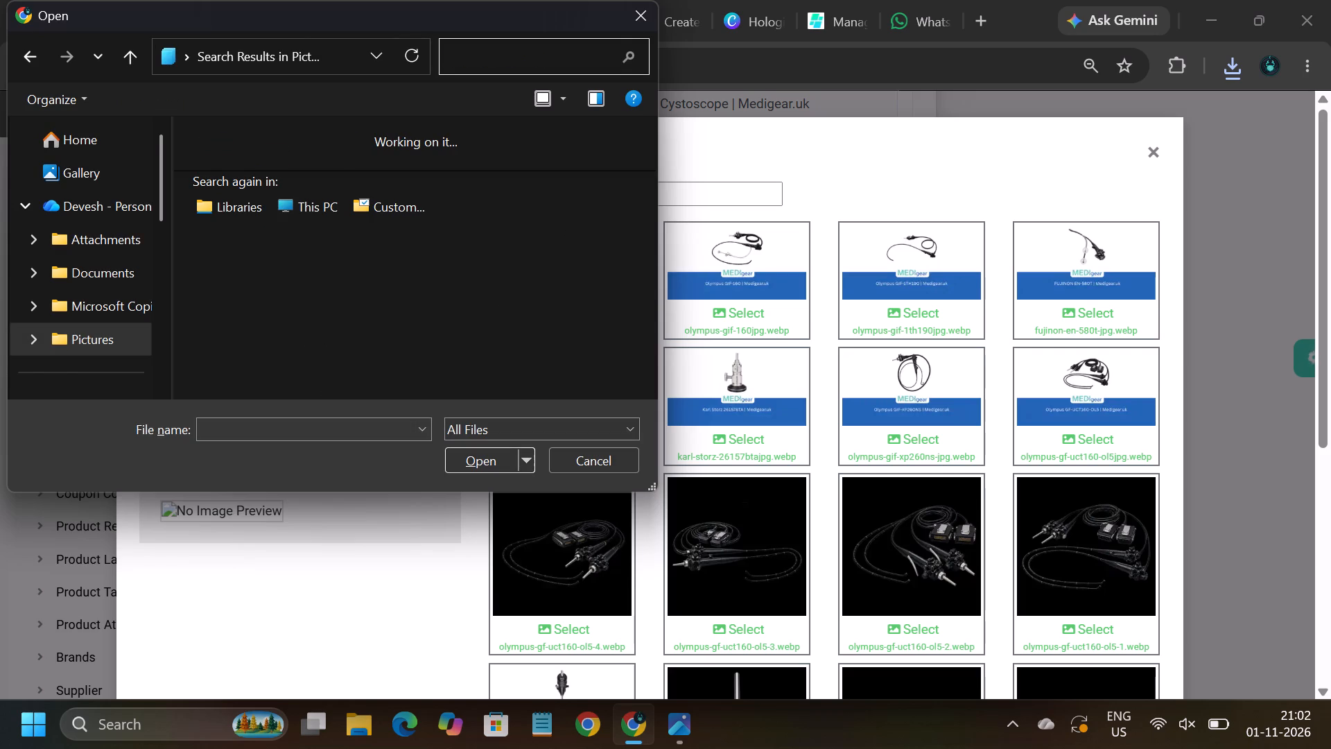
Search the Pictures folder for alex and choose the newest ALEX banner, the Pentax FCY-15RBS one.
type("alex")
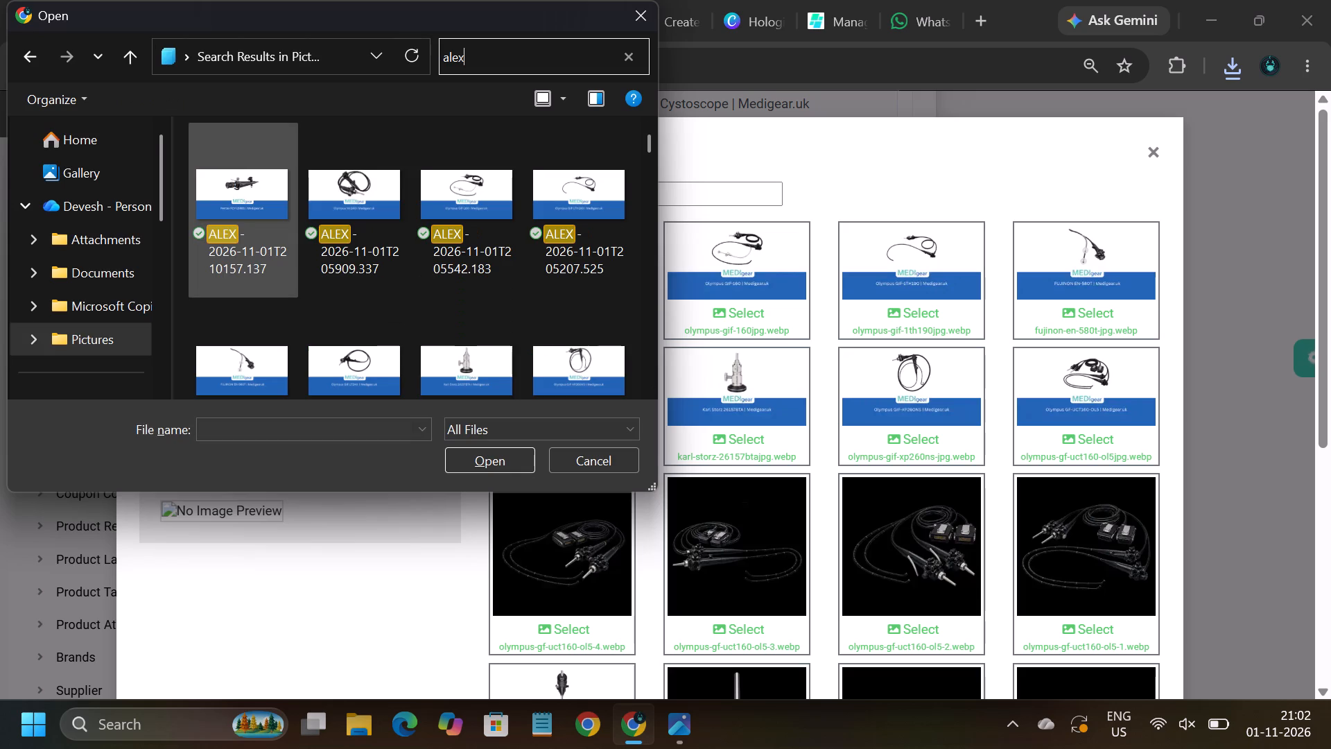
double_click(236, 178)
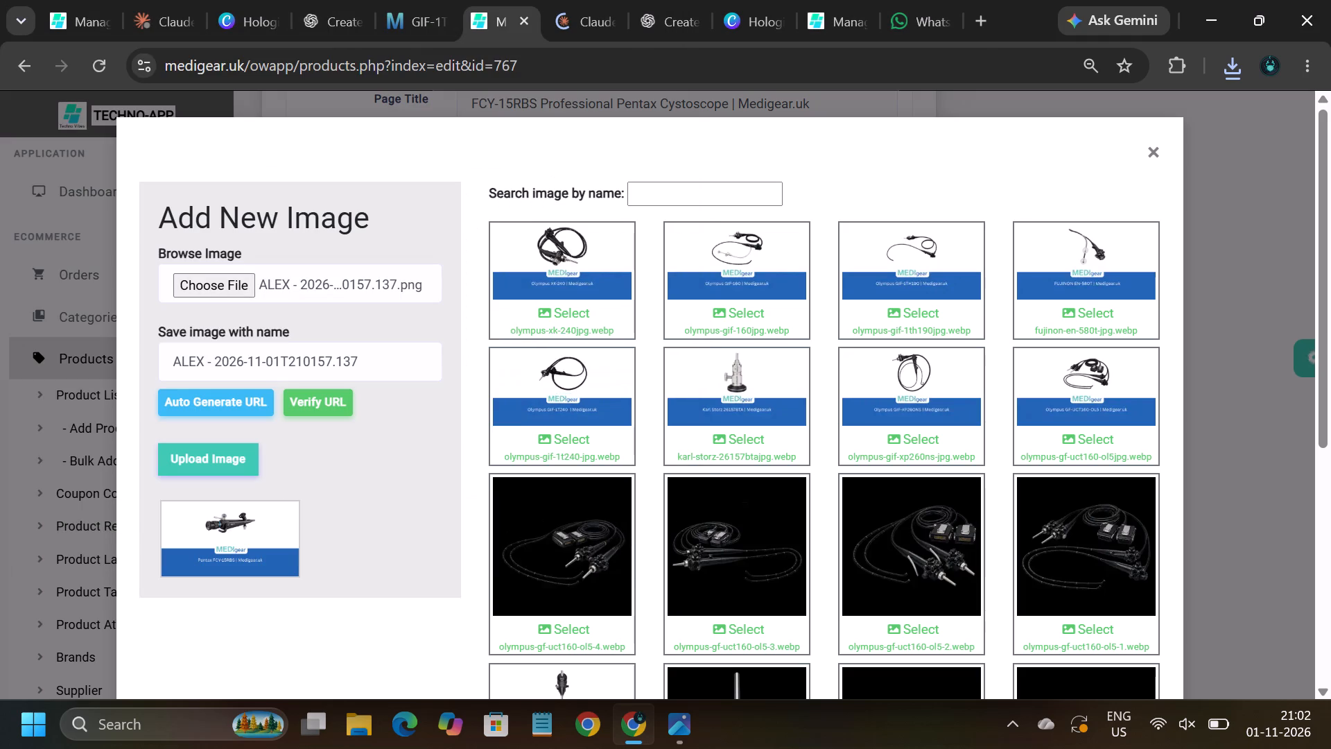
Name the banner with the copied title plus jpg, convert it to pentax-fcy-15rbsjpg, and upload it.
left_click(377, 365)
key("BackSpace")
key("BackSpace")
key("BackSpace")
key("BackSpace")
key("BackSpace")
key("BackSpace")
key("BackSpace")
key("BackSpace")
key("BackSpace")
key("BackSpace")
key("BackSpace")
key("BackSpace")
key("BackSpace")
key("BackSpace")
key("BackSpace")
key("BackSpace")
key("BackSpace")
key("BackSpace")
key("BackSpace")
key("BackSpace")
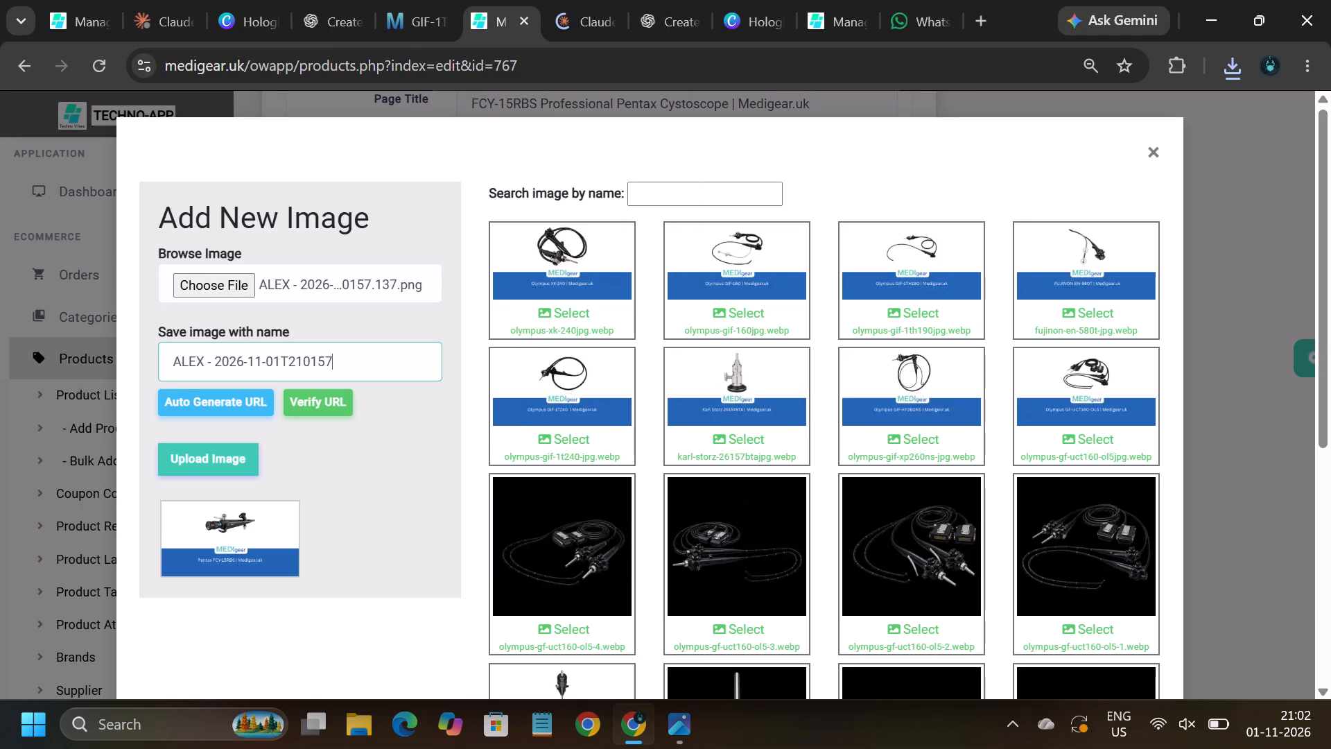
key("ctrl+v")
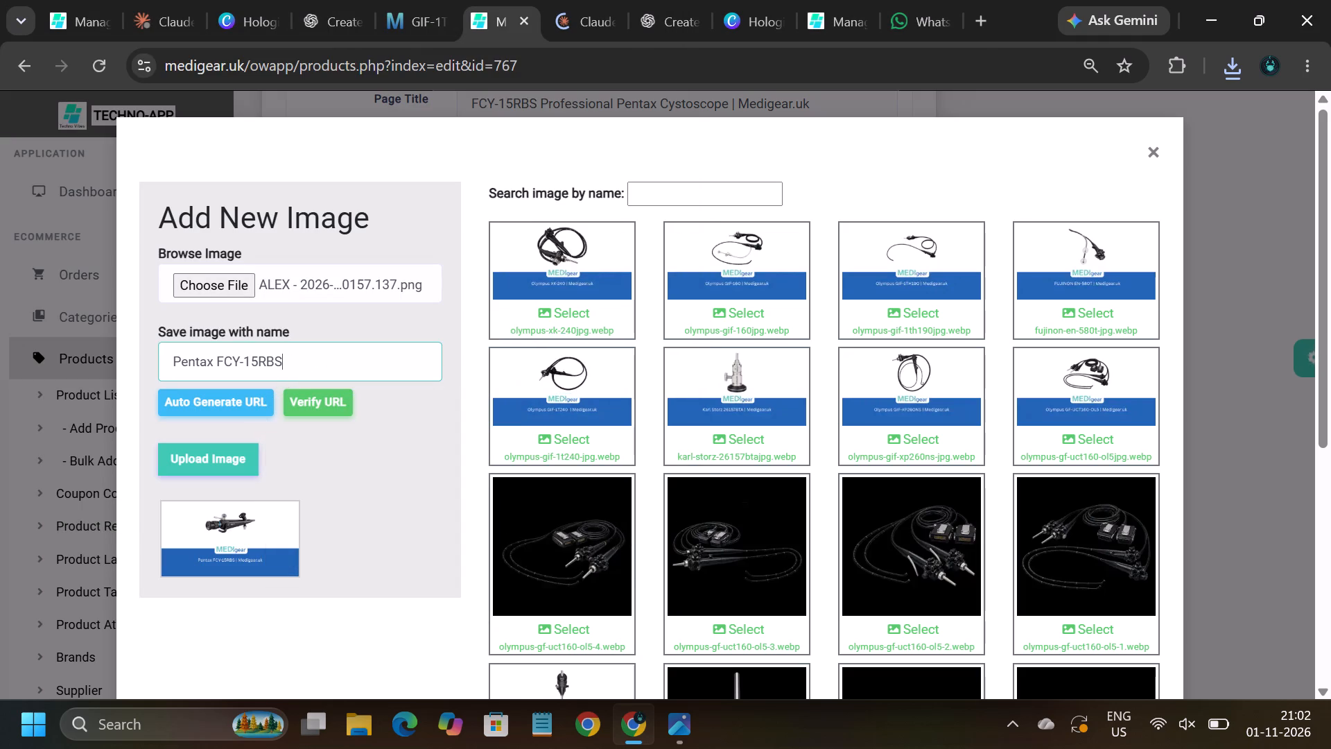
type("jpg")
left_click(225, 398)
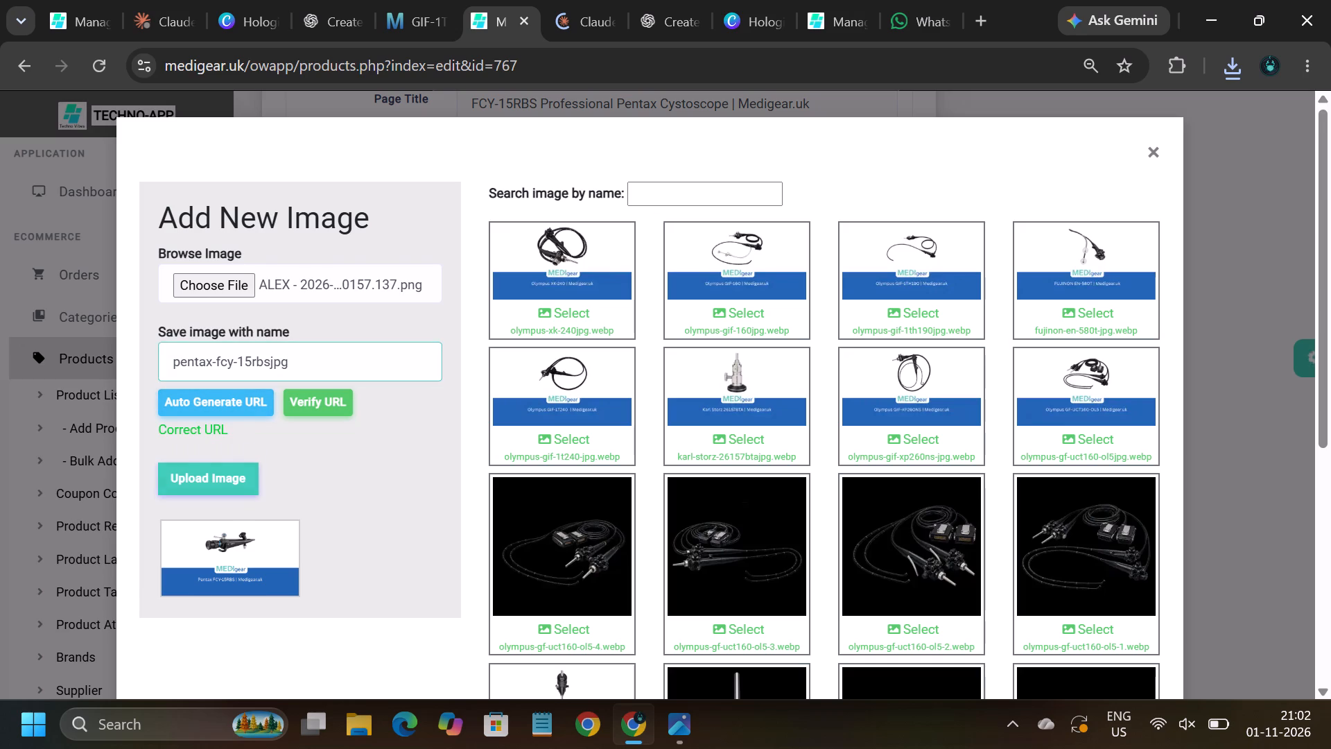
left_click(218, 482)
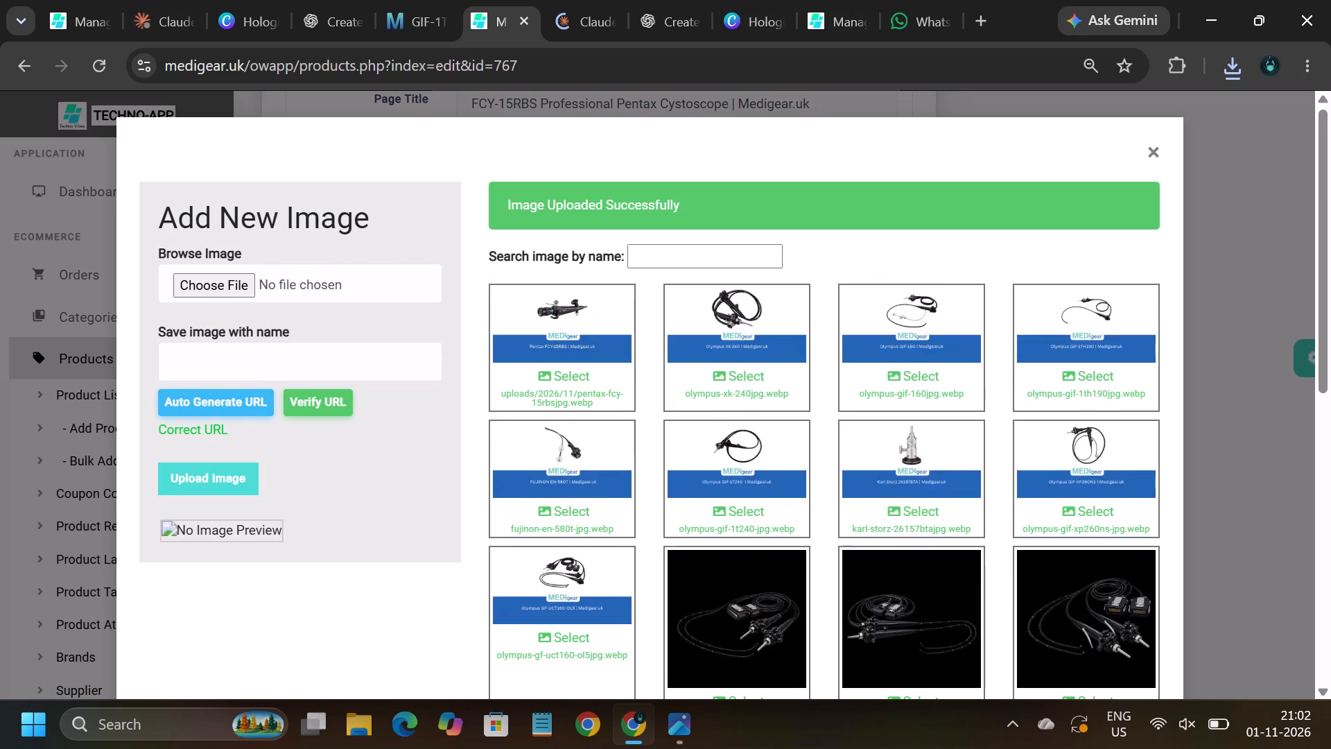
Assign the uploaded Pentax FCY-15RBS banner as both the FB Open Graph image and the Twitter (X) card image.
left_click(519, 311)
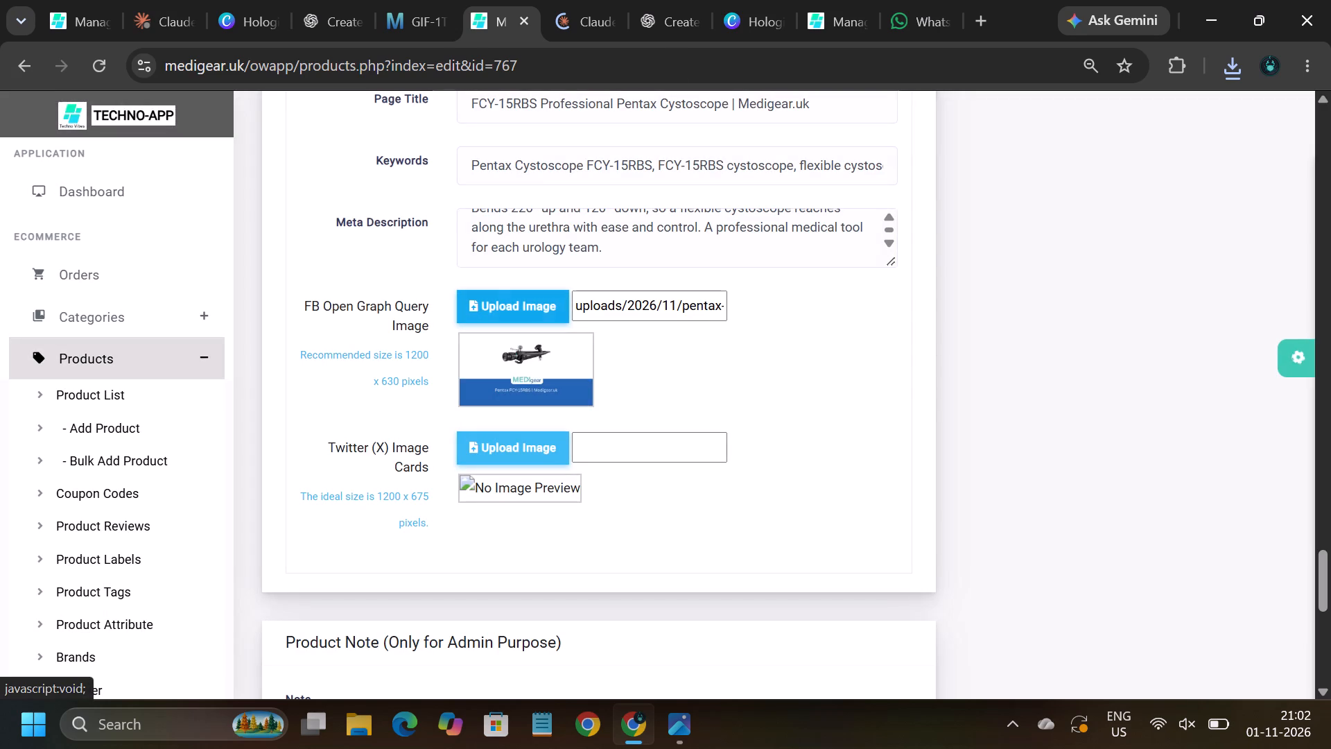
left_click(485, 460)
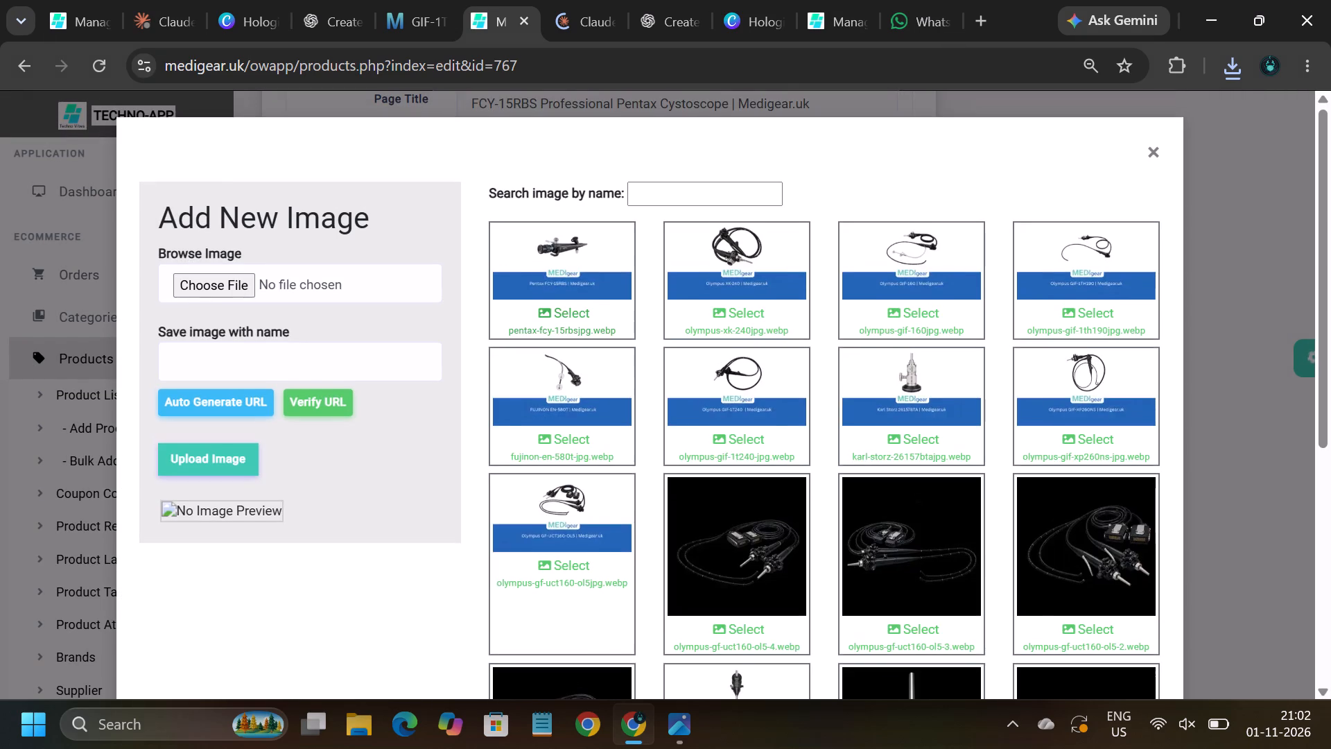
left_click(555, 250)
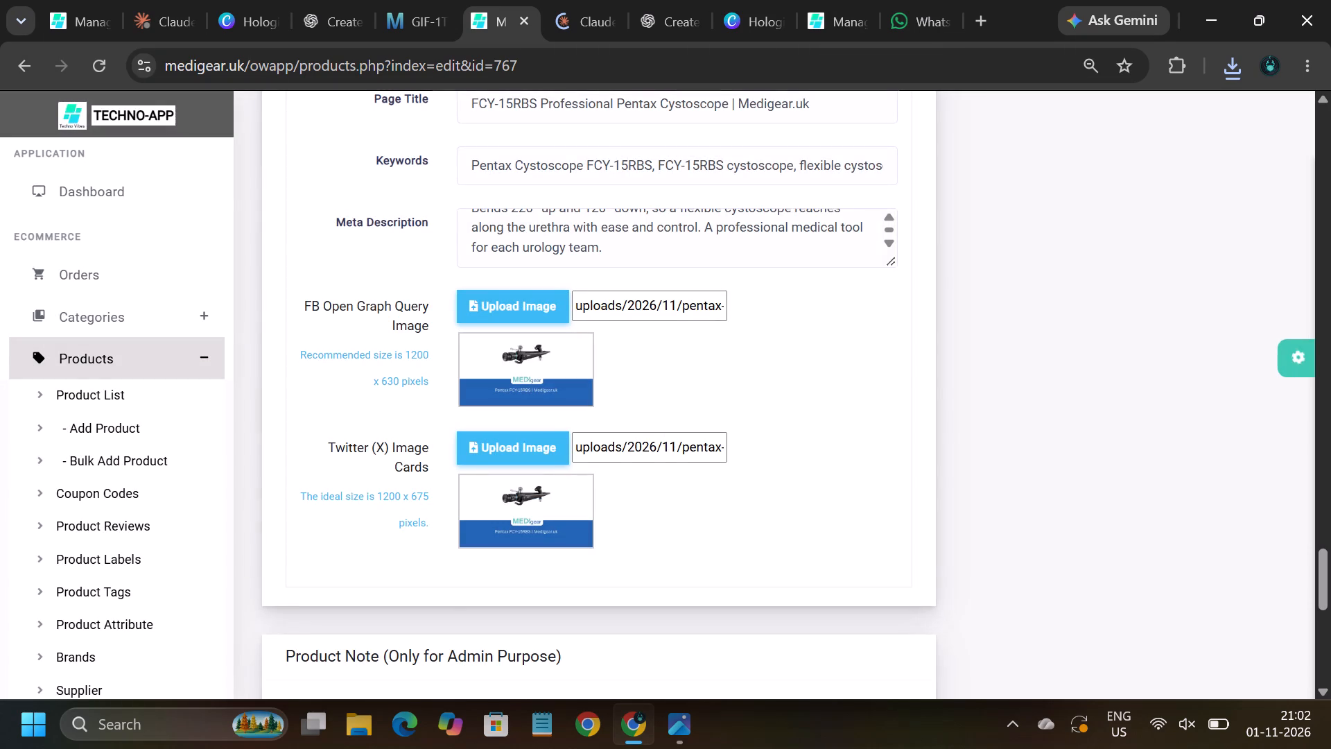
Save product #767 and return to the product list.
scroll(1048, 378, "up", 19)
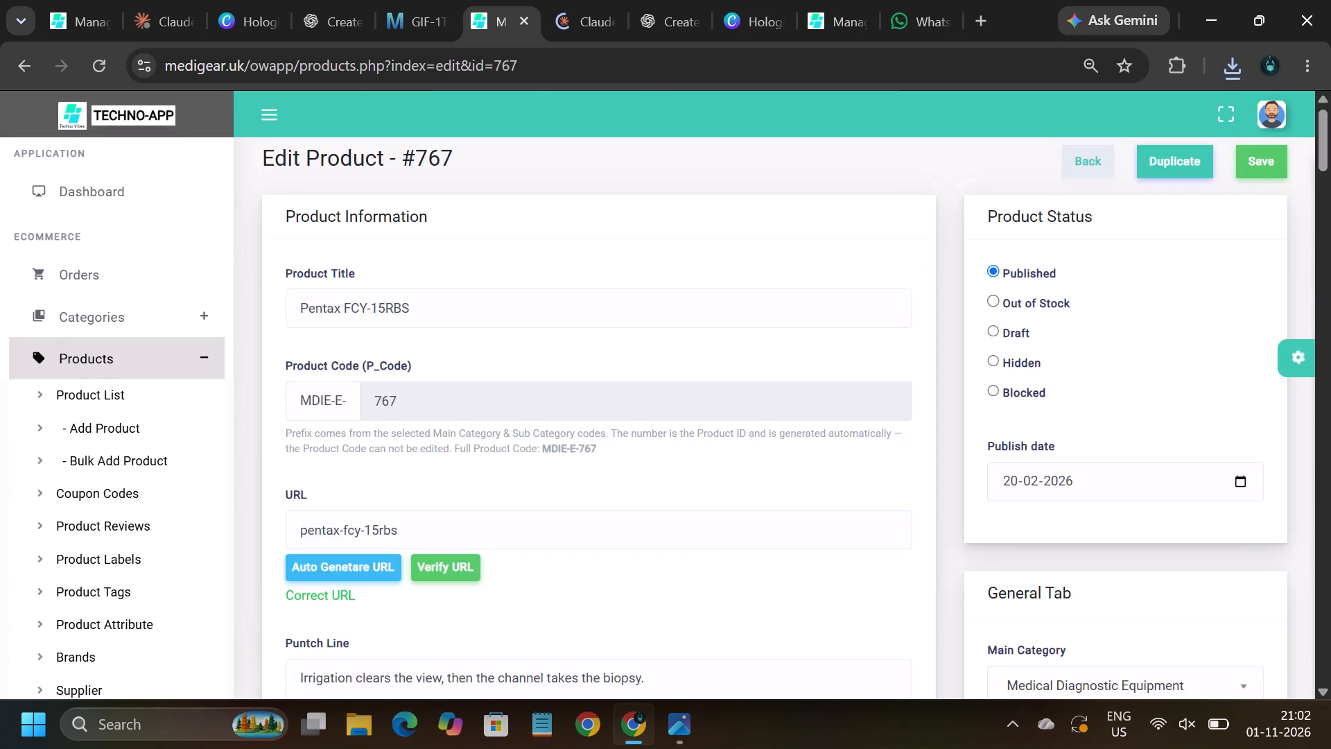
left_click(1264, 161)
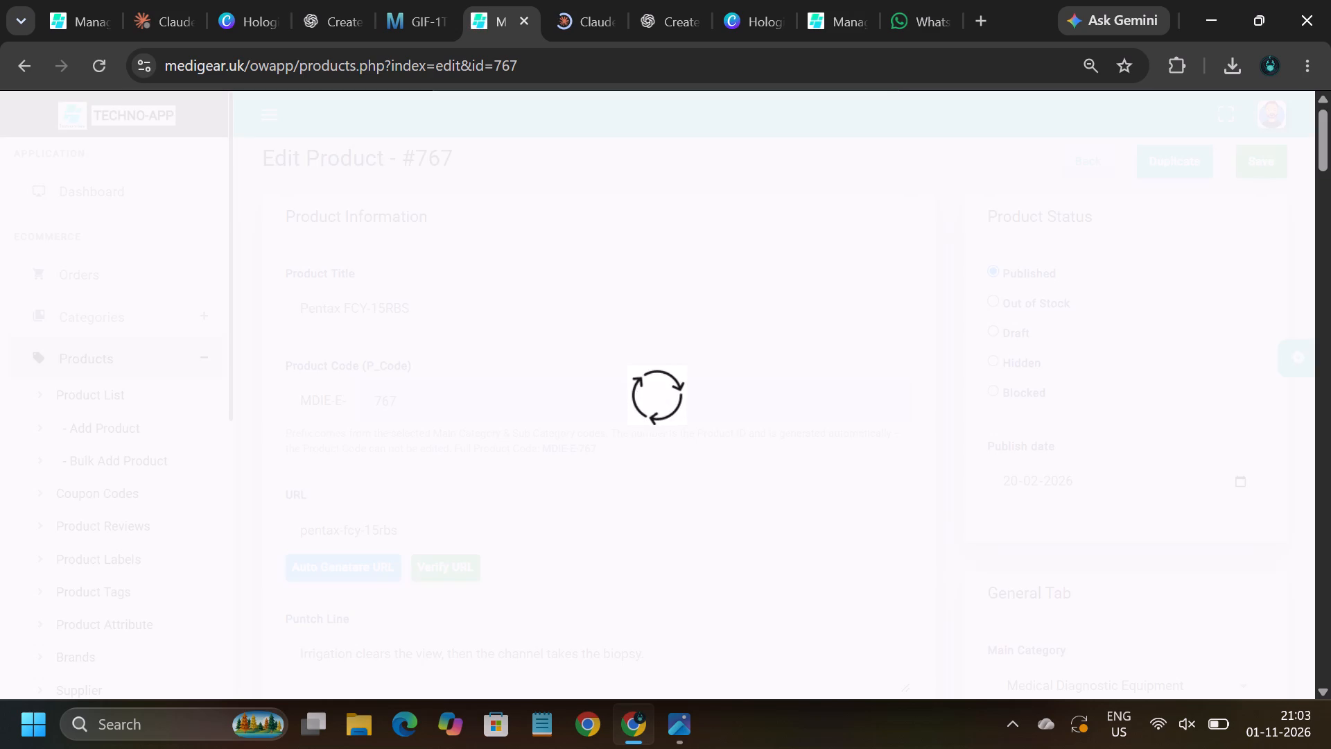
left_click(1095, 167)
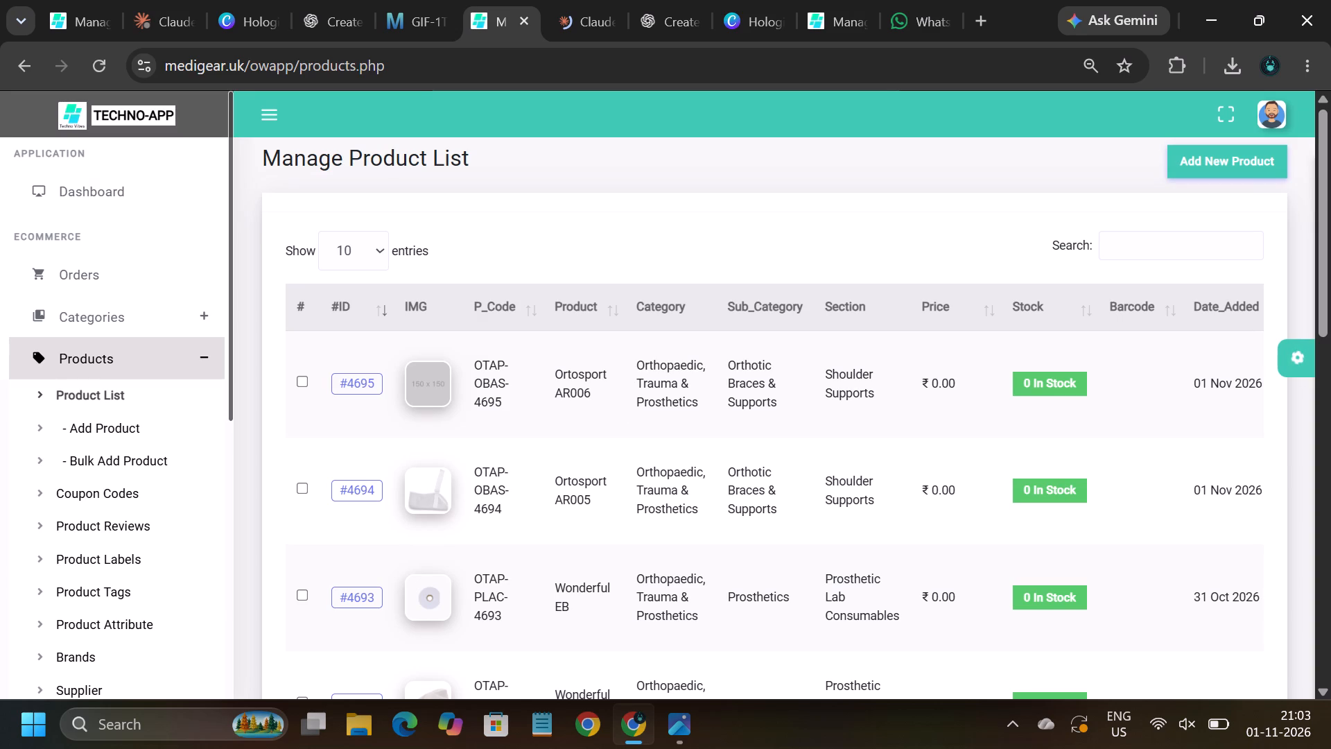
Copy the name Olympus Gastroscope GIF-Q145 from the filtered product list, search the other product list for it, and open product #766 for editing.
left_click(72, 20)
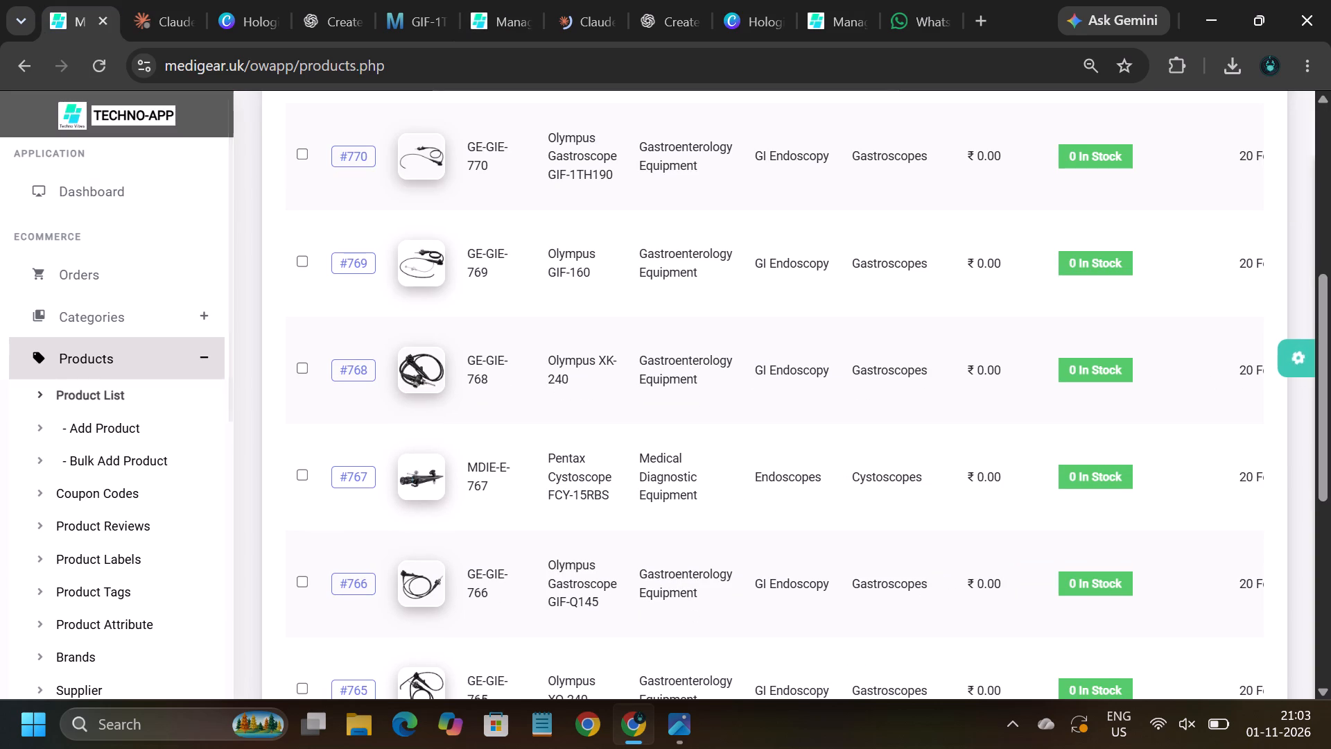
scroll(550, 429, "down", 2)
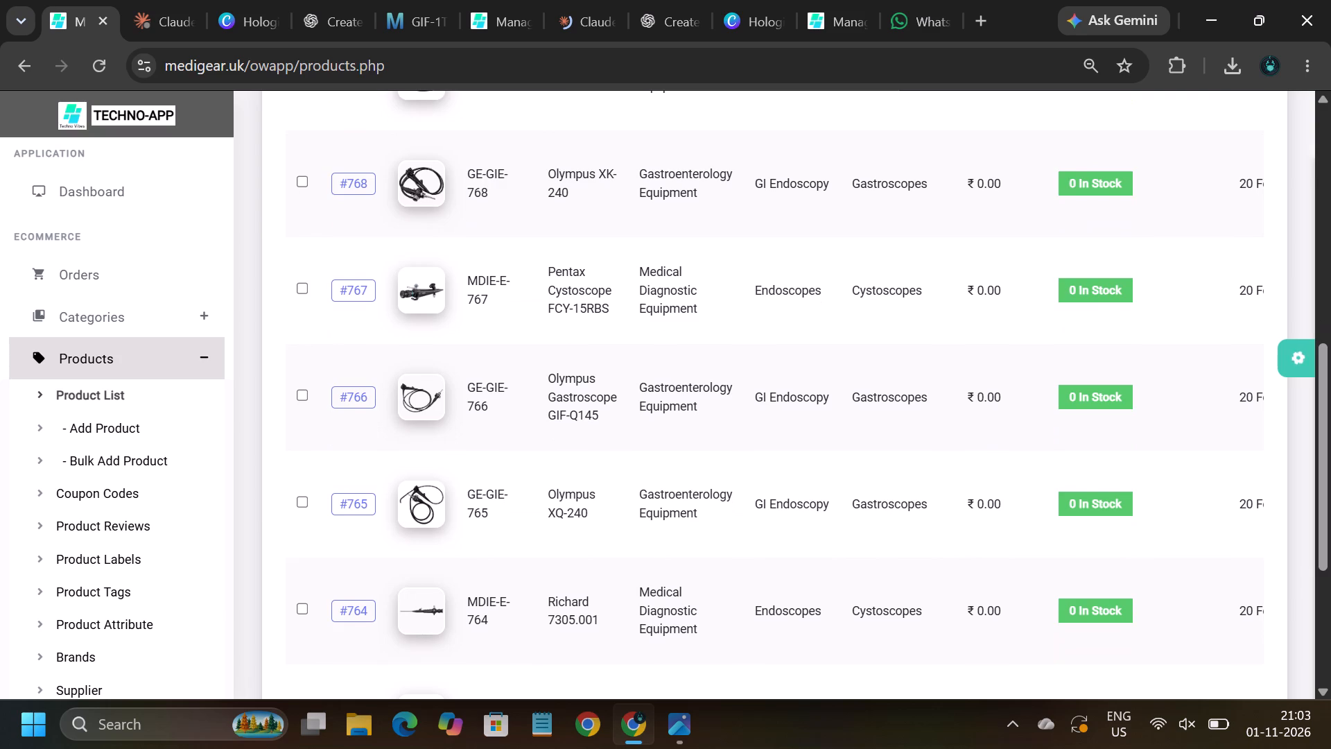
scroll(550, 429, "down", 1)
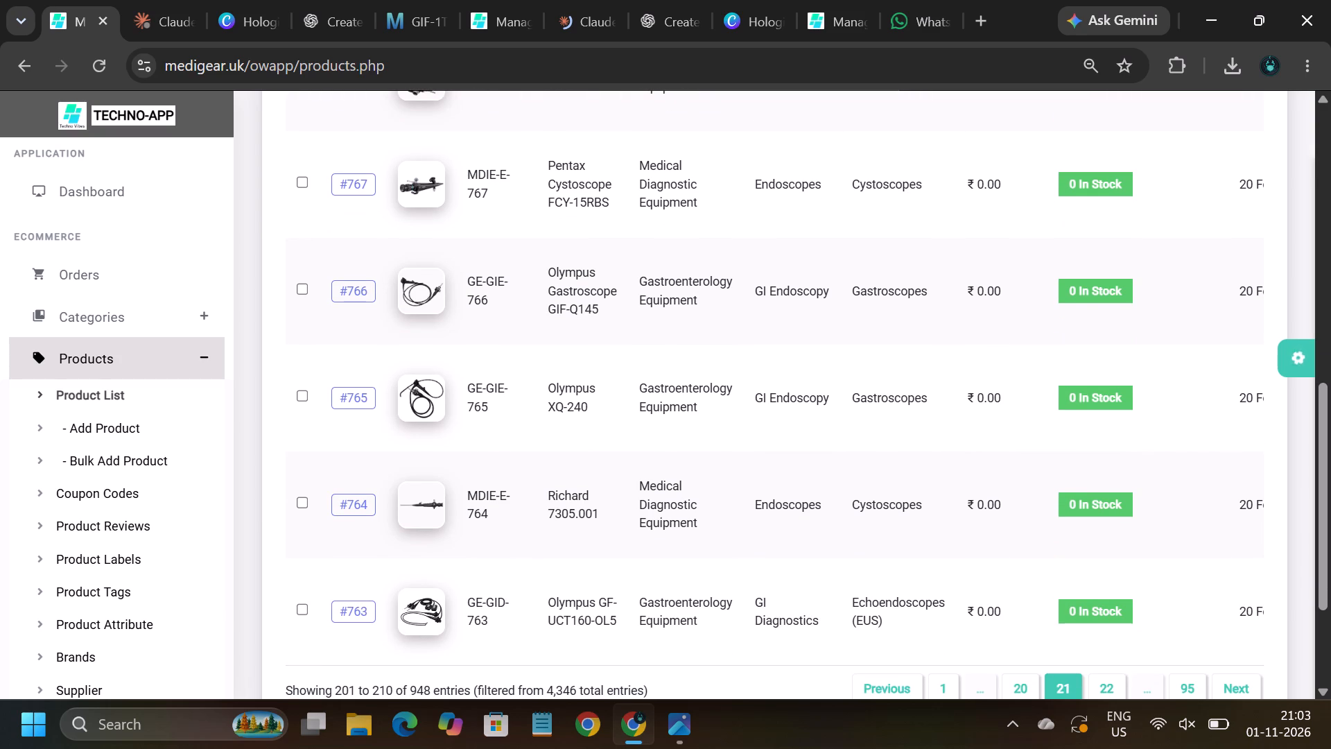
scroll(518, 336, "up", 2)
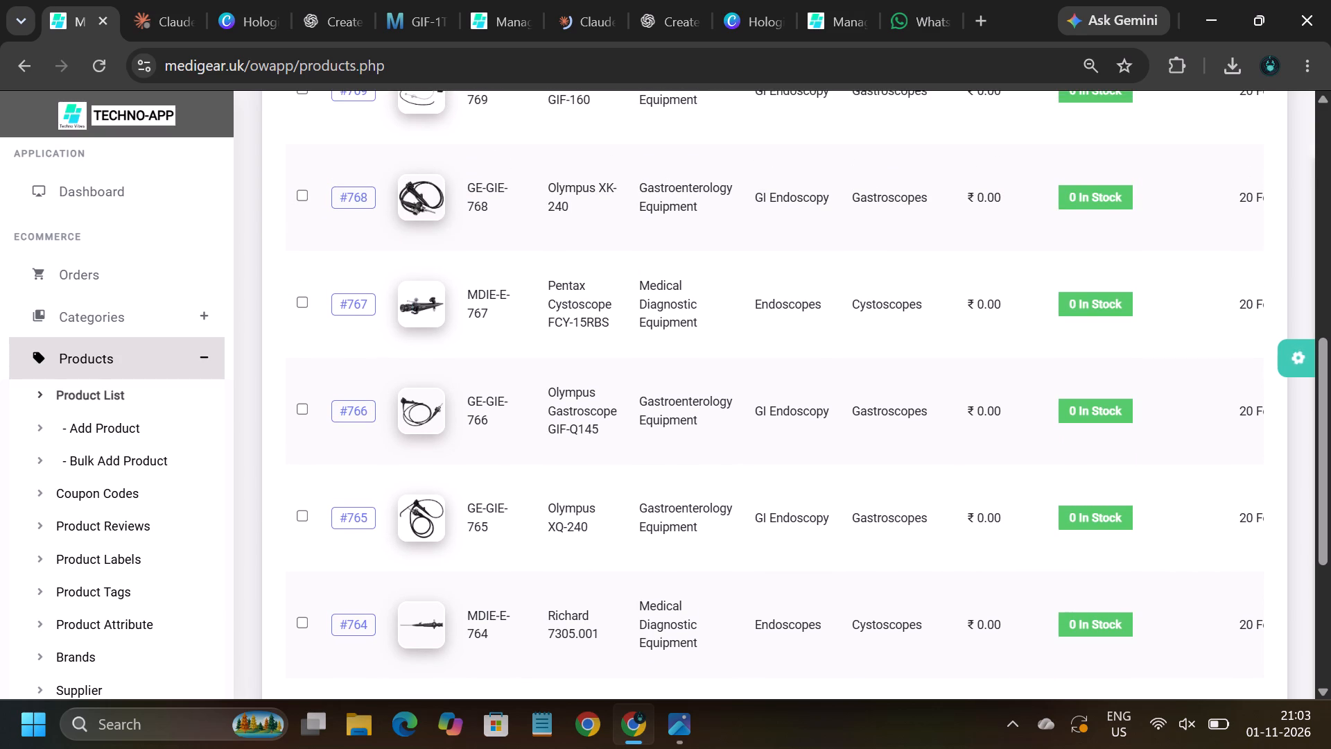
left_click_drag(609, 428, 546, 388)
key("ctrl+c")
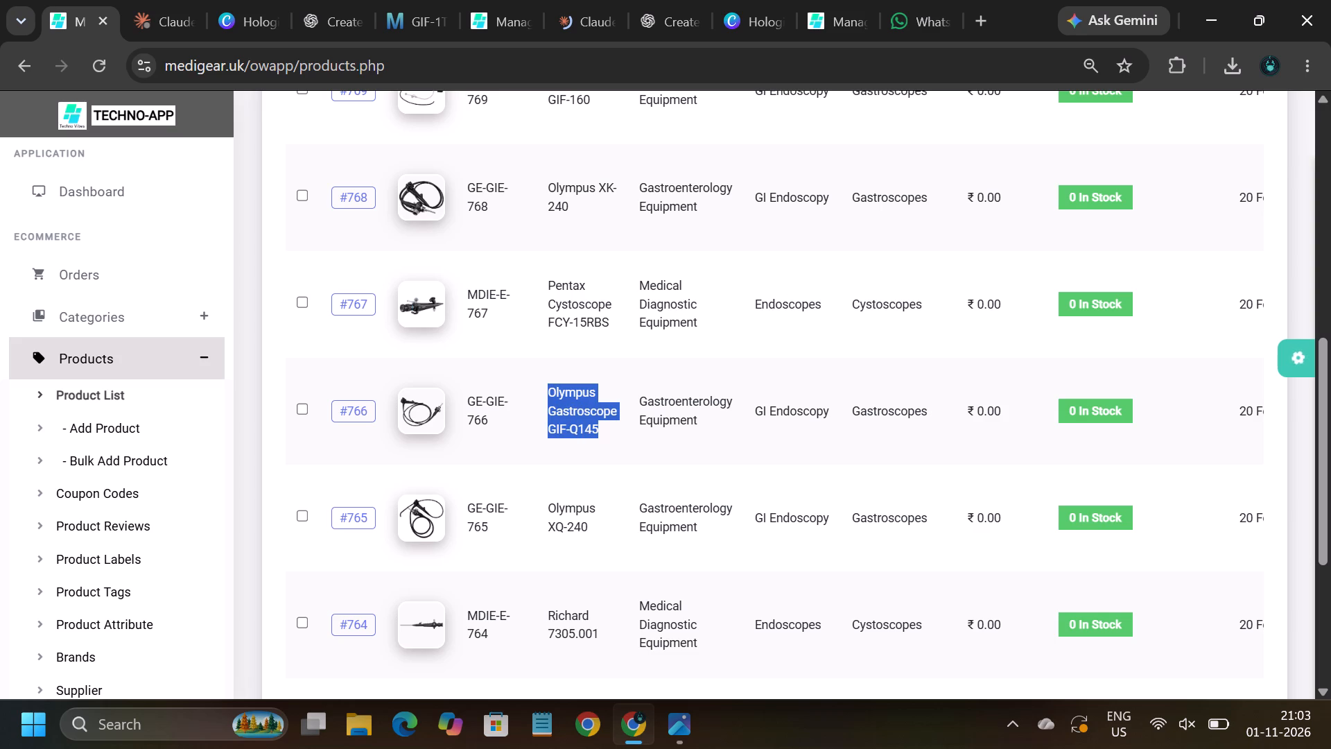
left_click(501, 26)
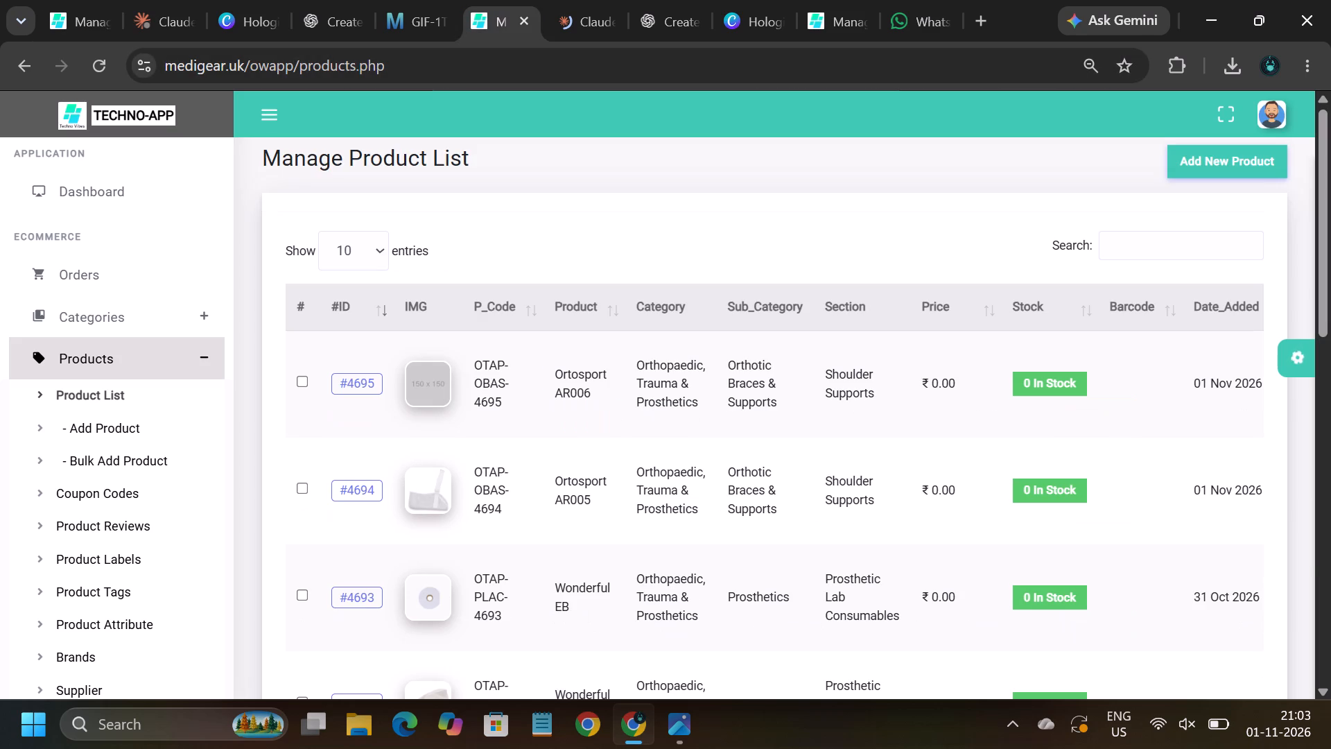
left_click(802, 239)
left_click(1137, 249)
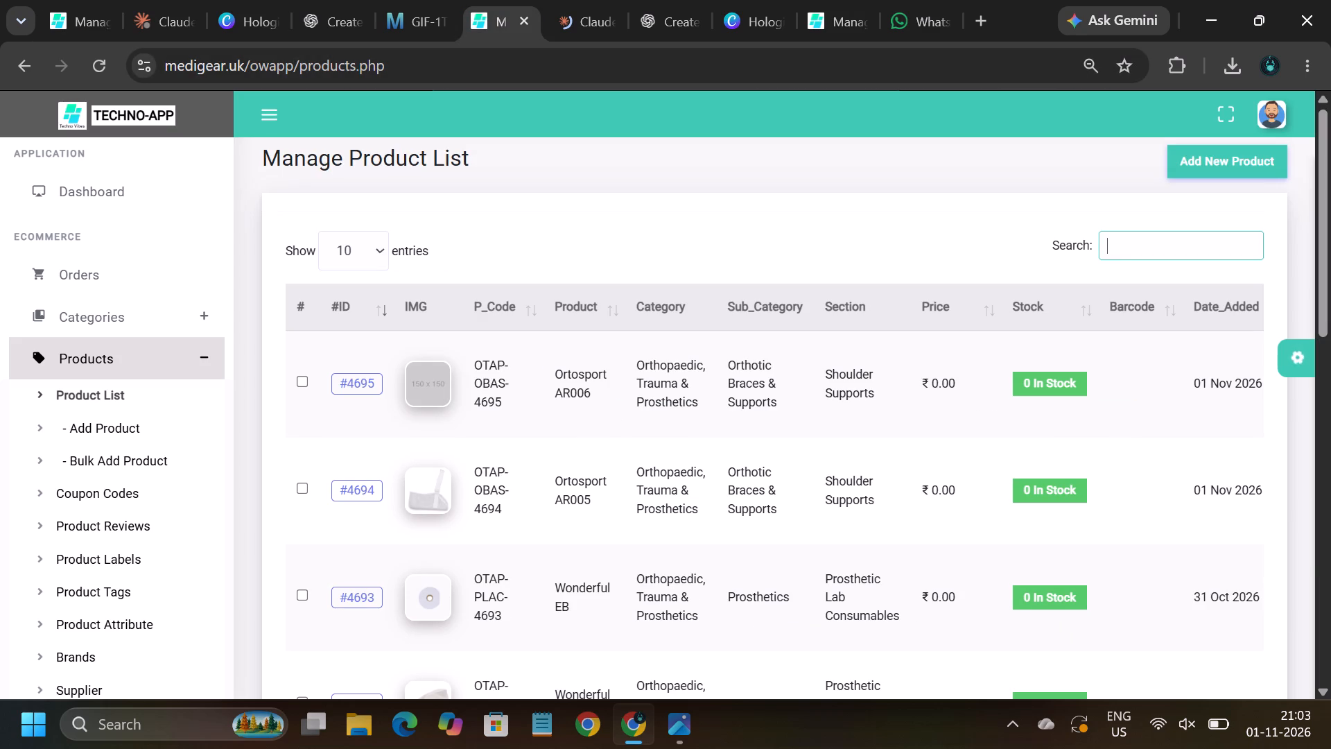
key("ctrl+v")
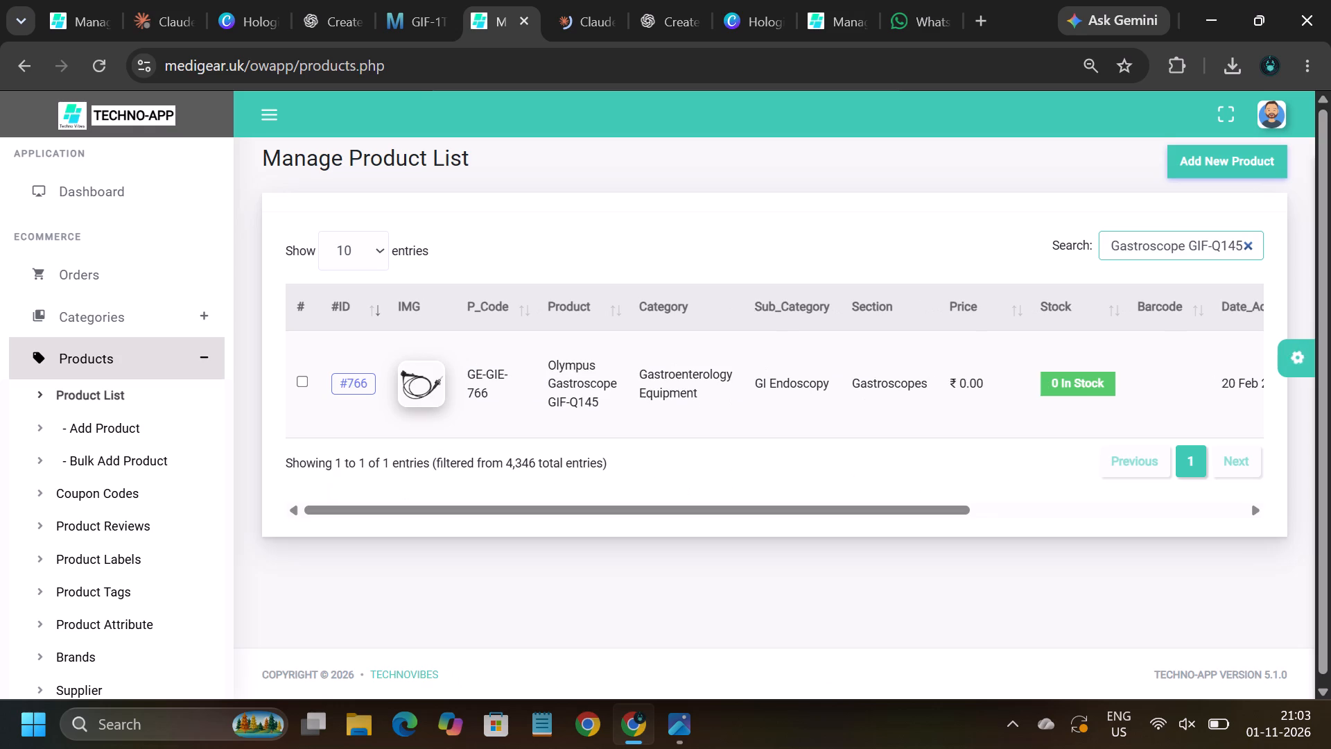
left_click(1172, 505)
left_click(1072, 365)
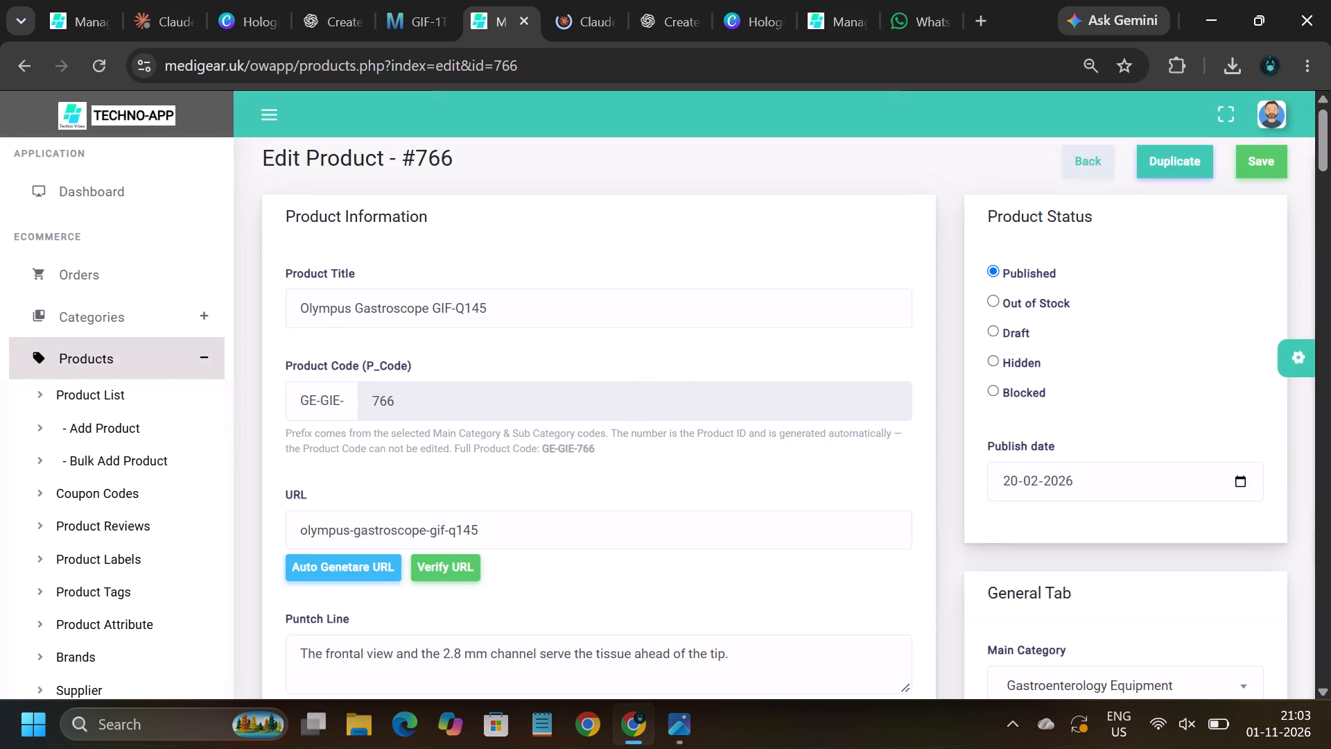
Shorten product #766's title to Olympus GIF-Q145.
left_click(433, 309)
key("BackSpace")
key("BackSpace")
key("BackSpace")
key("BackSpace")
key("BackSpace")
key("BackSpace")
key("BackSpace")
key("BackSpace")
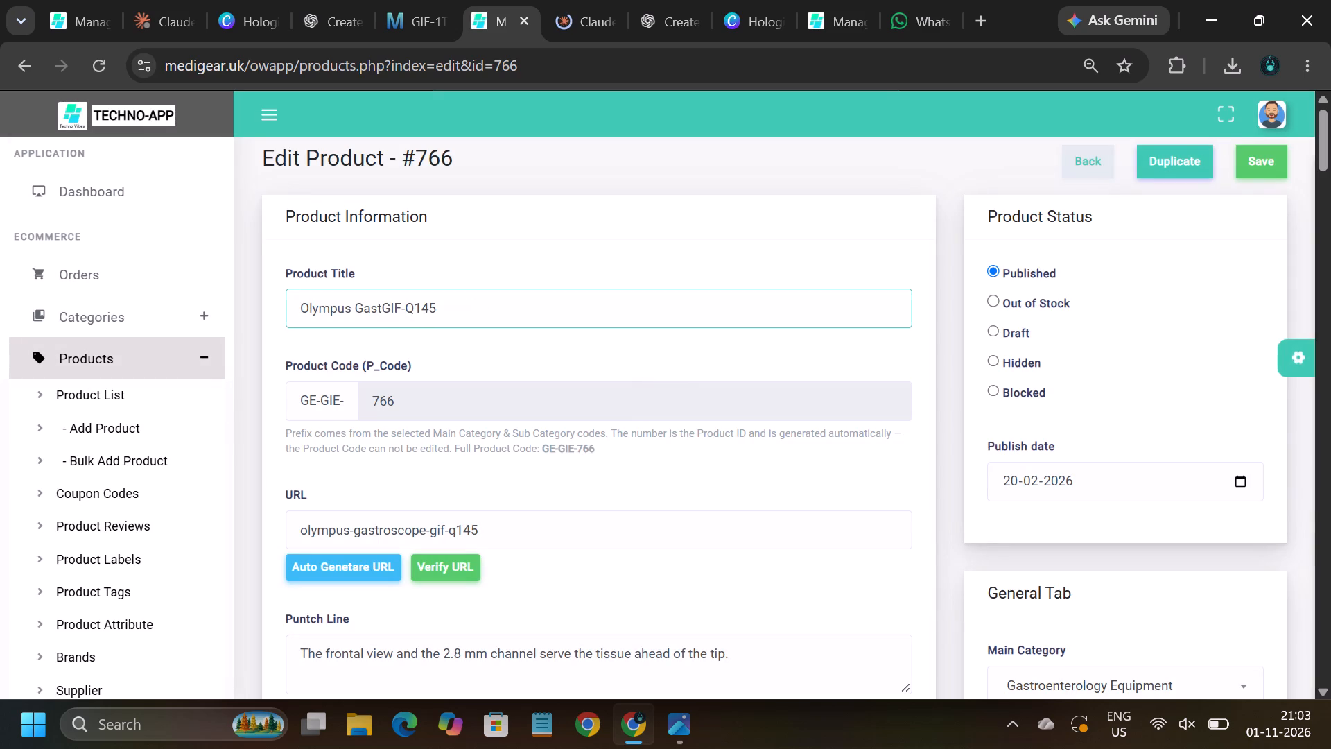
key("BackSpace")
key("BackSpace")
key("BackSpace")
key("BackSpace")
key("BackSpace")
key("space")
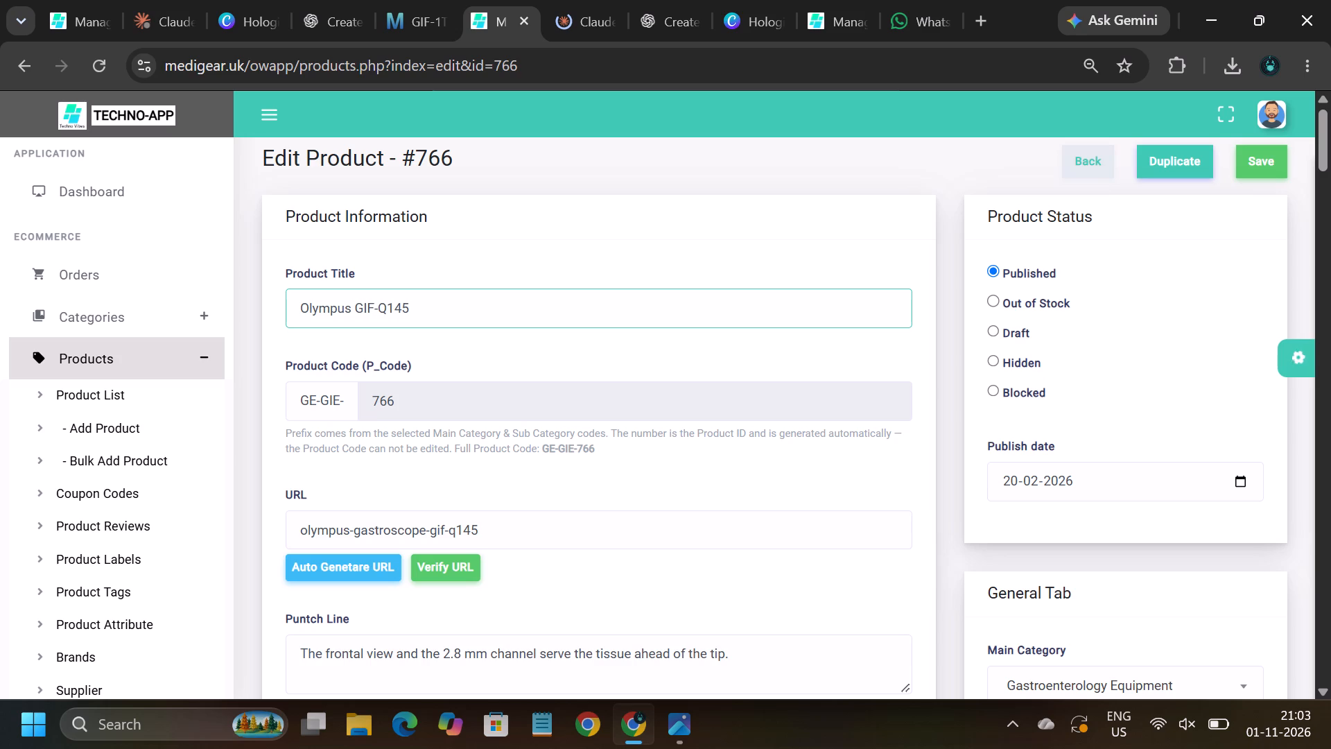
Regenerate product #766's URL from its shortened title as olympus-gif-q145.
left_click(347, 567)
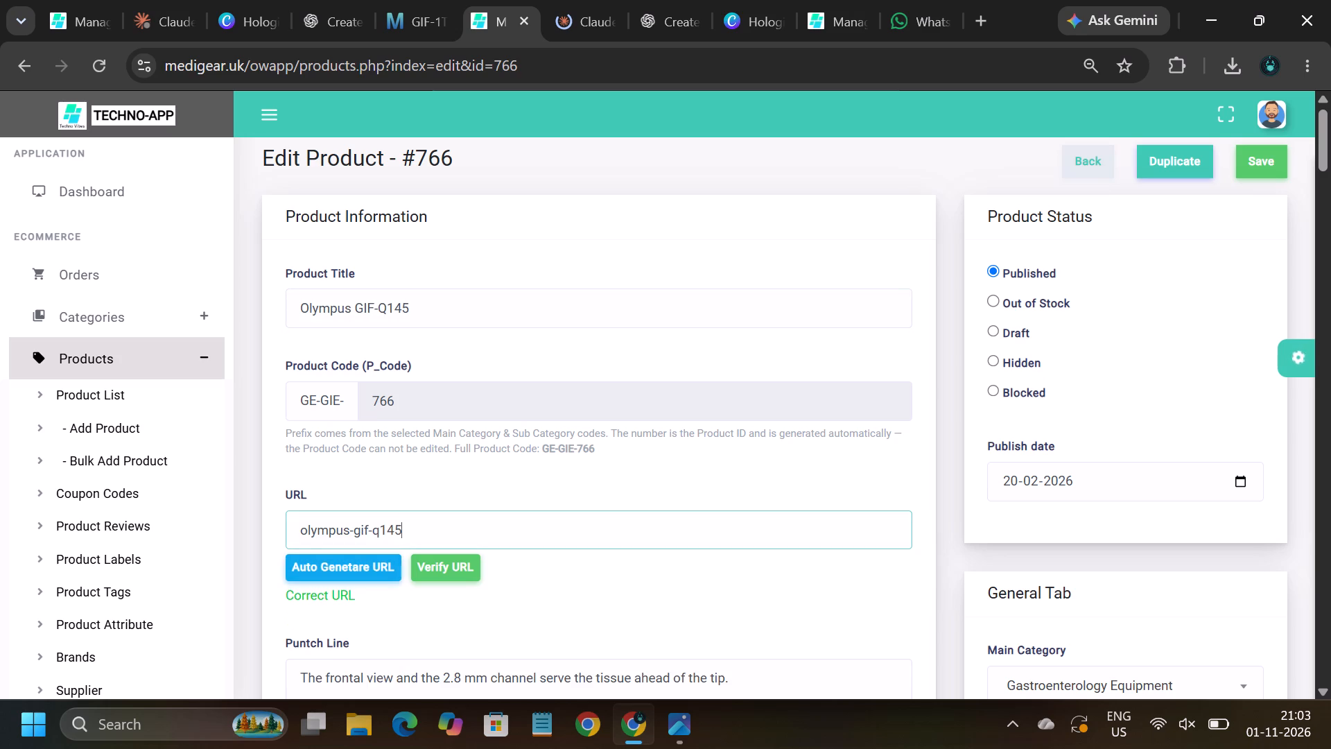
Copy product #766's cover image and use it to replace the Pentax scope picture on page 2 of the Canva banner design.
scroll(623, 546, "down", 12)
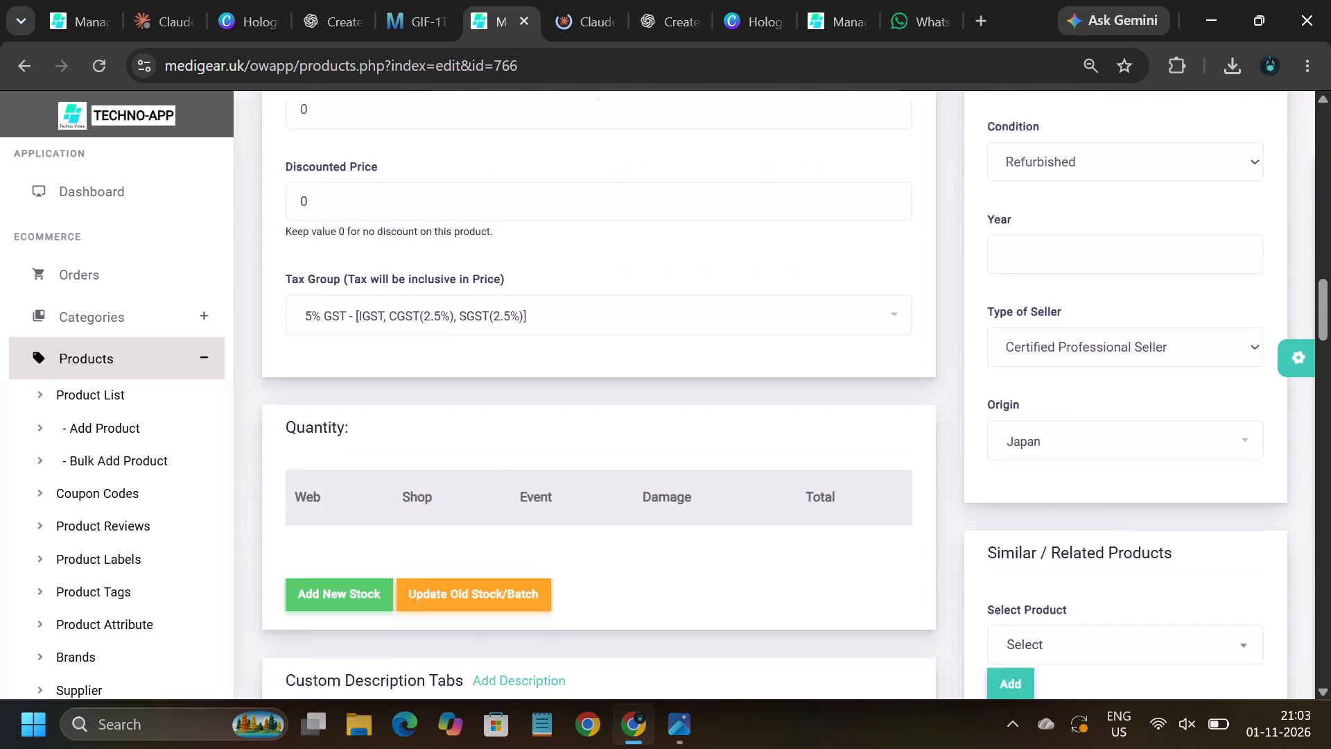
scroll(623, 546, "down", 6)
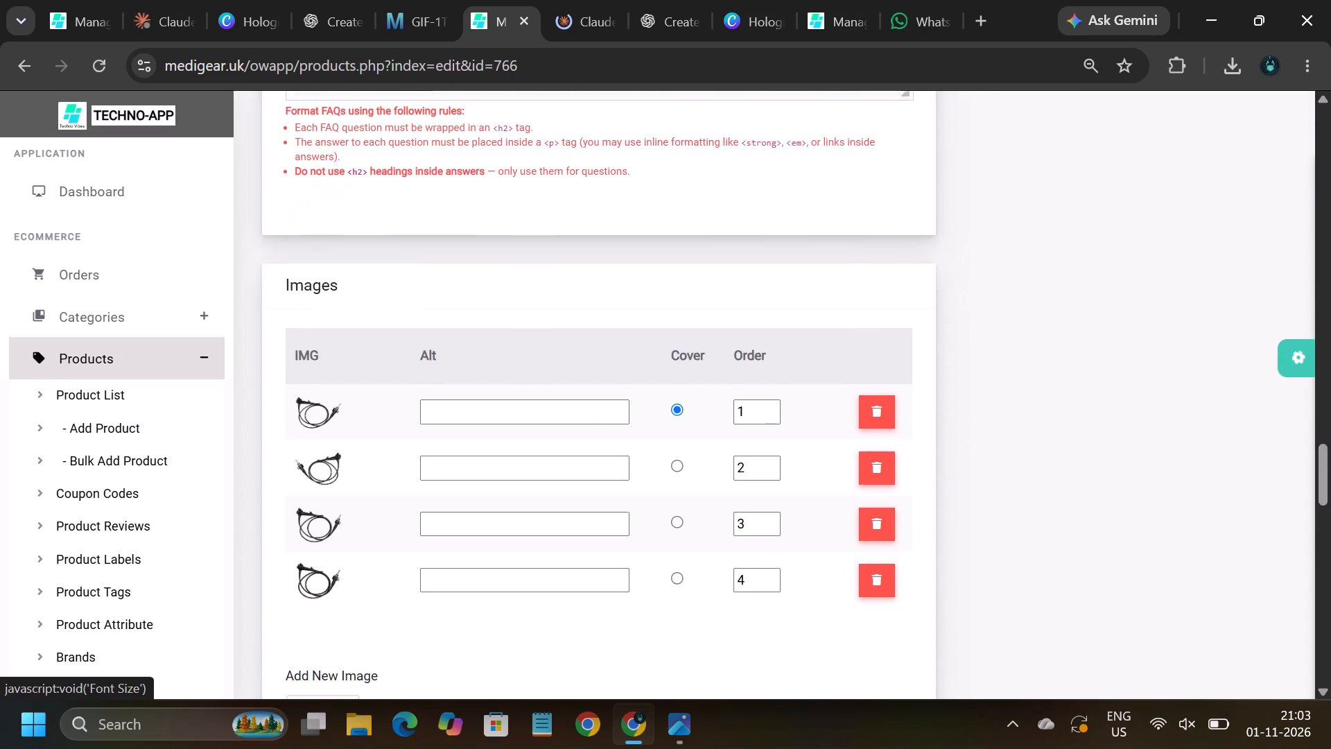
scroll(623, 546, "down", 6)
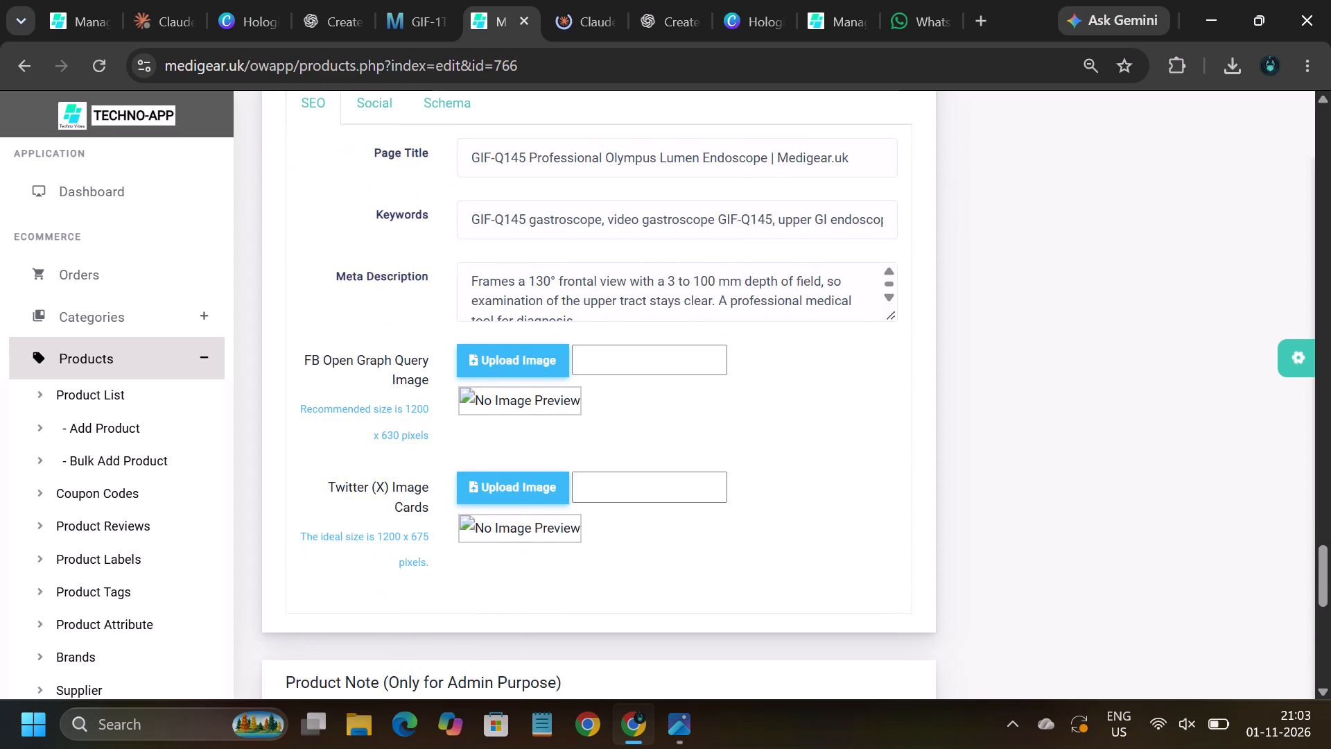
scroll(623, 546, "up", 4)
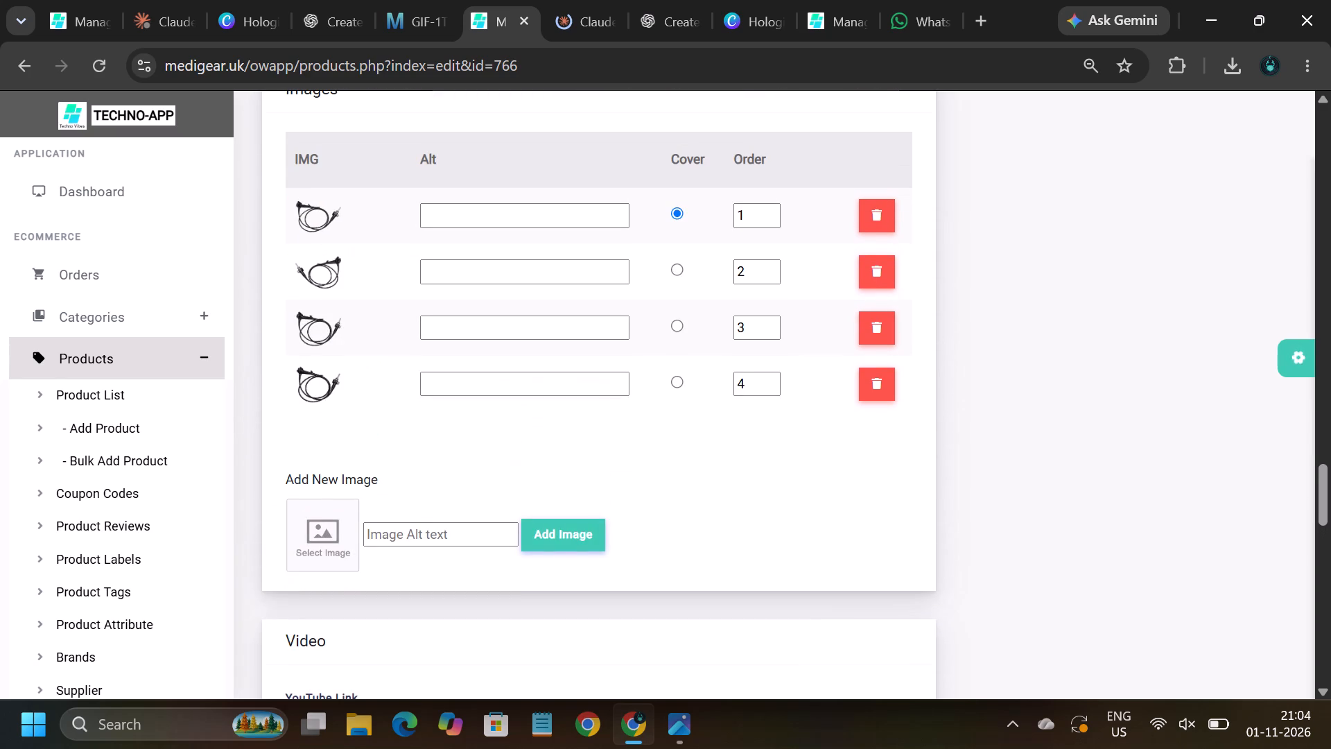
right_click(313, 216)
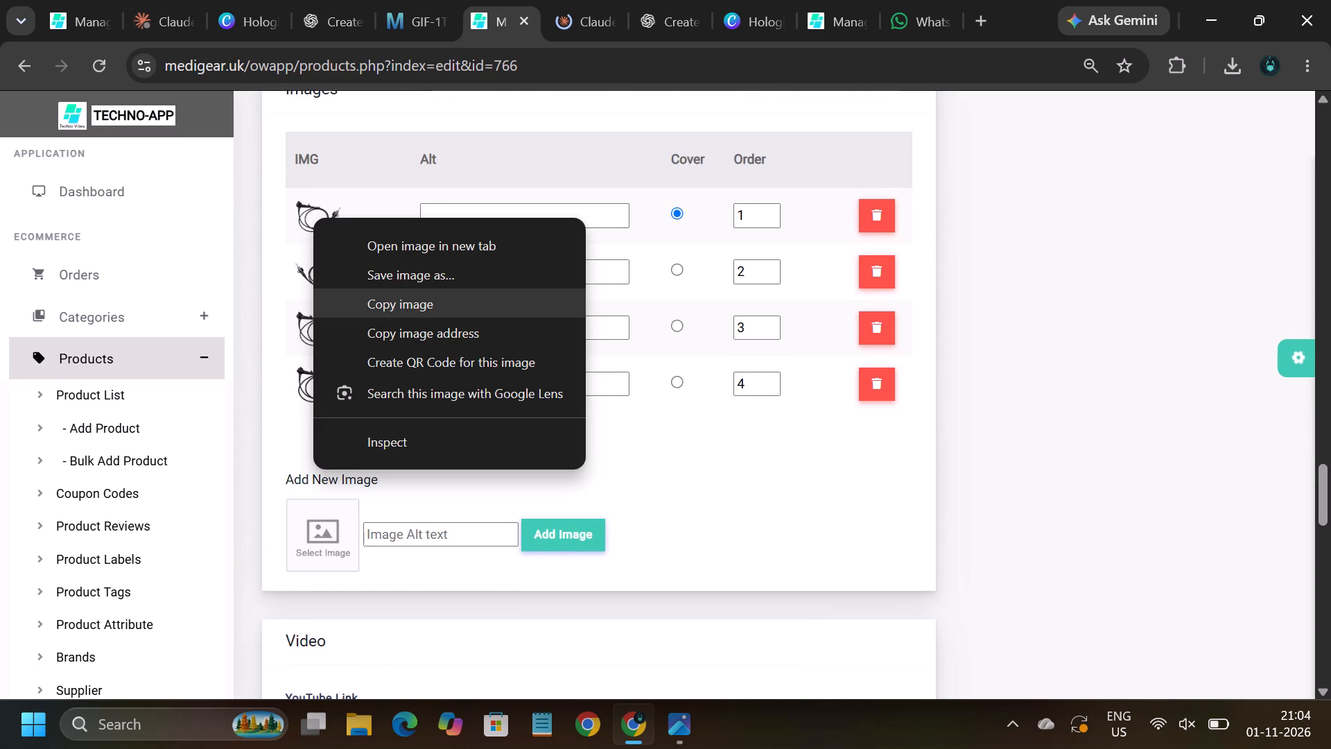
left_click(395, 307)
left_click(253, 27)
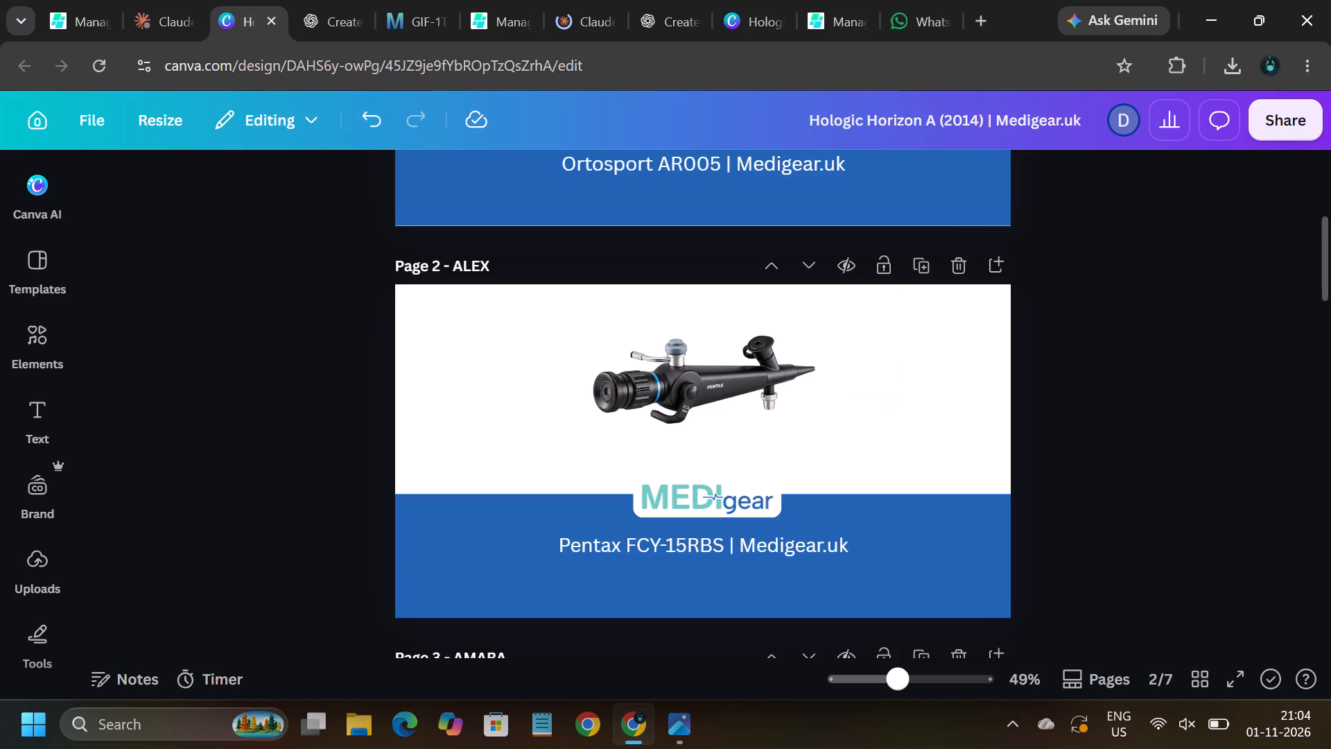
left_click_drag(715, 389, 228, 435)
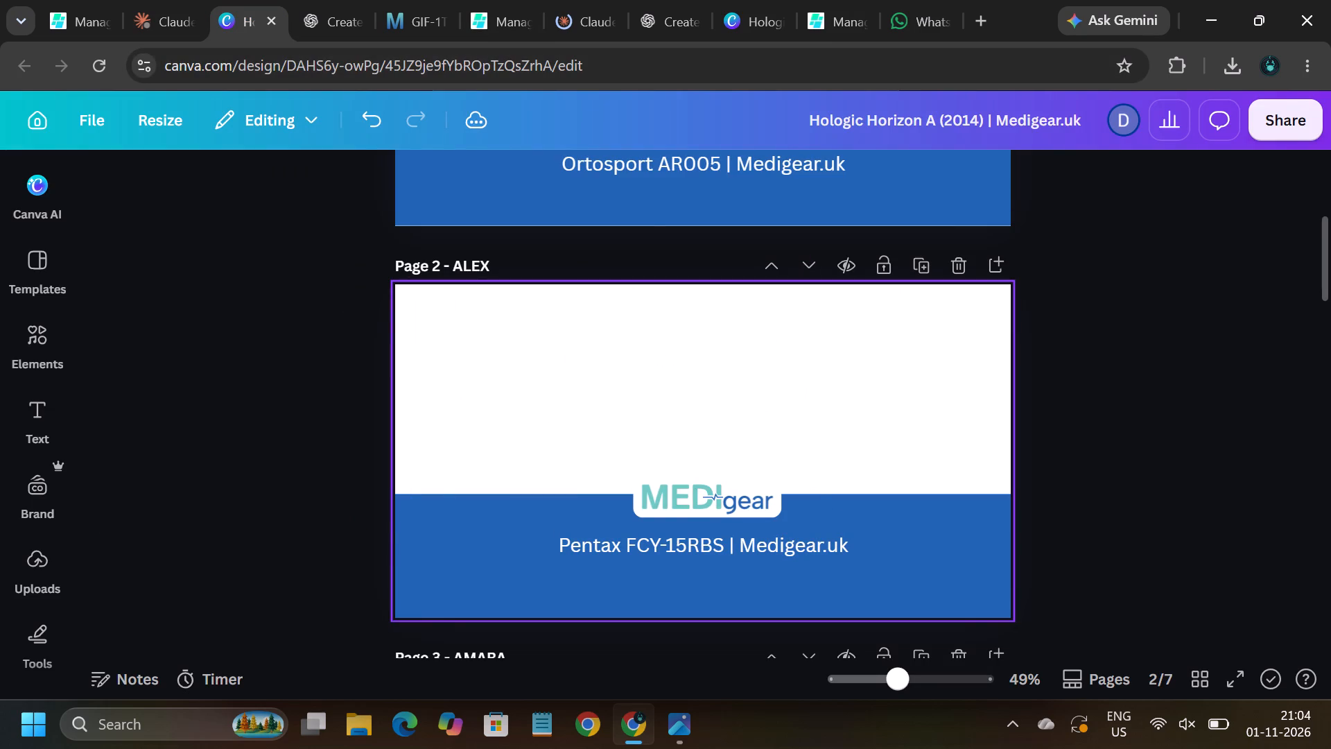
key("ctrl+v")
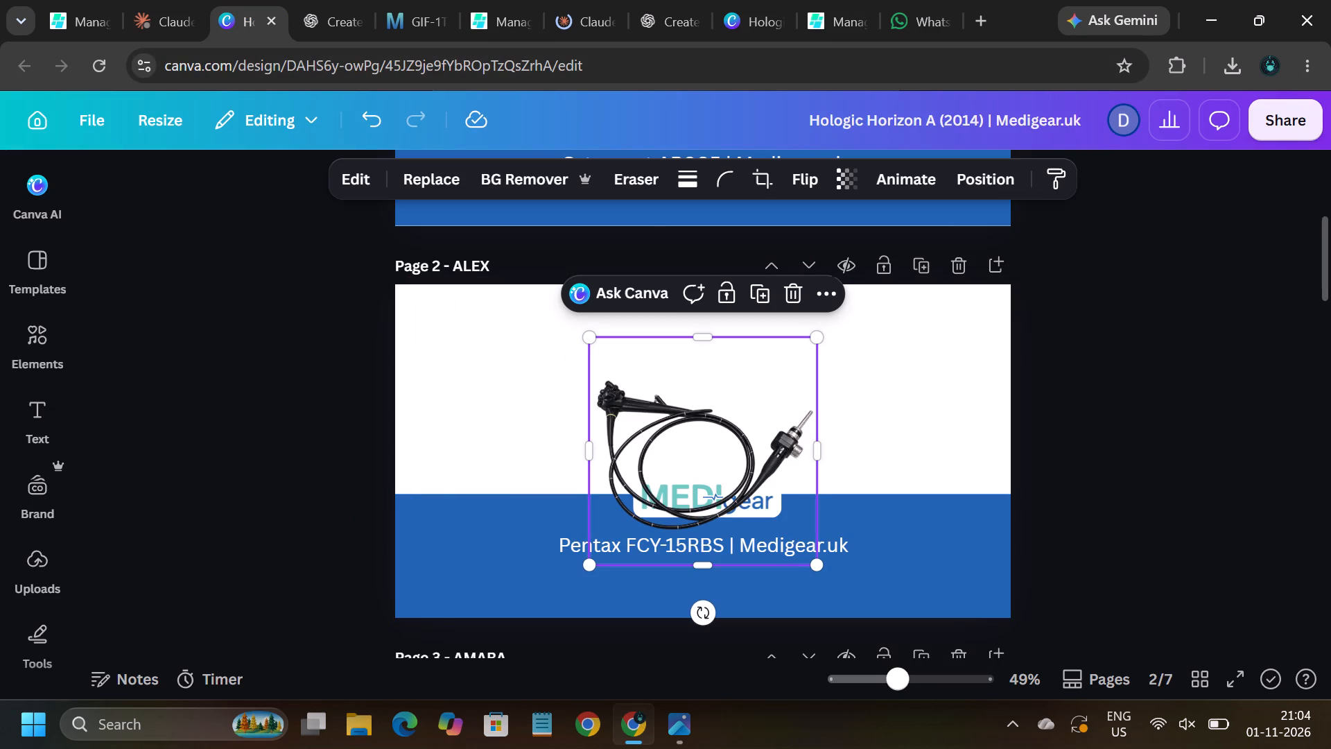
Centre the pasted endoscope picture in the banner's white area, with its lower edge aligned to the top of the blue band.
left_click_drag(706, 404, 718, 368)
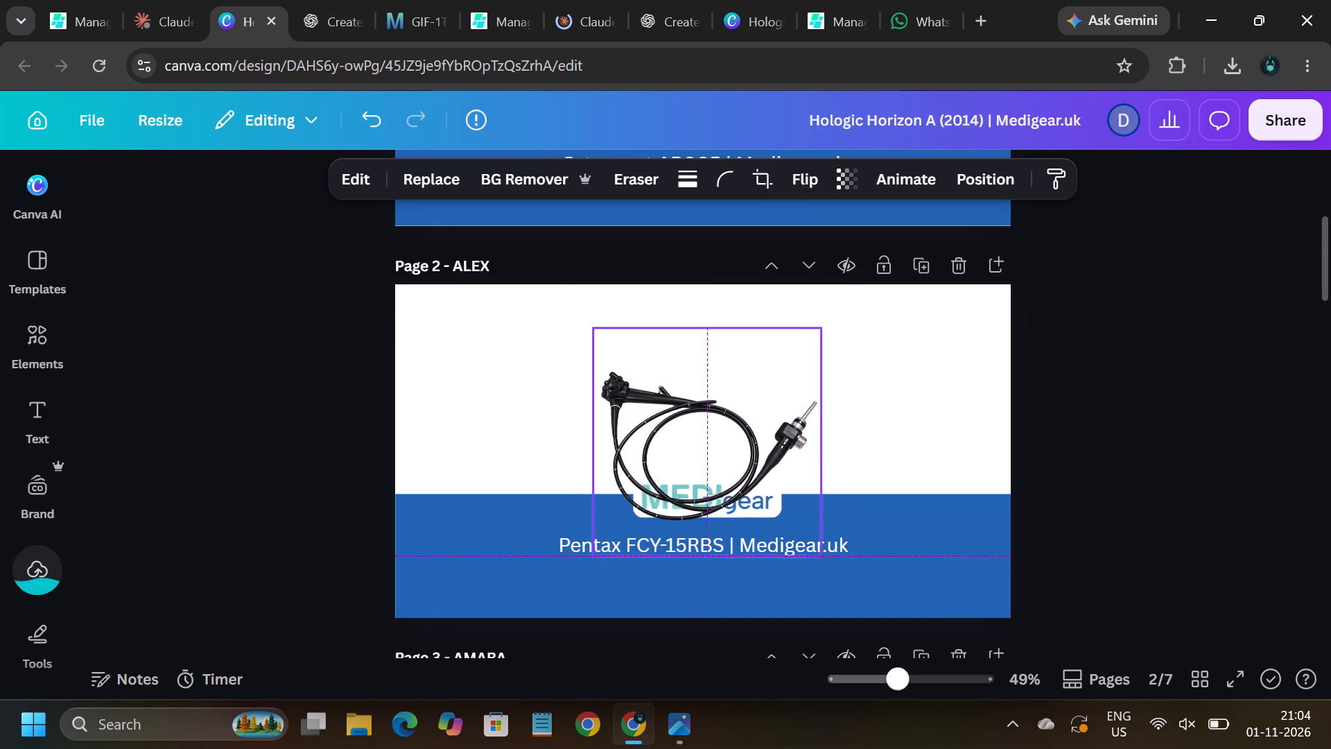
left_click_drag(718, 368, 722, 334)
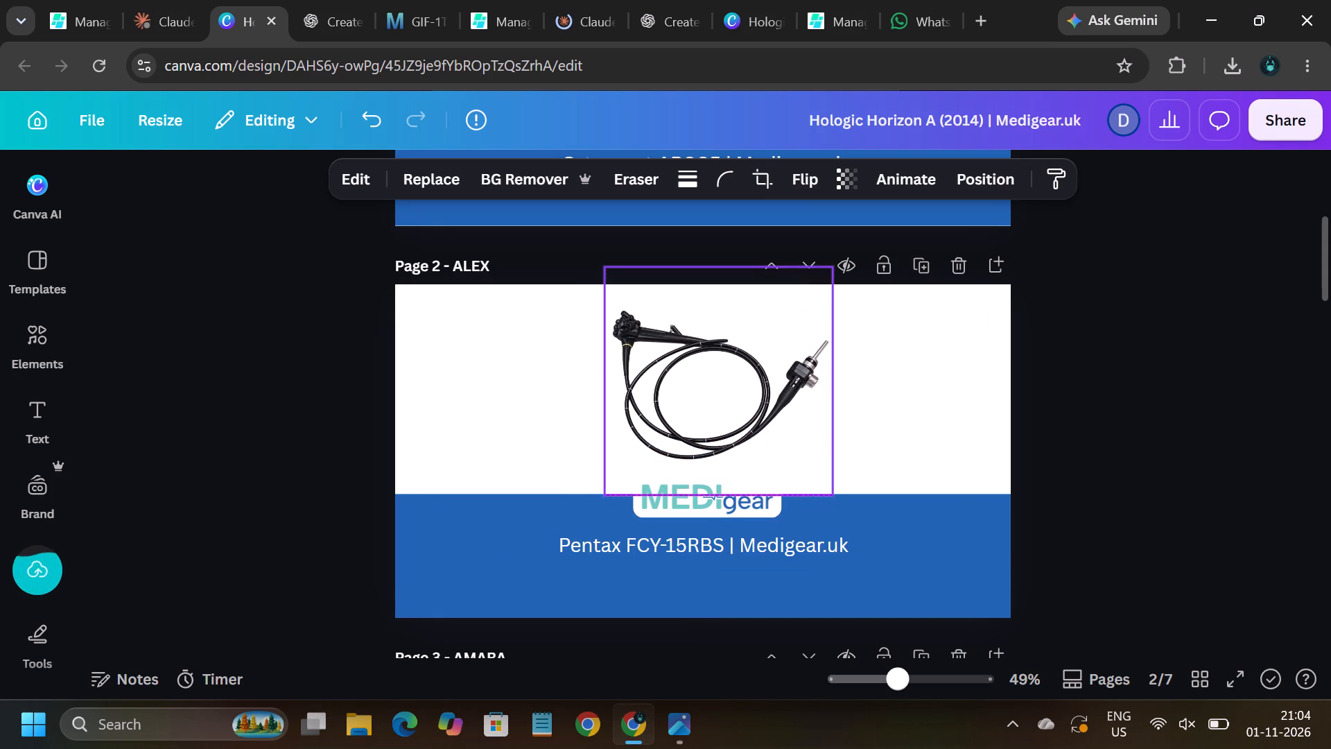
left_click_drag(722, 334, 722, 329)
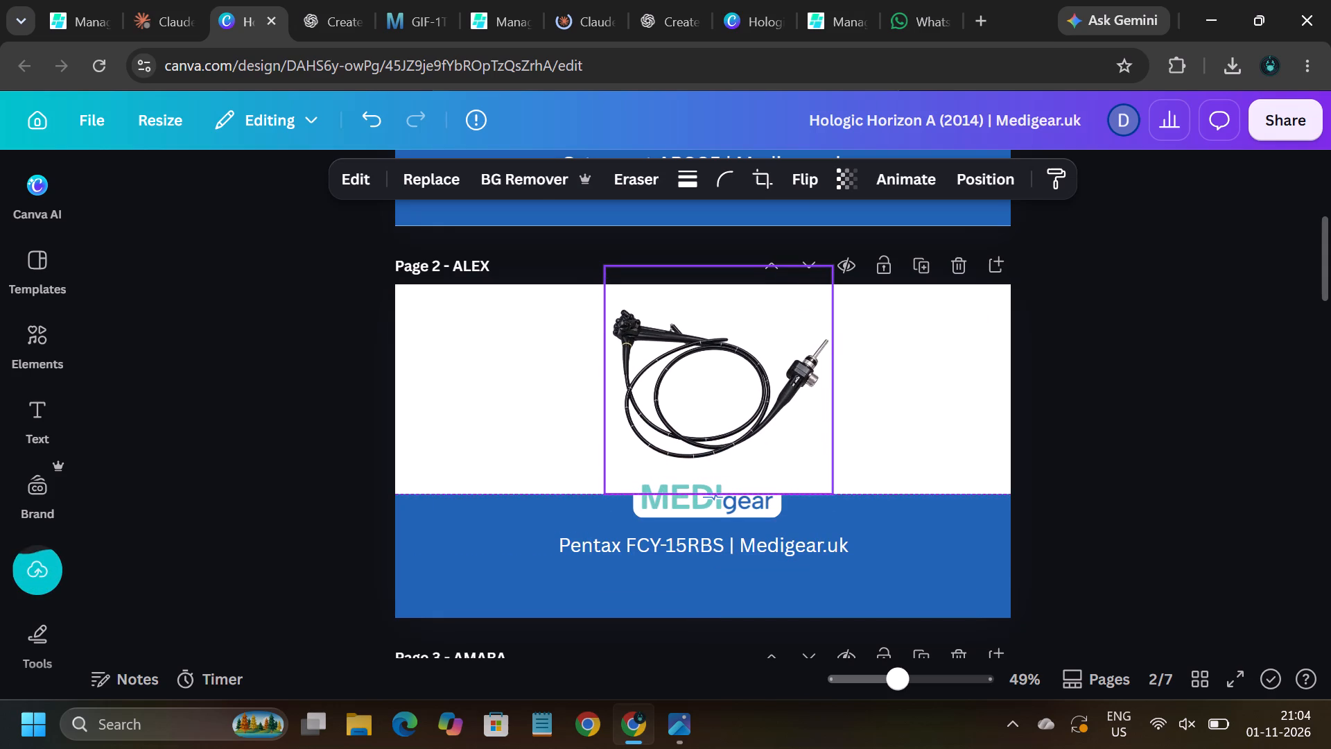
left_click_drag(722, 329, 711, 329)
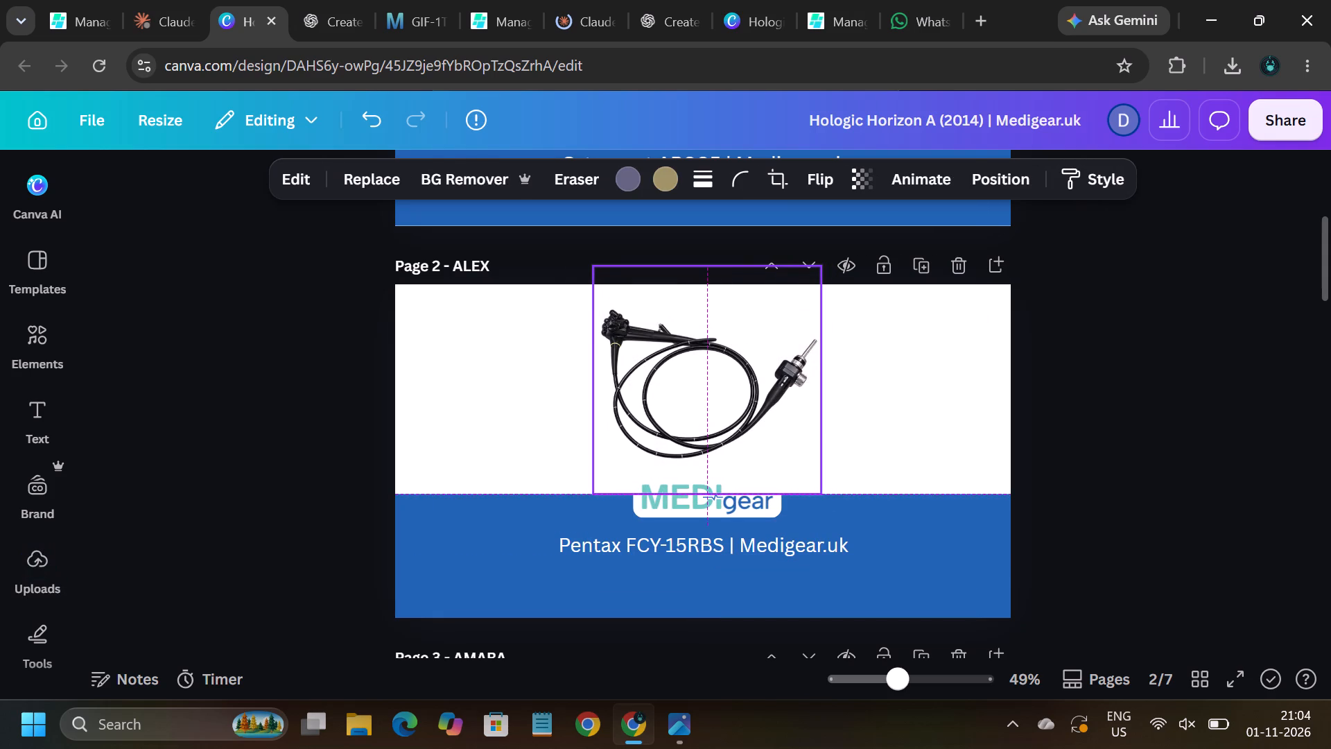
left_click_drag(711, 329, 704, 329)
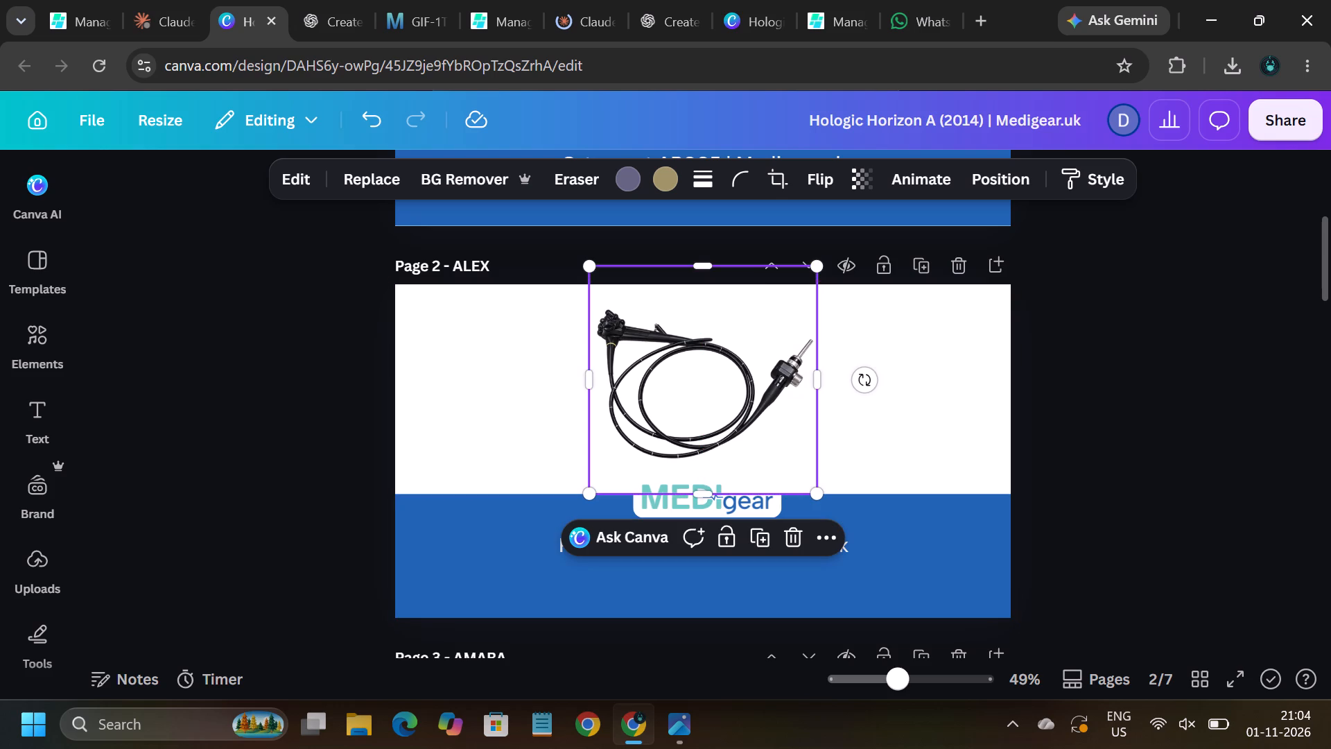
left_click(1079, 356)
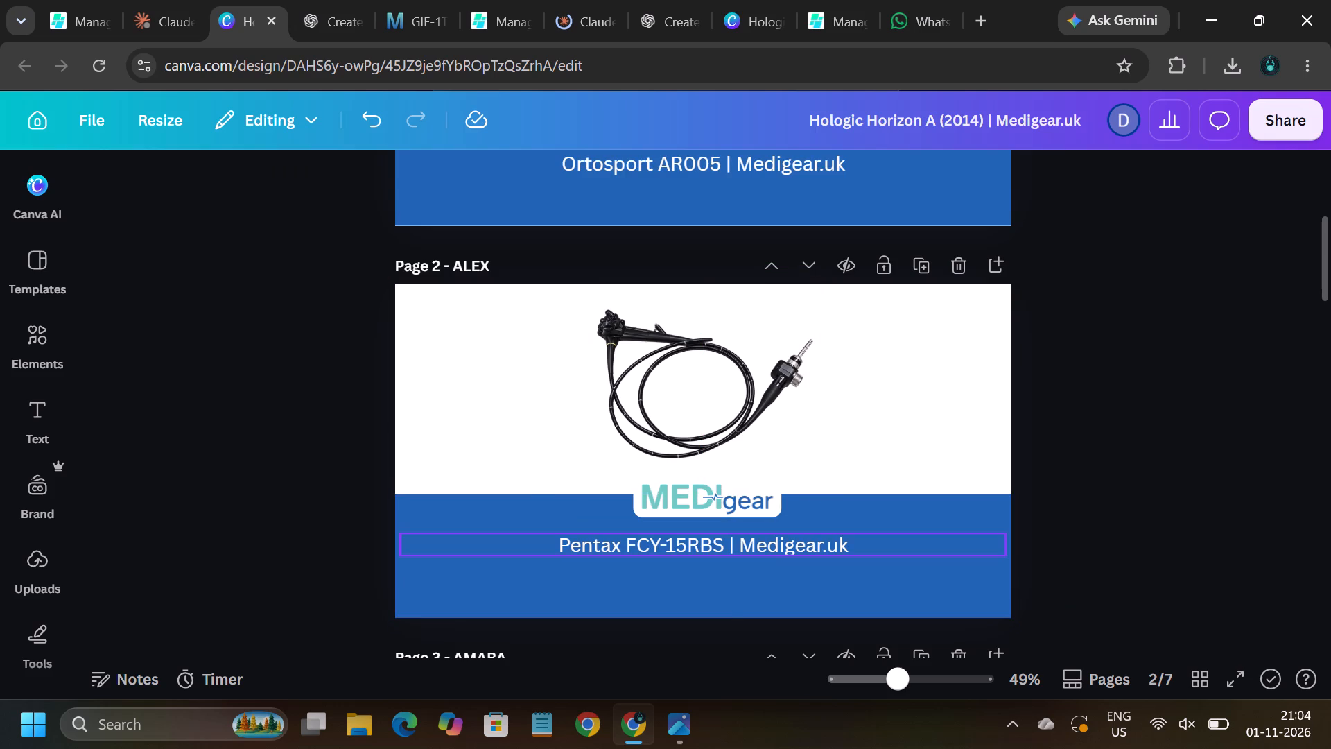
Replace Pentax FCY-15RBS in the page 2 caption with Olympus GIF-Q145, copied from product #766's title, keeping "| Medigear.uk".
left_click(724, 542)
left_click(724, 542)
key("BackSpace")
key("BackSpace")
key("BackSpace")
key("BackSpace")
key("BackSpace")
key("BackSpace")
key("BackSpace")
key("BackSpace")
key("BackSpace")
key("BackSpace")
key("BackSpace")
key("BackSpace")
key("BackSpace")
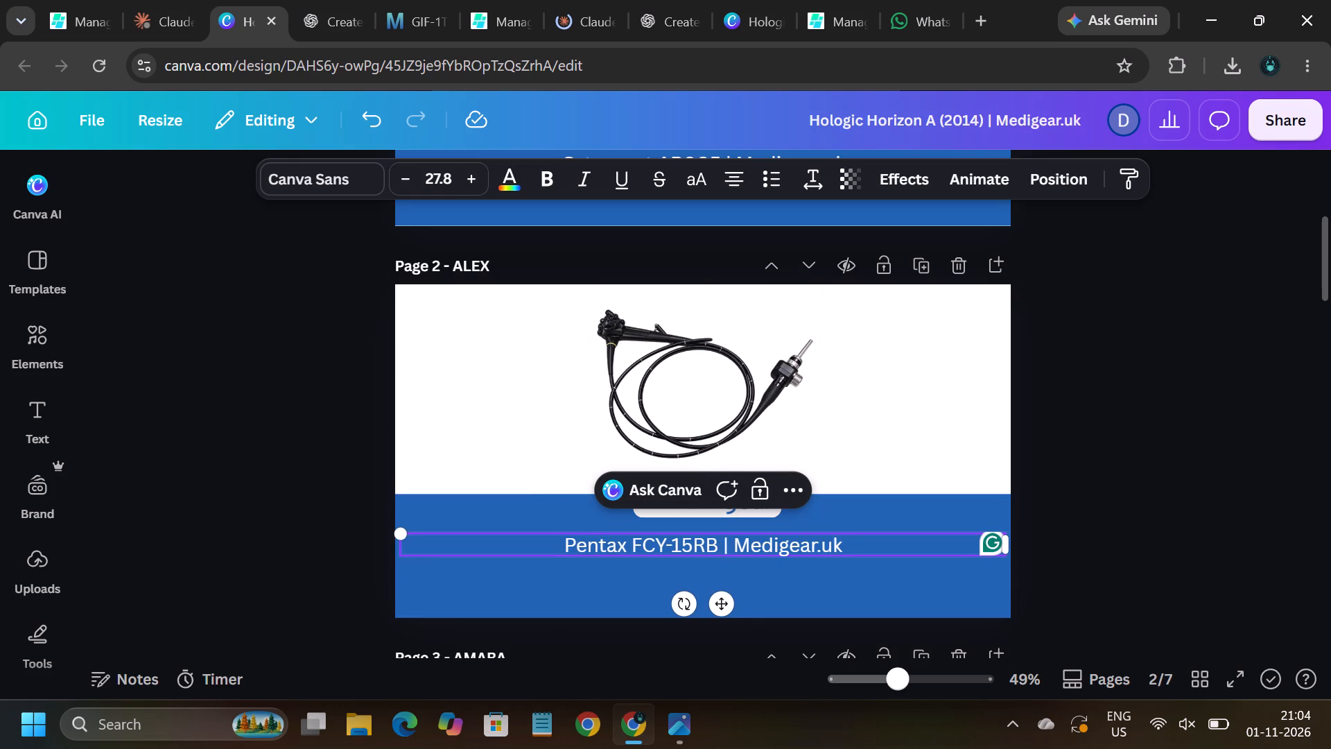
key("BackSpace")
key("BackSpace")
key("BackSpace")
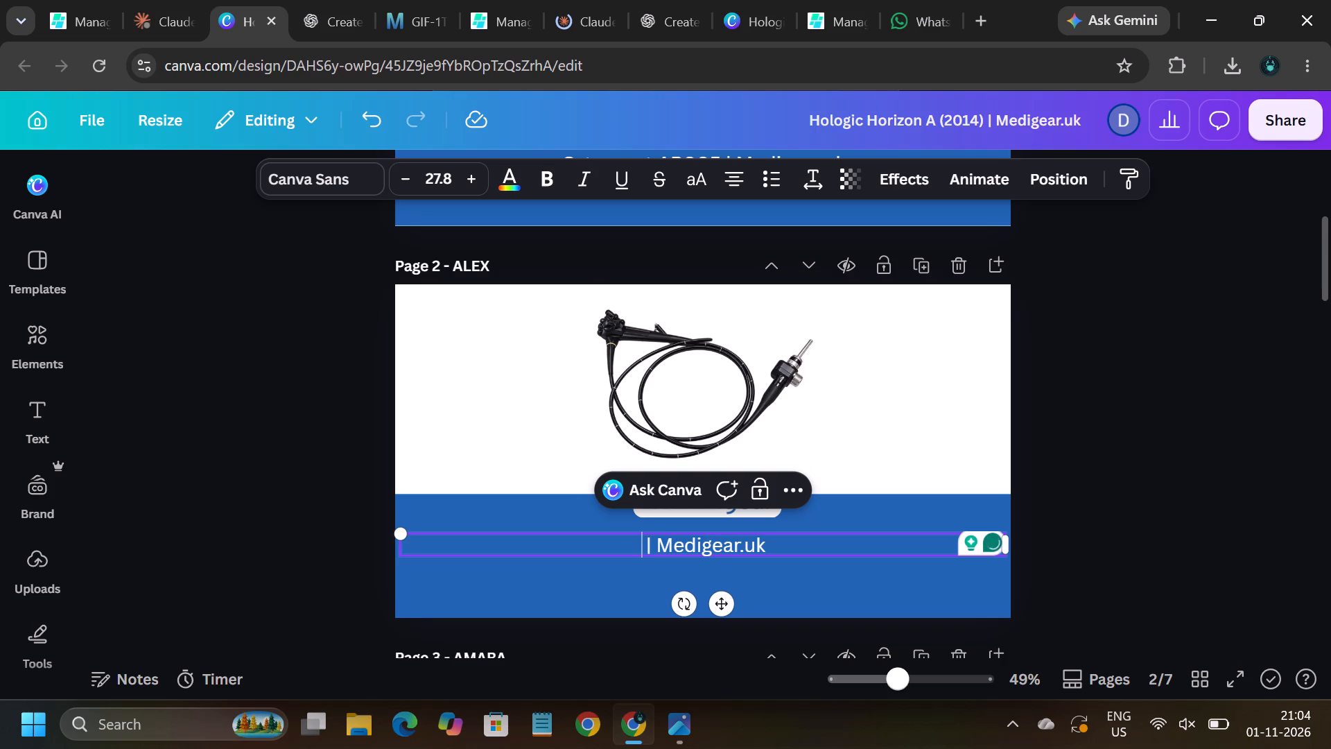
left_click(507, 28)
scroll(553, 205, "up", 4)
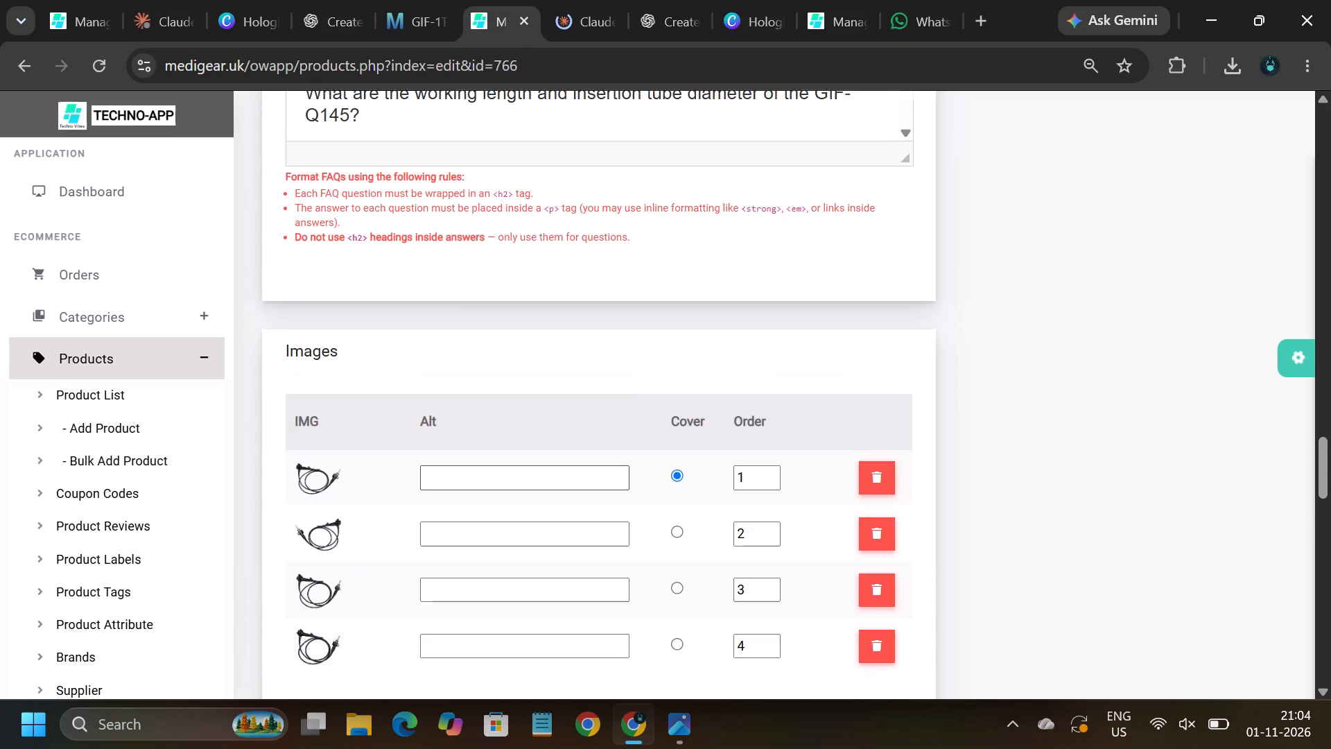
scroll(553, 205, "up", 15)
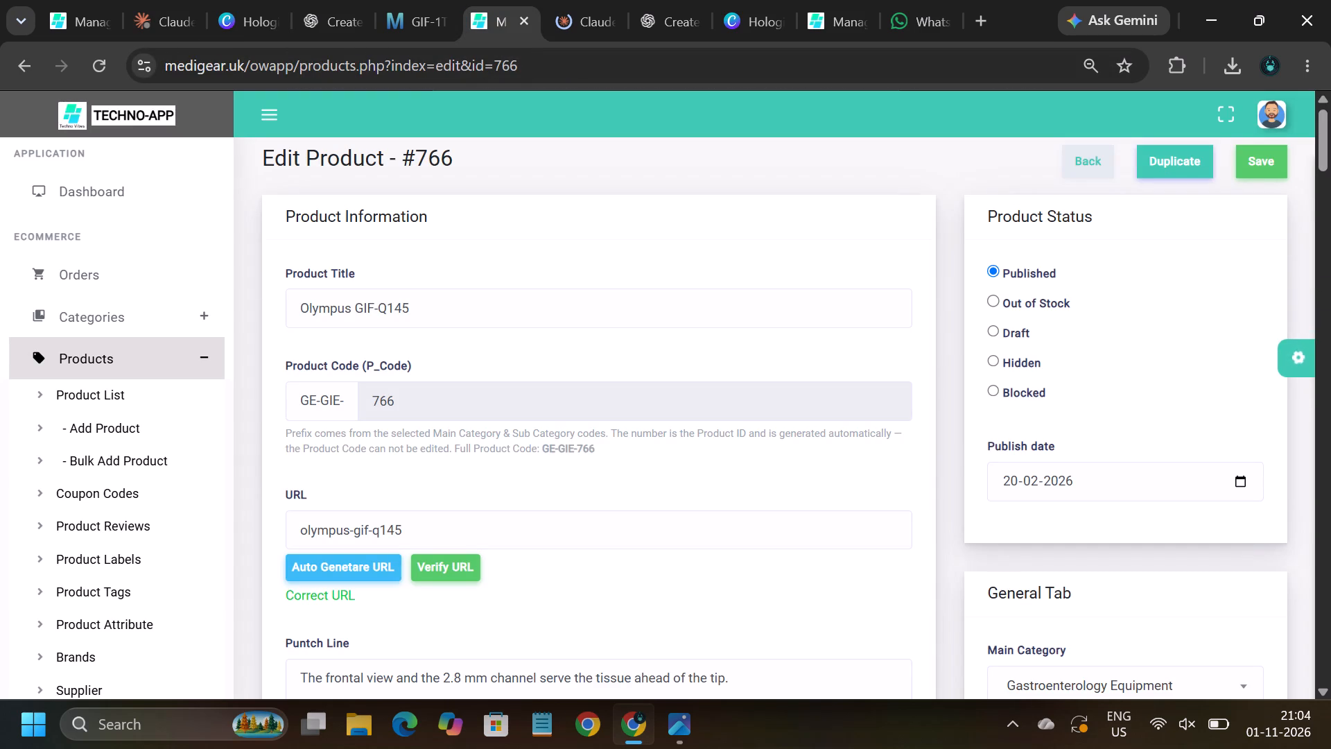
left_click(440, 302)
left_click_drag(440, 302, 227, 320)
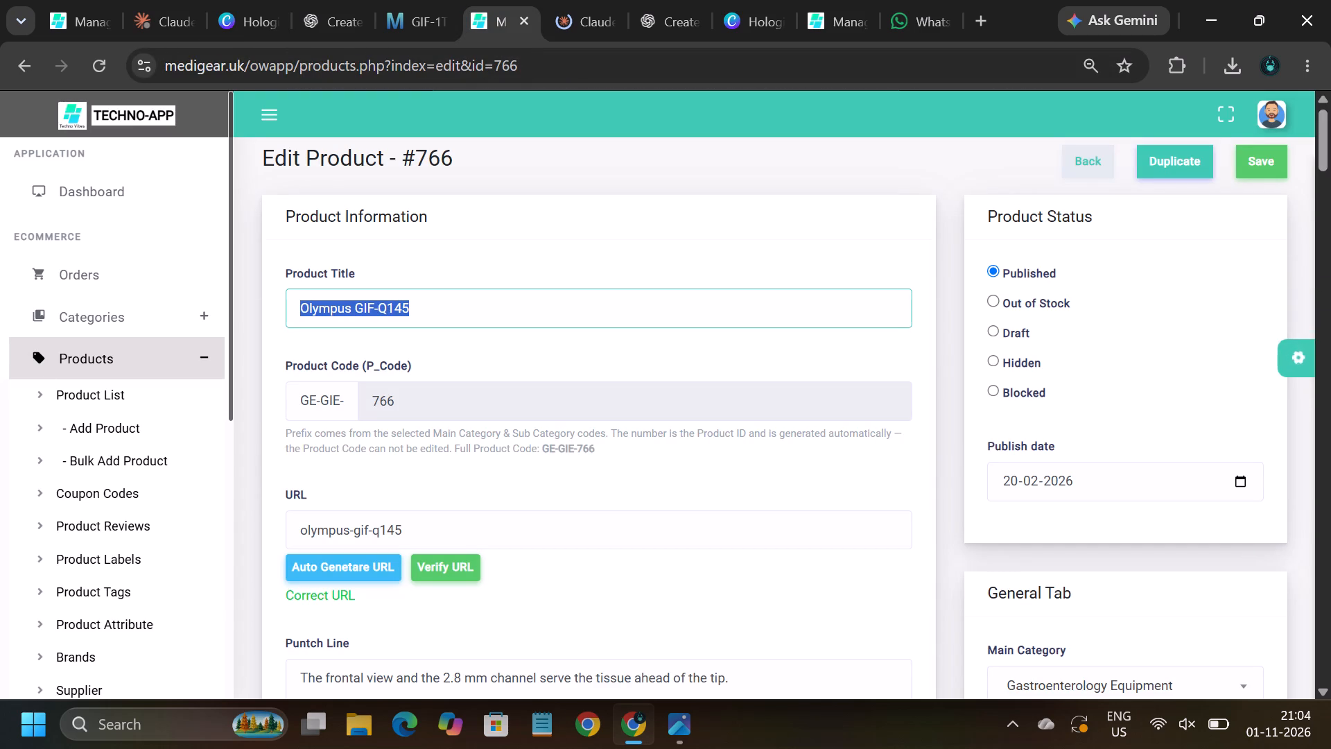
key("ctrl+c")
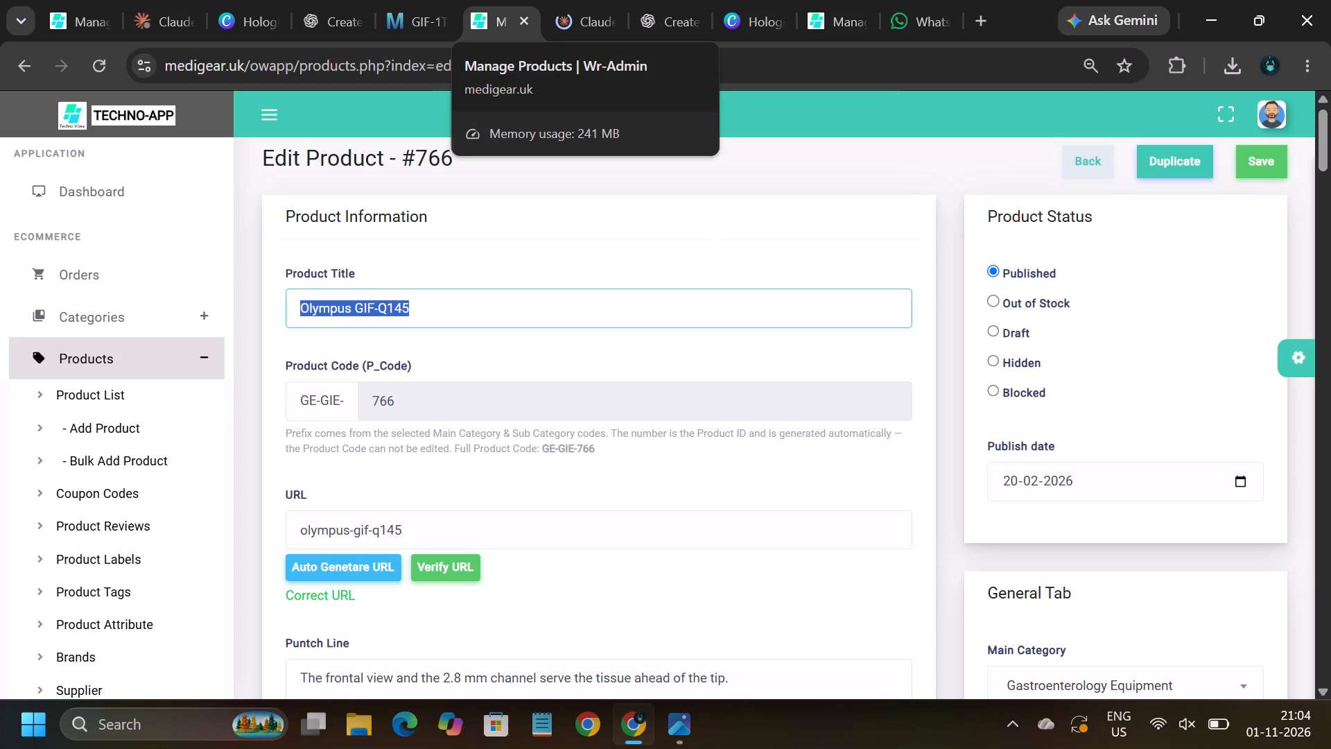
left_click(261, 24)
key("ctrl+v")
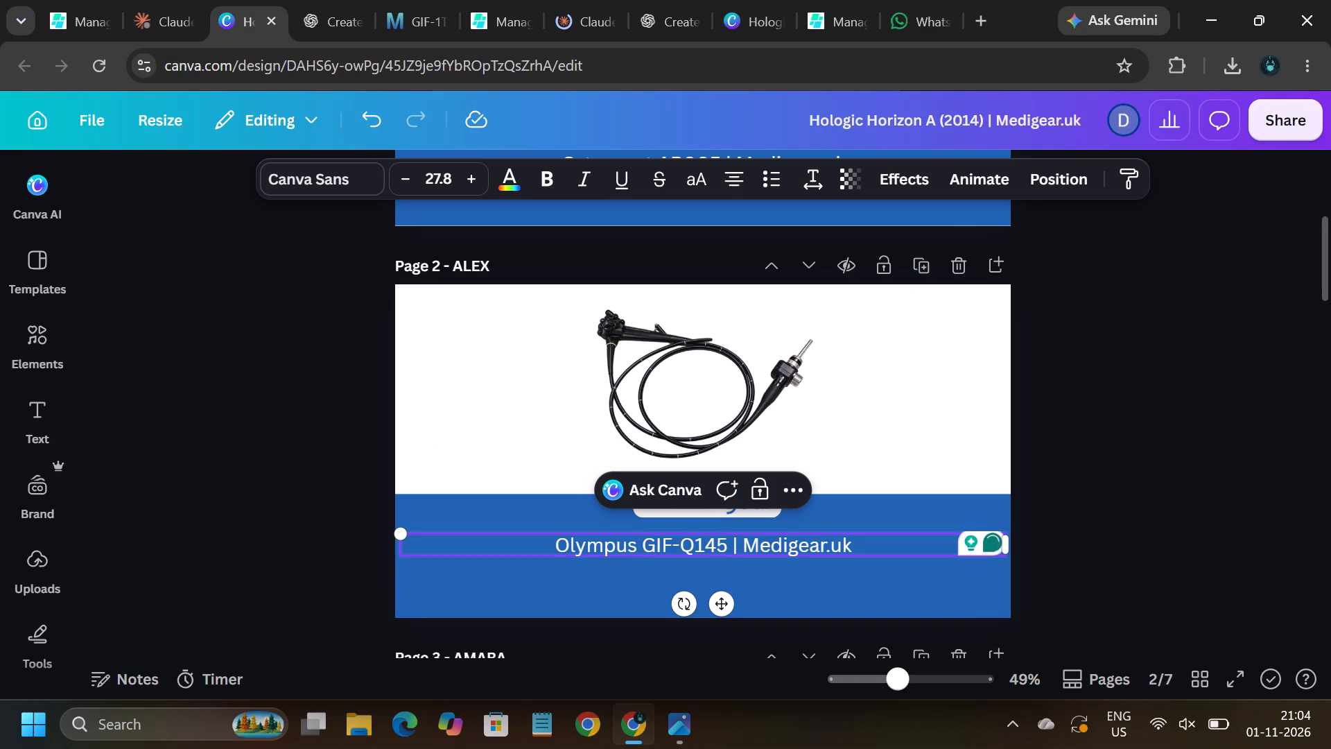
left_click(1132, 402)
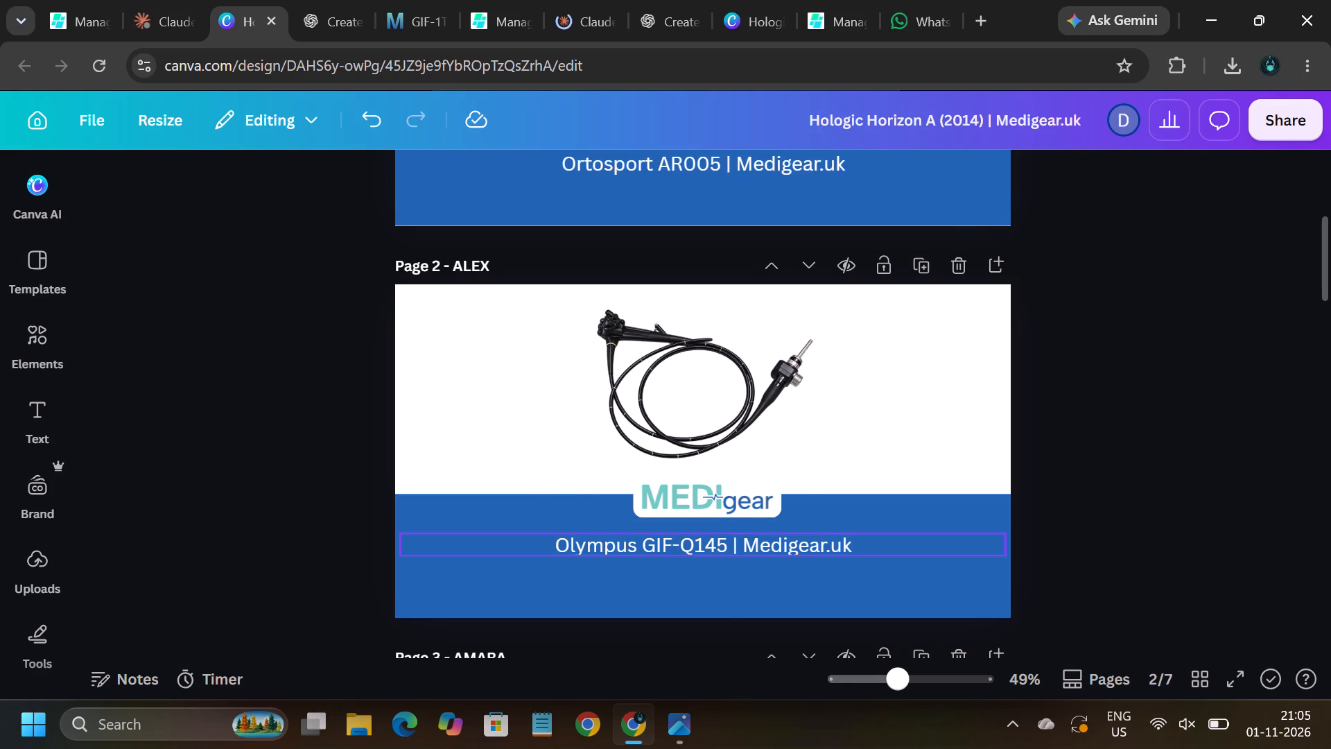
Download only page 2, the Olympus GIF-Q145 banner, as a PNG.
left_click(788, 557)
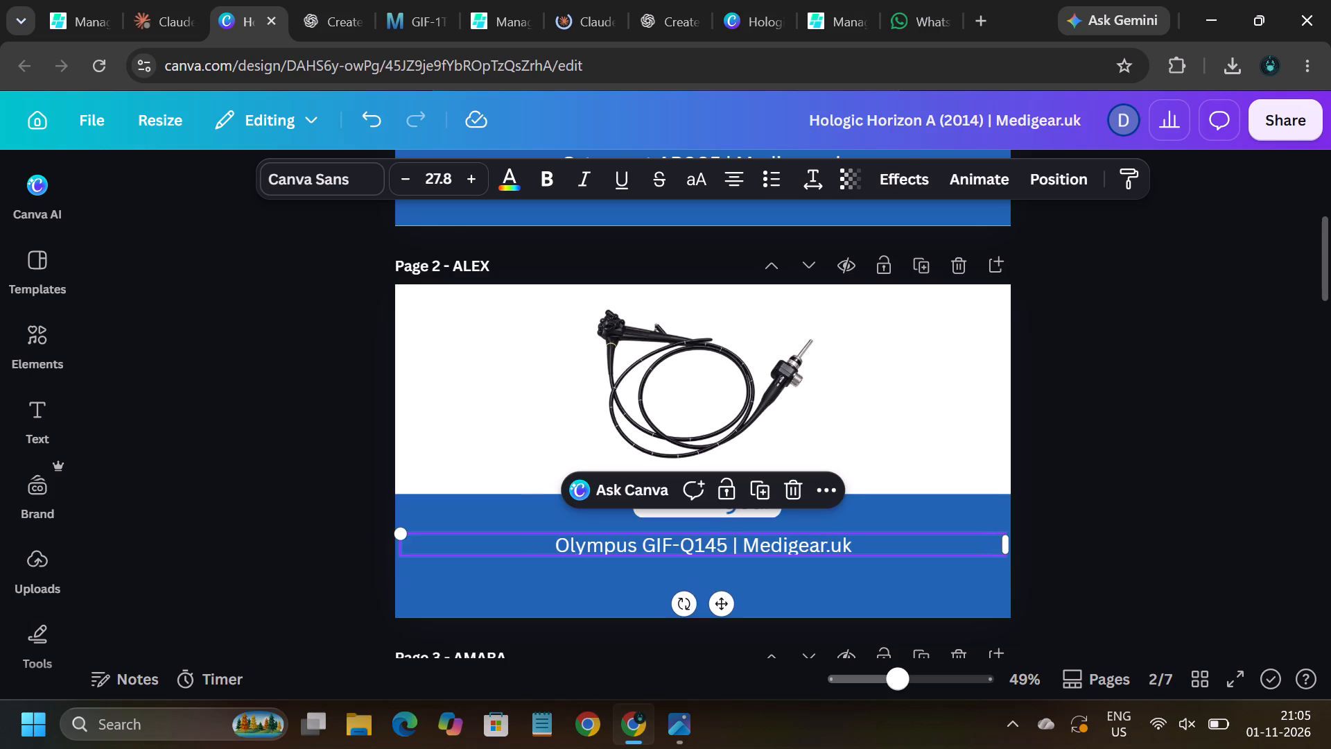
left_click(1282, 134)
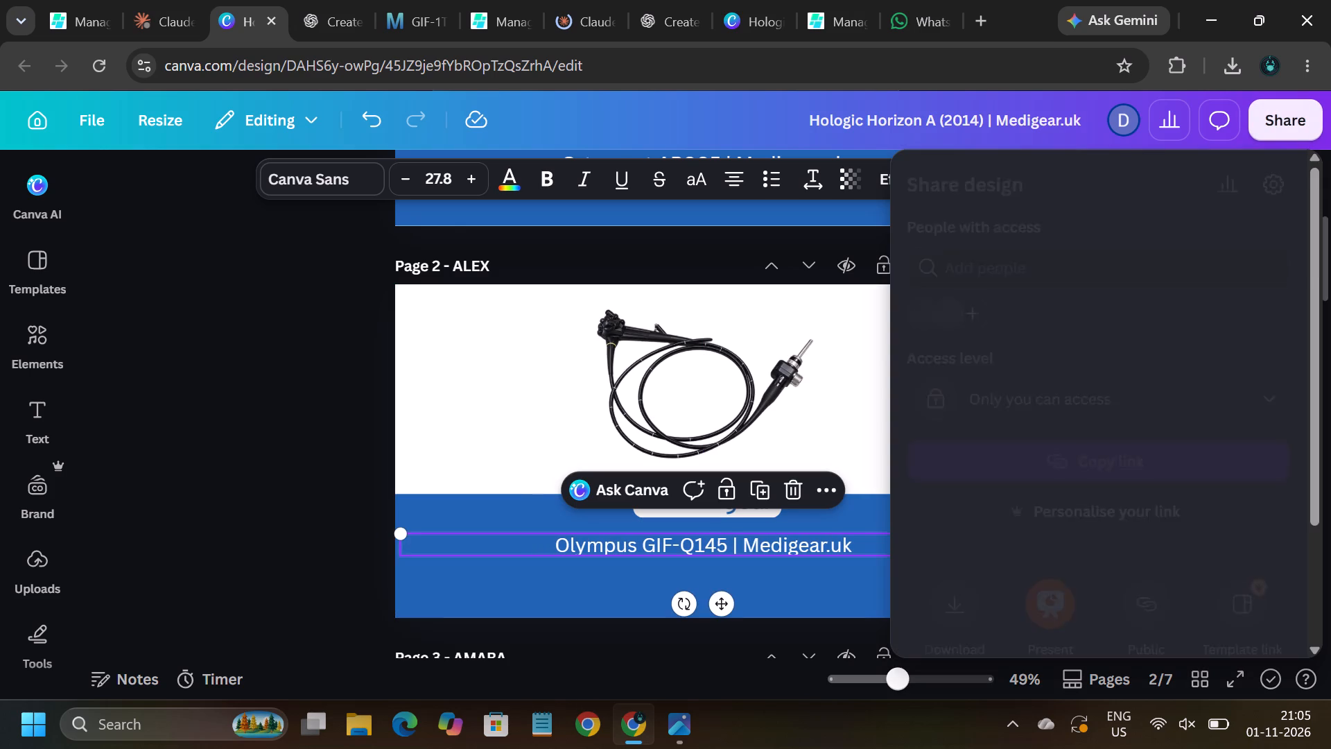
scroll(1151, 365, "down", 3)
left_click(960, 459)
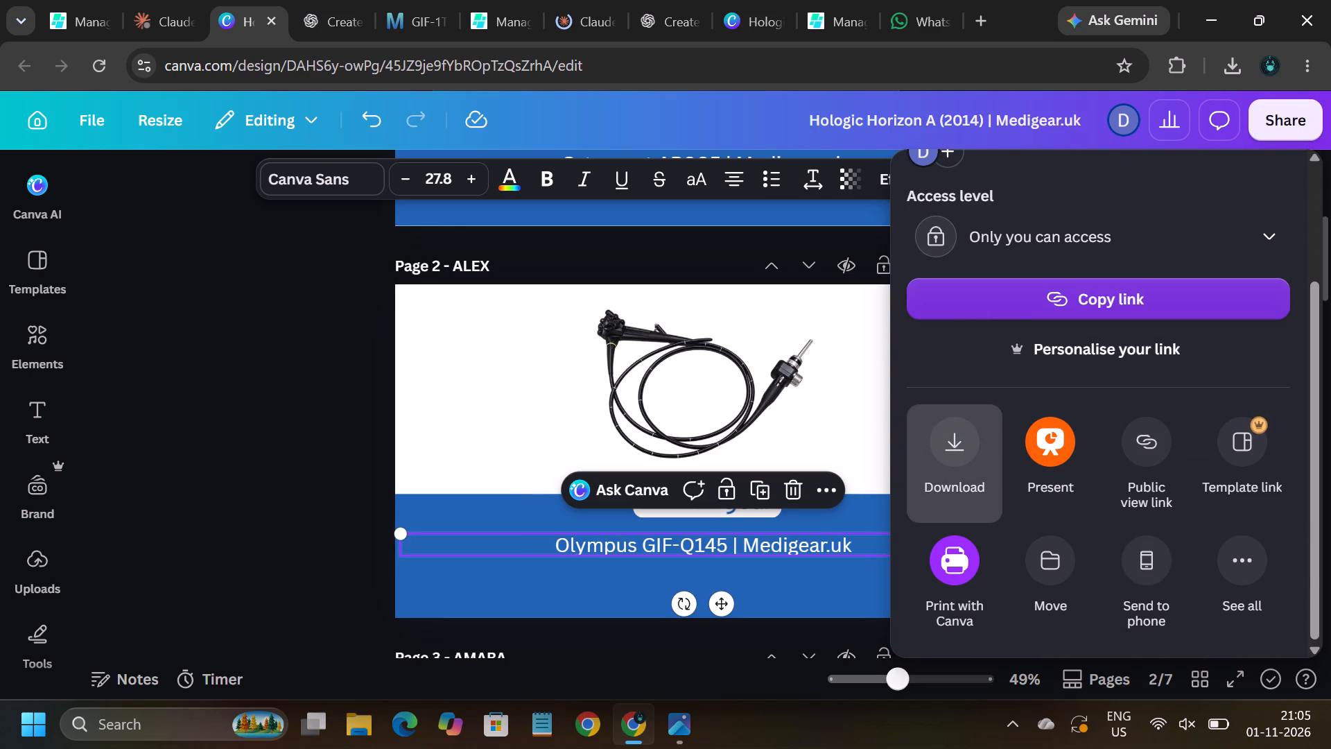
scroll(1075, 476, "down", 3)
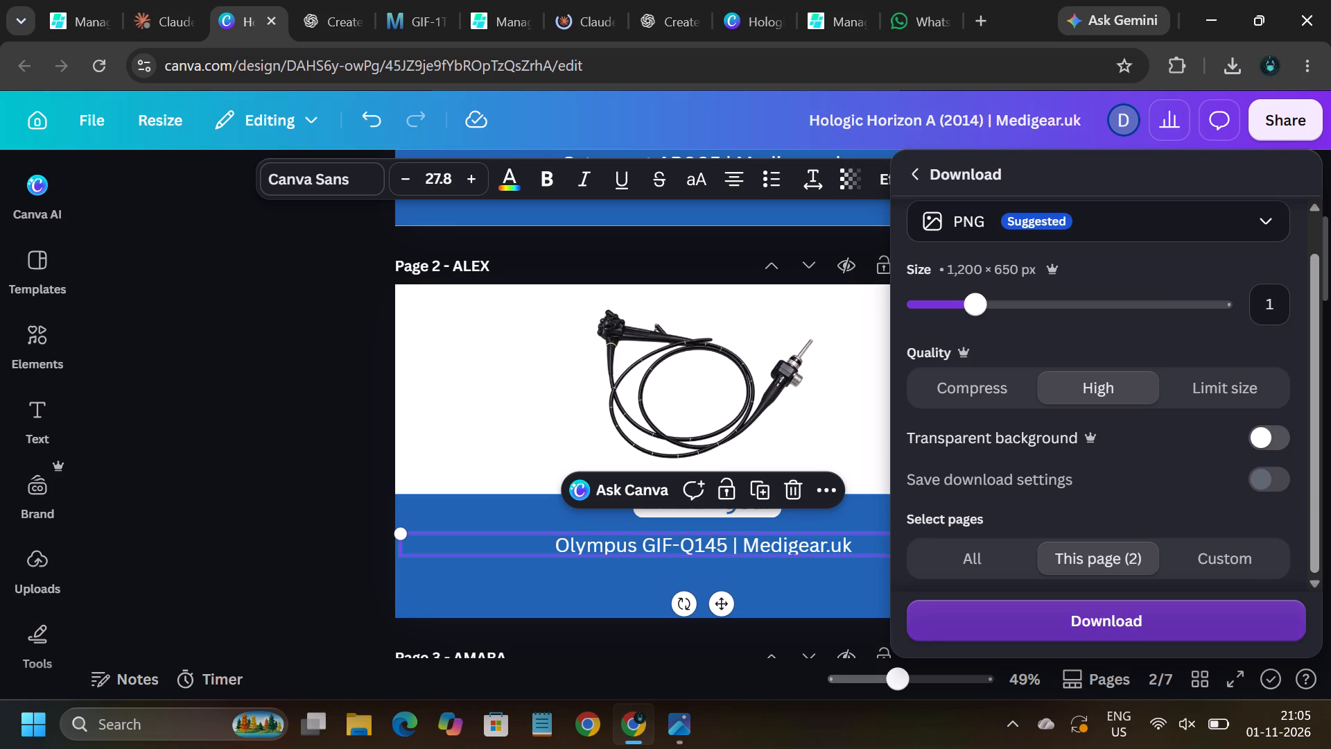
left_click(1117, 621)
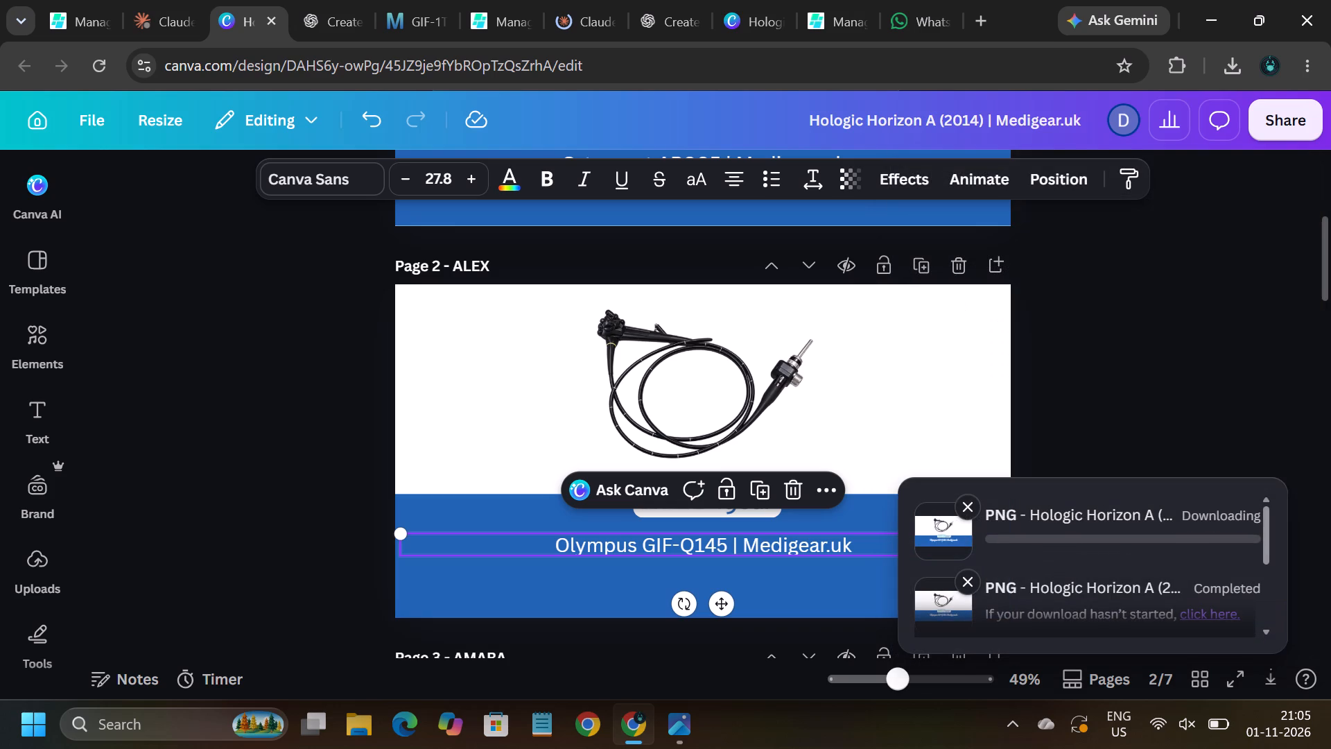
Open the downloaded banner in Photos and save a PNG copy in the Pictures folder under the suggested name.
left_click(1108, 134)
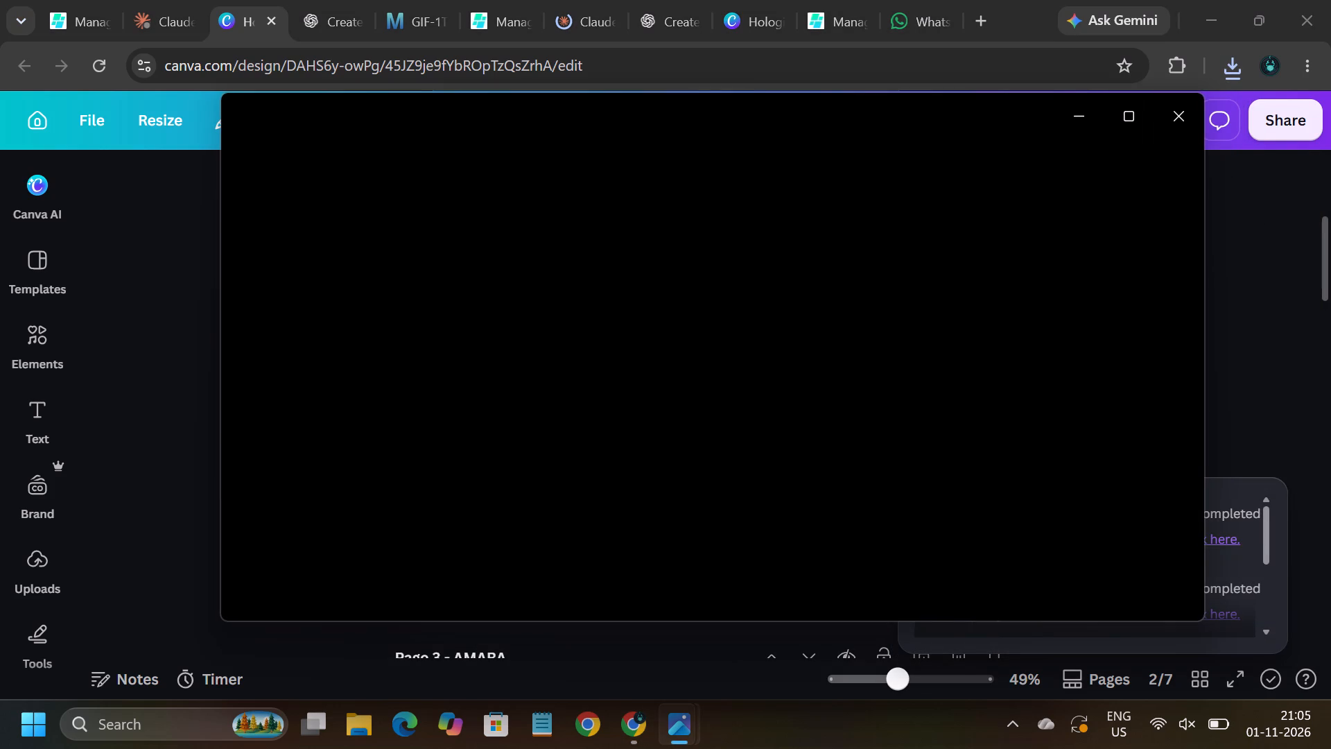
key("ctrl+s")
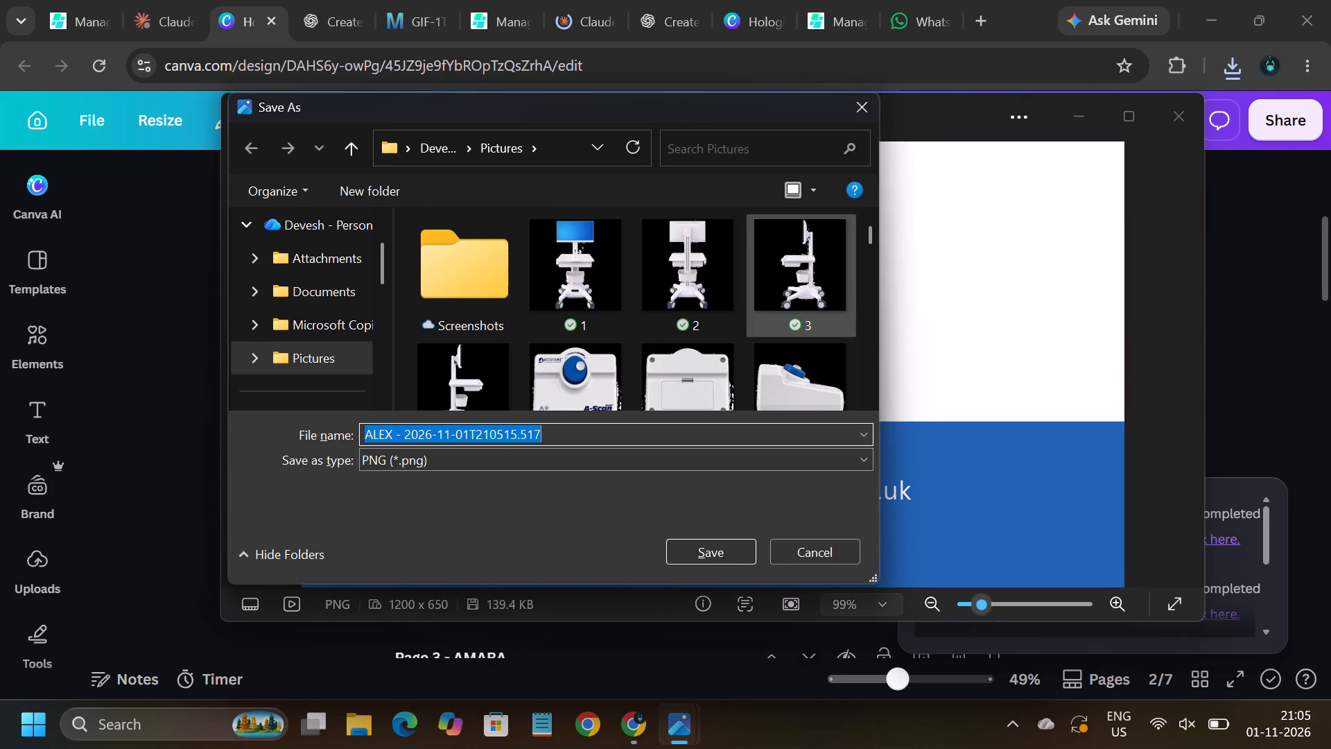
key("Return")
left_click(178, 468)
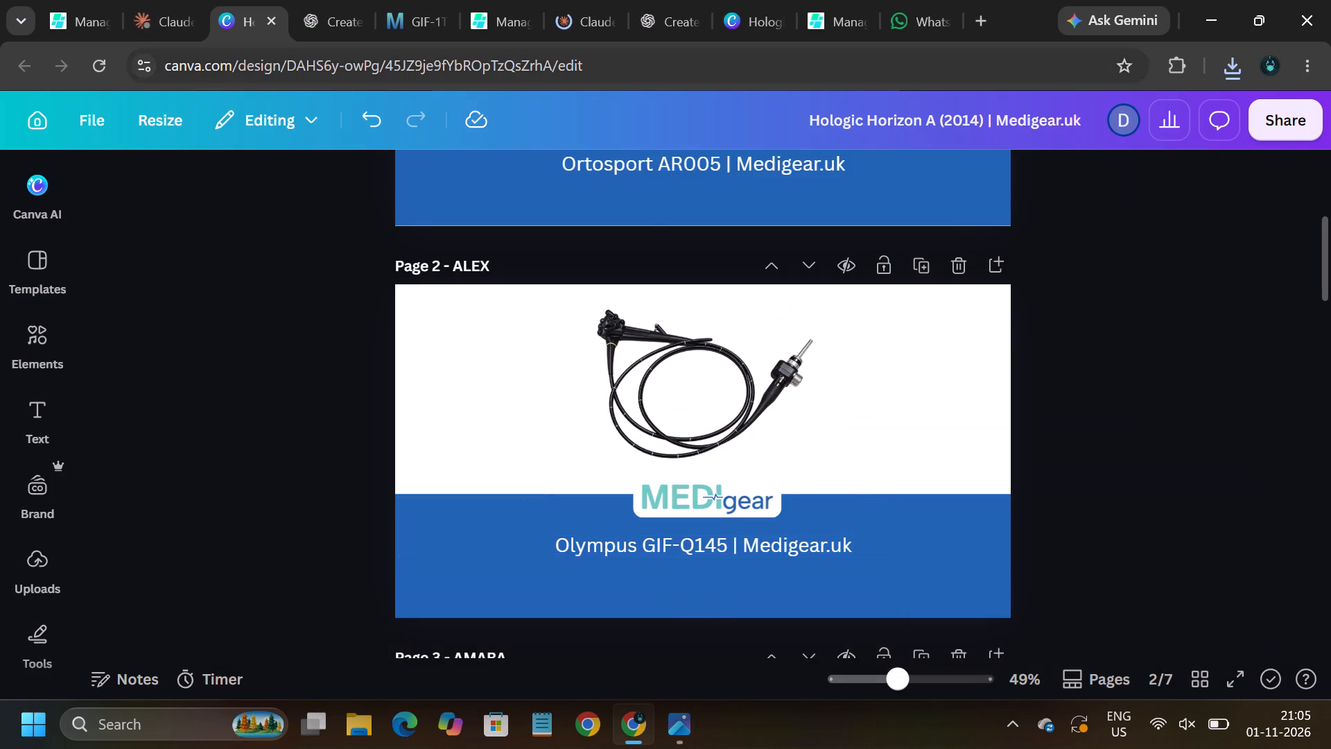
For product #766's Facebook Open Graph image, choose the newest ALEX banner file from Pictures, searching the folder for "alex".
left_click(509, 30)
scroll(532, 318, "down", 5)
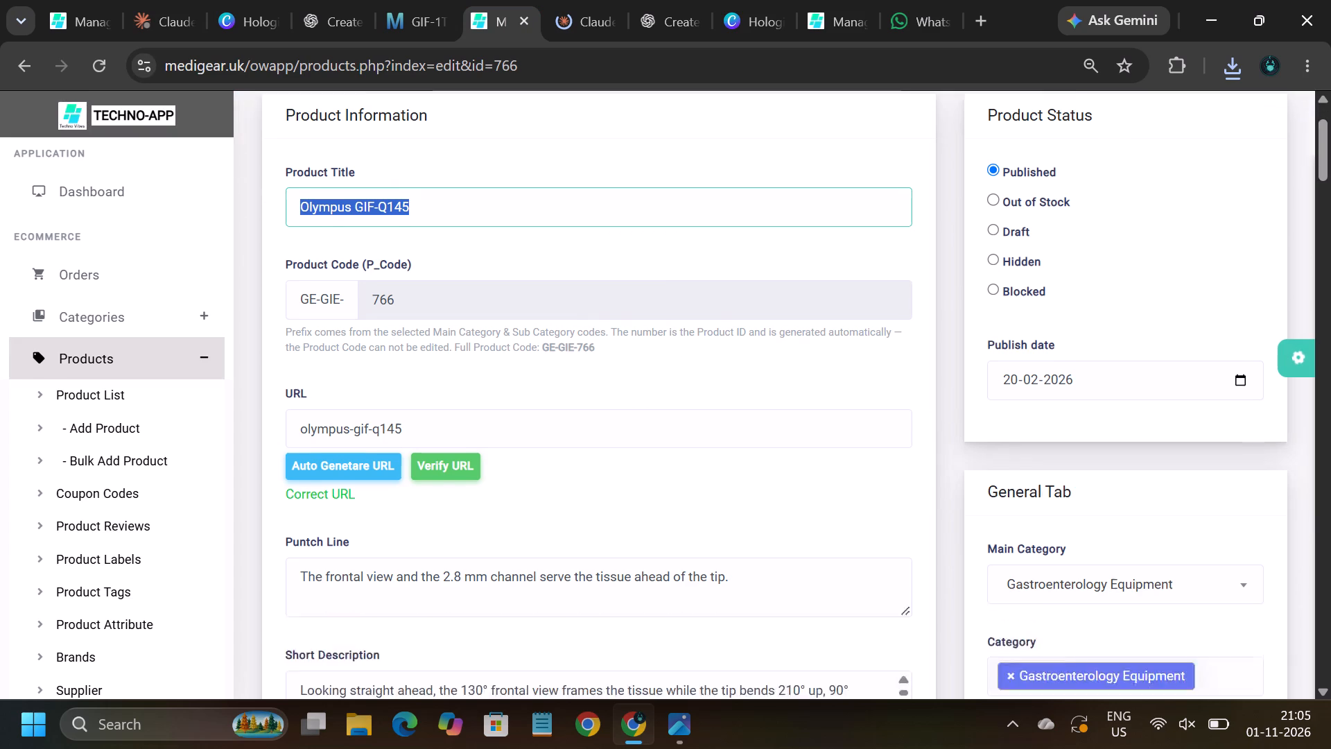
scroll(532, 318, "down", 13)
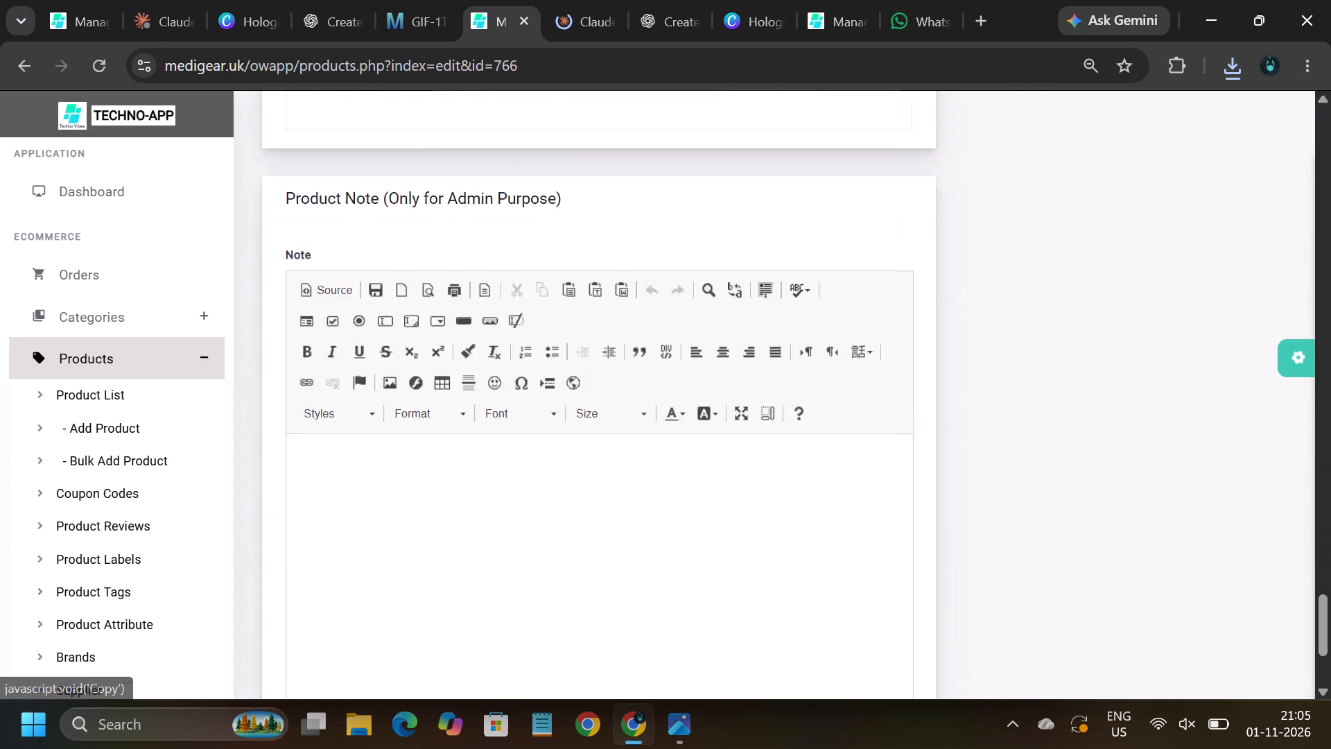
scroll(532, 318, "up", 7)
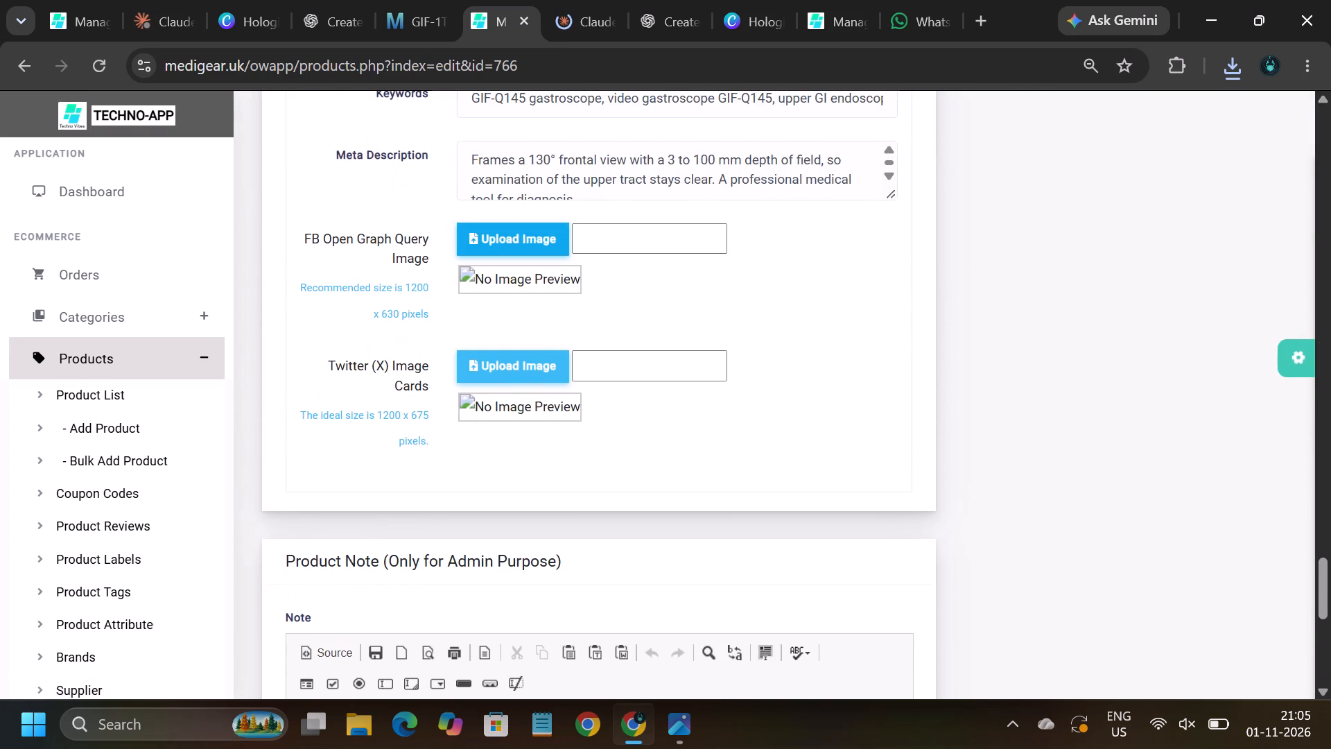
left_click(521, 238)
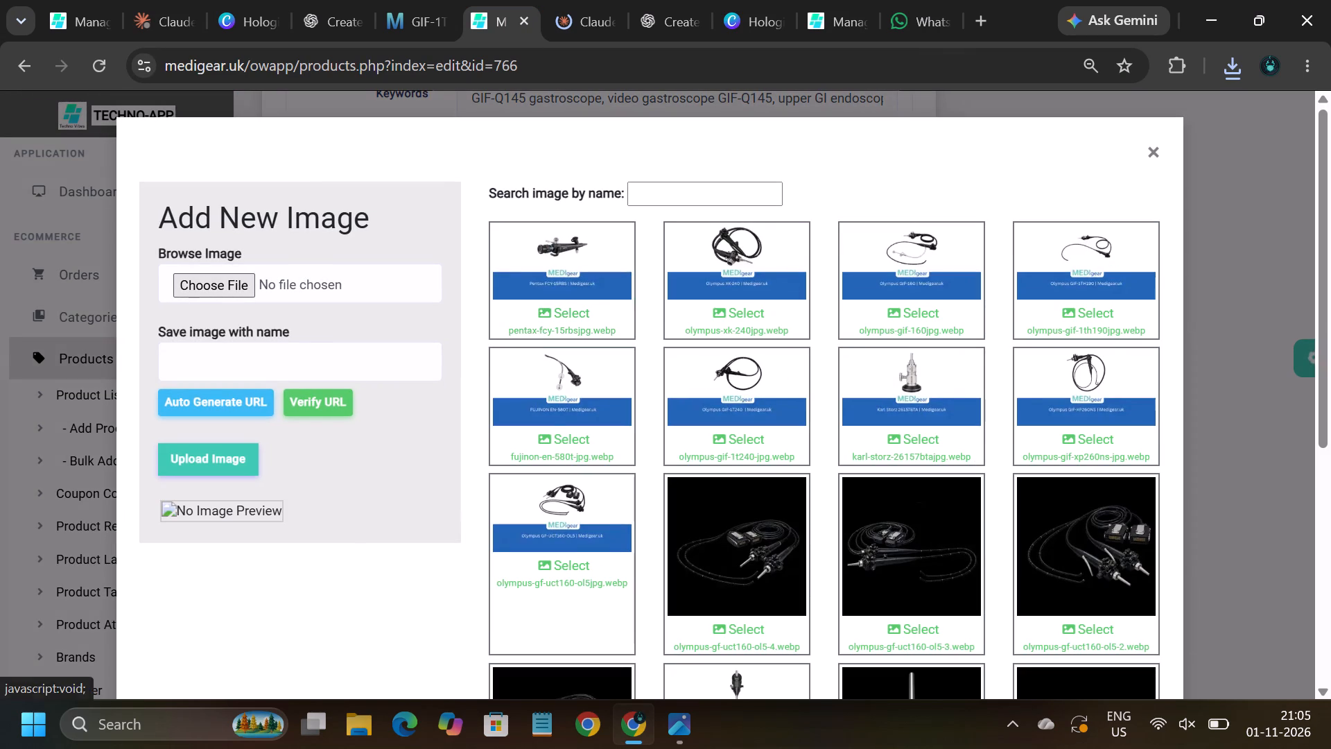
left_click(244, 278)
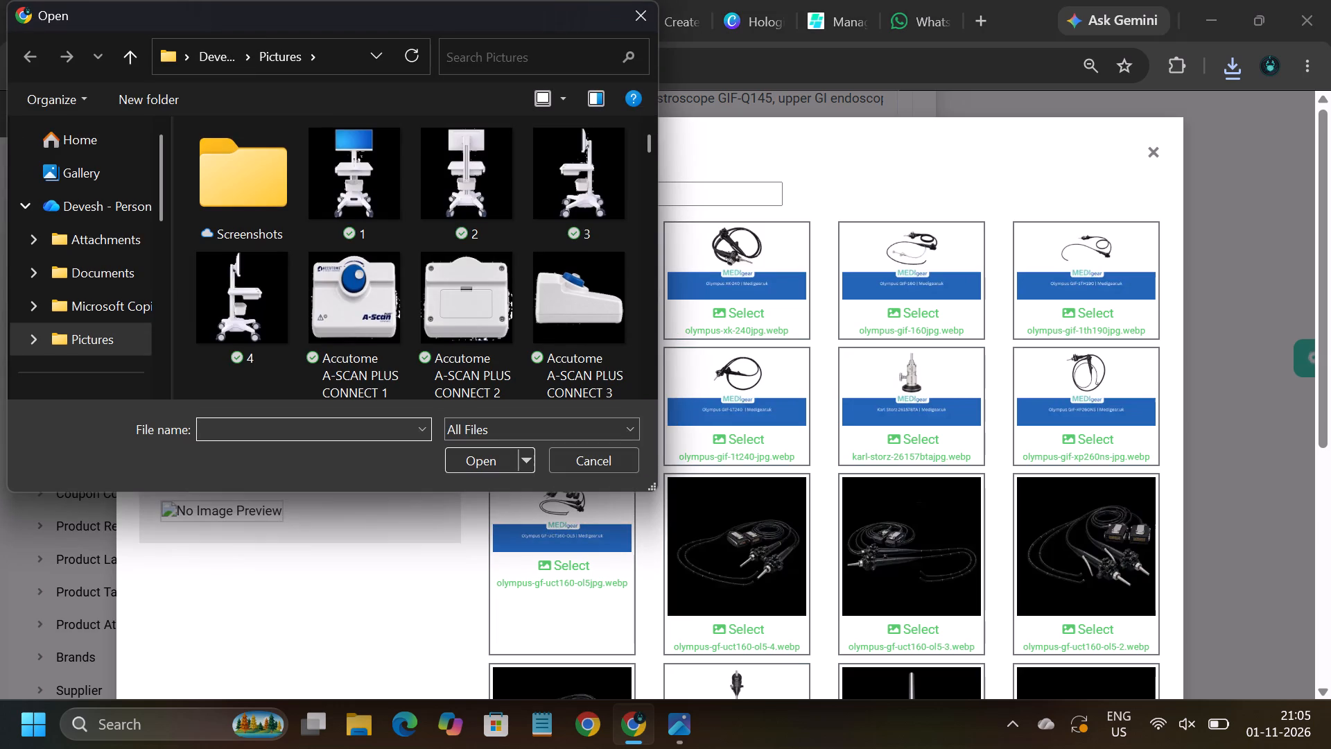
left_click(519, 59)
key("ctrl+v")
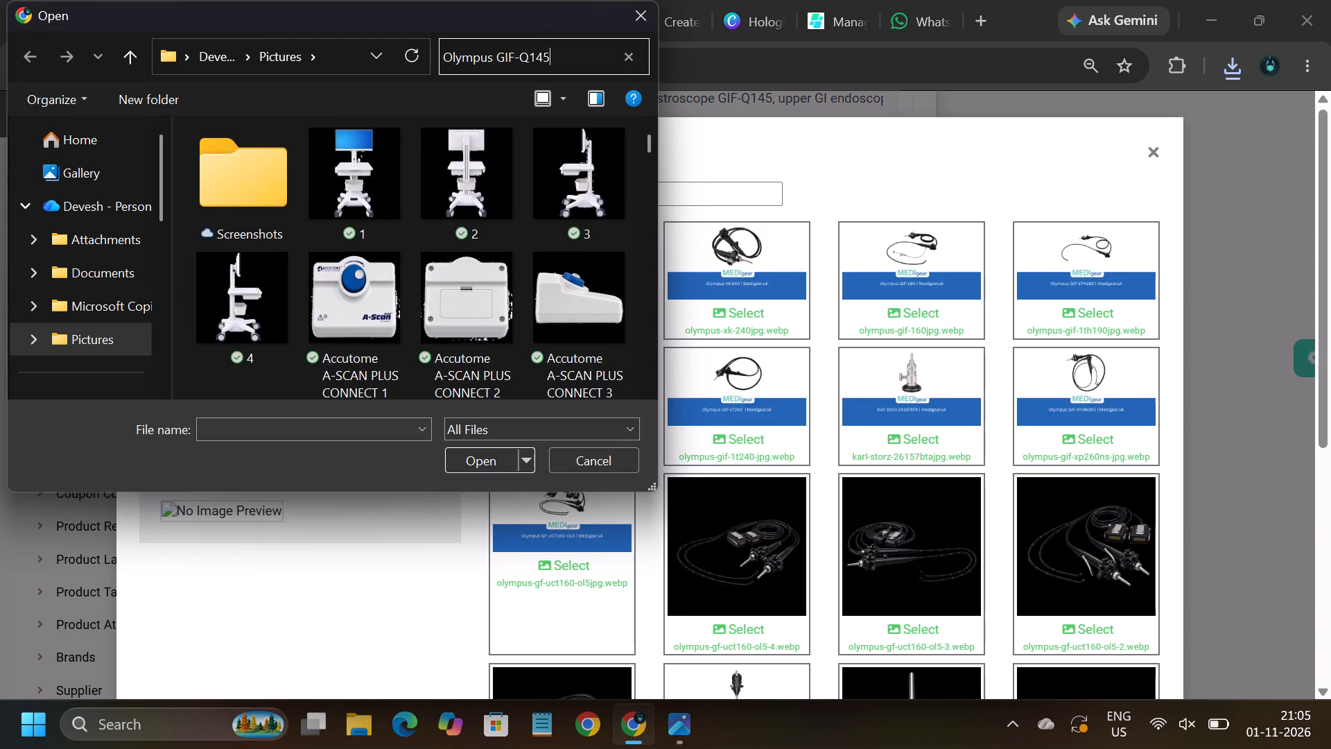
key("BackSpace")
key("BackSpace")
key("BackSpace")
key("BackSpace")
key("BackSpace")
key("BackSpace")
key("BackSpace")
key("BackSpace")
key("BackSpace")
key("BackSpace")
key("BackSpace")
key("BackSpace")
key("BackSpace")
key("BackSpace")
key("BackSpace")
key("BackSpace")
key("BackSpace")
key("BackSpace")
key("BackSpace")
key("BackSpace")
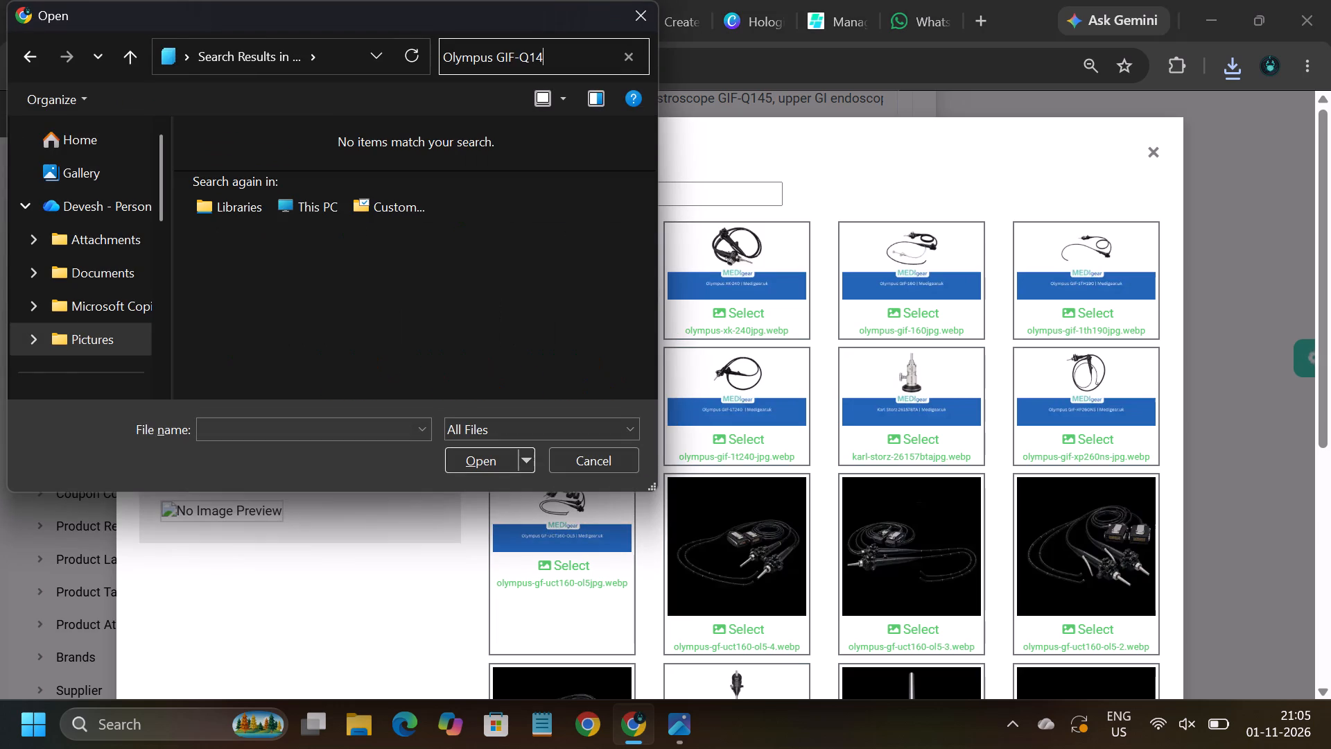
type("alex")
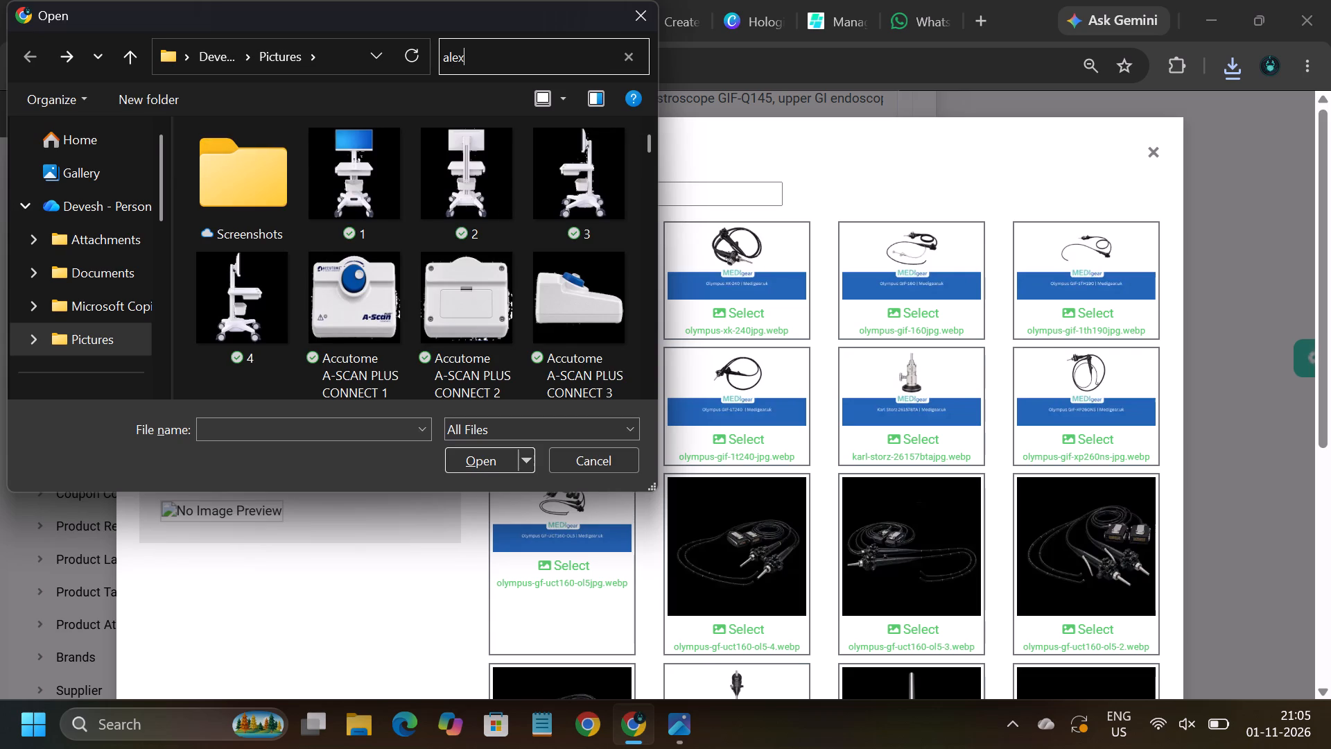
double_click(245, 191)
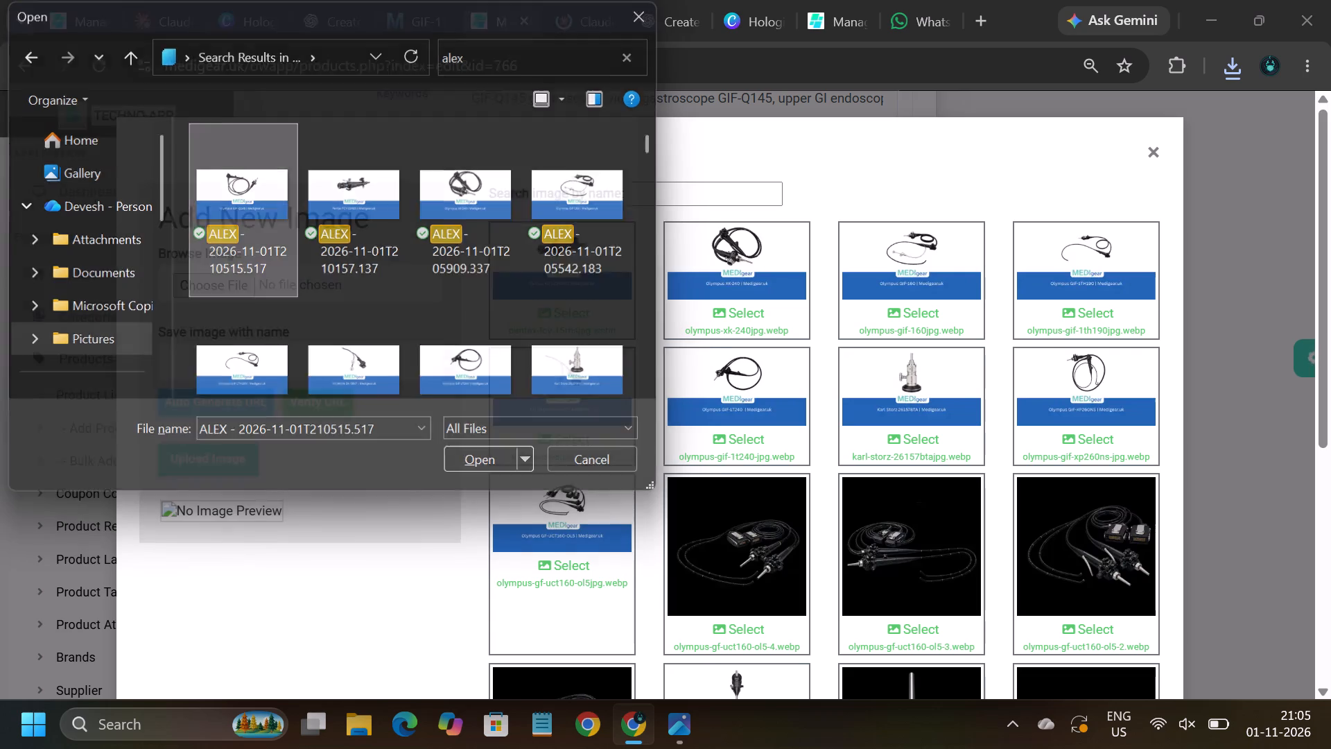
Rename the banner image Olympus GIF-Q145jpg, auto-generate its URL-style name olympus-gif-q145jpg, and upload it.
left_click(374, 357)
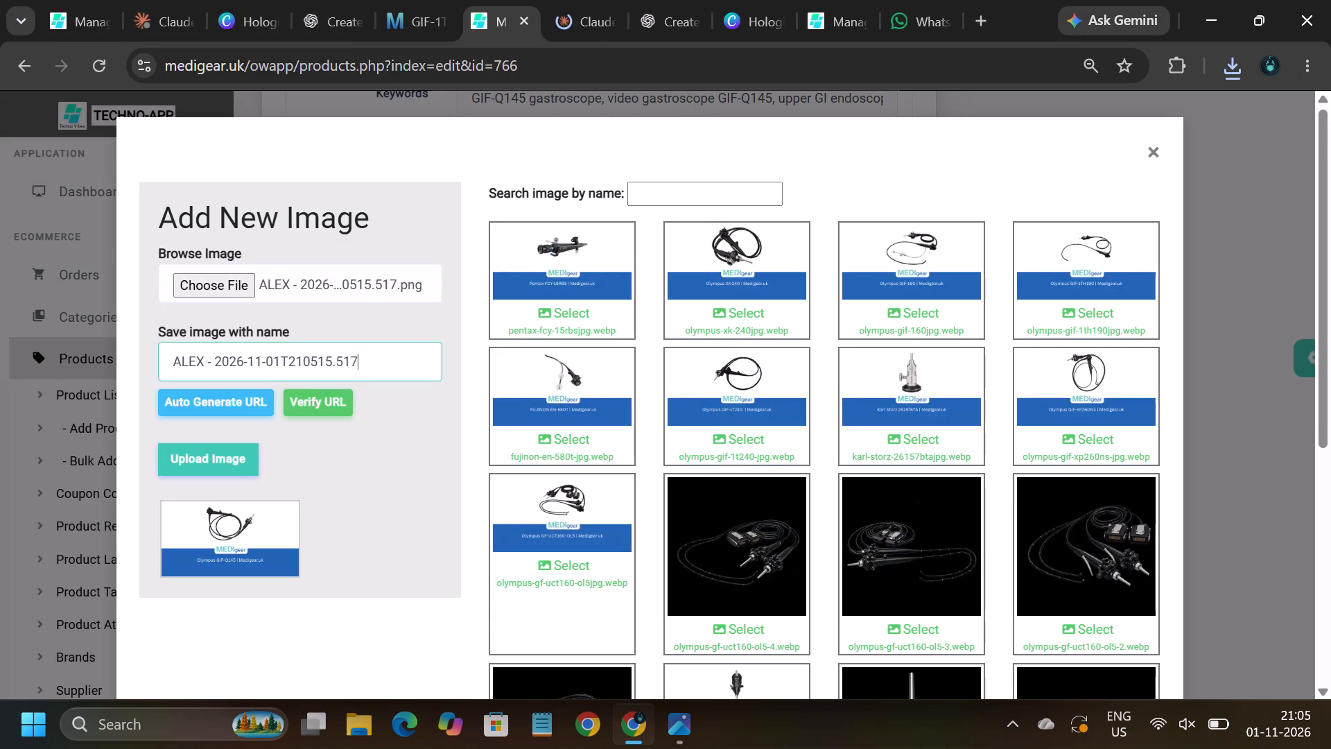
key("BackSpace")
key("BackSpace")
key("BackSpace")
key("BackSpace")
key("BackSpace")
key("BackSpace")
key("BackSpace")
key("BackSpace")
key("BackSpace")
key("BackSpace")
key("BackSpace")
key("BackSpace")
key("BackSpace")
key("BackSpace")
key("BackSpace")
key("BackSpace")
key("BackSpace")
key("BackSpace")
key("BackSpace")
key("BackSpace")
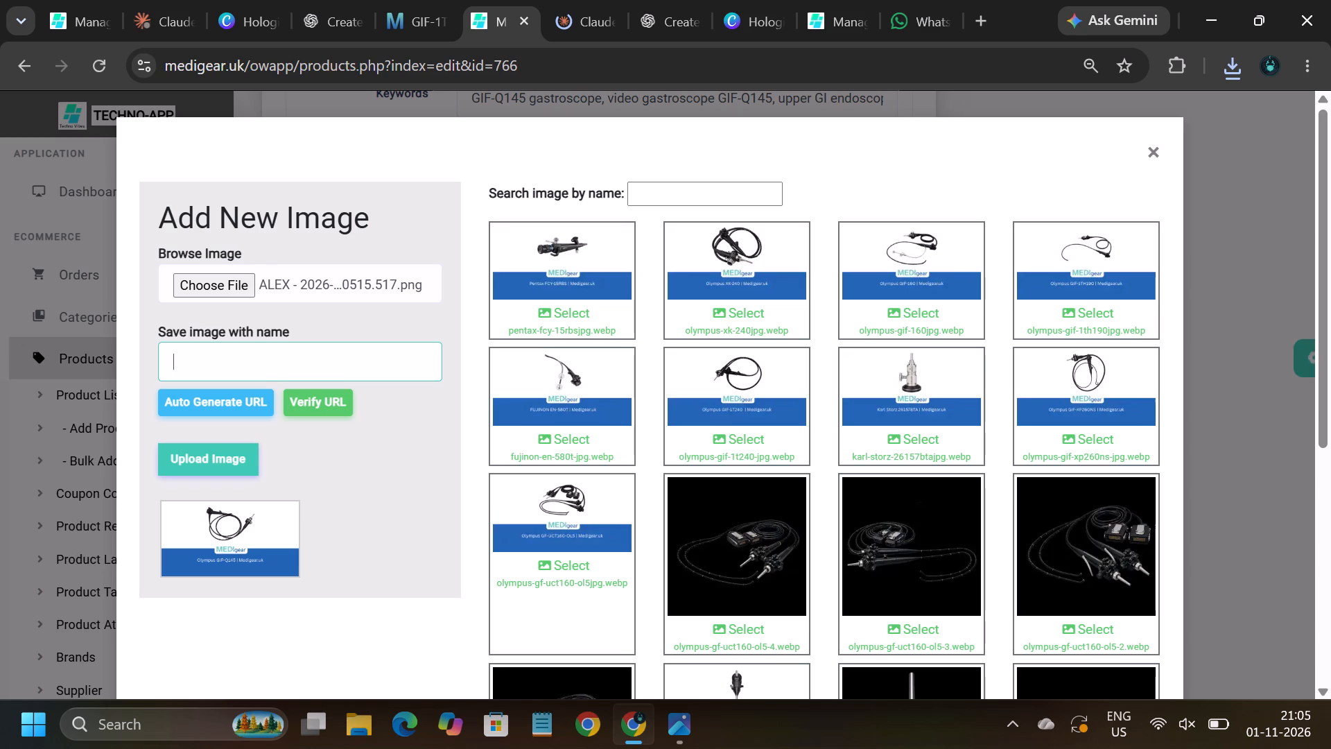
key("ctrl+v")
type("jpg")
left_click(246, 406)
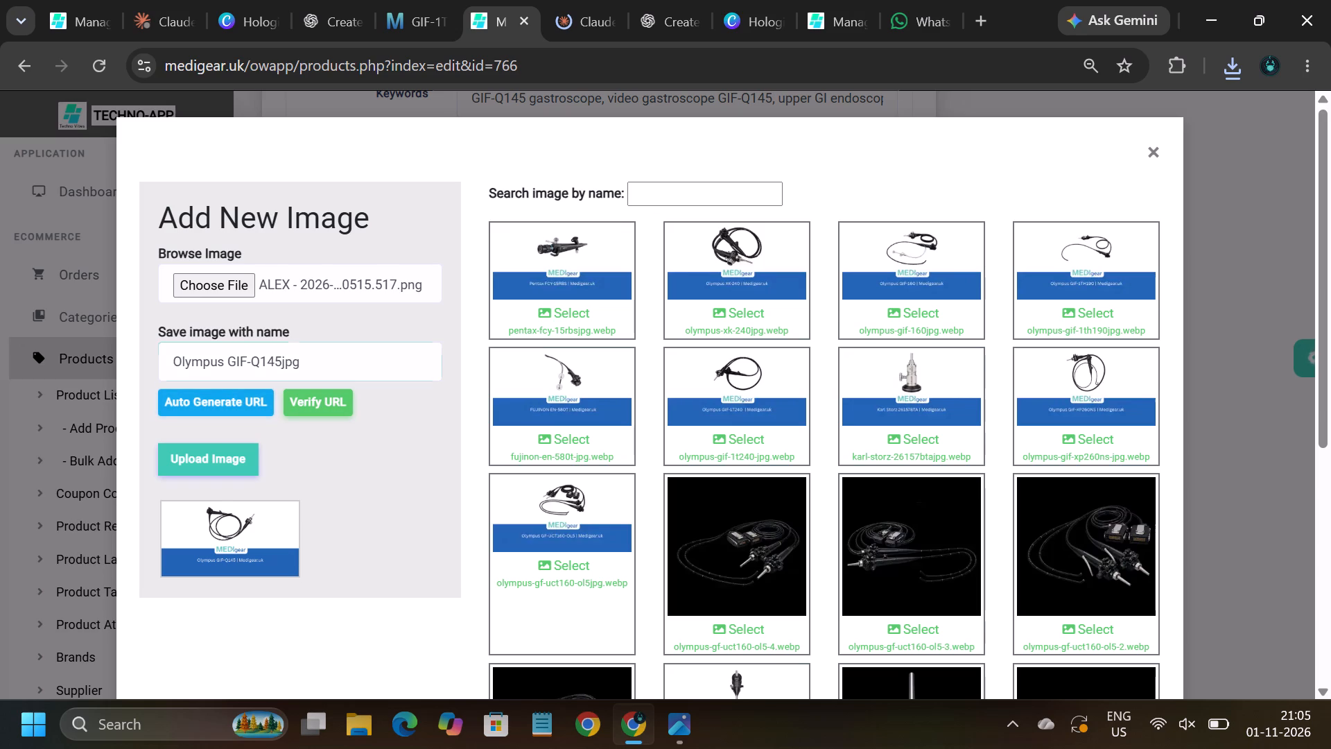
left_click(220, 475)
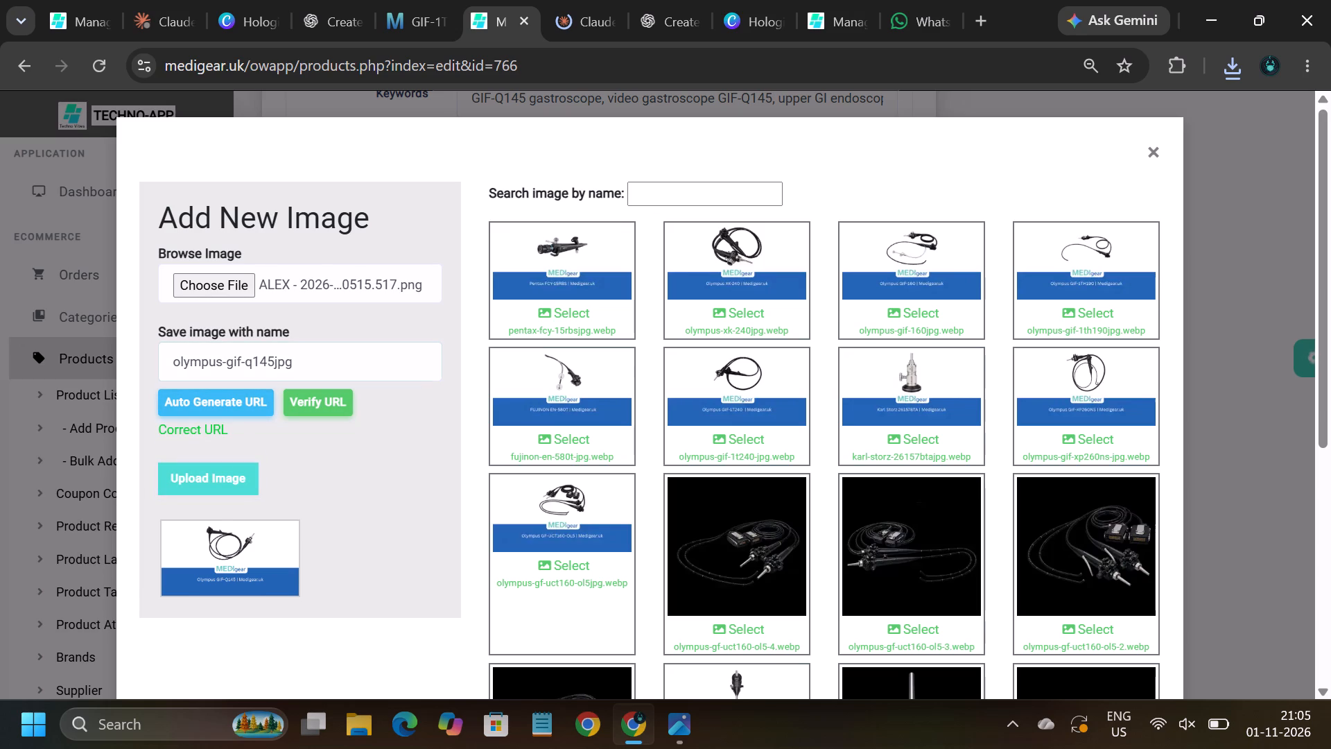
Assign the uploaded Olympus GIF-Q145 banner to both the Facebook Open Graph image and the Twitter (X) card image.
left_click(562, 324)
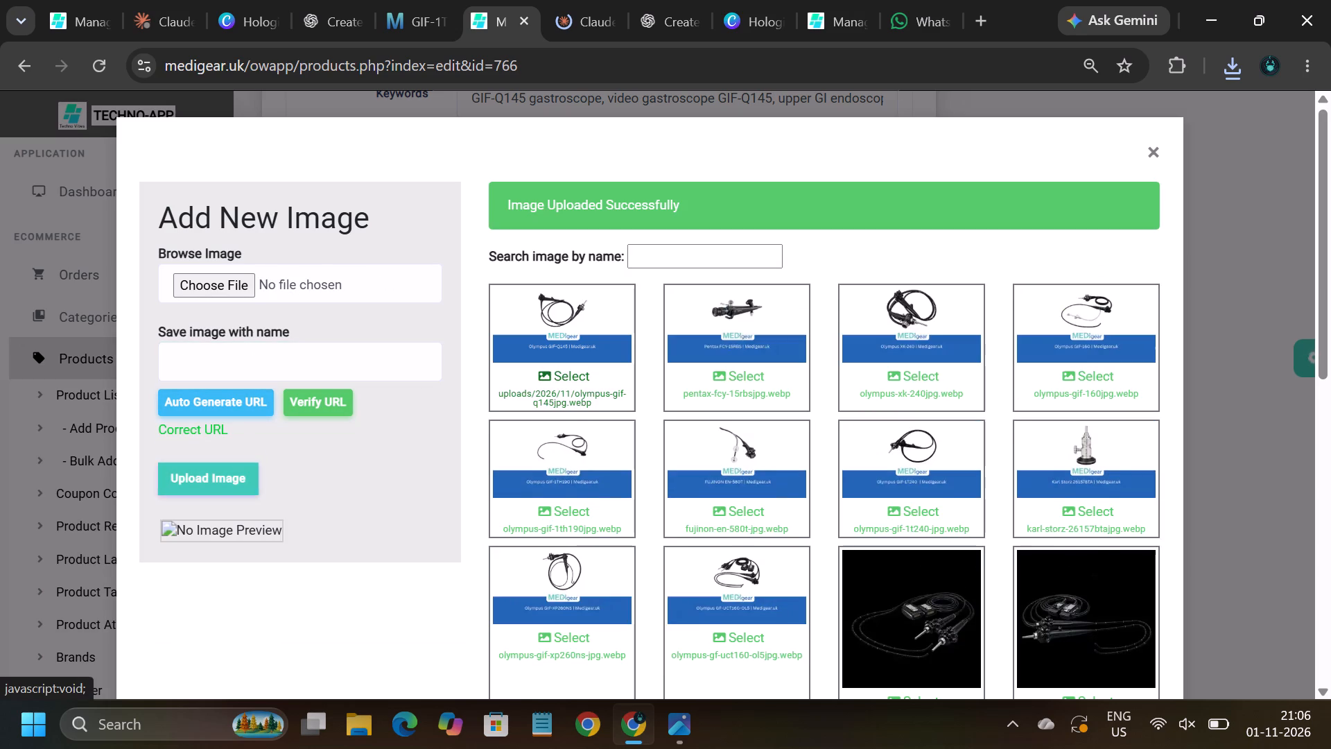
left_click(519, 383)
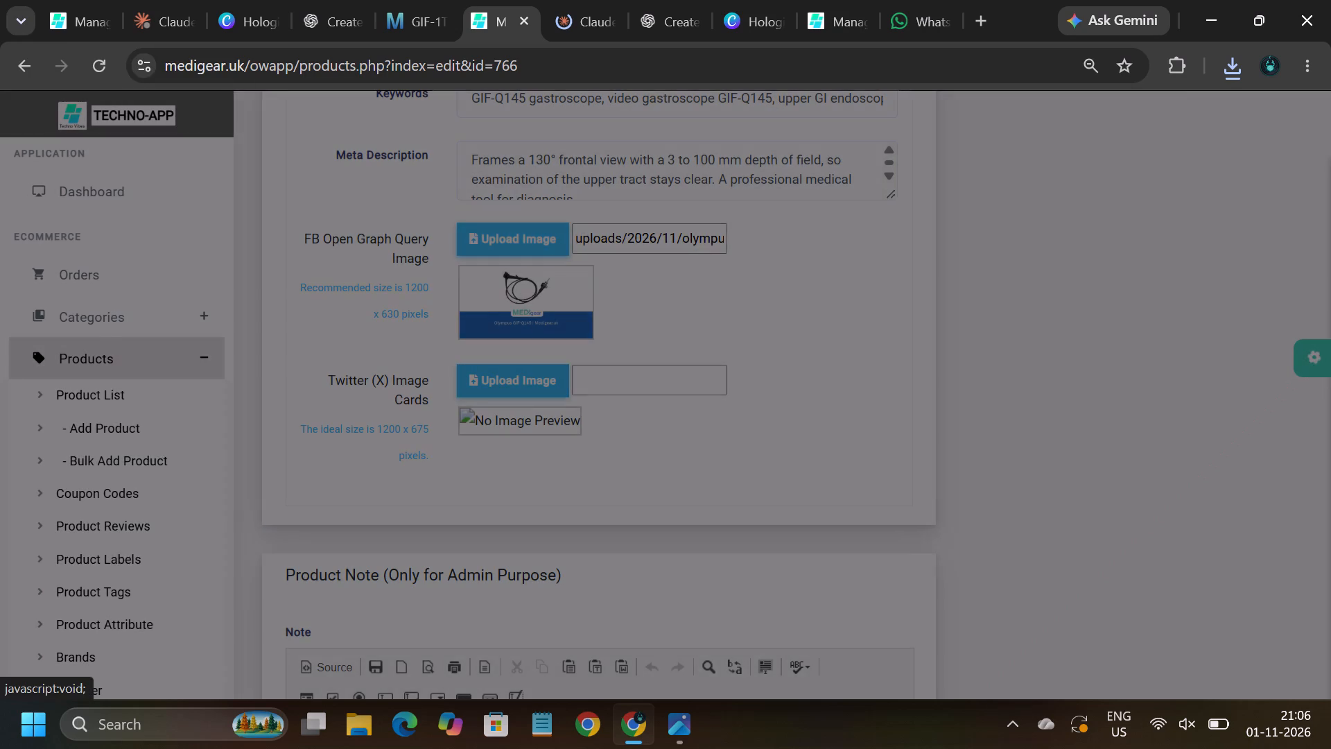
left_click(555, 275)
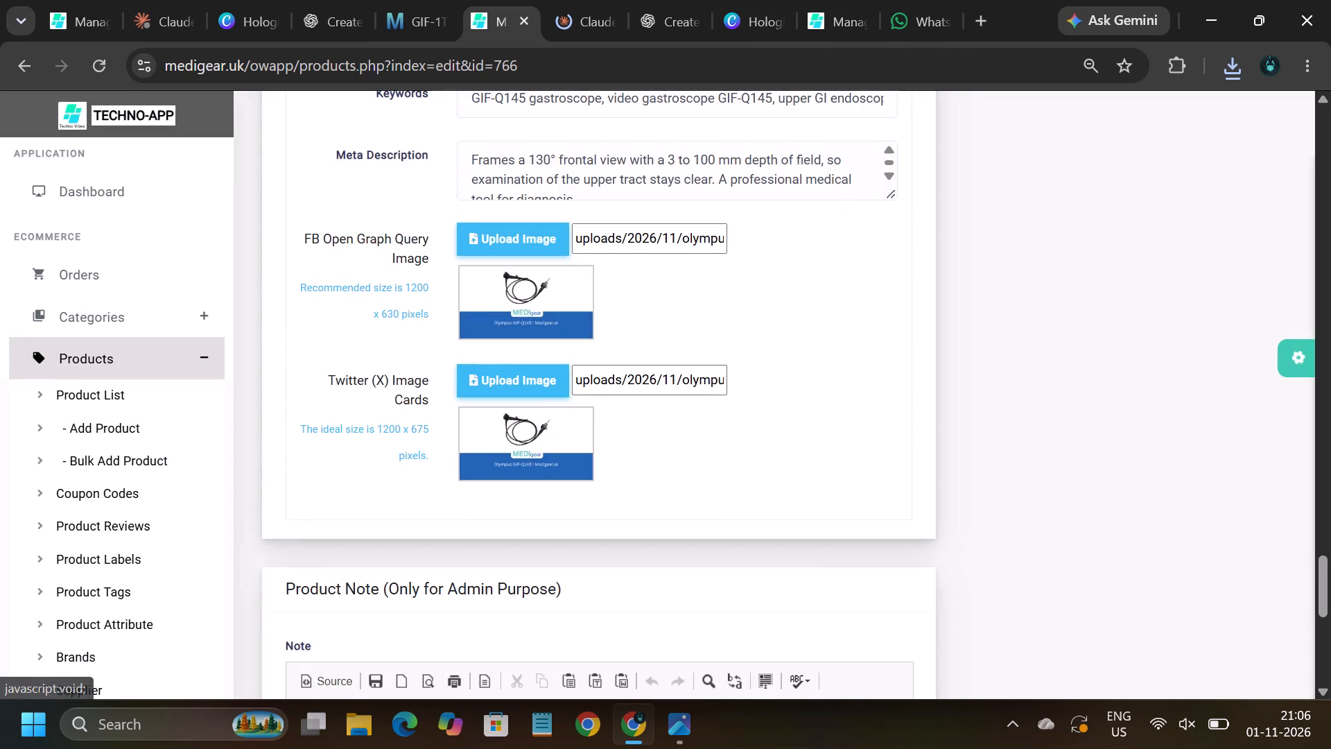
Save product #766 and return to the product list.
scroll(901, 338, "up", 17)
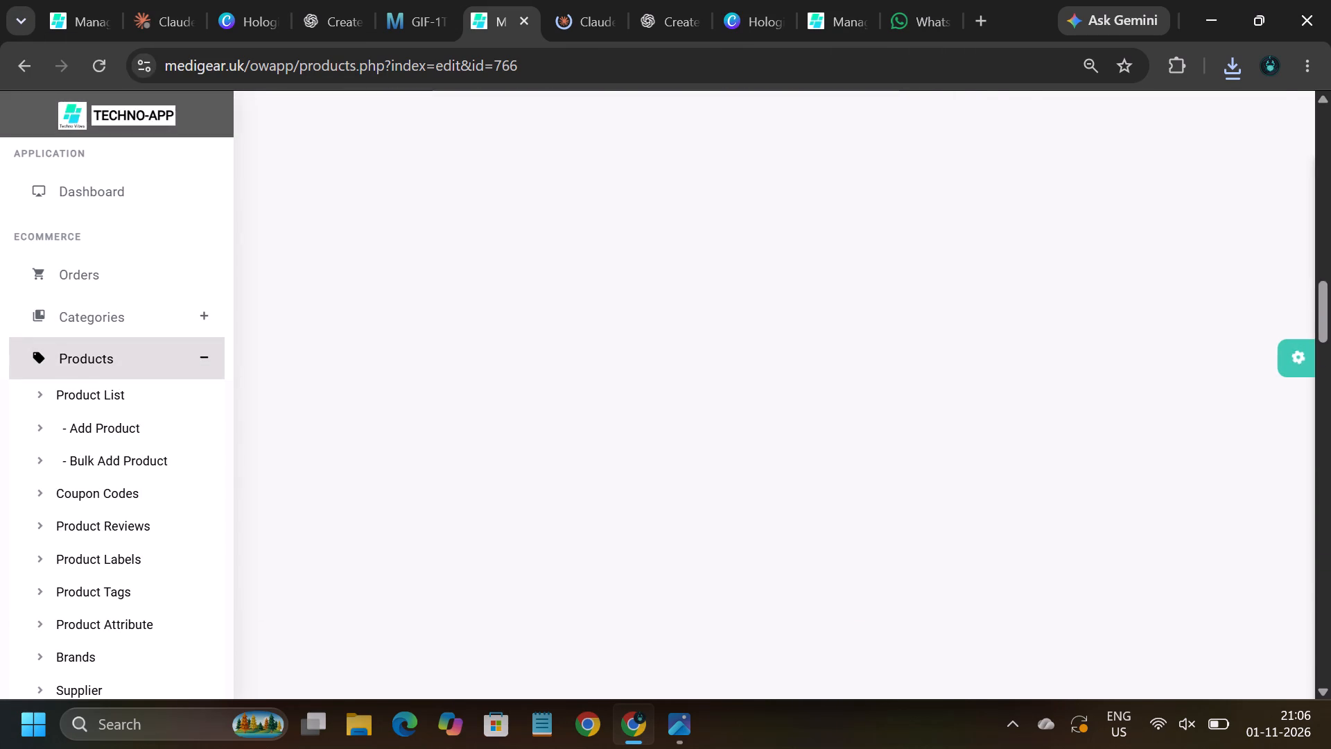
scroll(901, 338, "up", 7)
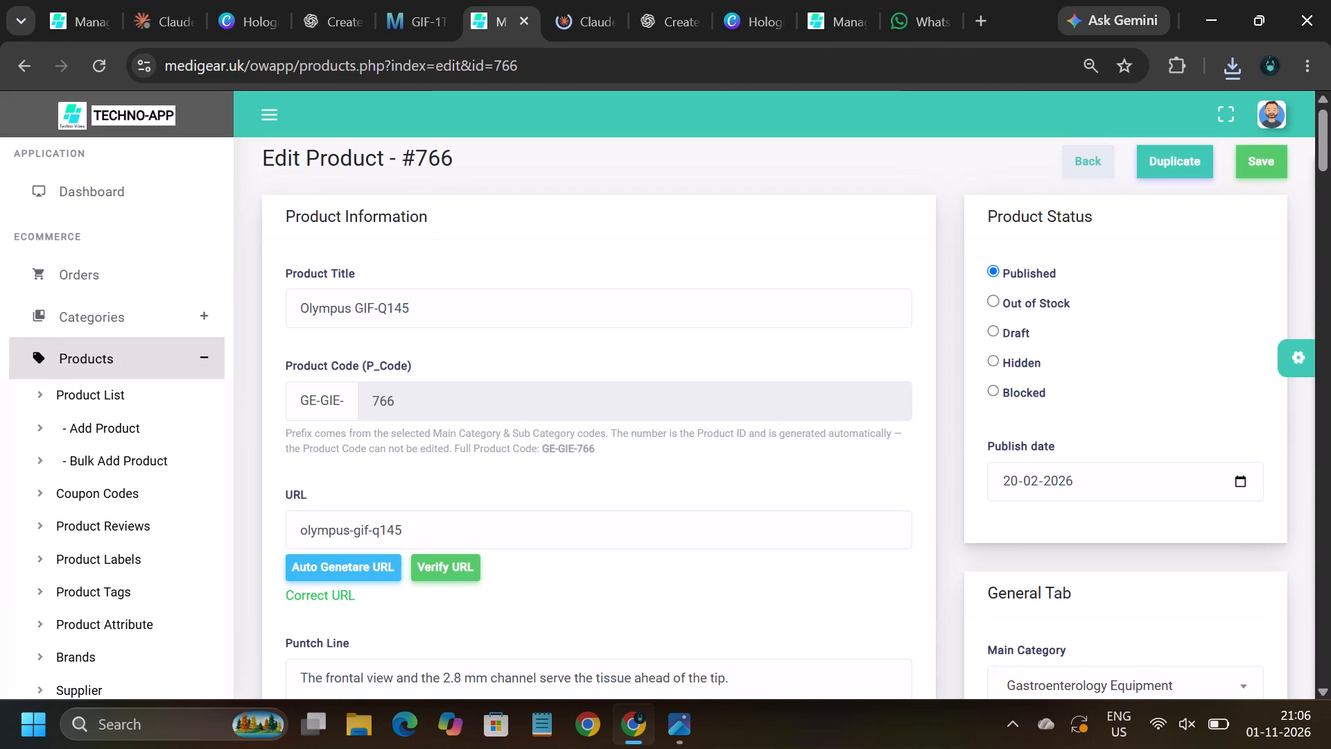
left_click(1251, 159)
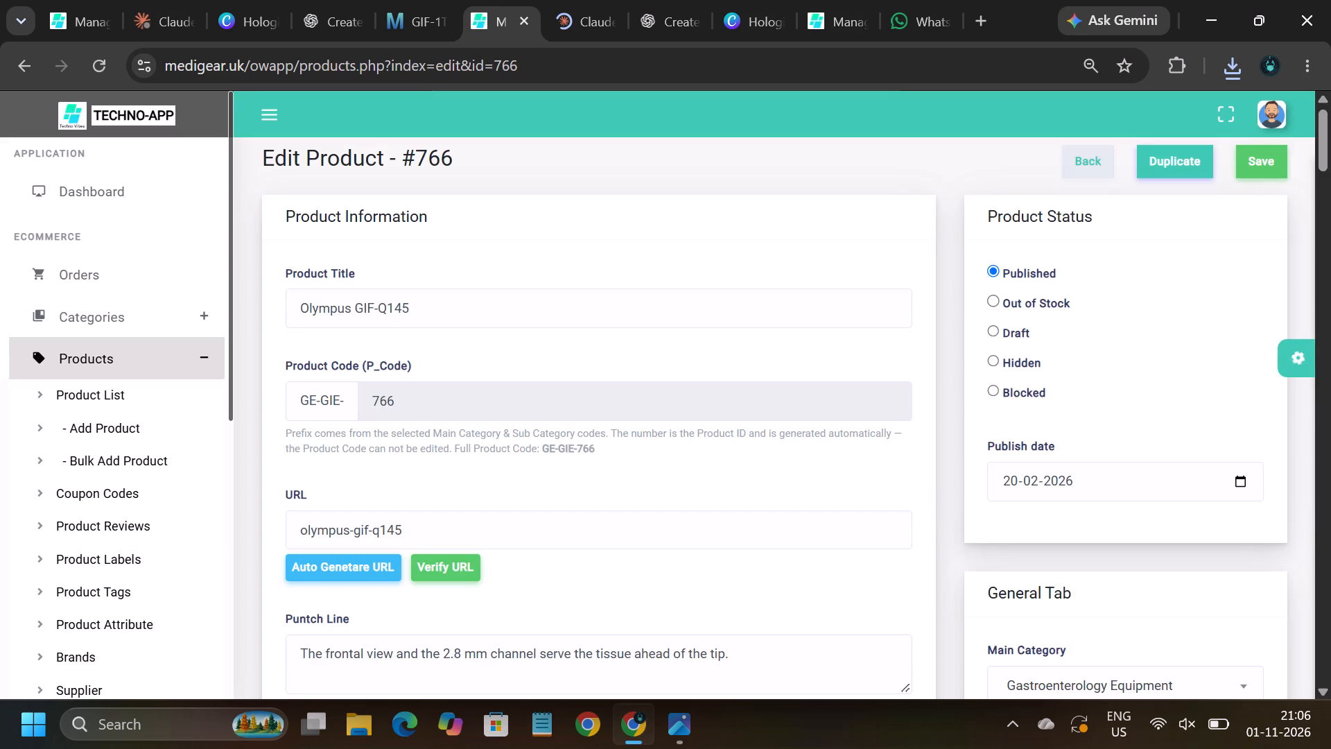
left_click(1085, 170)
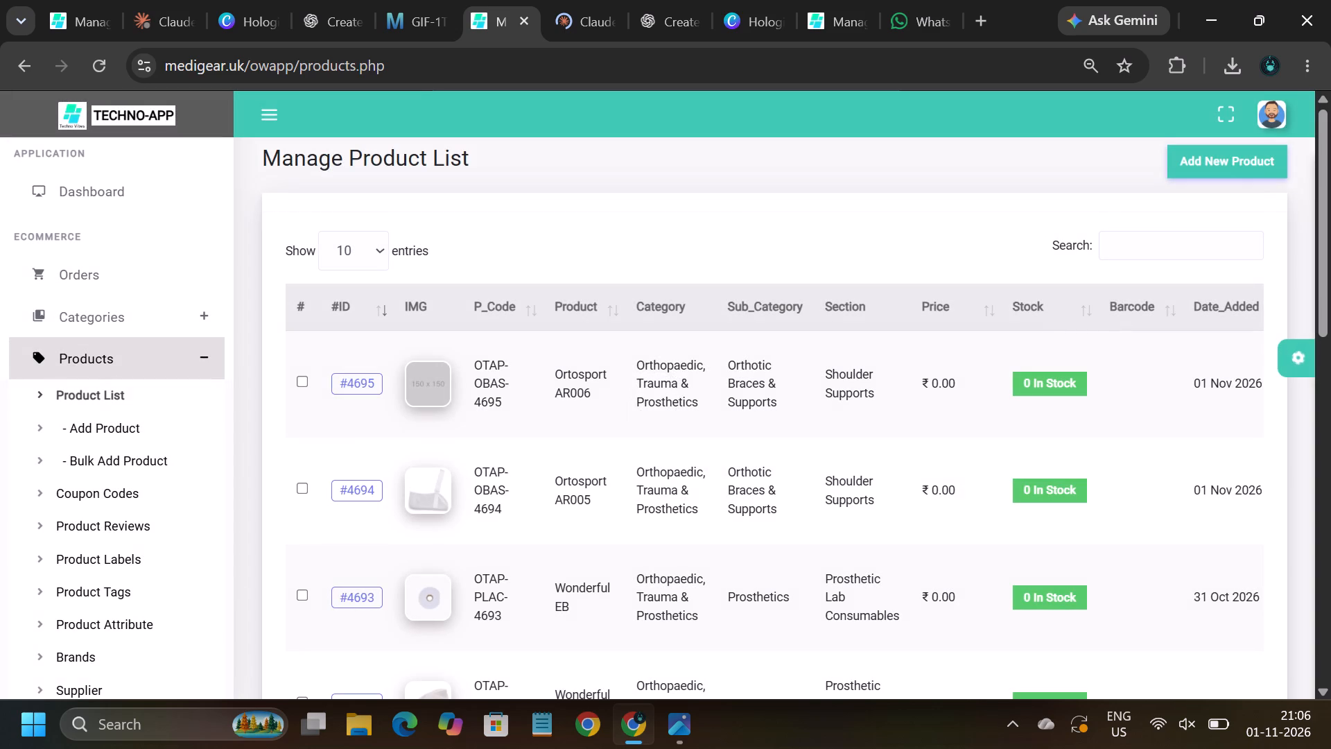
On page 20 of the filtered product list in the other browser tab, copy product #775's name, Olympus CYF-V2.
left_click(71, 23)
scroll(661, 362, "down", 2)
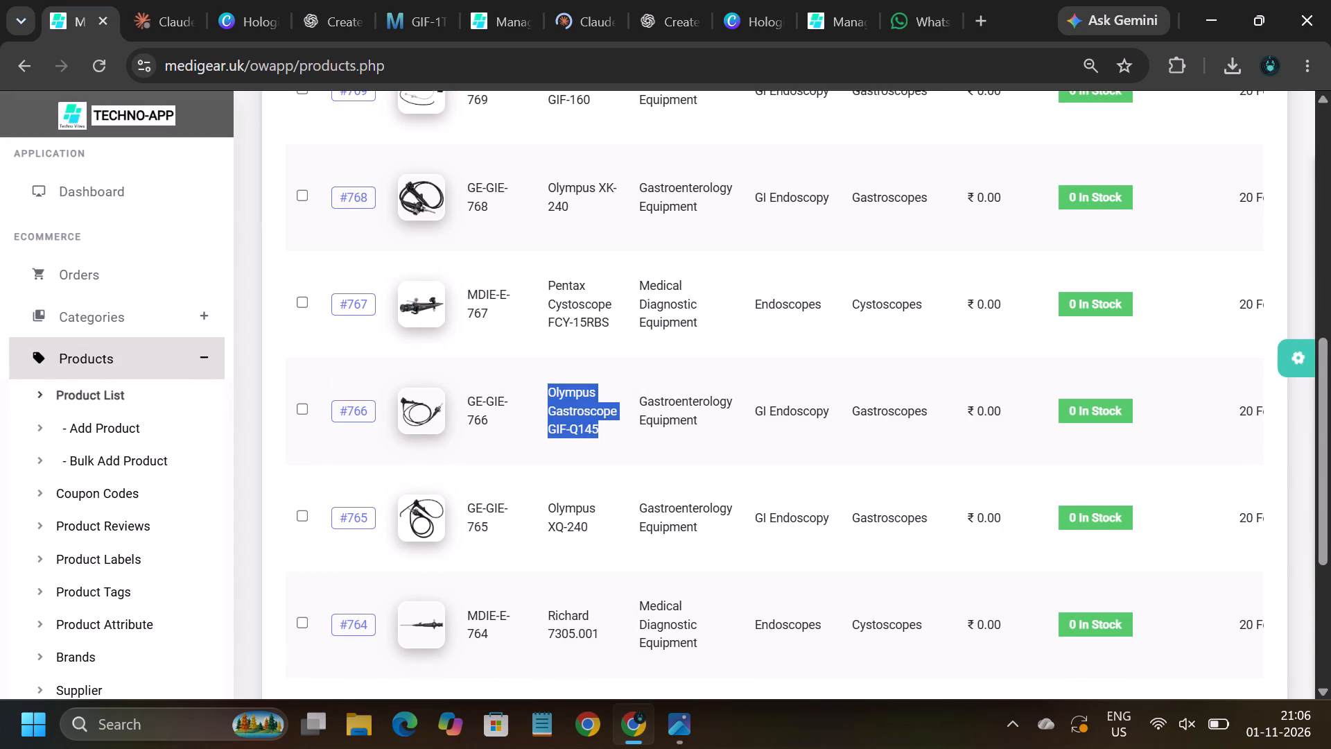
scroll(816, 462, "down", 2)
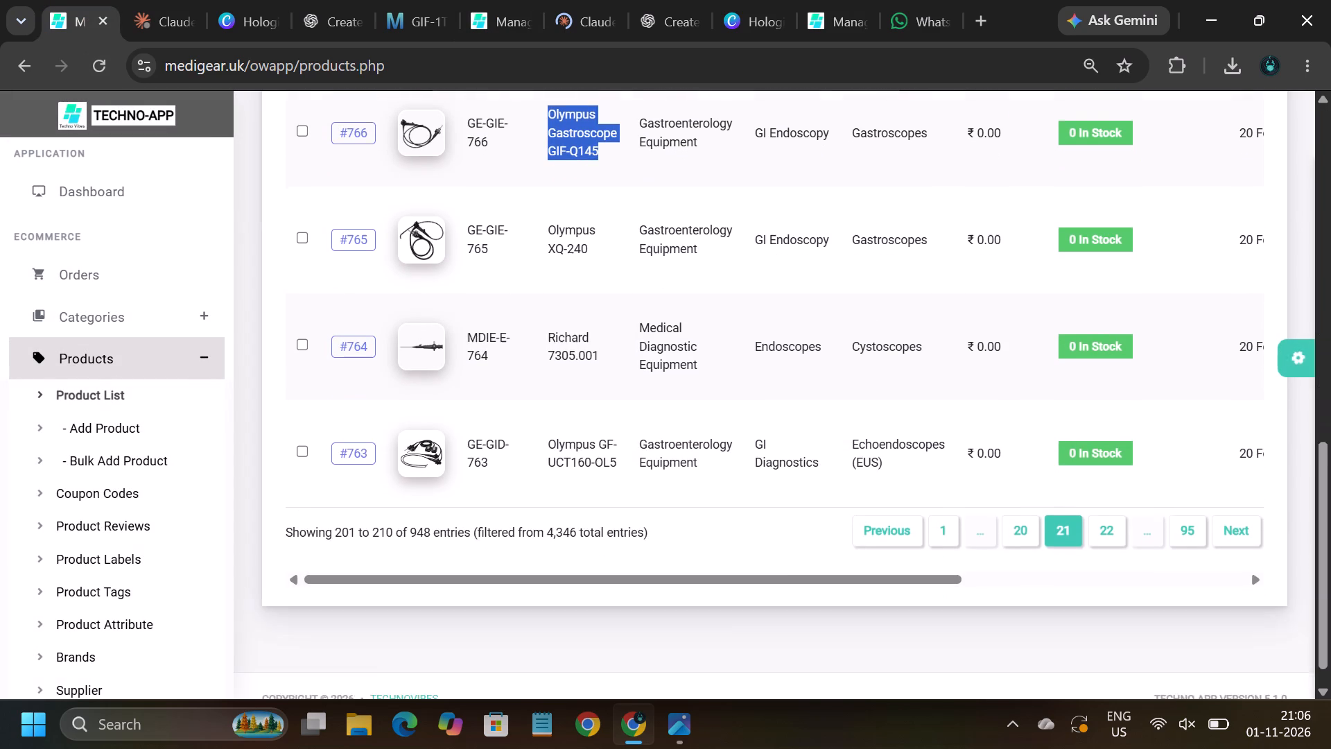
left_click(1019, 492)
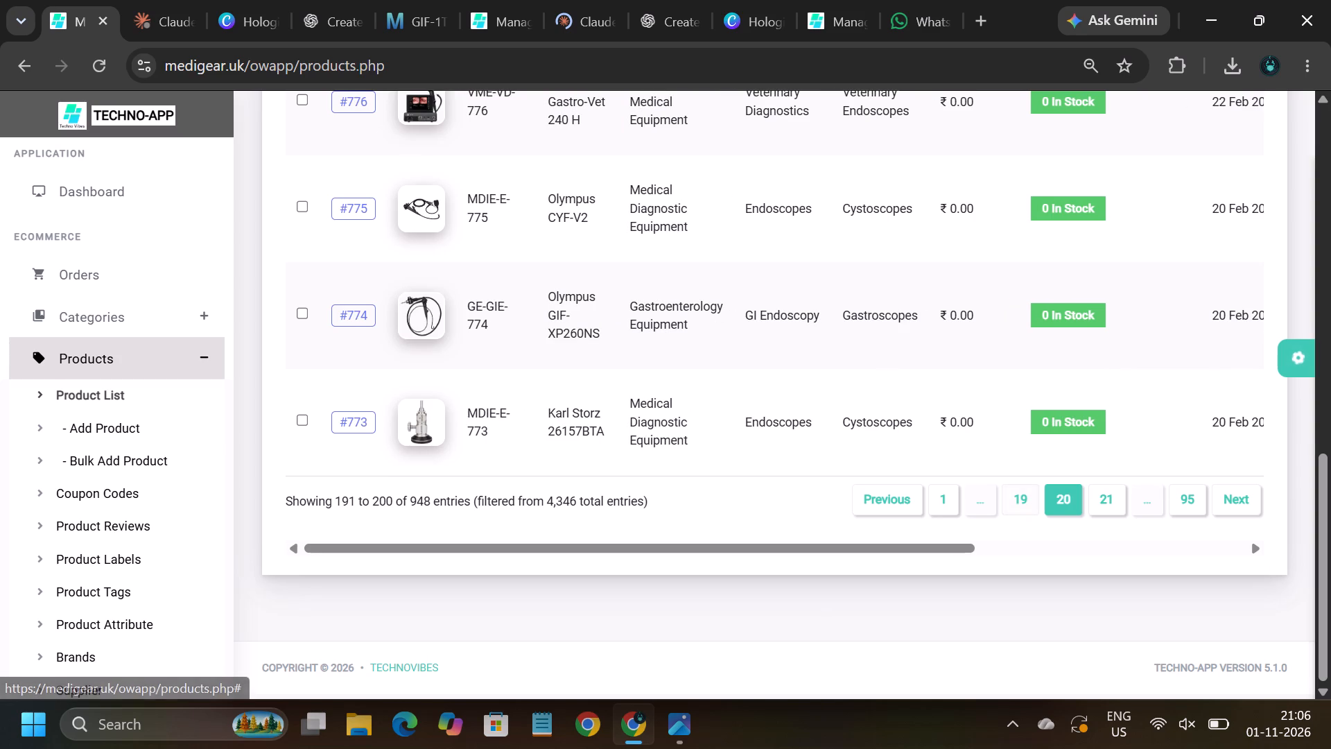
scroll(821, 391, "up", 2)
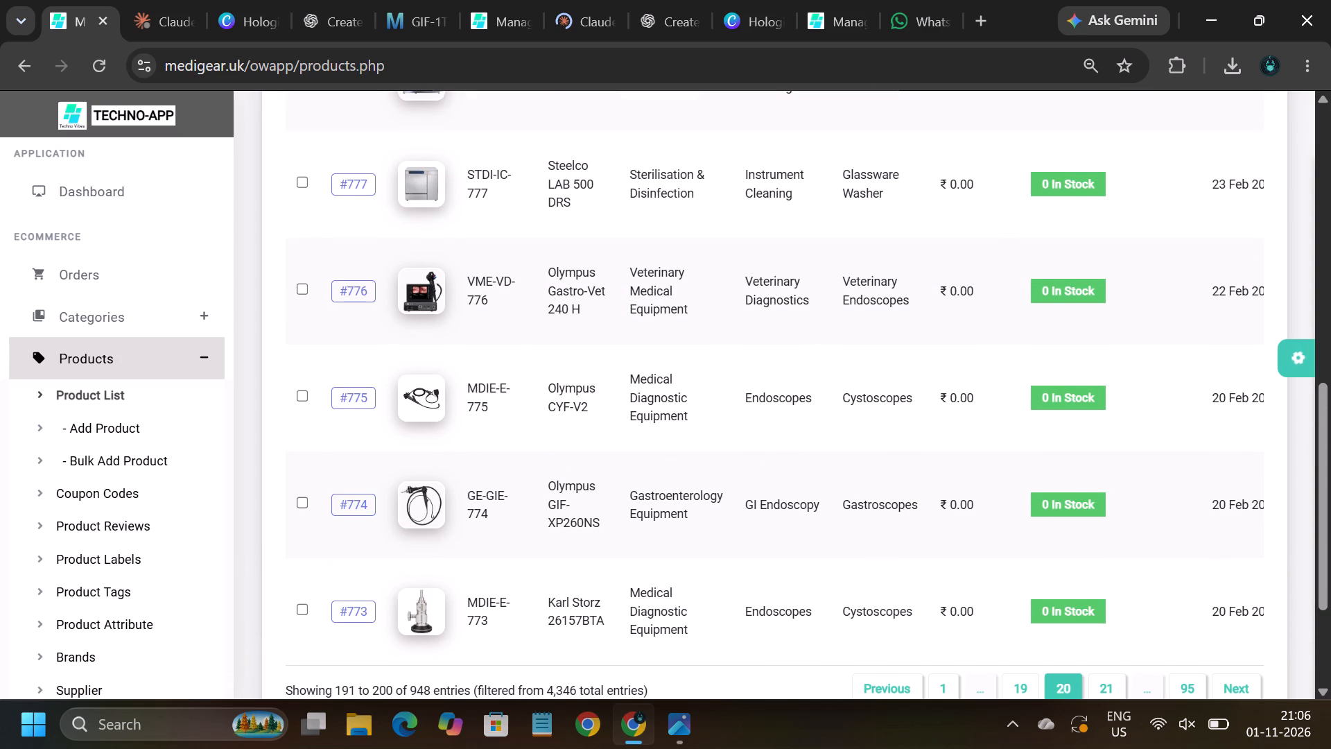
left_click_drag(593, 402, 545, 391)
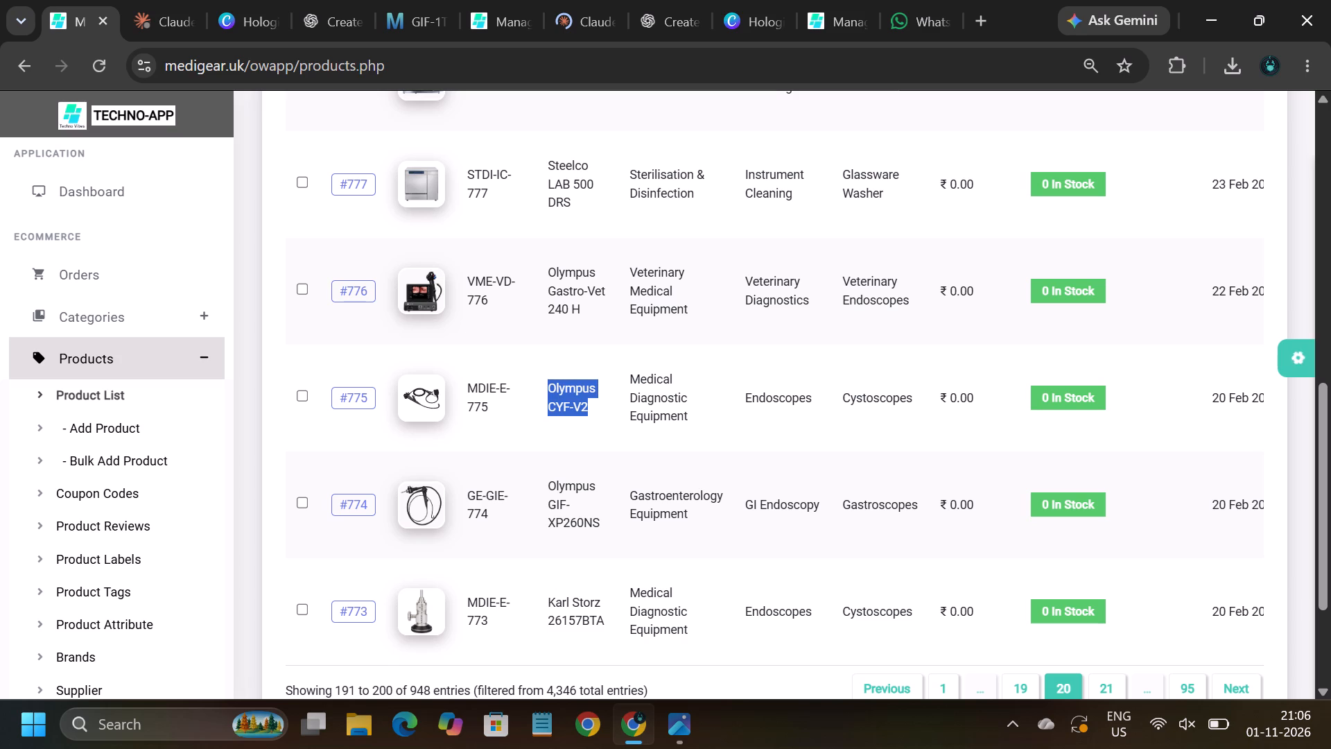
key("ctrl+c")
left_click(545, 391)
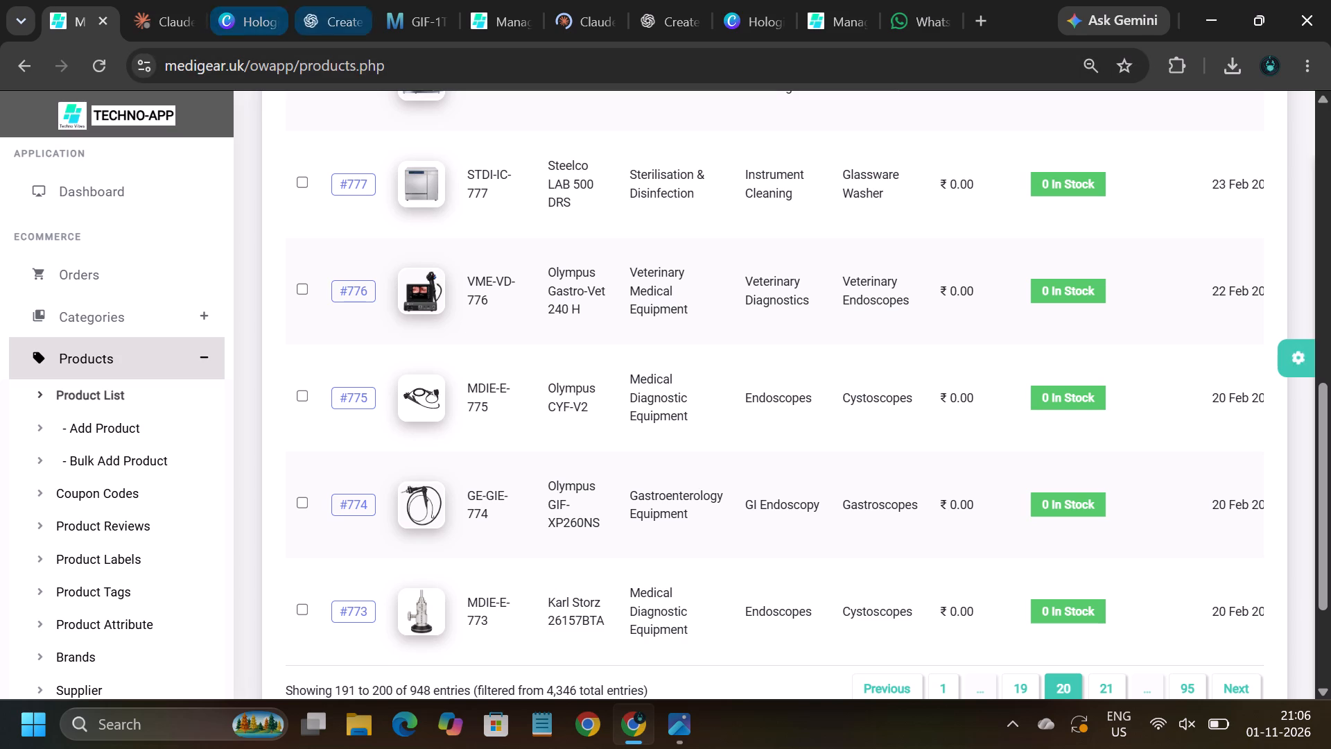
Search the unfiltered product list for Olympus CYF-V2 and open product #775 for editing.
left_click(492, 17)
left_click(855, 207)
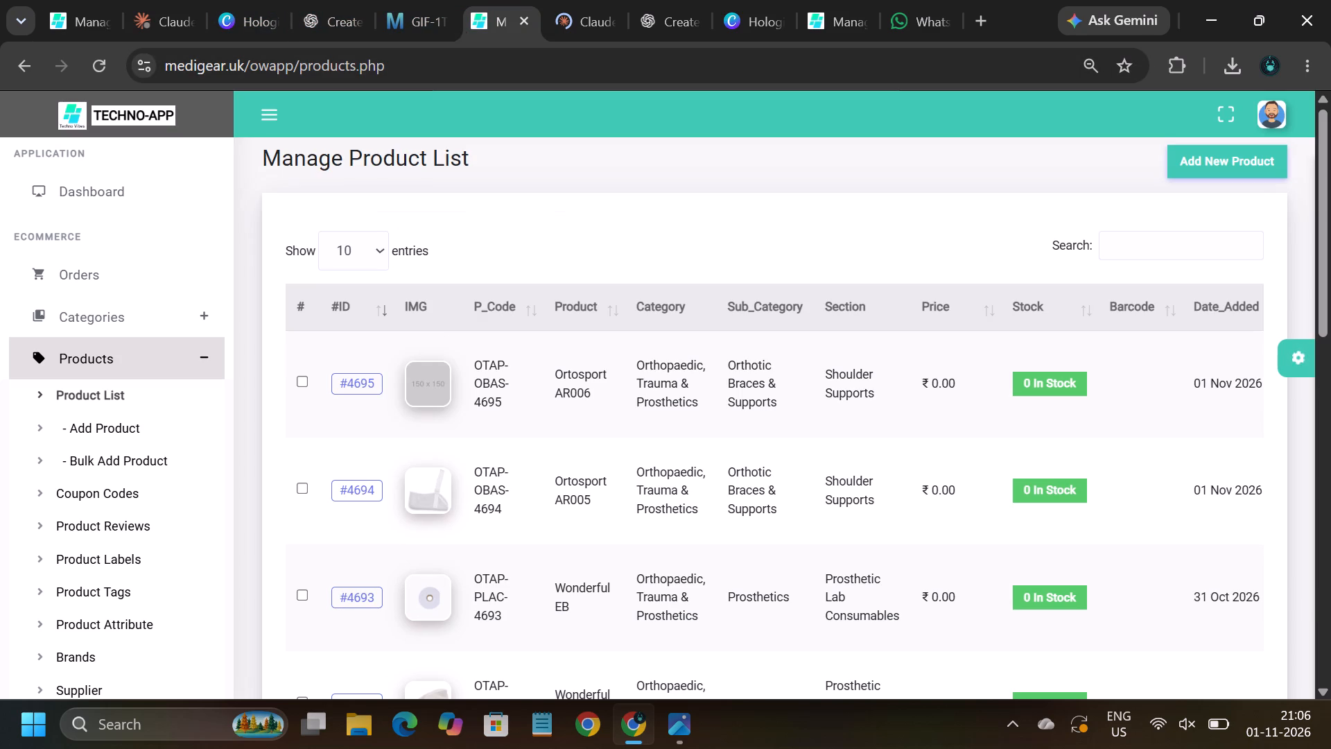
left_click(1122, 246)
key("ctrl+v")
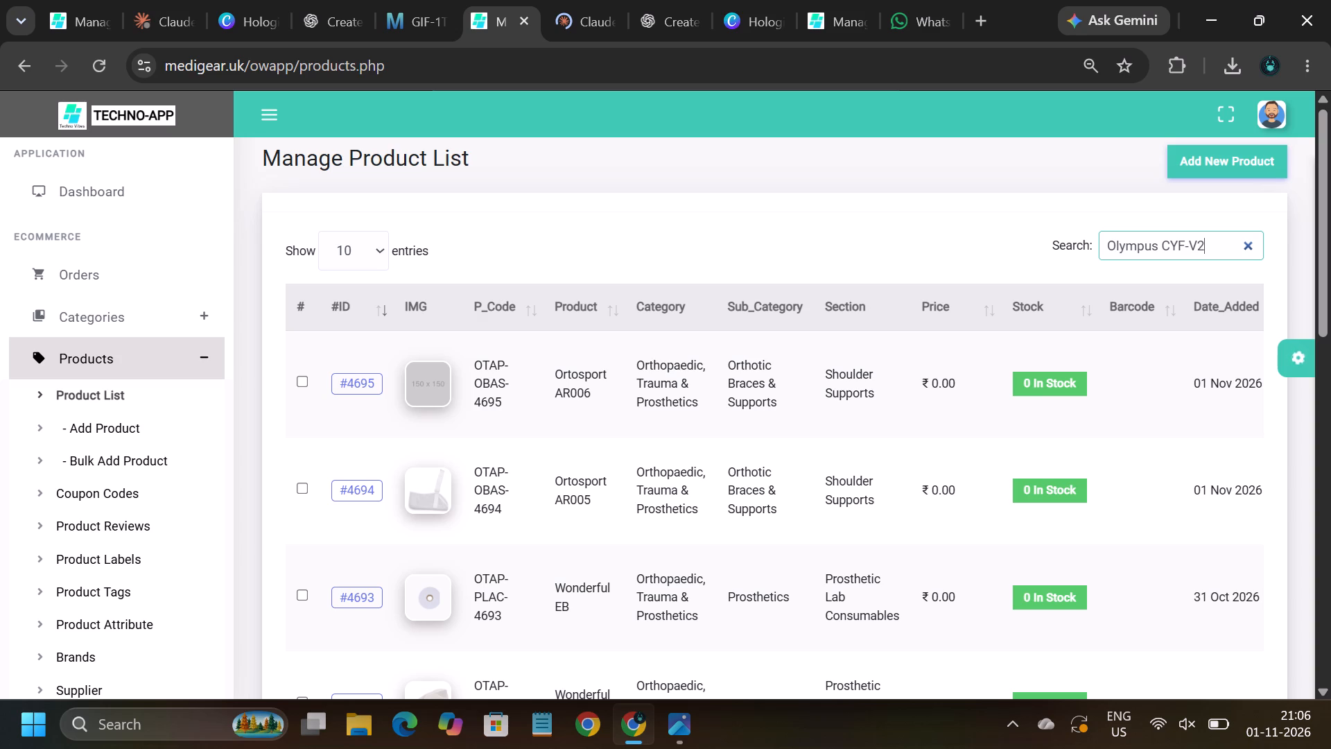
scroll(1195, 481, "down", 1)
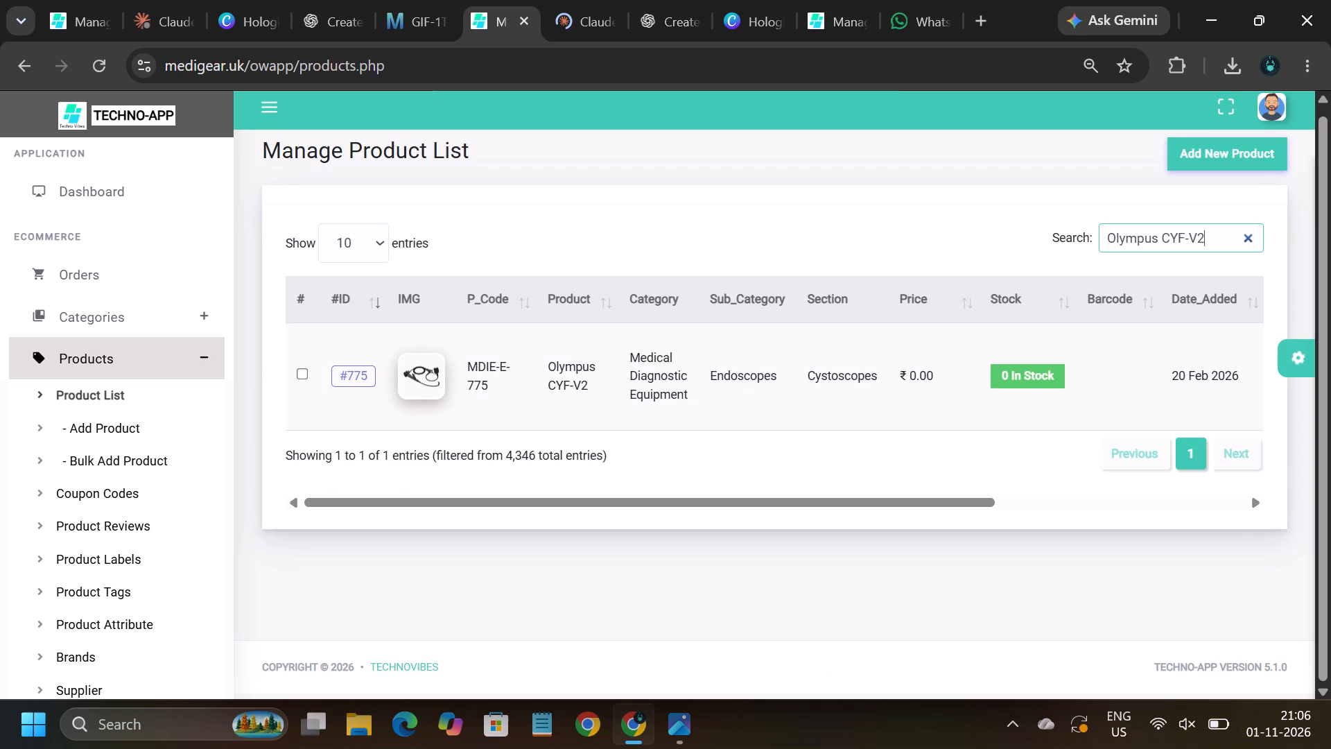
left_click(1208, 506)
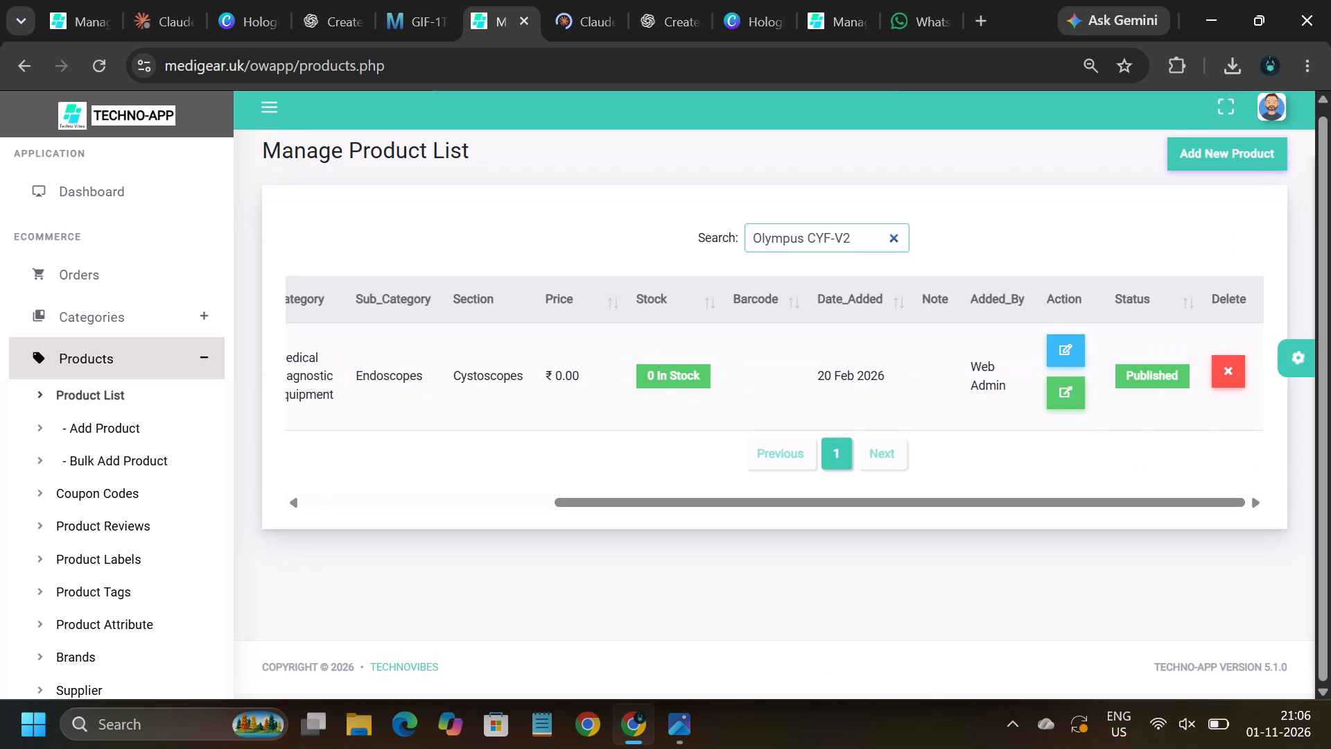
left_click(1074, 354)
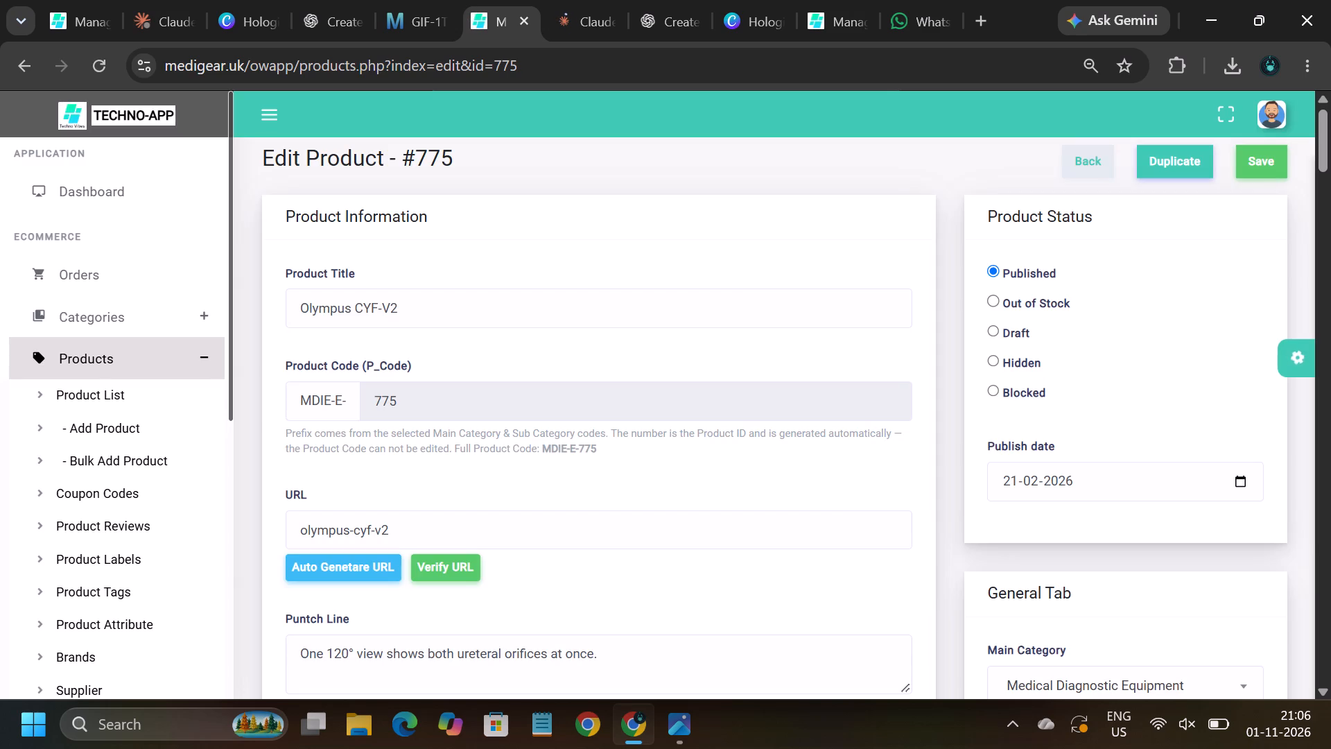
Check product #775's description, SEO details and social banner images, and return to the product list without editing.
scroll(840, 490, "down", 10)
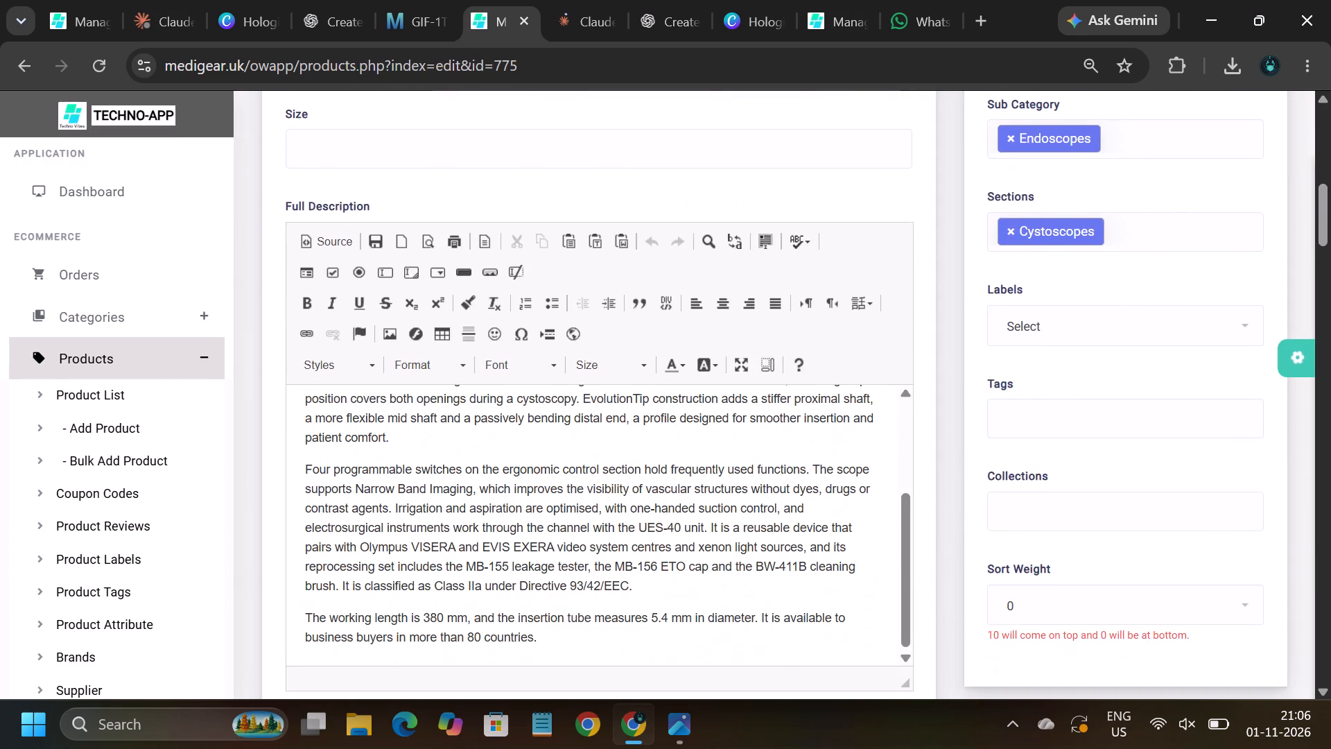
scroll(840, 490, "down", 3)
scroll(840, 490, "up", 6)
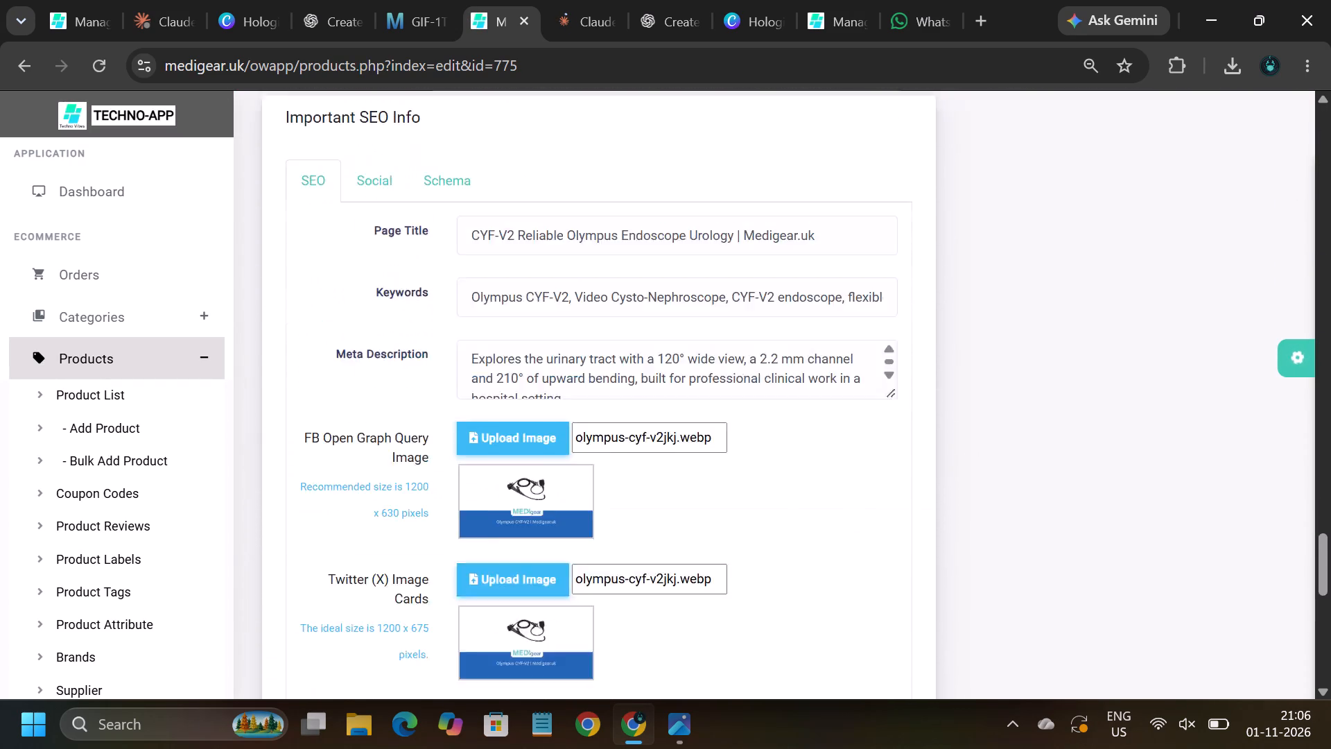
scroll(840, 490, "up", 14)
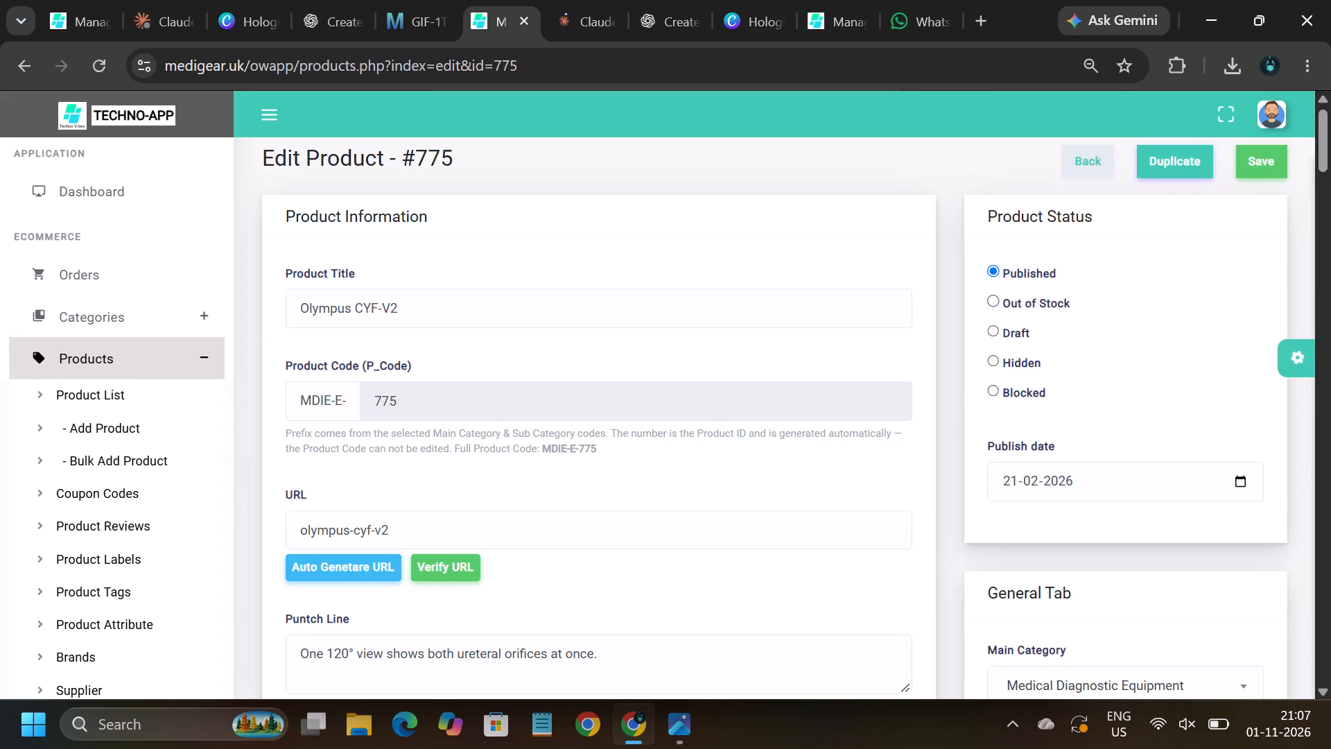
left_click(1085, 165)
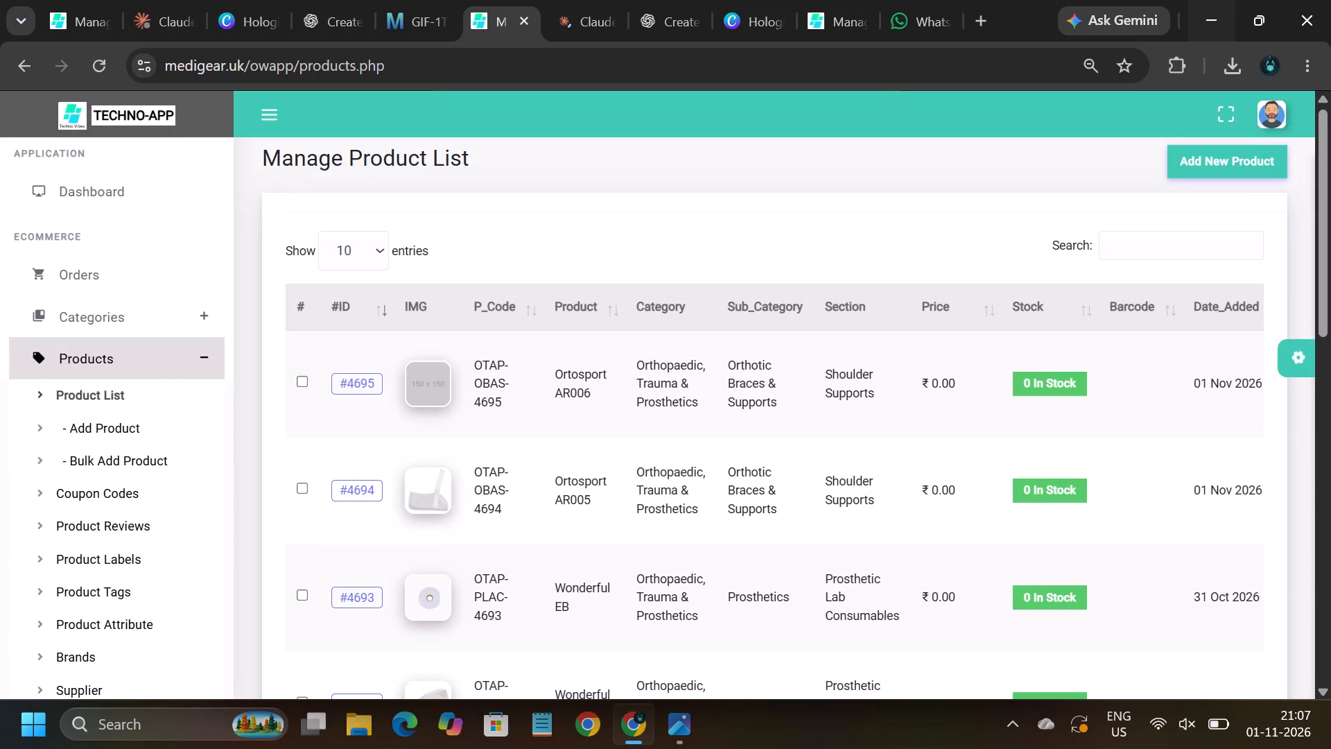
Minimise the browser and close the Photos windows showing social banners, from Olympus GIF-Q145 through Olympus GF-UCT160-OL5.
left_click(1201, 23)
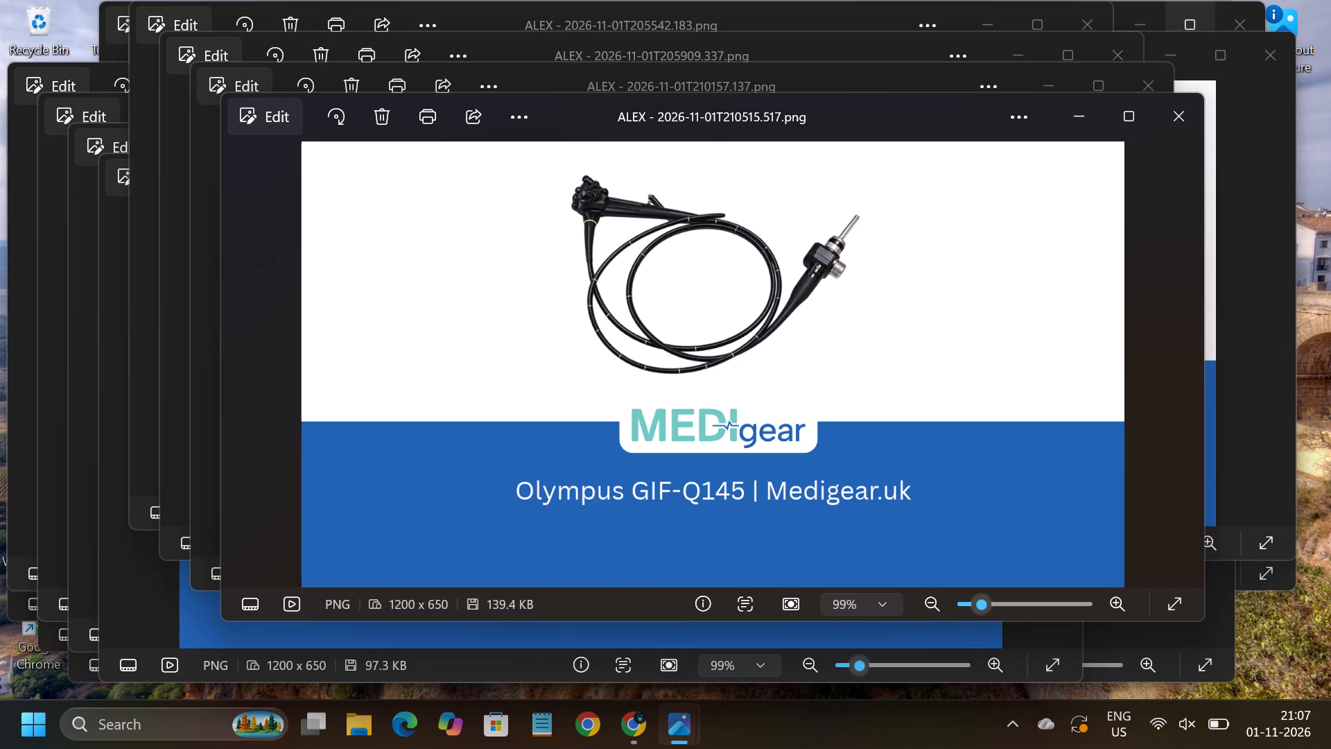
left_click(1032, 292)
left_click(1171, 112)
left_click(1147, 95)
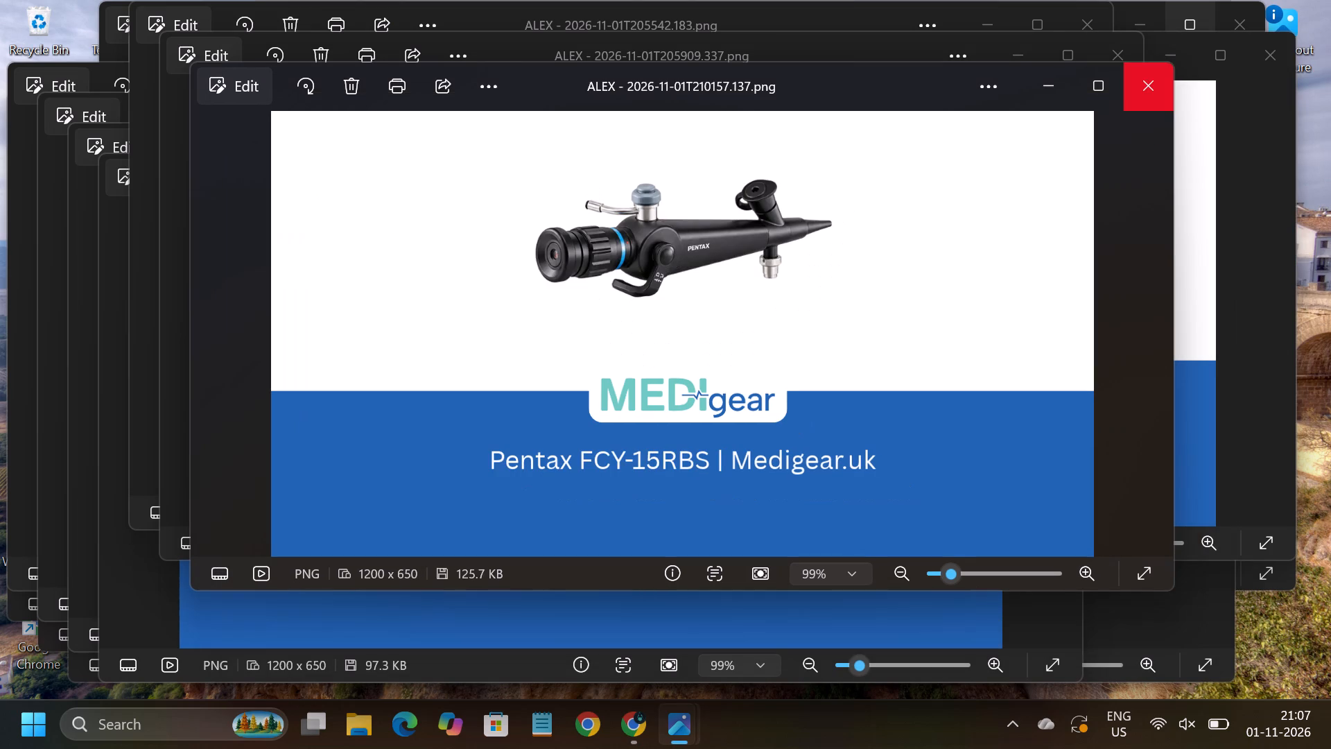
left_click(1107, 64)
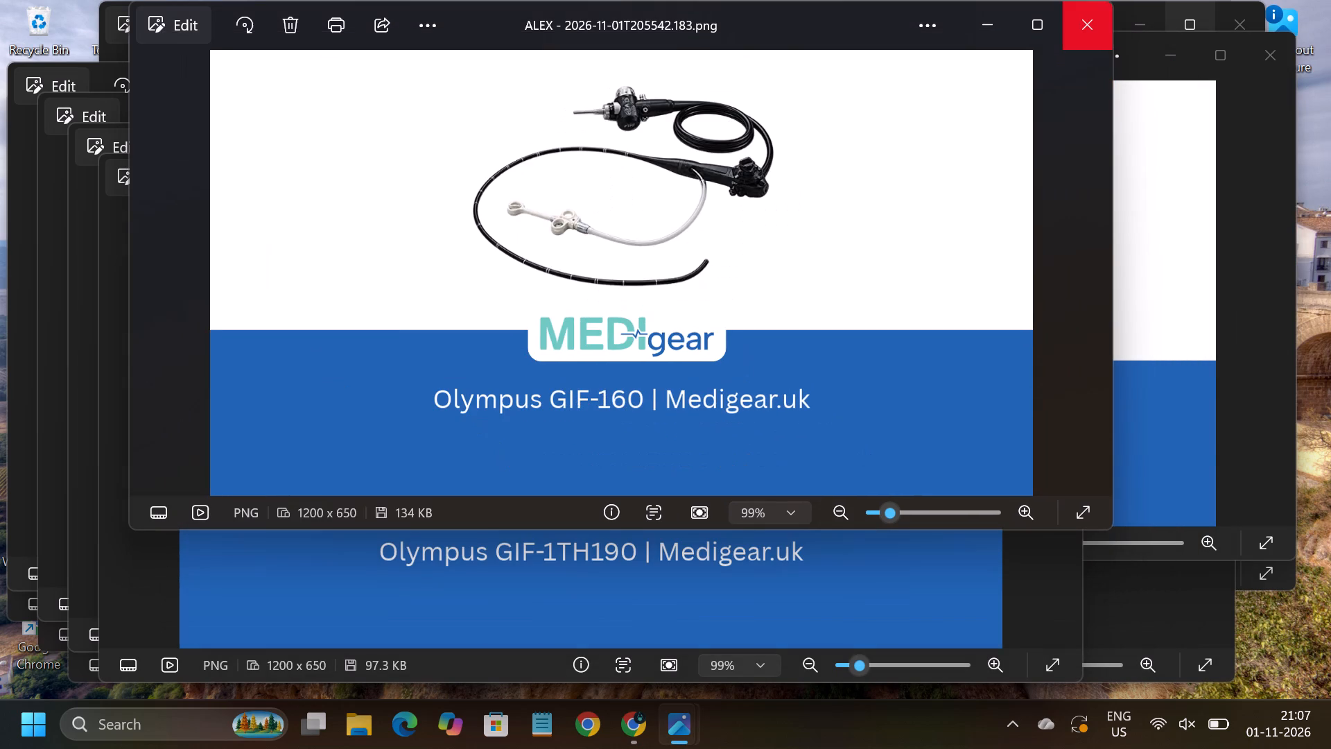
left_click(1086, 28)
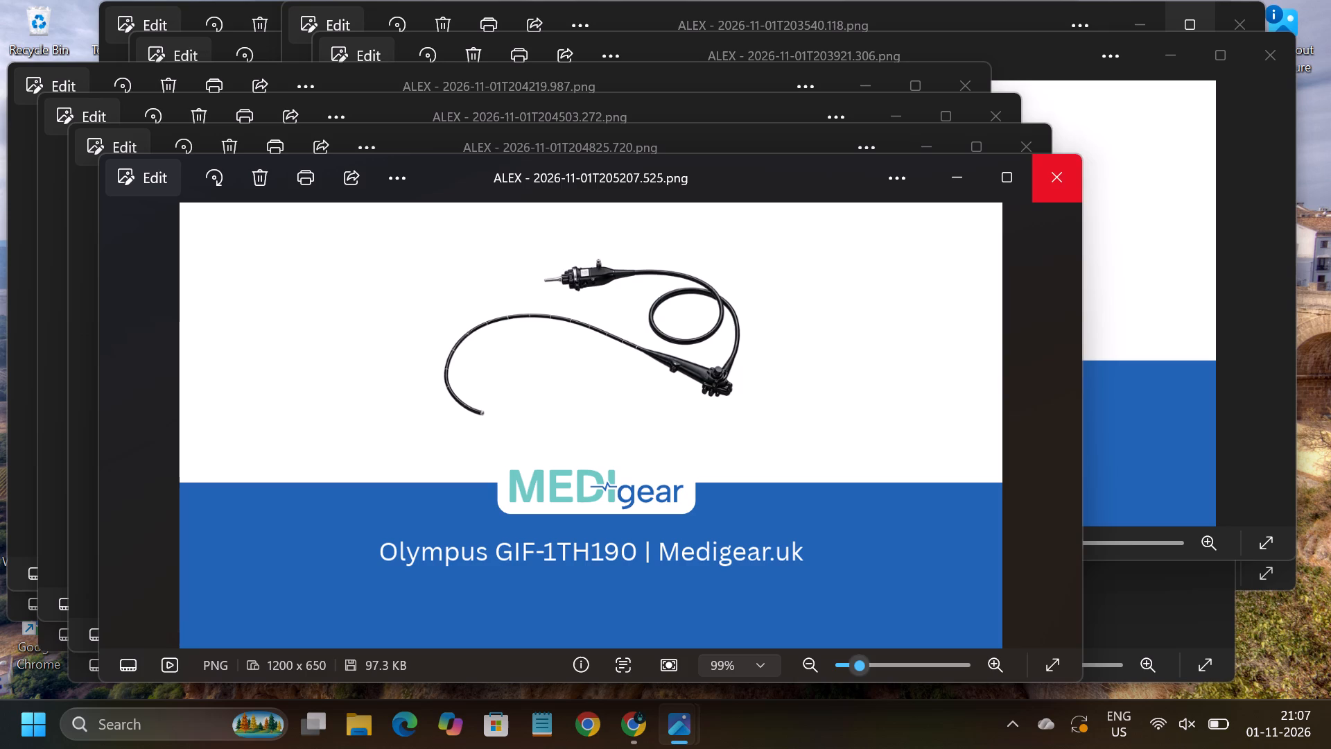
left_click(1061, 183)
left_click(1029, 159)
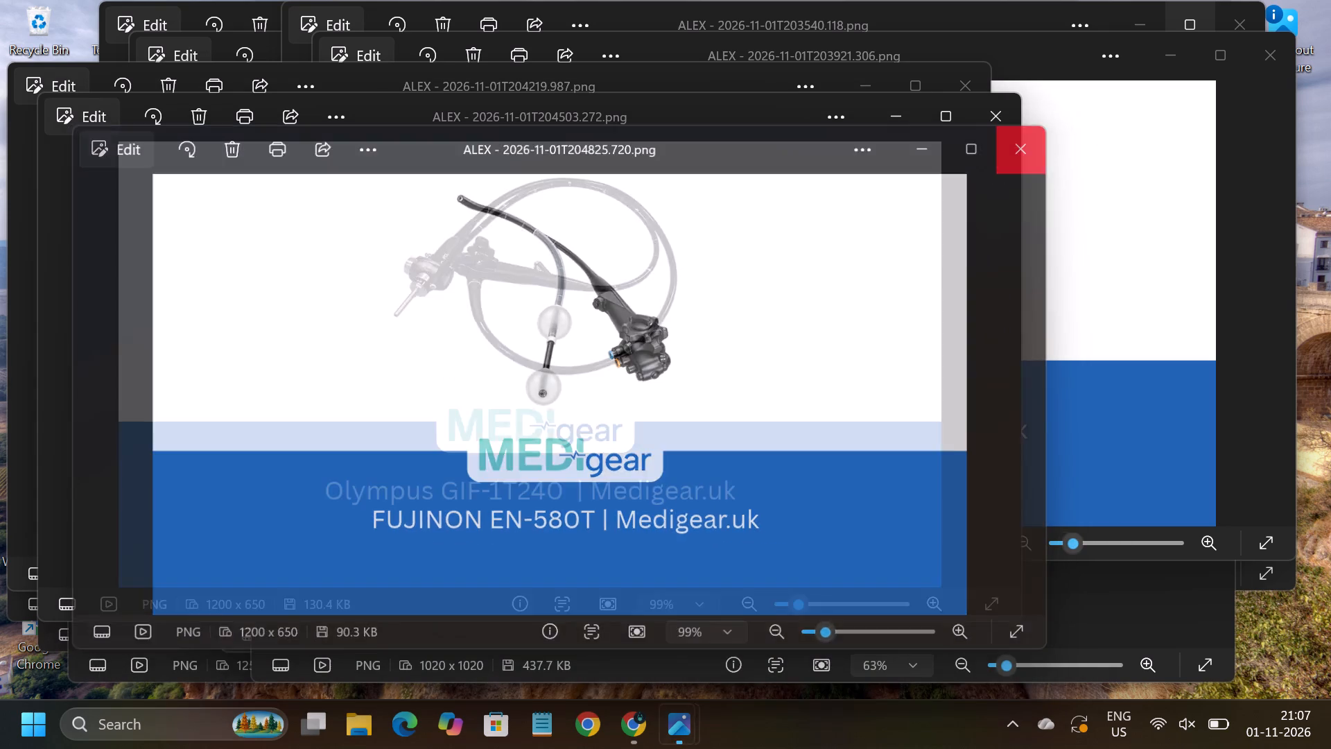
left_click(1000, 118)
left_click(967, 92)
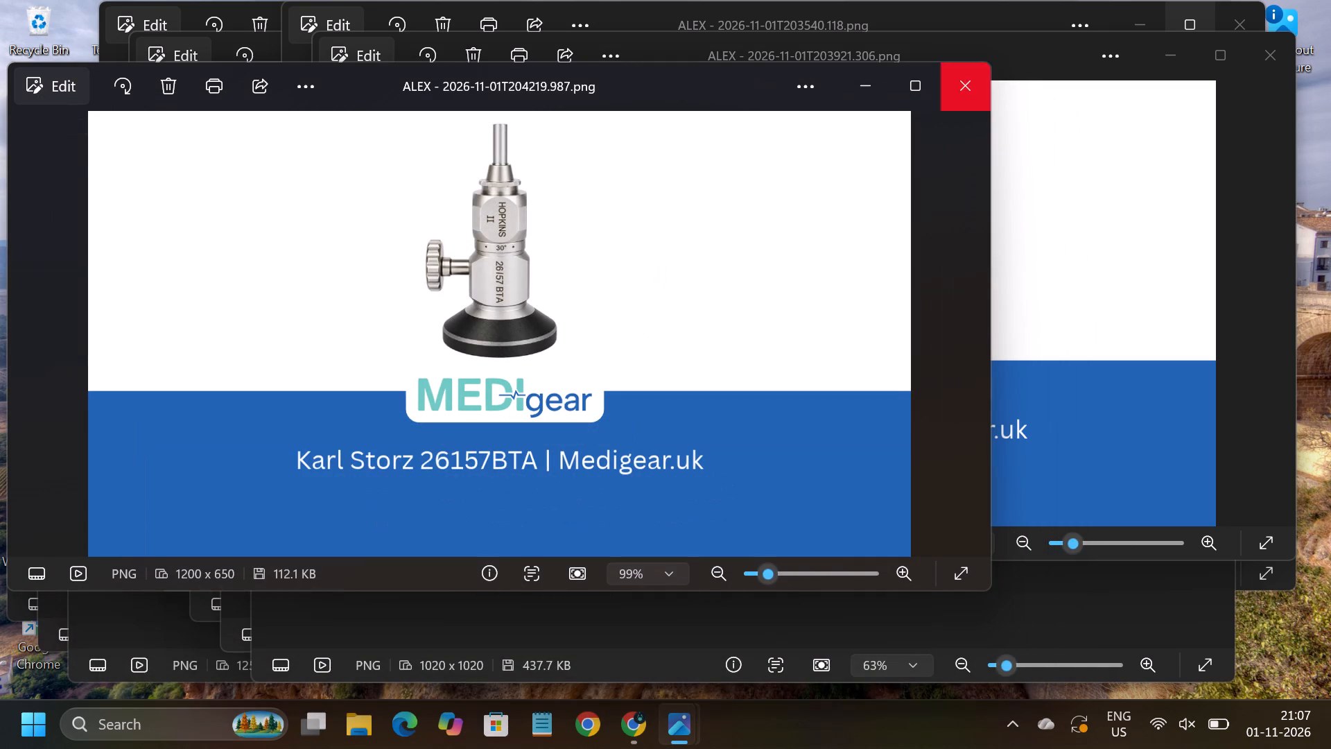
left_click(1256, 60)
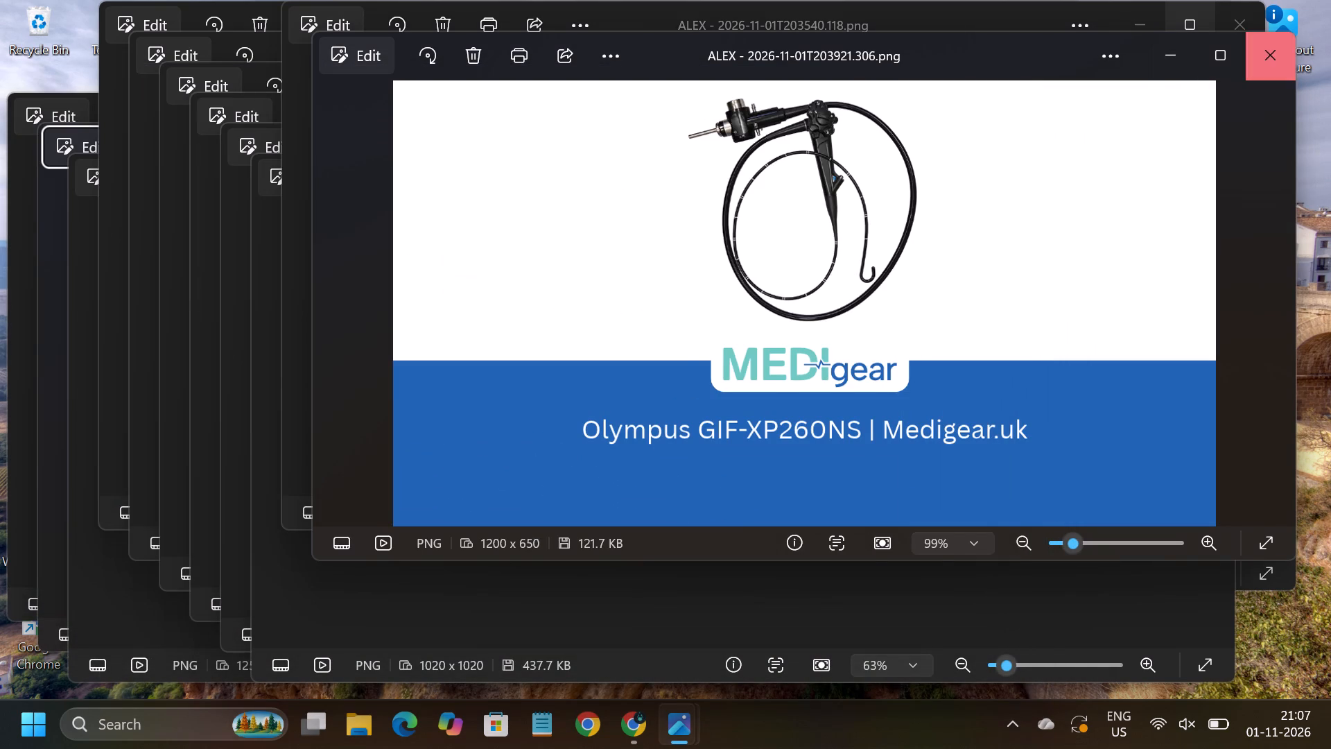
left_click(1233, 35)
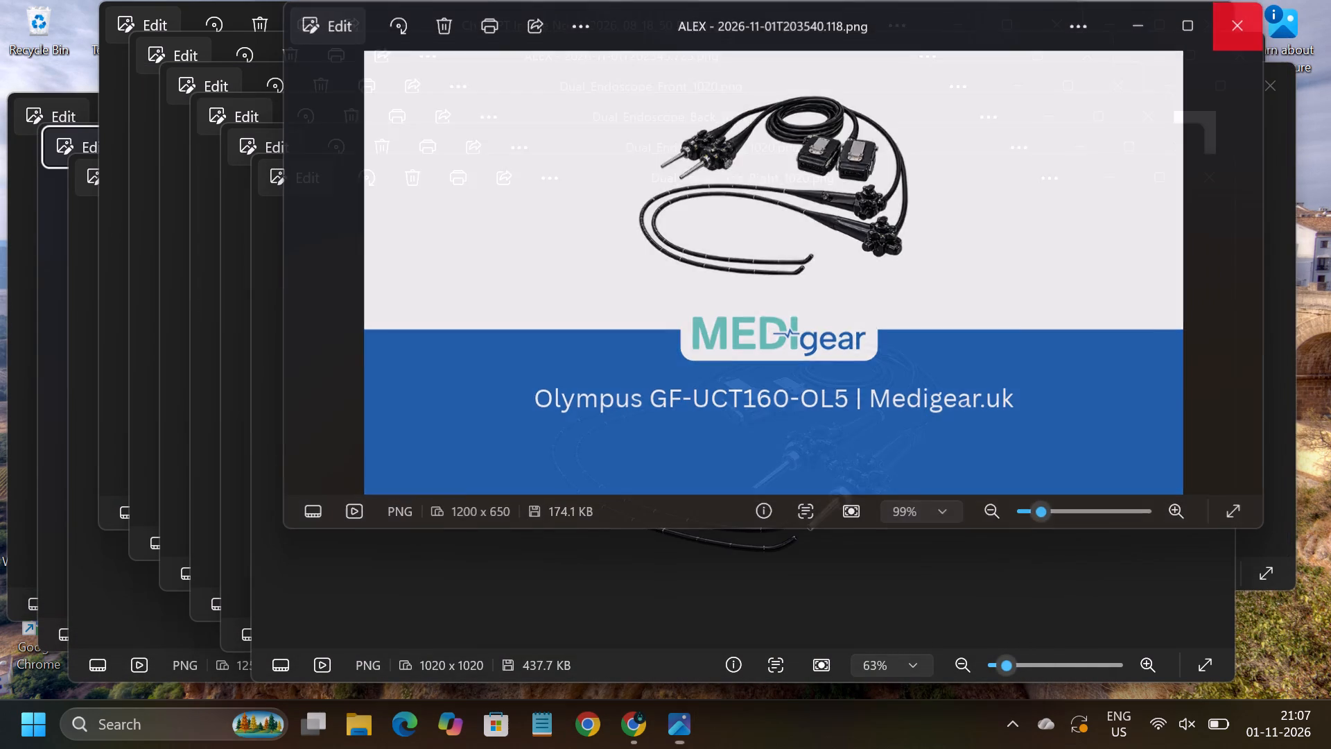
Close all remaining Photos windows, including the Dual_Endoscope views, the ChatGPT images and the Richard 7305.001 and Olympus XQ-240 banners.
left_click(1197, 180)
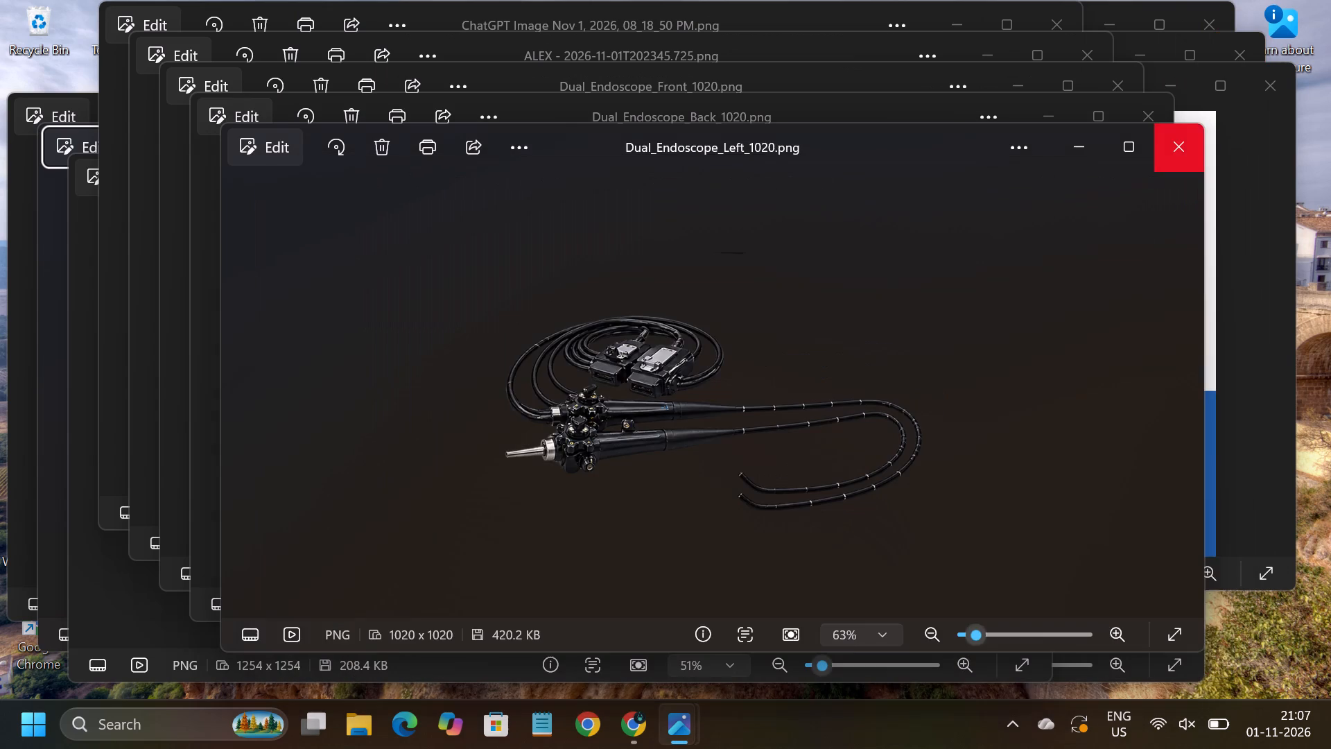
left_click(1169, 148)
left_click(1143, 126)
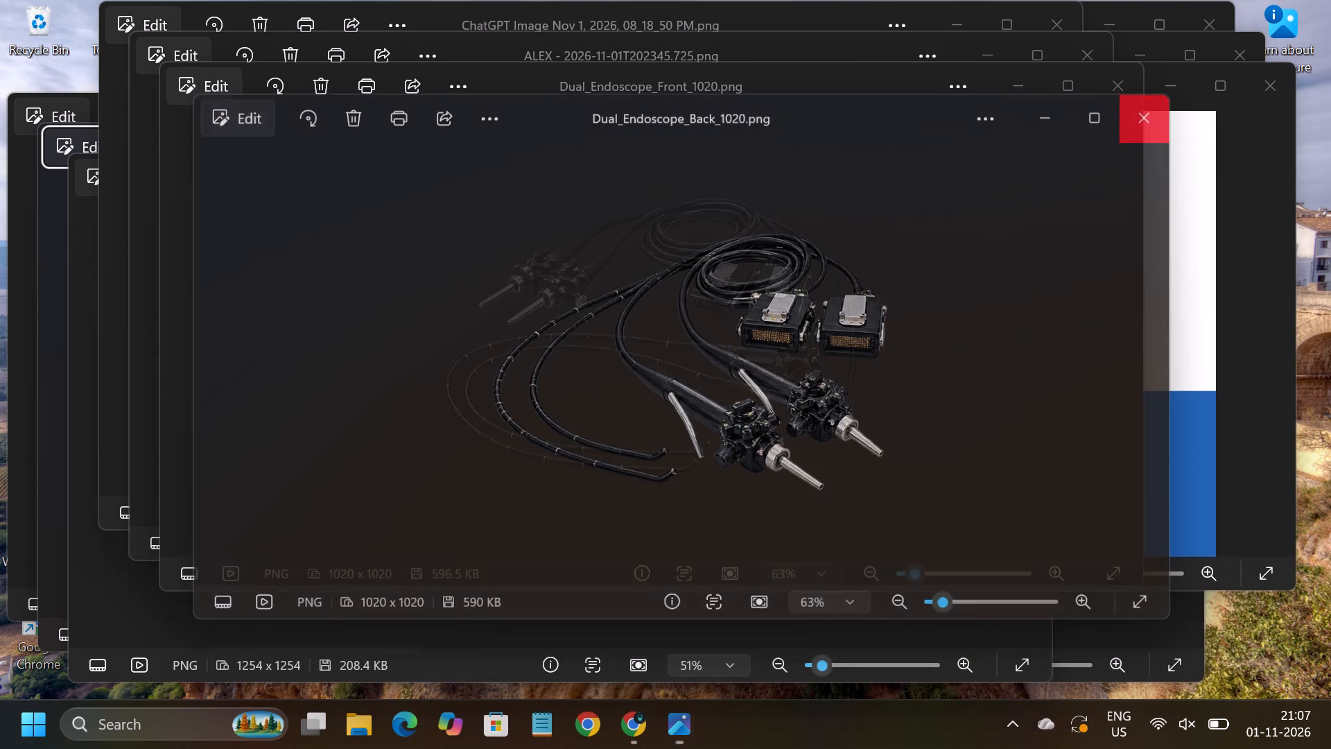
left_click(1119, 84)
left_click(1084, 62)
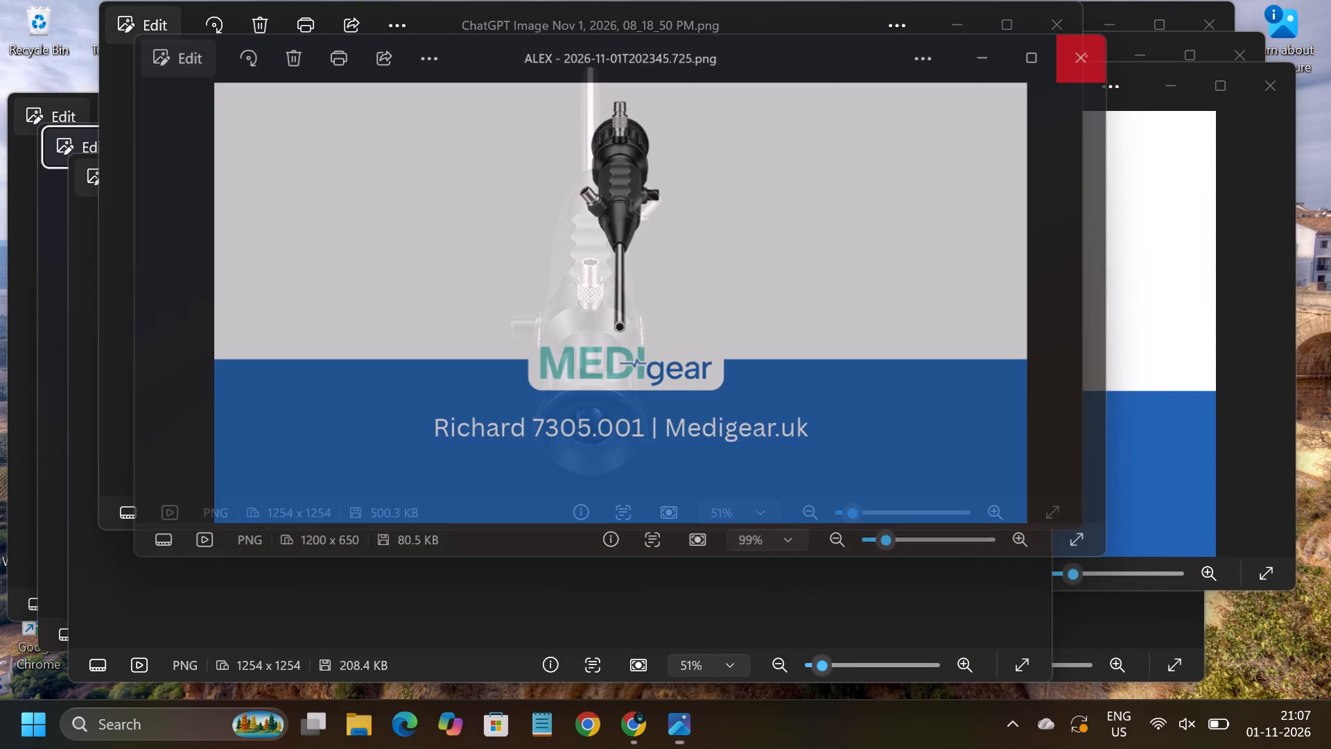
left_click(1057, 28)
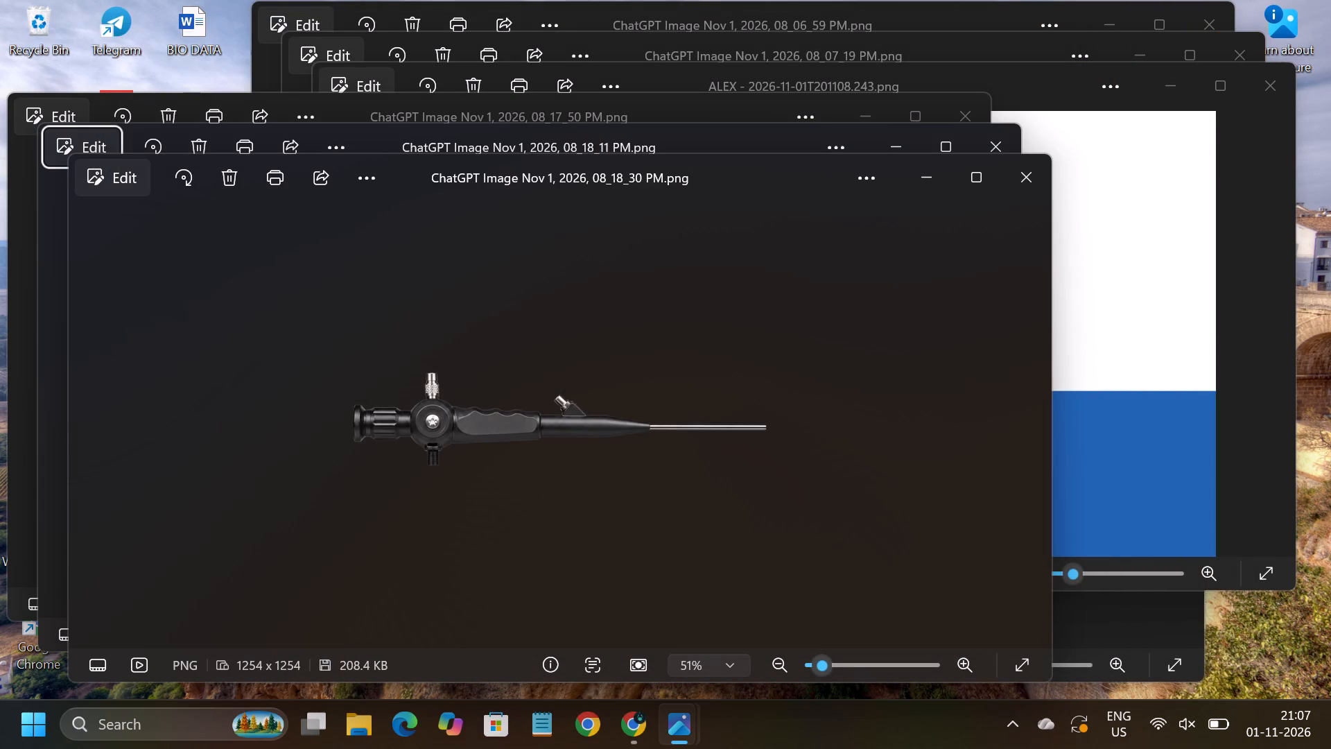
left_click(1034, 167)
left_click(984, 146)
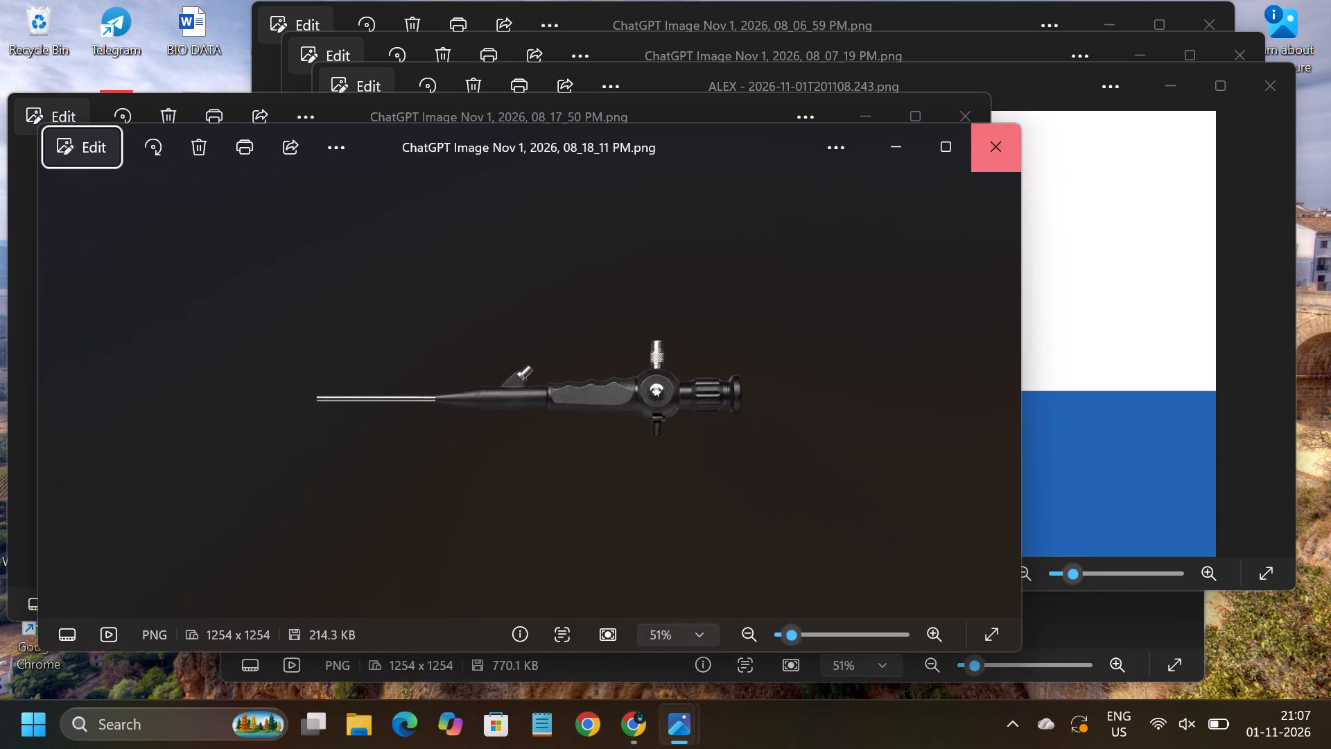
left_click(965, 124)
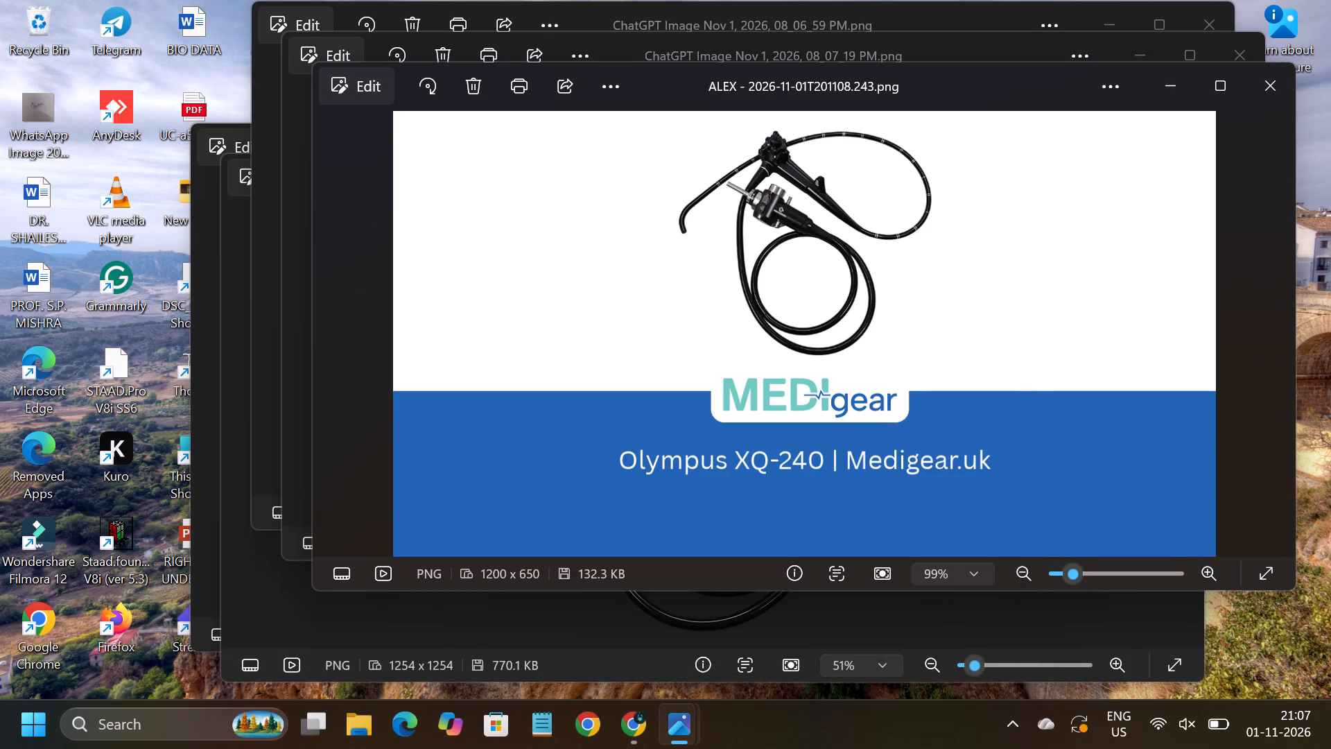
left_click(1262, 96)
left_click(1245, 64)
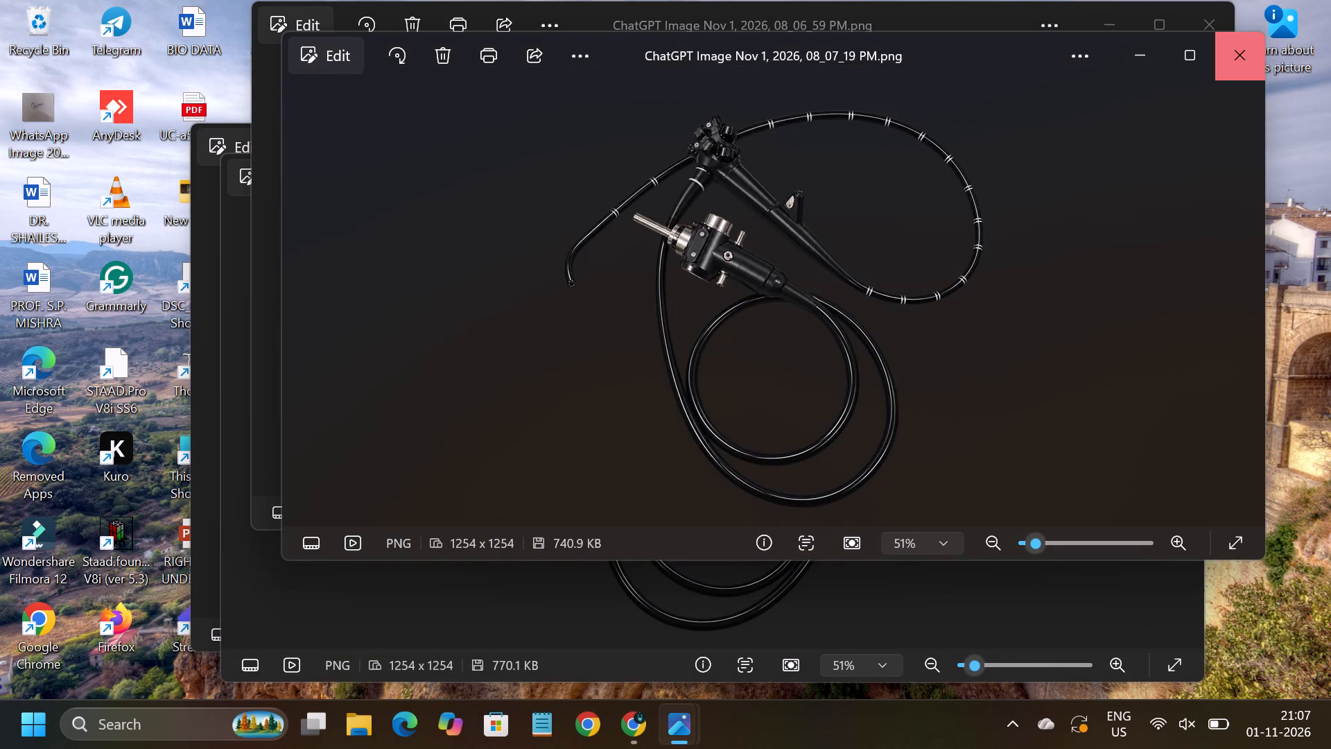
left_click(1219, 30)
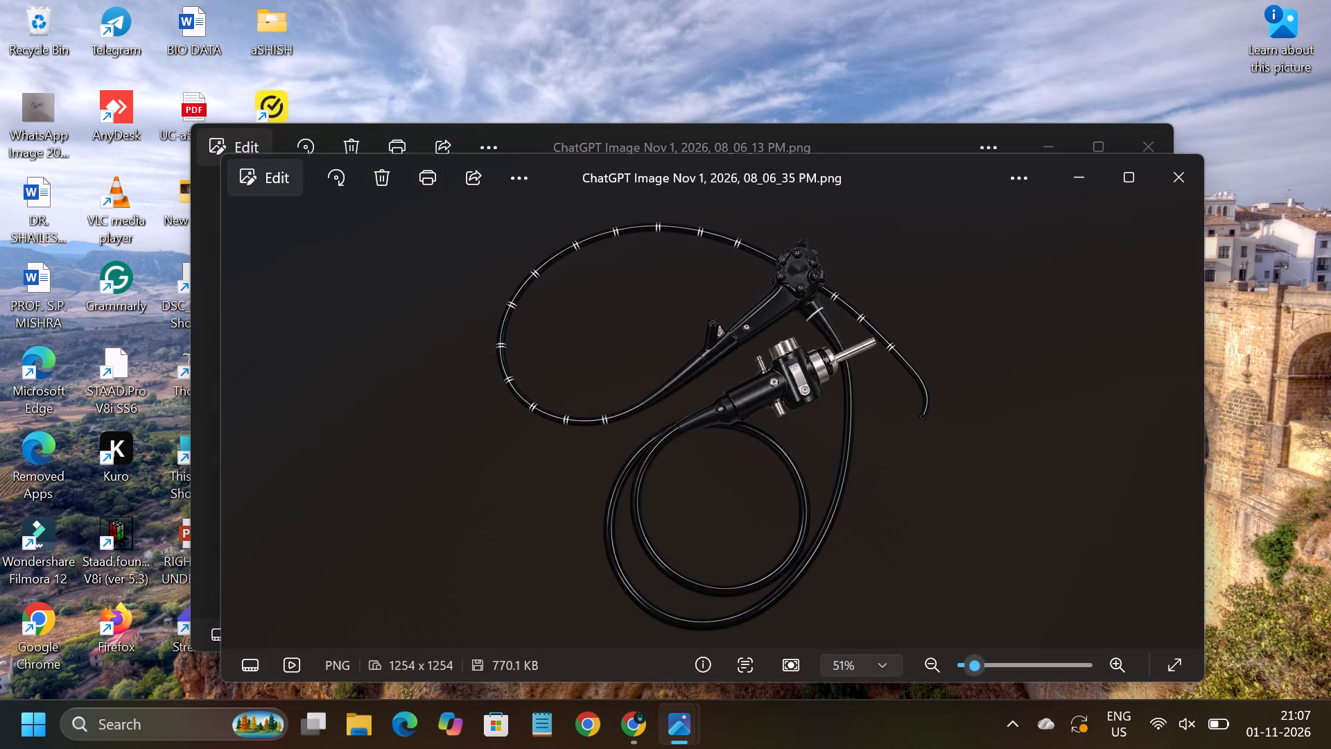
left_click(1175, 186)
left_click(1152, 156)
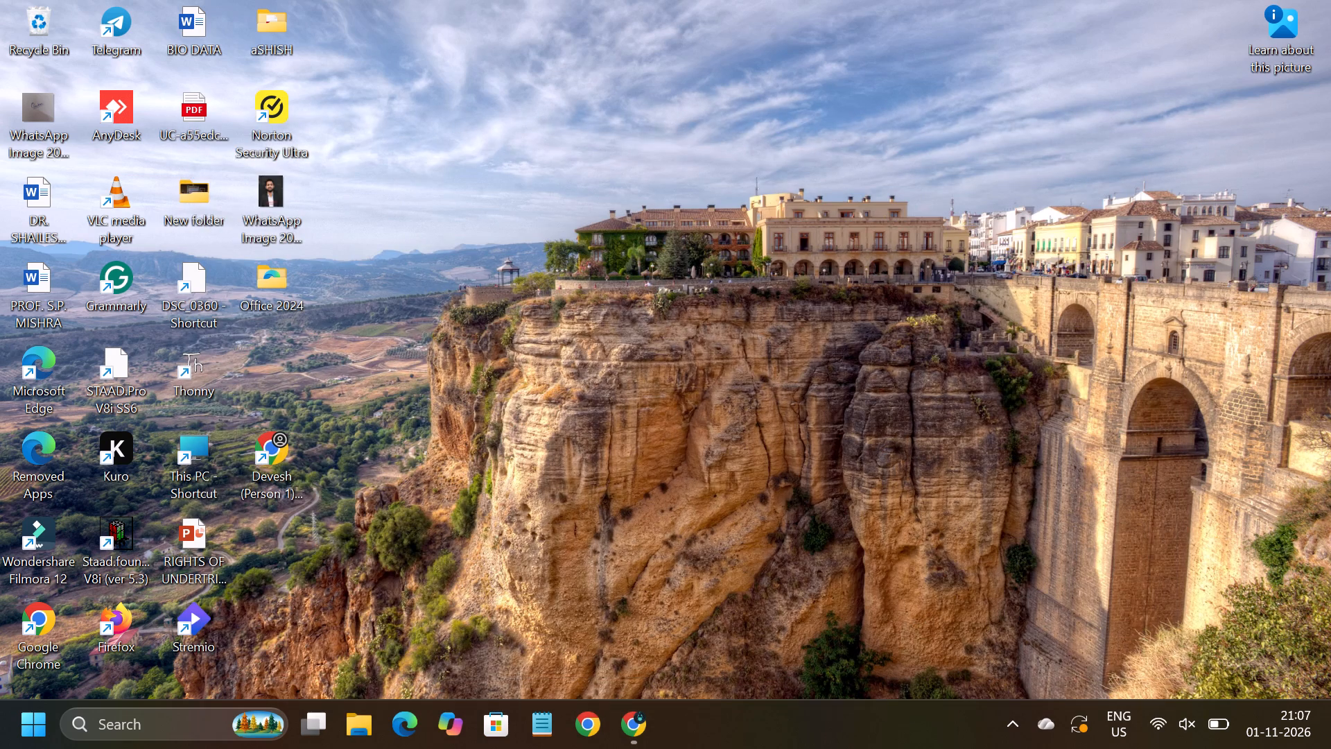
Search Windows for "kur" and launch the Kuro app.
left_click(154, 721)
type("kur")
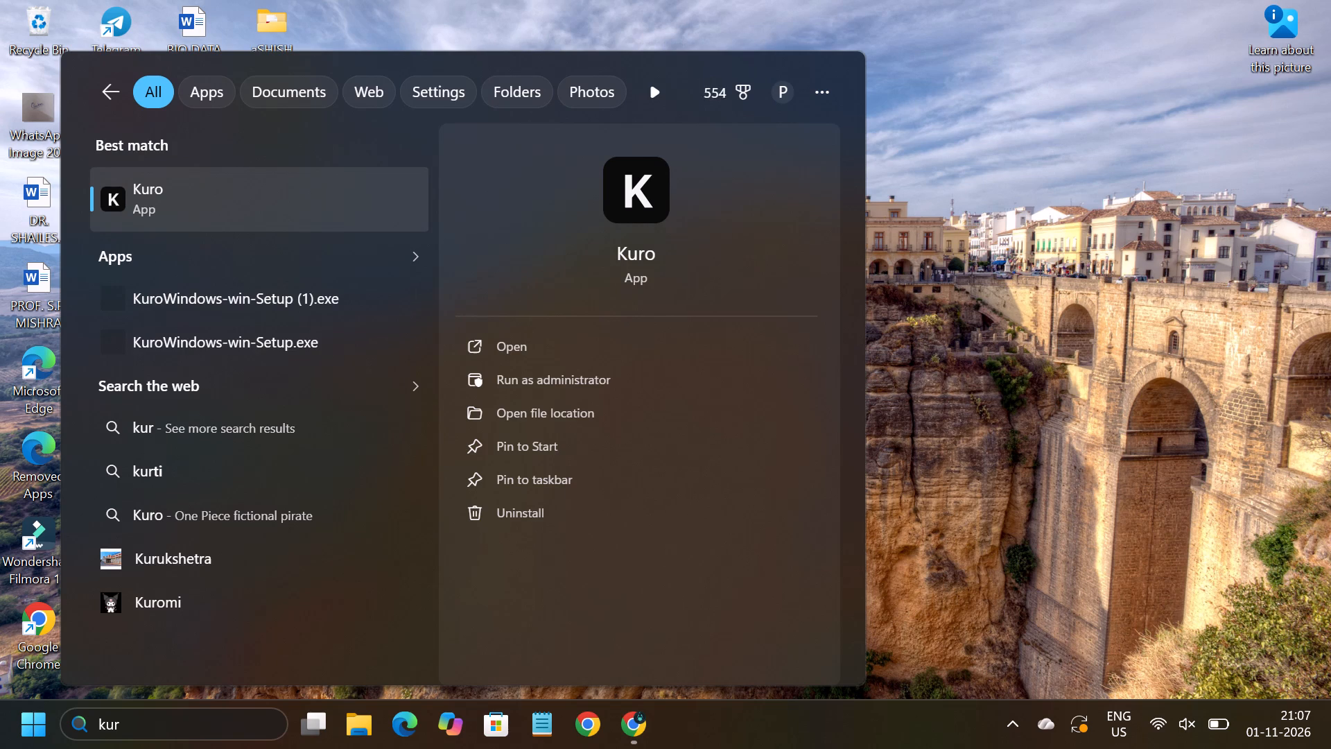
left_click(553, 354)
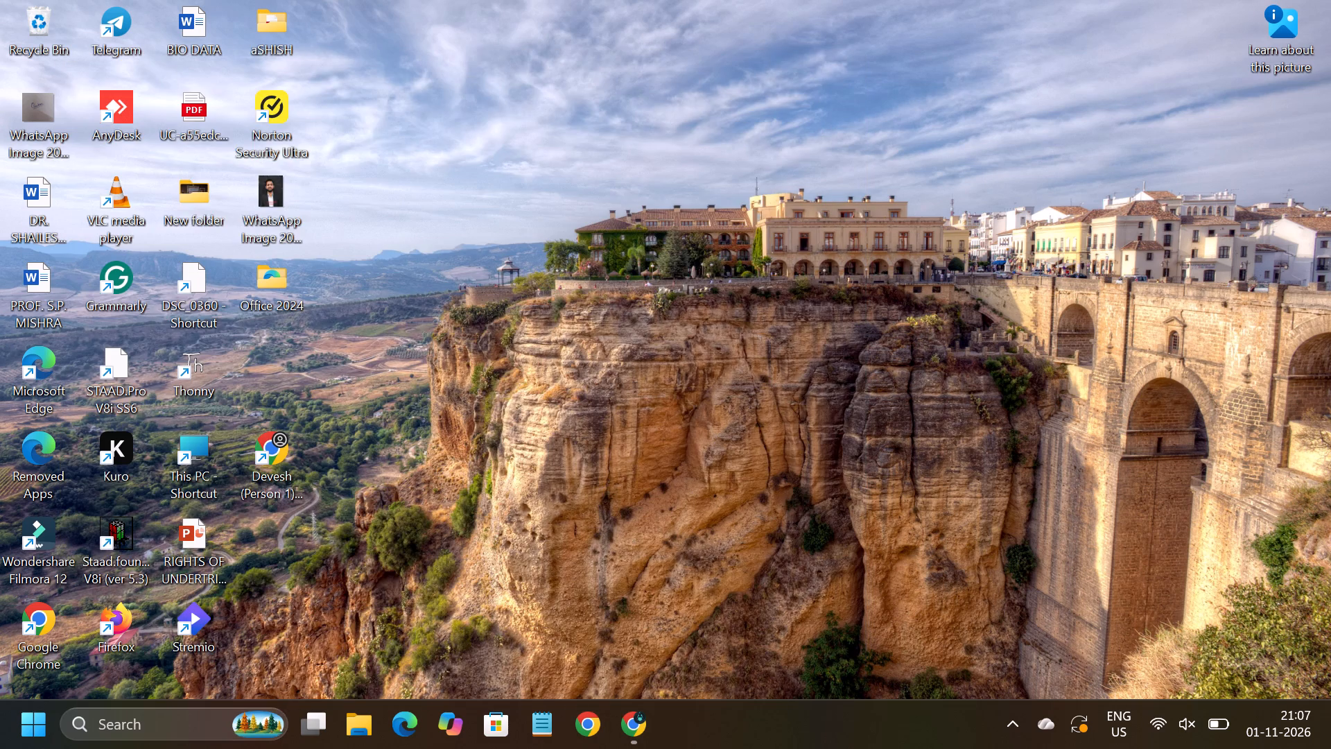